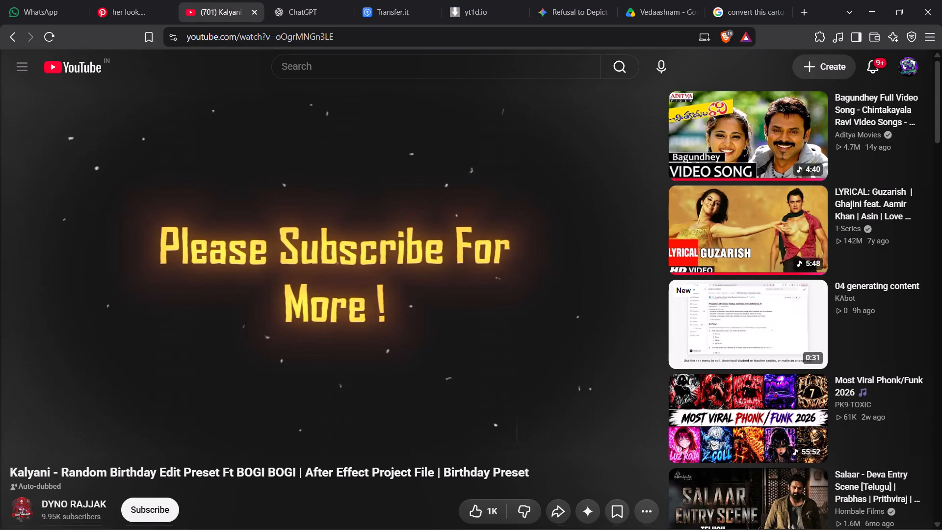
Preview the Kalyani birthday edit preset video from its middle section, including a brief full-screen view.
{"action": "left_click", "coordinate": [137, 420]}
{"action": "left_click", "coordinate": [181, 329]}
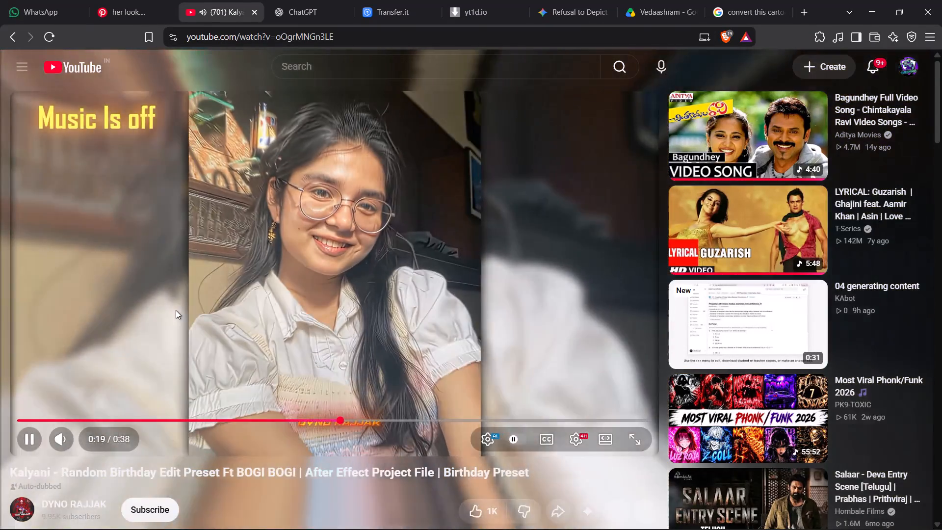
{"action": "left_click", "coordinate": [638, 438]}
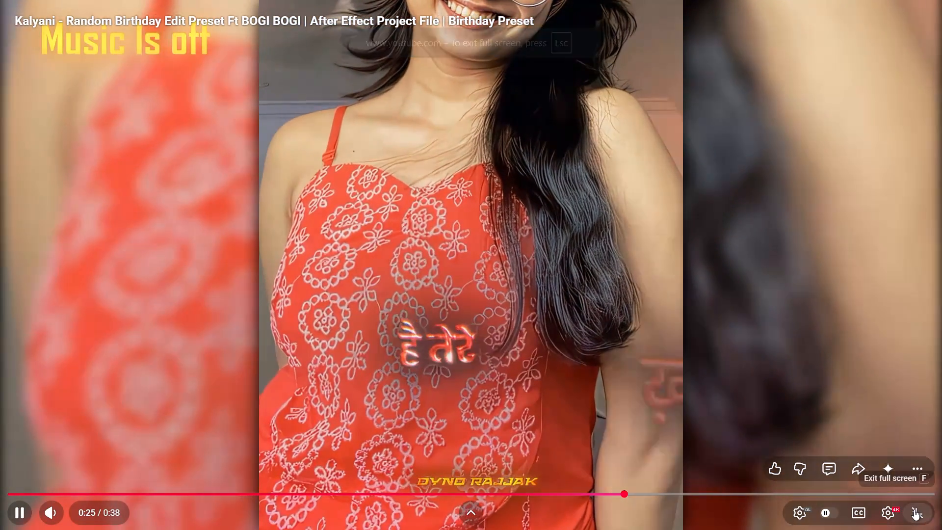
{"action": "left_click", "coordinate": [914, 509]}
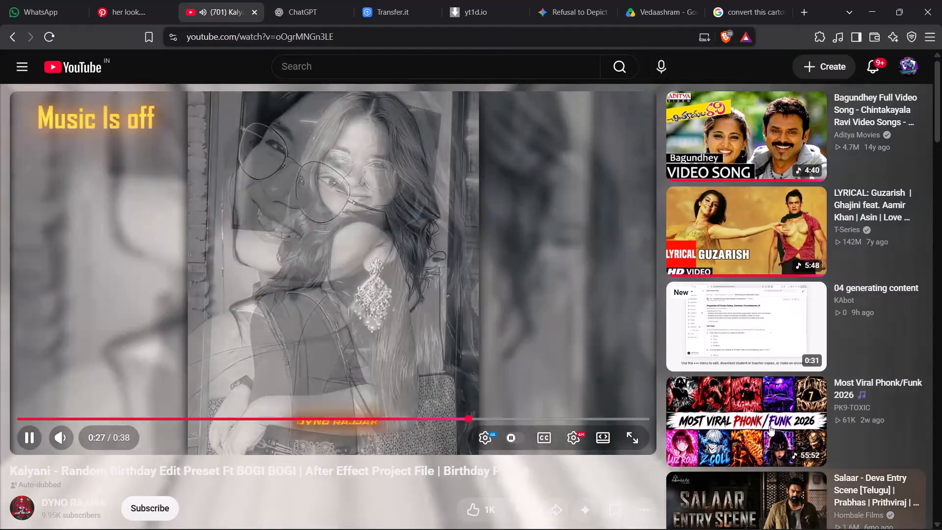
{"action": "left_click", "coordinate": [458, 300]}
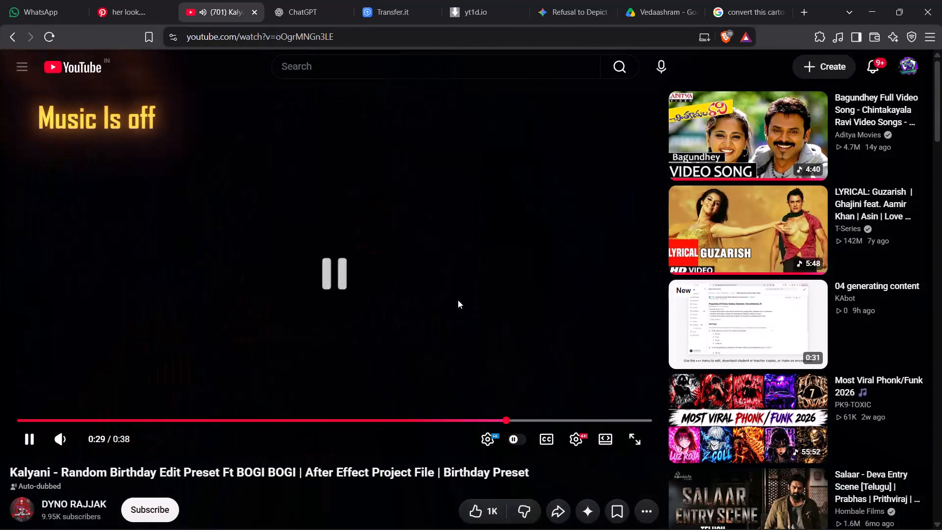
{"action": "left_click", "coordinate": [445, 306]}
{"action": "left_click", "coordinate": [437, 306]}
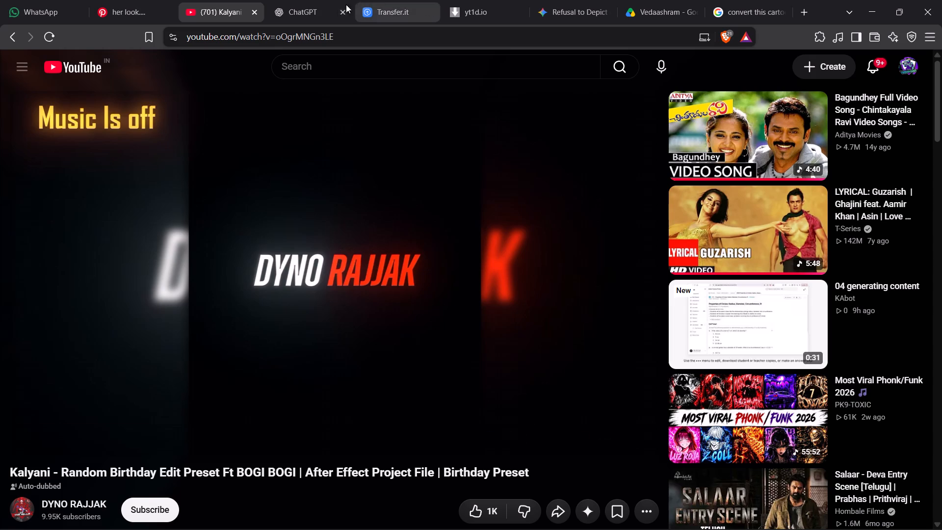
Search YouTube for phonk.
{"action": "left_click", "coordinate": [324, 73]}
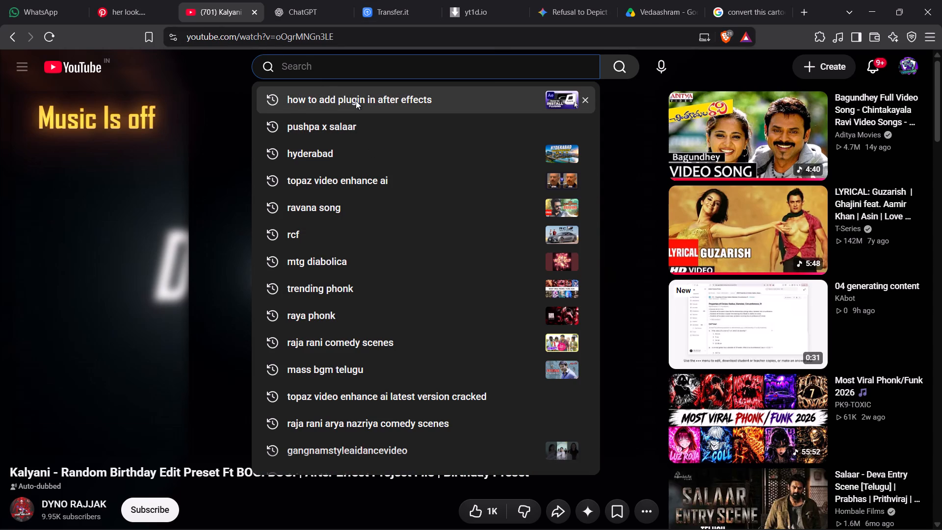
{"action": "type", "text": "pho"}
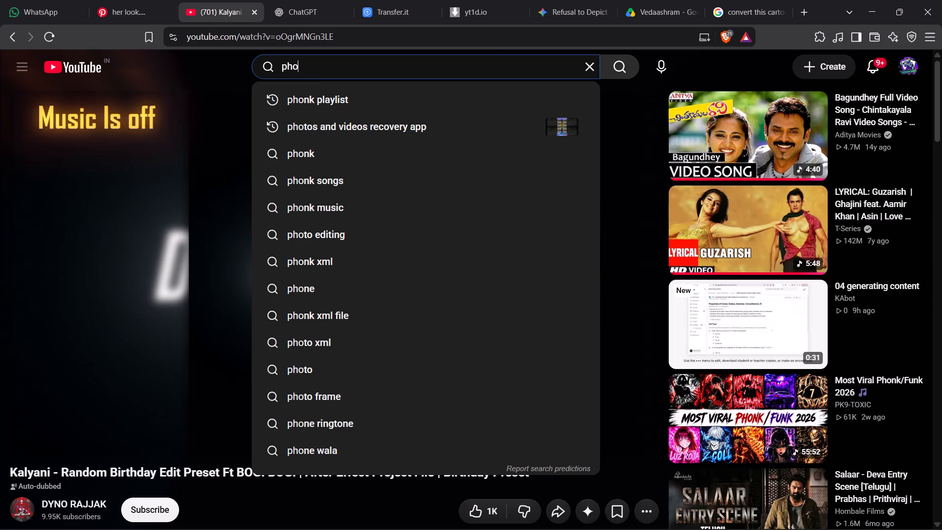
{"action": "left_click", "coordinate": [342, 154]}
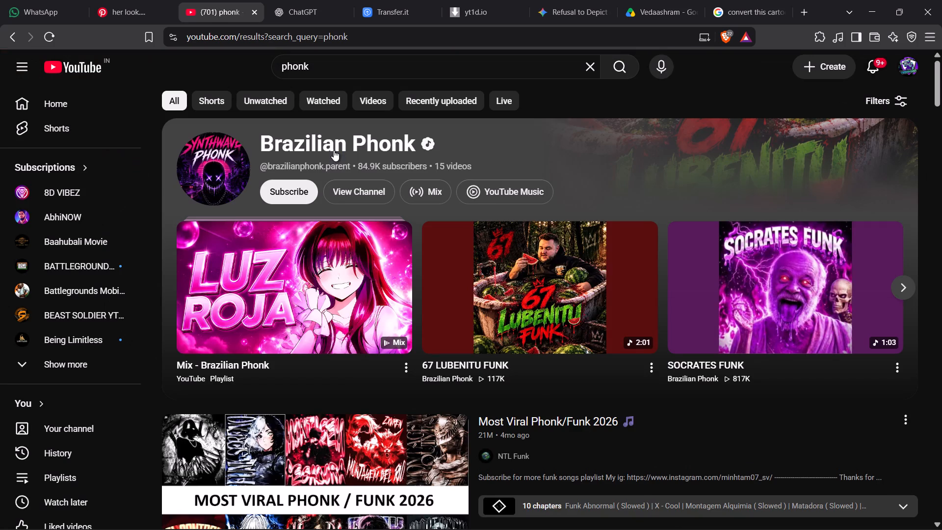
Open the Brazilian Phonk mix from the search results and listen to LUZ ROJA.
{"action": "left_click", "coordinate": [323, 259]}
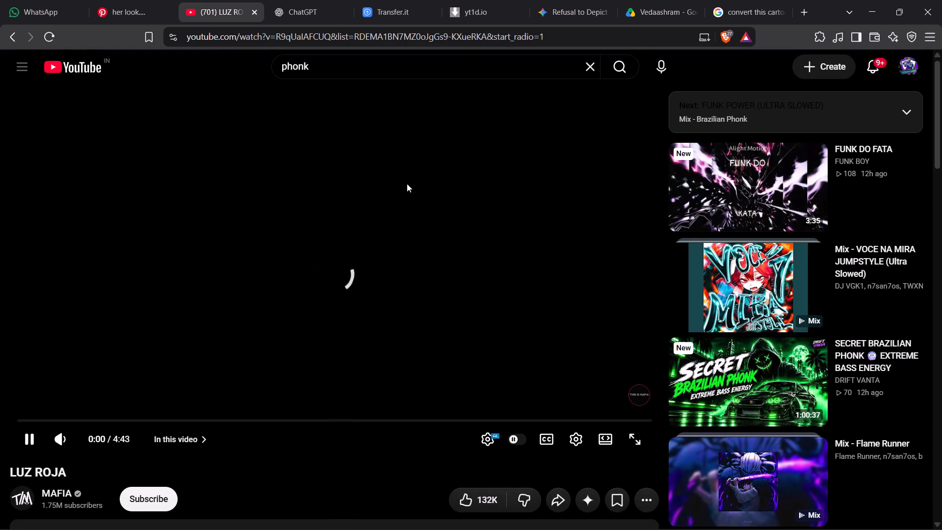
{"action": "left_click_drag", "start_coordinate": [86, 436], "coordinate": [154, 439]}
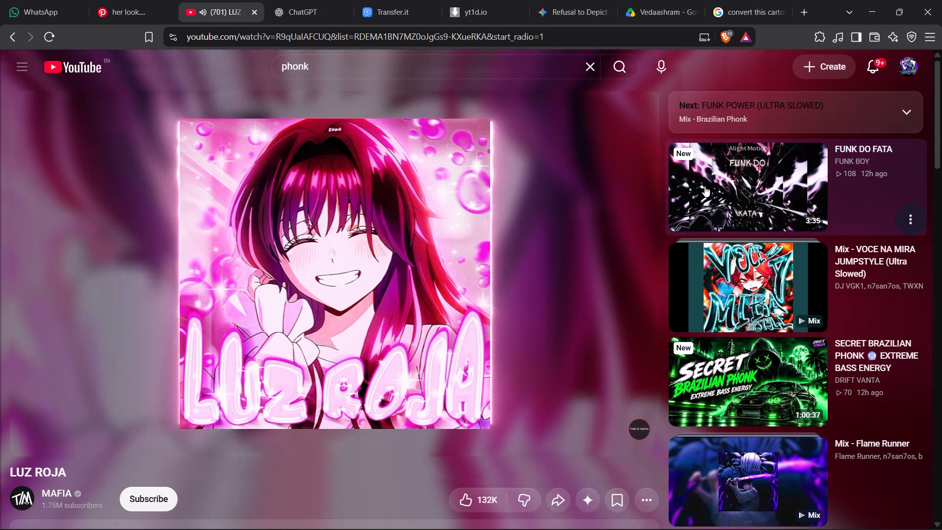
Open the suggested track FUNK DO FATA and sample it by skipping ahead to about 0:35.
{"action": "left_click", "coordinate": [705, 186]}
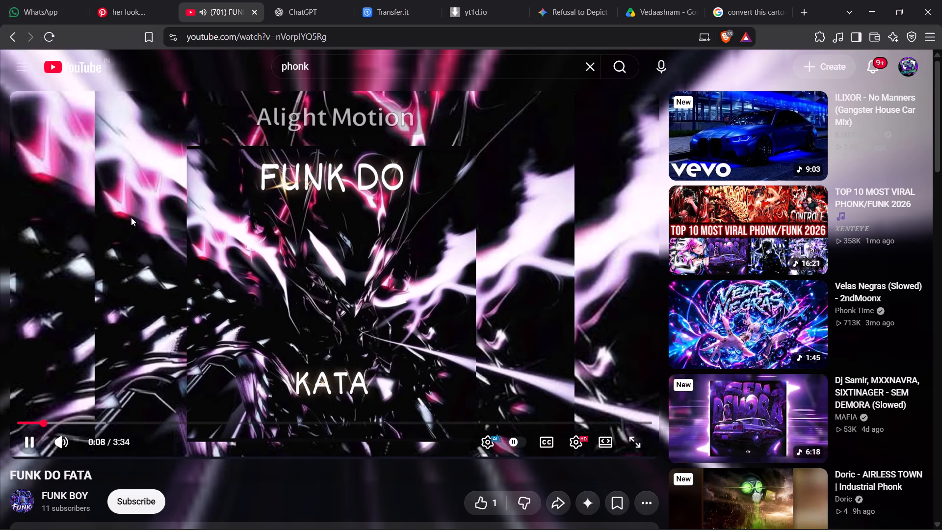
{"action": "left_click", "coordinate": [74, 419]}
{"action": "left_click", "coordinate": [94, 423]}
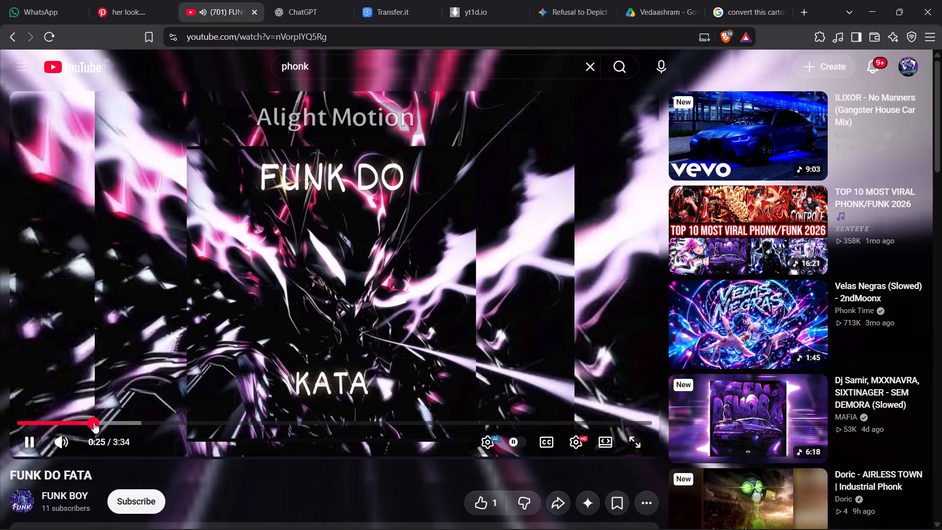
{"action": "left_click", "coordinate": [120, 423]}
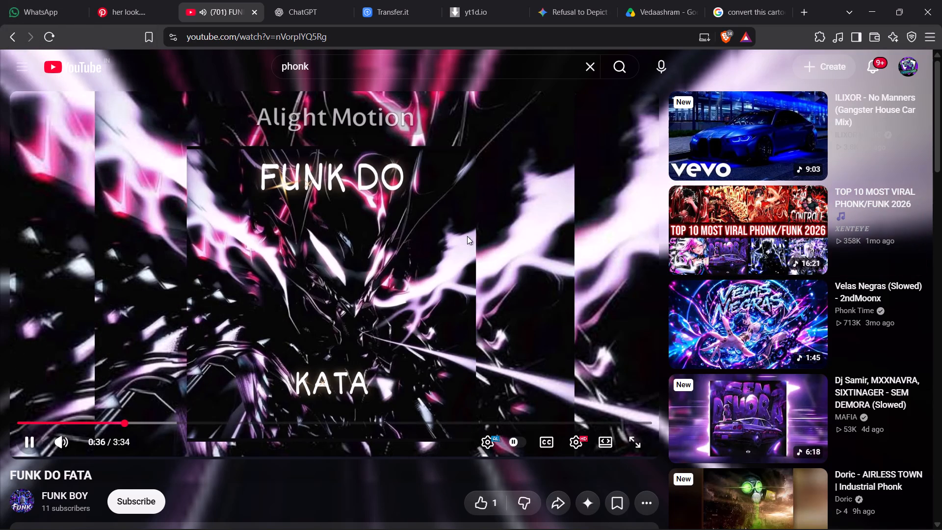
Open the suggested track Velas Negras (Slowed) by 2ndMoonx and sample it by skipping ahead to about 0:20.
{"action": "scroll", "coordinate": [701, 291], "scroll_direction": "down", "scroll_amount": 1}
{"action": "left_click", "coordinate": [736, 212]}
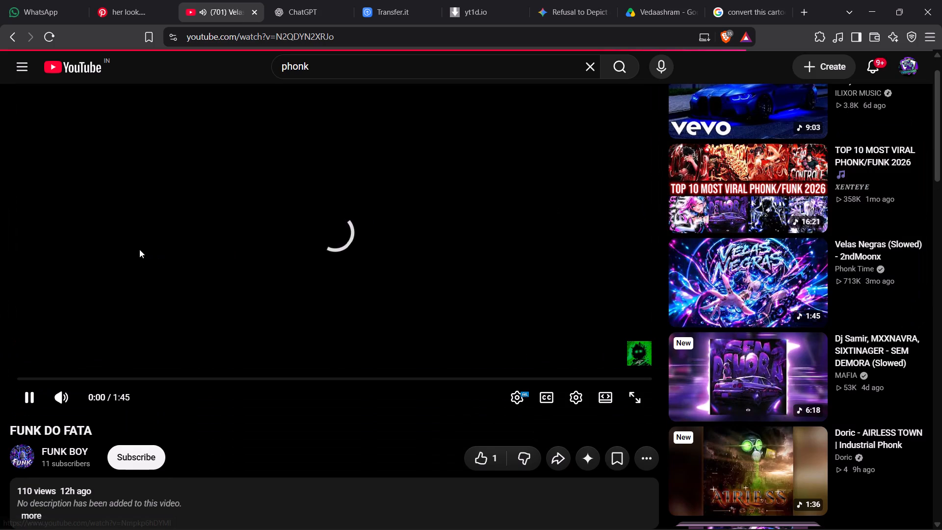
{"action": "scroll", "coordinate": [139, 249], "scroll_direction": "up", "scroll_amount": 4}
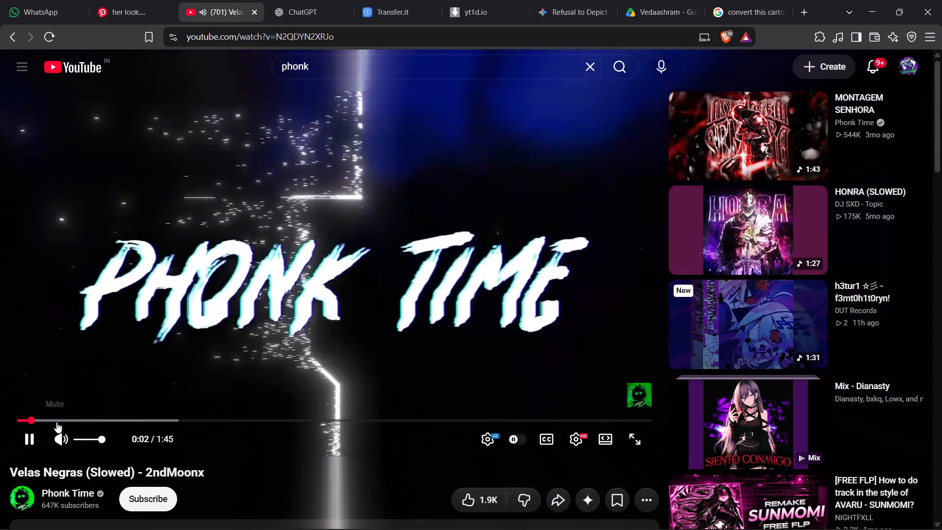
{"action": "left_click", "coordinate": [56, 417]}
{"action": "left_click", "coordinate": [80, 420]}
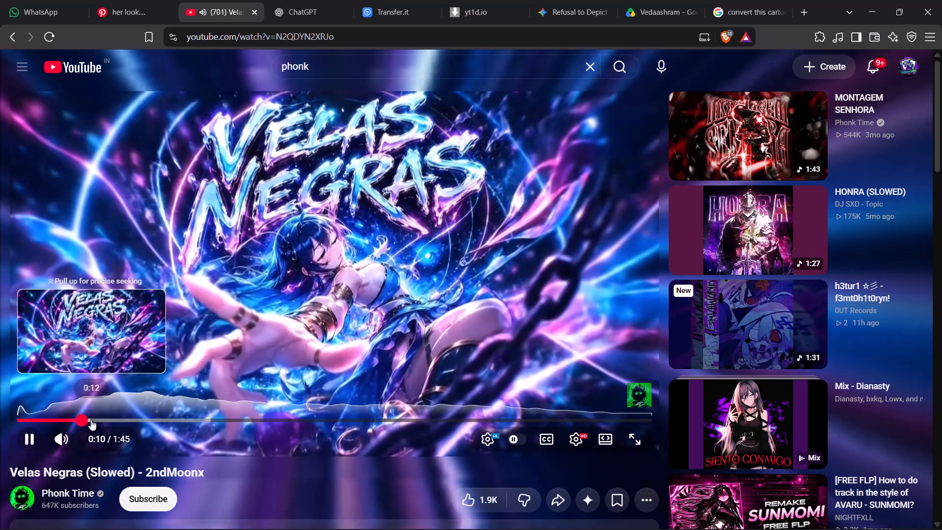
{"action": "left_click", "coordinate": [91, 420]}
{"action": "left_click", "coordinate": [104, 421]}
{"action": "left_click", "coordinate": [139, 420]}
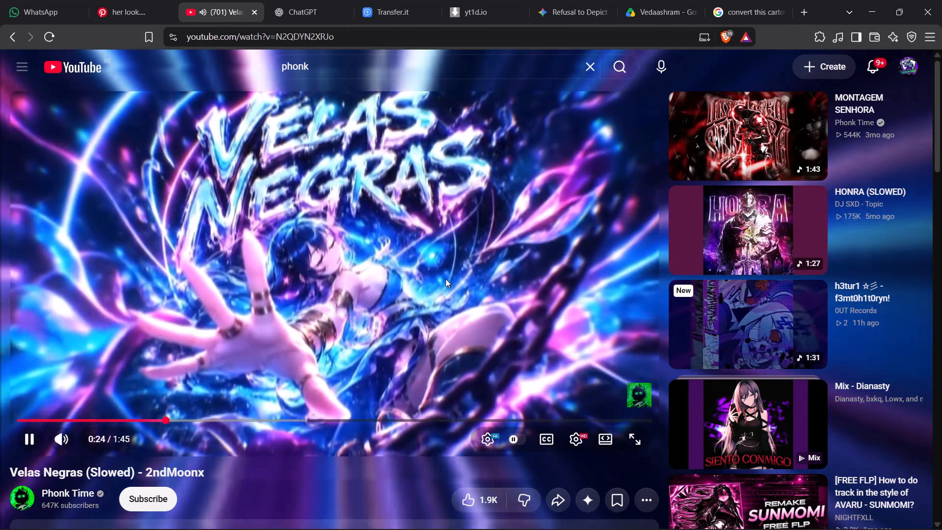
Change the search query to beat phonk and run the search.
{"action": "left_click", "coordinate": [327, 63]}
{"action": "key", "text": "Left"}
{"action": "key", "text": "Left"}
{"action": "key", "text": "Left"}
{"action": "key", "text": "Left"}
{"action": "key", "text": "Left"}
{"action": "key", "text": "Left"}
{"action": "key", "text": "Left"}
{"action": "key", "text": "Left"}
{"action": "key", "text": "Left"}
{"action": "key", "text": "Left"}
{"action": "key", "text": "Left"}
{"action": "key", "text": "Left"}
{"action": "key", "text": "Left"}
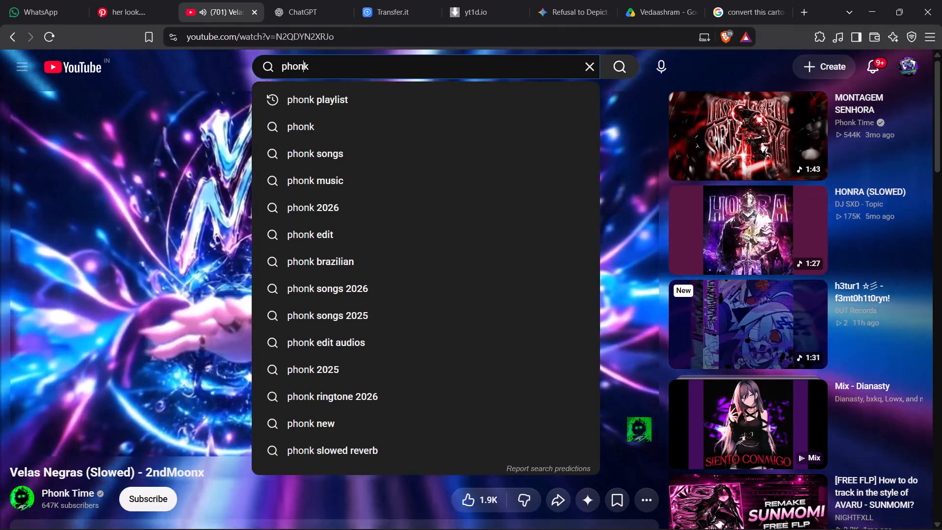
{"action": "type", "text": "beat"}
{"action": "key", "text": "space"}
{"action": "key", "text": "Return"}
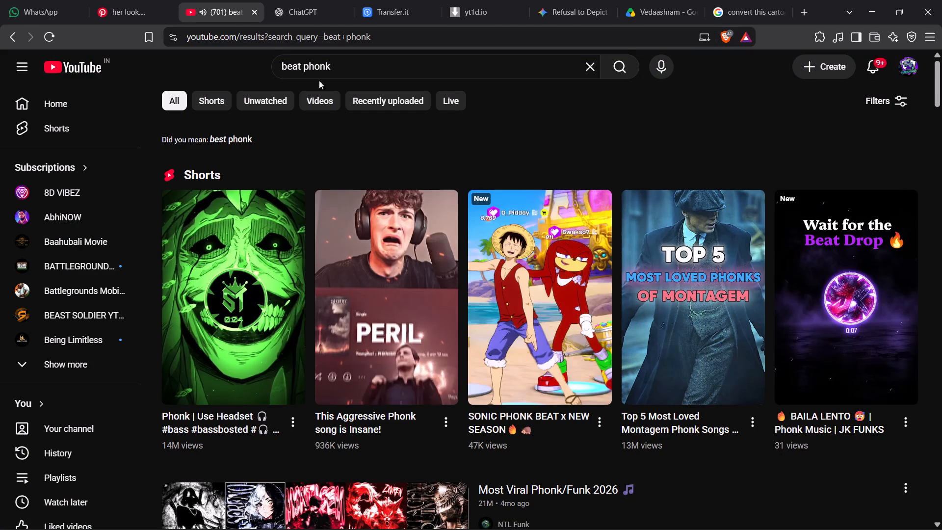
Play the Short "Phonk | Use Headset" and return to the beat phonk search results.
{"action": "scroll", "coordinate": [316, 80], "scroll_direction": "down", "scroll_amount": 2}
{"action": "scroll", "coordinate": [235, 355], "scroll_direction": "up", "scroll_amount": 3}
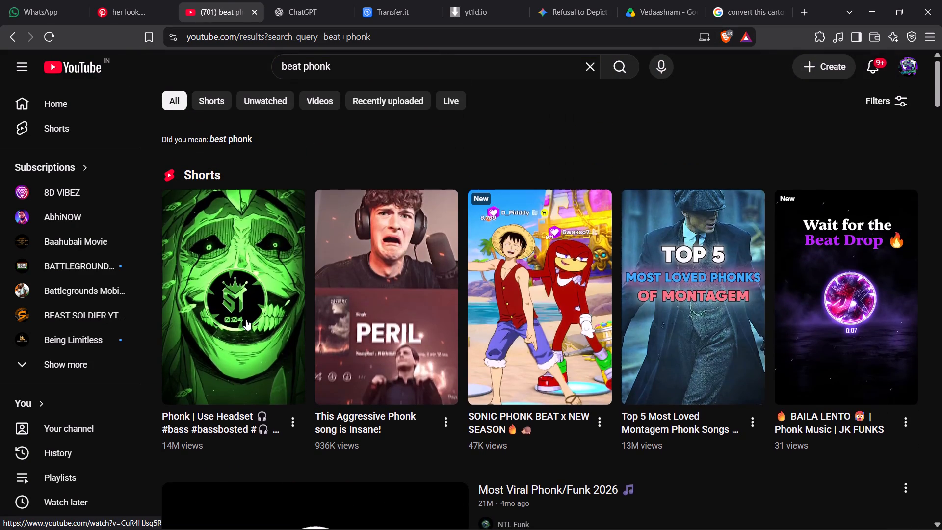
{"action": "left_click", "coordinate": [247, 316]}
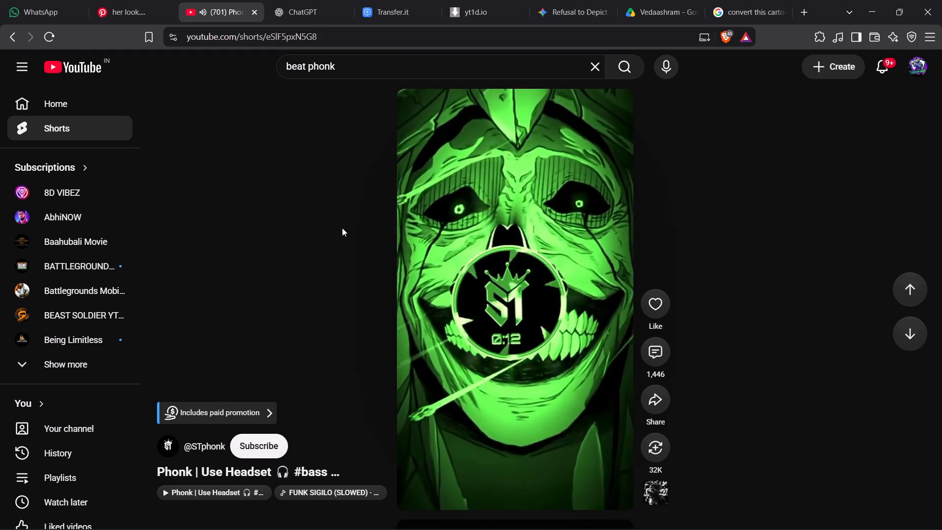
{"action": "left_click", "coordinate": [16, 39]}
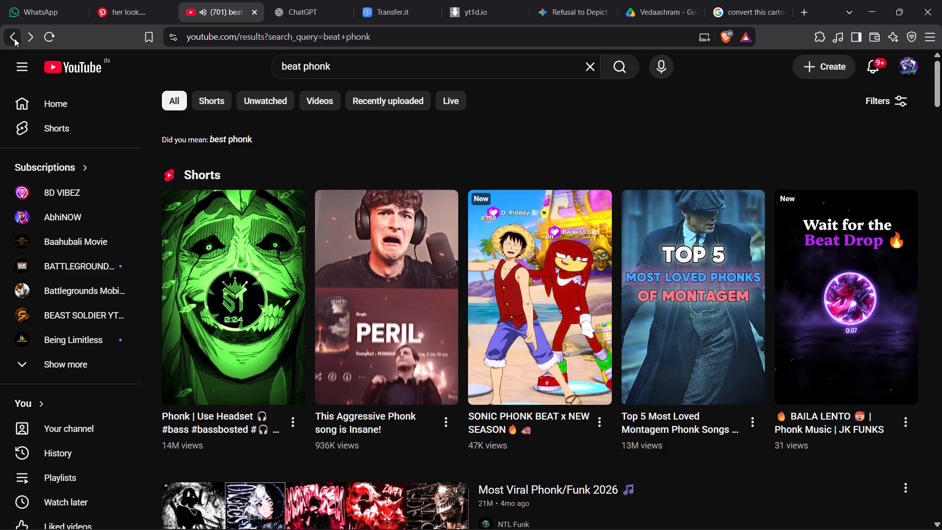
Browse the beat phonk search results, checking the listed playlists, Shorts and tracks for a suitable song.
{"action": "scroll", "coordinate": [375, 301], "scroll_direction": "down", "scroll_amount": 5}
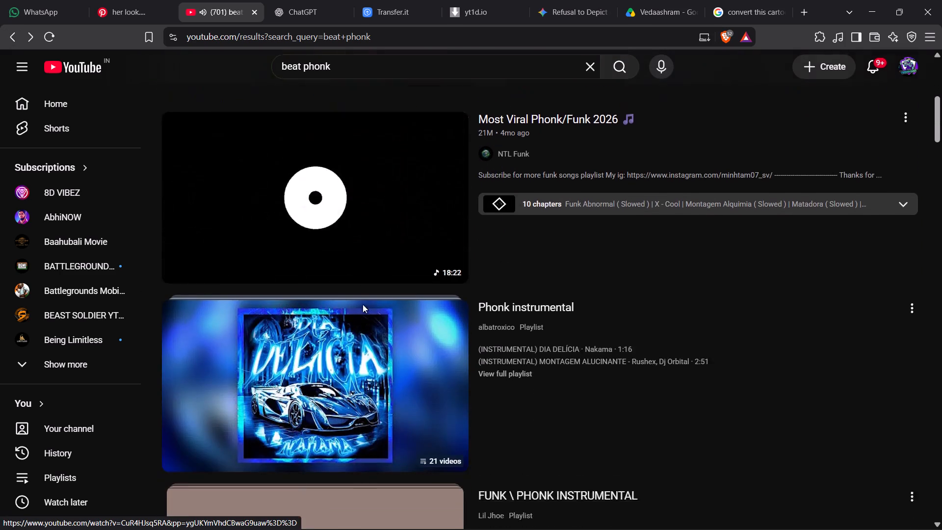
{"action": "scroll", "coordinate": [363, 304], "scroll_direction": "down", "scroll_amount": 1}
{"action": "scroll", "coordinate": [461, 256], "scroll_direction": "down", "scroll_amount": 2}
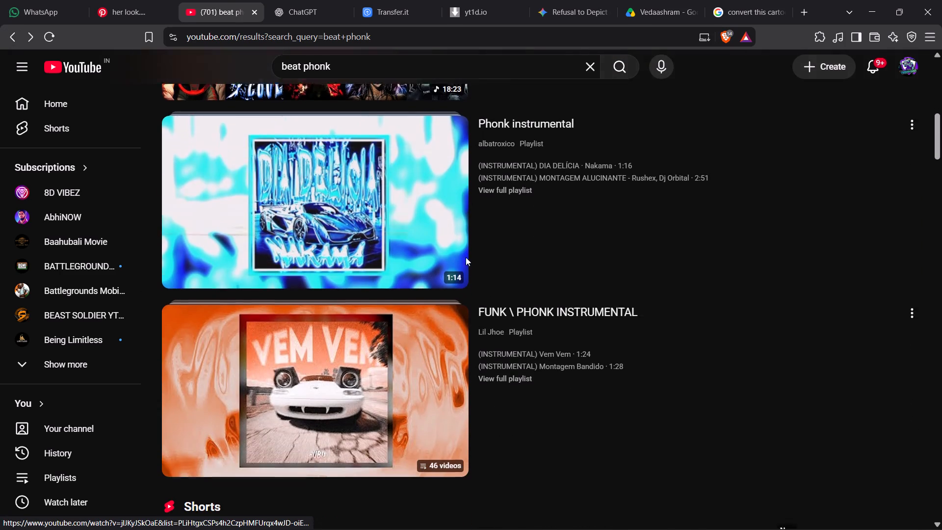
{"action": "scroll", "coordinate": [305, 308], "scroll_direction": "down", "scroll_amount": 1}
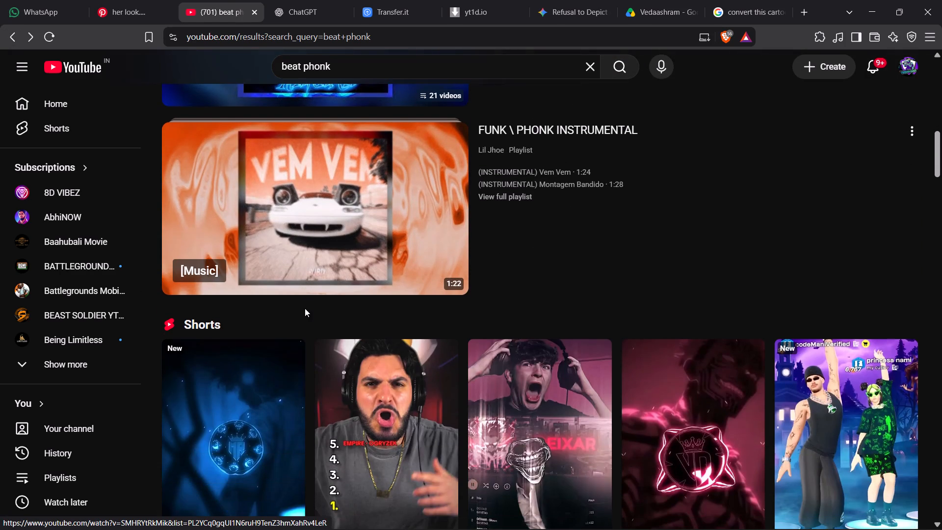
{"action": "scroll", "coordinate": [305, 308], "scroll_direction": "down", "scroll_amount": 3}
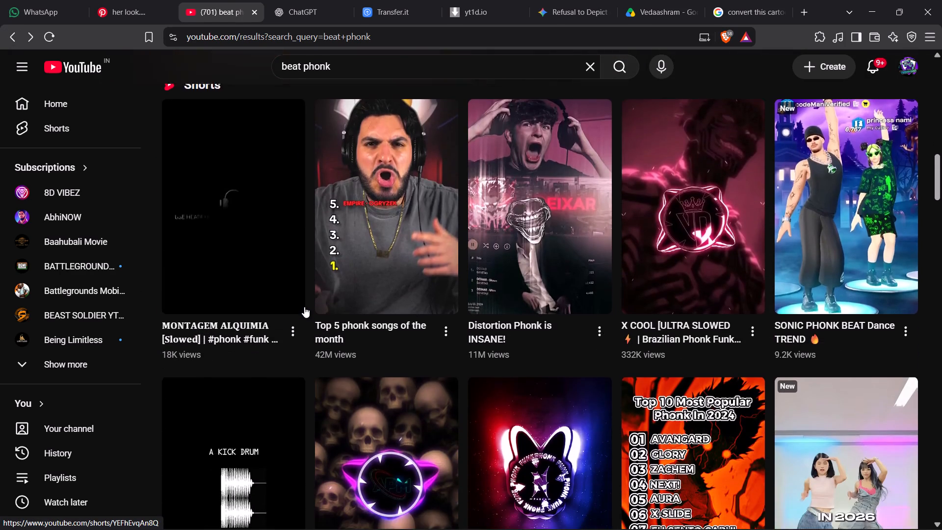
{"action": "scroll", "coordinate": [304, 307], "scroll_direction": "down", "scroll_amount": 5}
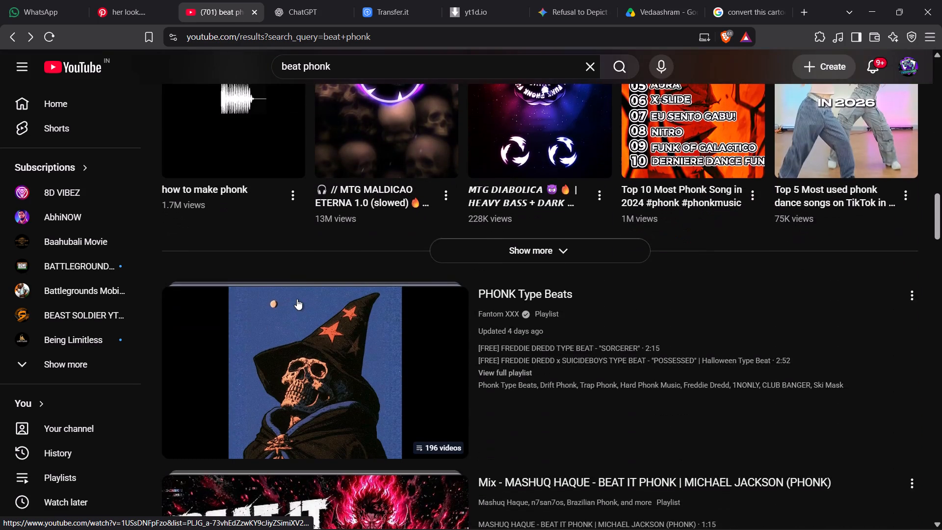
{"action": "scroll", "coordinate": [297, 299], "scroll_direction": "down", "scroll_amount": 6}
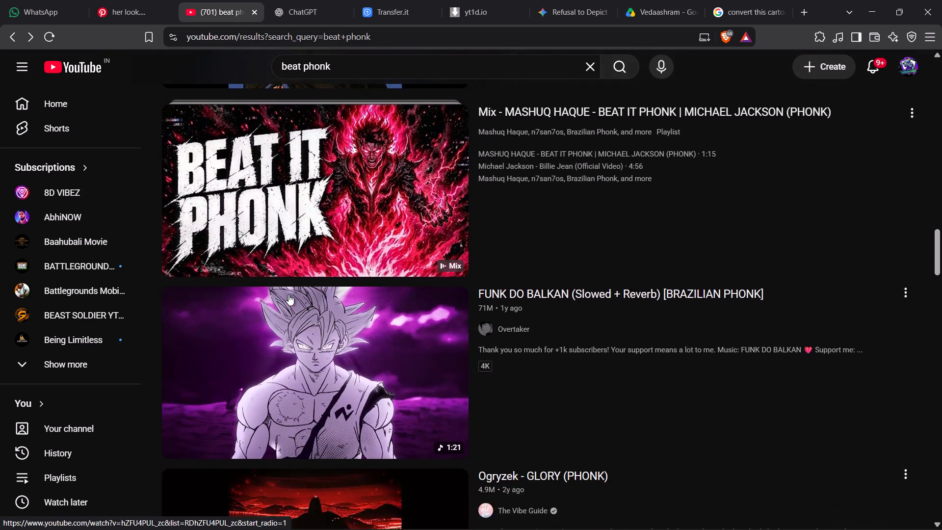
{"action": "scroll", "coordinate": [288, 294], "scroll_direction": "down", "scroll_amount": 5}
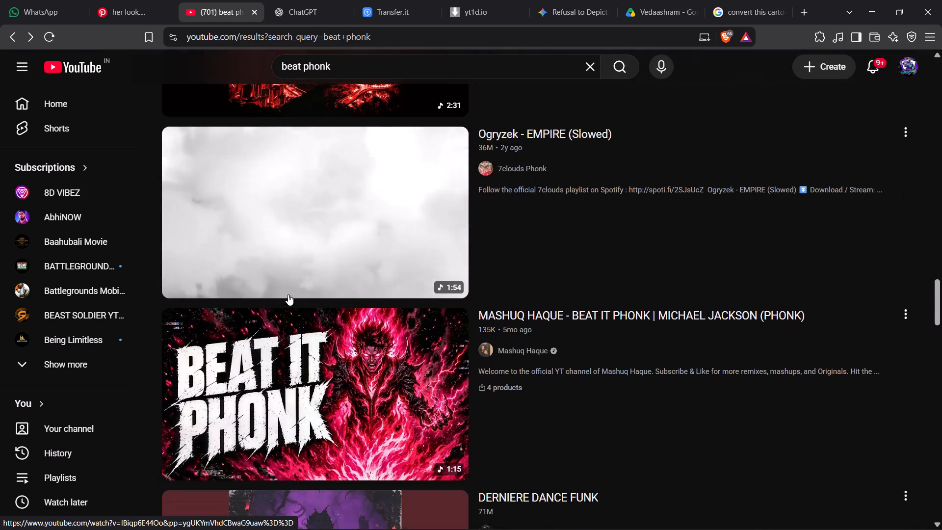
{"action": "scroll", "coordinate": [288, 294], "scroll_direction": "down", "scroll_amount": 3}
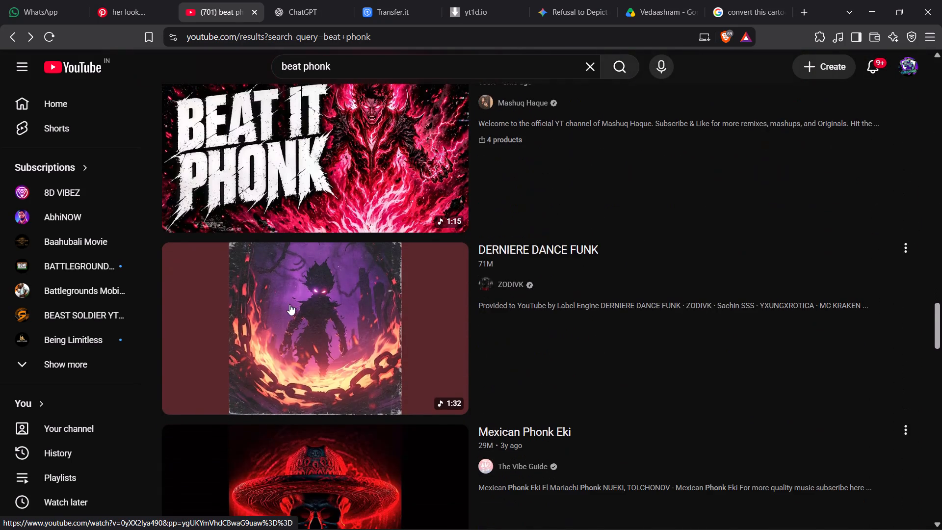
{"action": "scroll", "coordinate": [326, 317], "scroll_direction": "down", "scroll_amount": 1}
Open DERNIERE DANCE FUNK from the results and sample it by skipping ahead to about 0:26.
{"action": "left_click", "coordinate": [349, 276]}
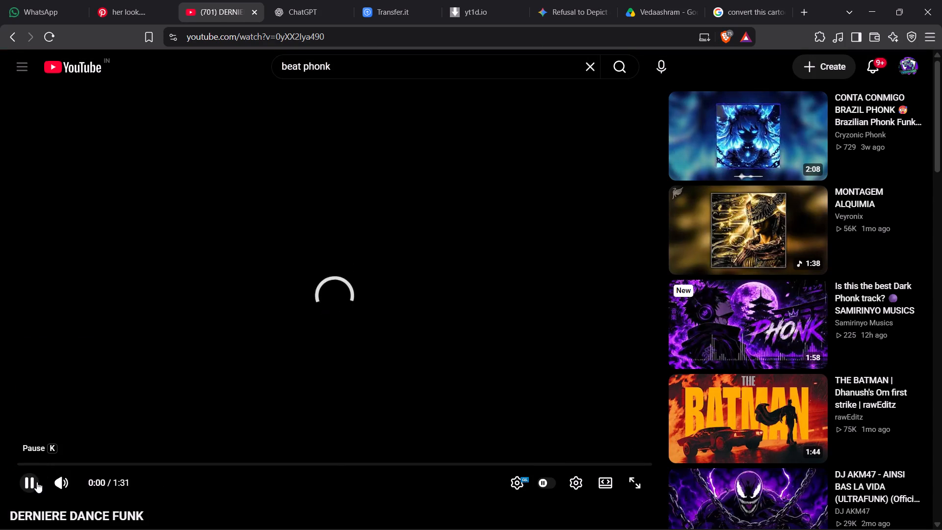
{"action": "left_click", "coordinate": [37, 482]}
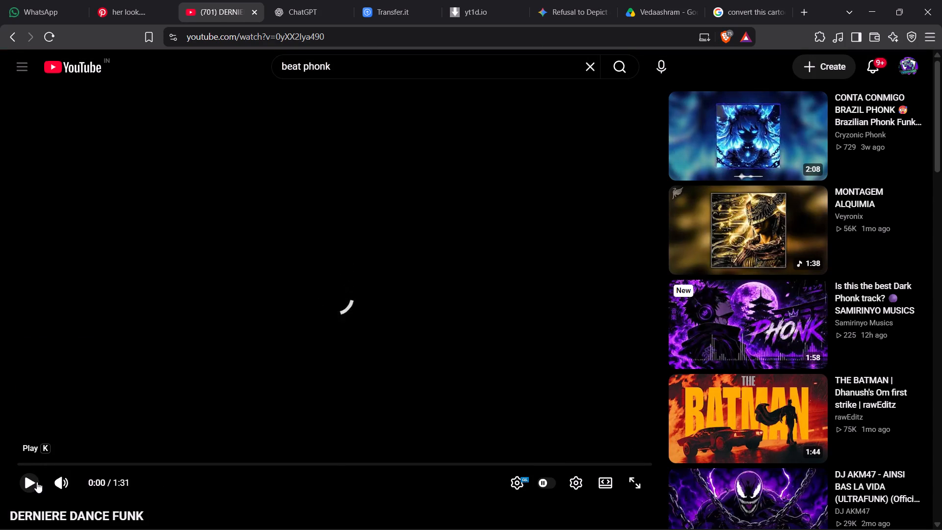
{"action": "left_click", "coordinate": [114, 333]}
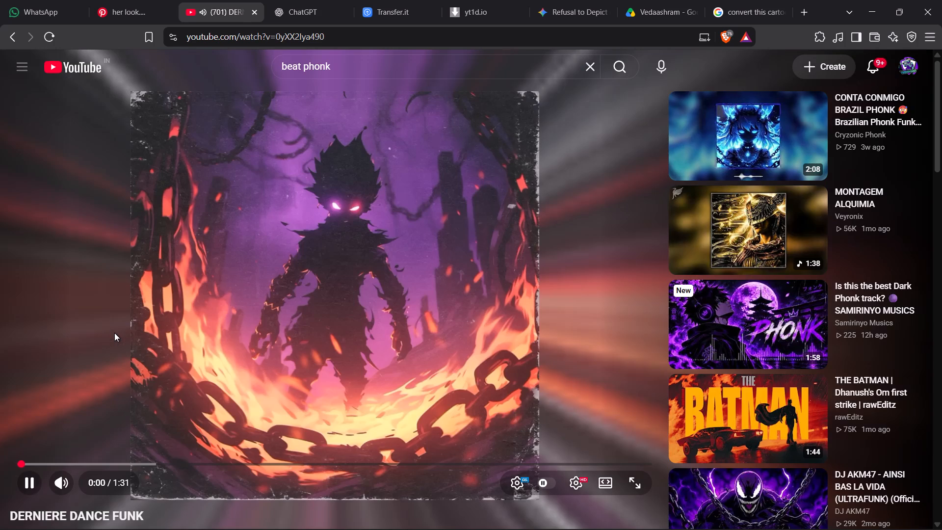
{"action": "left_click", "coordinate": [57, 458]}
{"action": "left_click", "coordinate": [82, 459]}
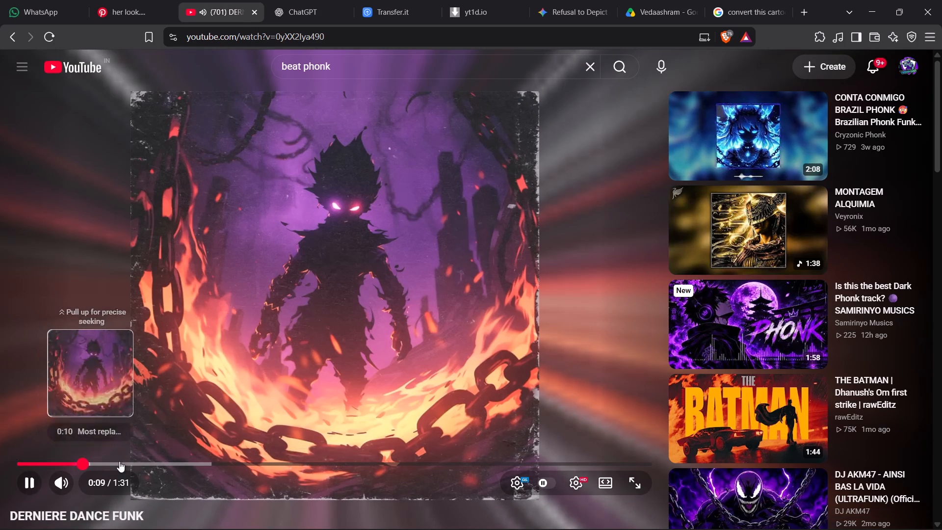
{"action": "left_click", "coordinate": [135, 462]}
{"action": "left_click", "coordinate": [168, 463]}
{"action": "left_click", "coordinate": [204, 464]}
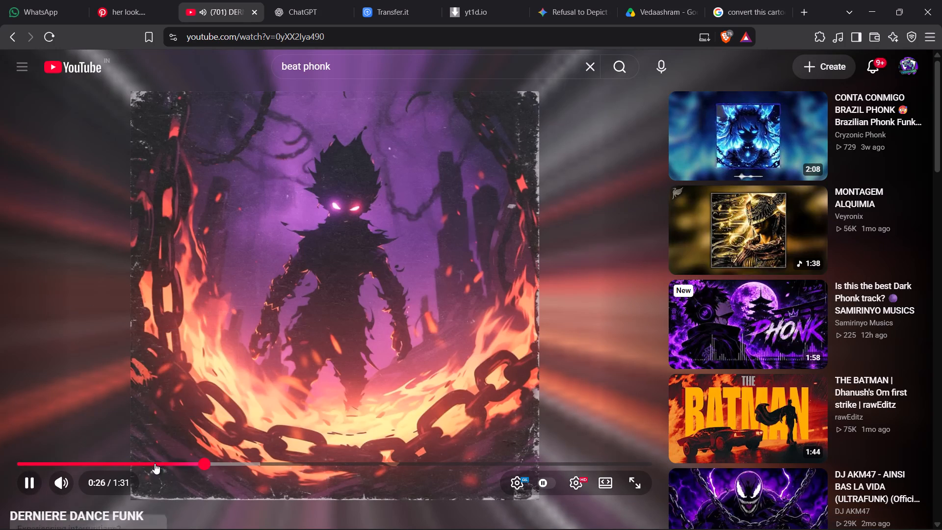
Jump back to about 0:18 in DERNIERE DANCE FUNK and listen to the passage in short bursts, pausing at 0:22.
{"action": "left_click", "coordinate": [139, 462]}
{"action": "left_click", "coordinate": [125, 406]}
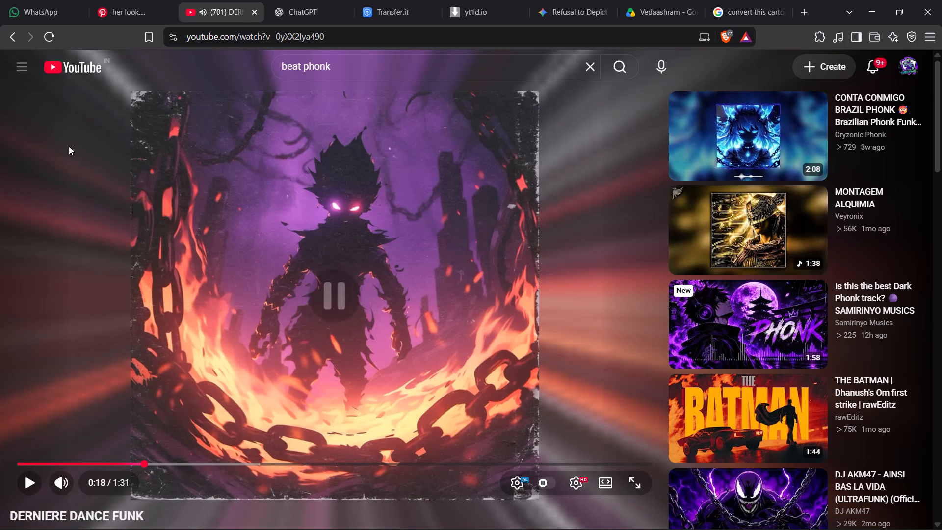
{"action": "left_click", "coordinate": [66, 287]}
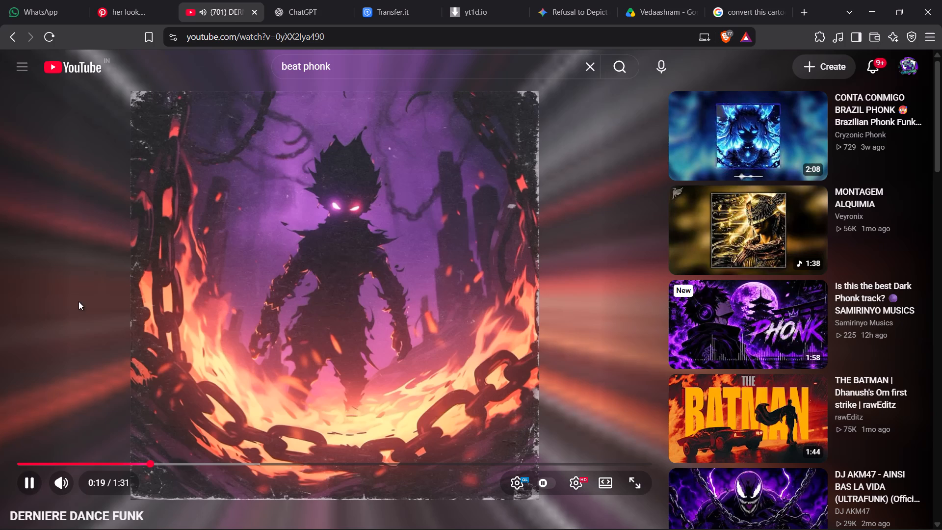
{"action": "left_click", "coordinate": [175, 289]}
{"action": "scroll", "coordinate": [553, 235], "scroll_direction": "down", "scroll_amount": 2}
{"action": "left_click", "coordinate": [143, 192]}
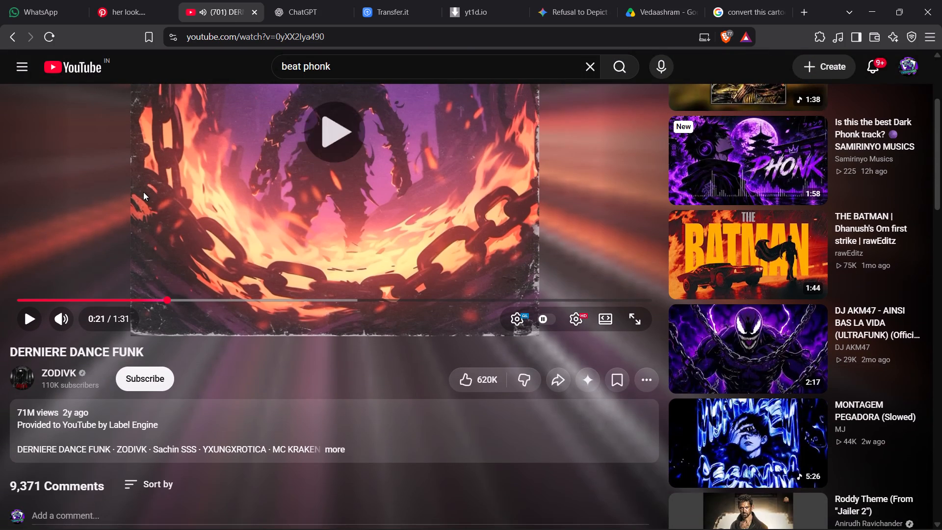
{"action": "left_click", "coordinate": [142, 192]}
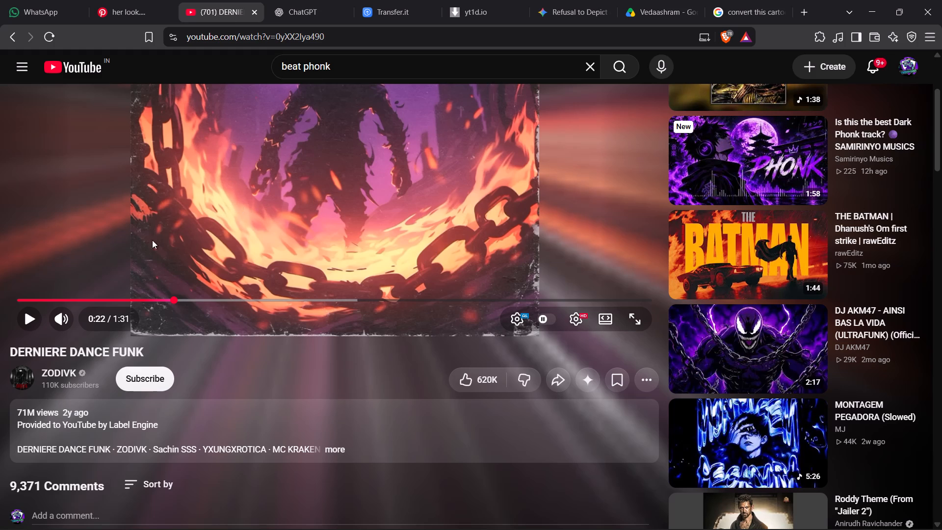
Adjust the paused video's volume, lowering it to about half and raising it to the maximum.
{"action": "scroll", "coordinate": [151, 242], "scroll_direction": "up", "scroll_amount": 1}
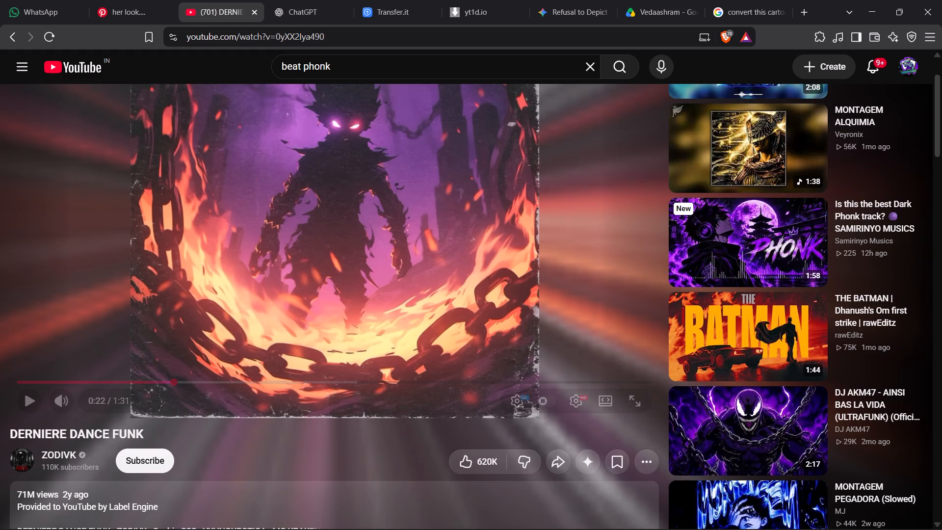
{"action": "scroll", "coordinate": [83, 352], "scroll_direction": "up", "scroll_amount": 6}
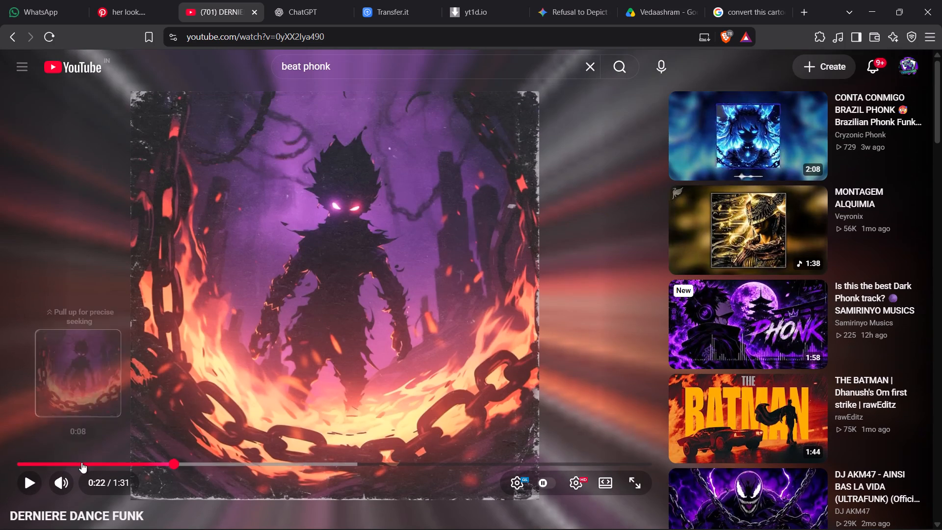
{"action": "left_click_drag", "start_coordinate": [88, 480], "coordinate": [88, 480]}
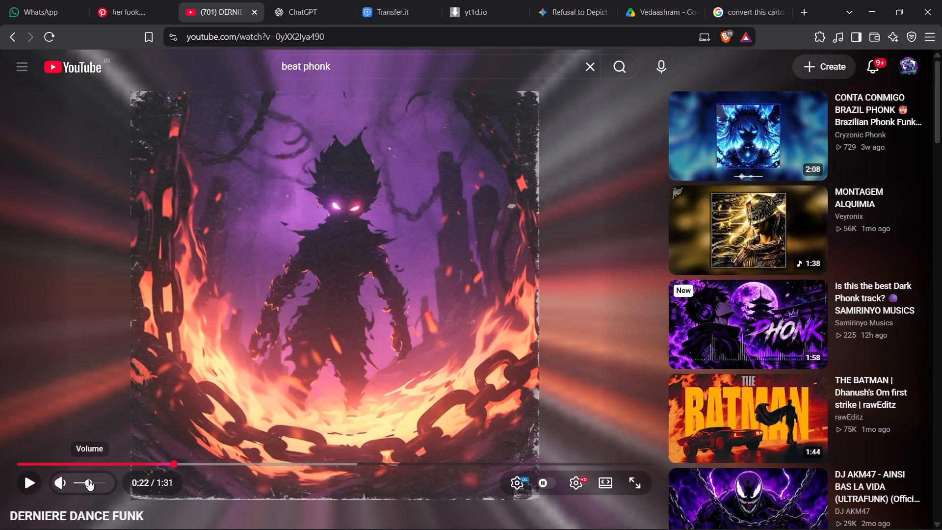
{"action": "left_click_drag", "start_coordinate": [88, 480], "coordinate": [112, 483]}
{"action": "left_click_drag", "start_coordinate": [89, 484], "coordinate": [109, 484]}
{"action": "left_click_drag", "start_coordinate": [109, 484], "coordinate": [117, 488]}
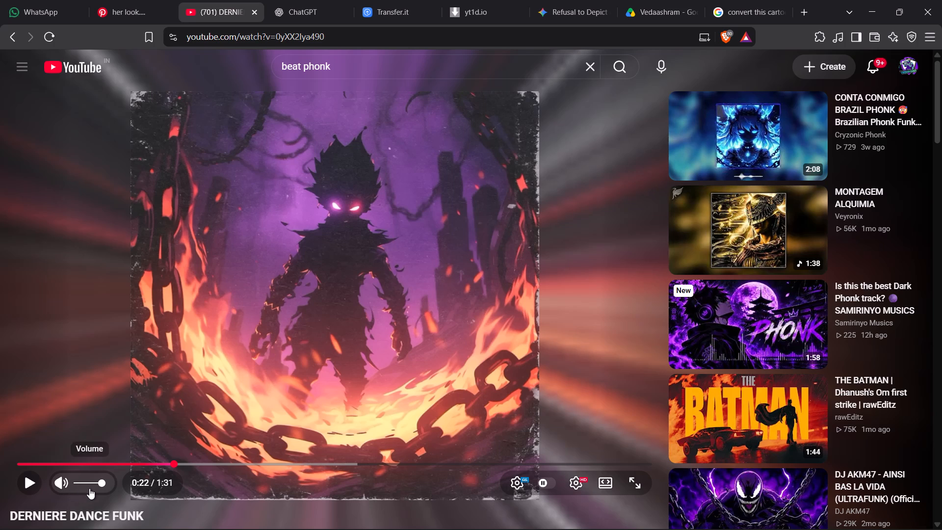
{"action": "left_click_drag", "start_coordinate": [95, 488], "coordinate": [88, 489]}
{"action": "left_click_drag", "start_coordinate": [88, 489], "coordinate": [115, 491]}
Expand the DERNIERE DANCE FUNK description and look through its credits, release details and music section down to the comments.
{"action": "scroll", "coordinate": [86, 487], "scroll_direction": "down", "scroll_amount": 2}
{"action": "scroll", "coordinate": [90, 487], "scroll_direction": "up", "scroll_amount": 4}
{"action": "scroll", "coordinate": [119, 520], "scroll_direction": "down", "scroll_amount": 4}
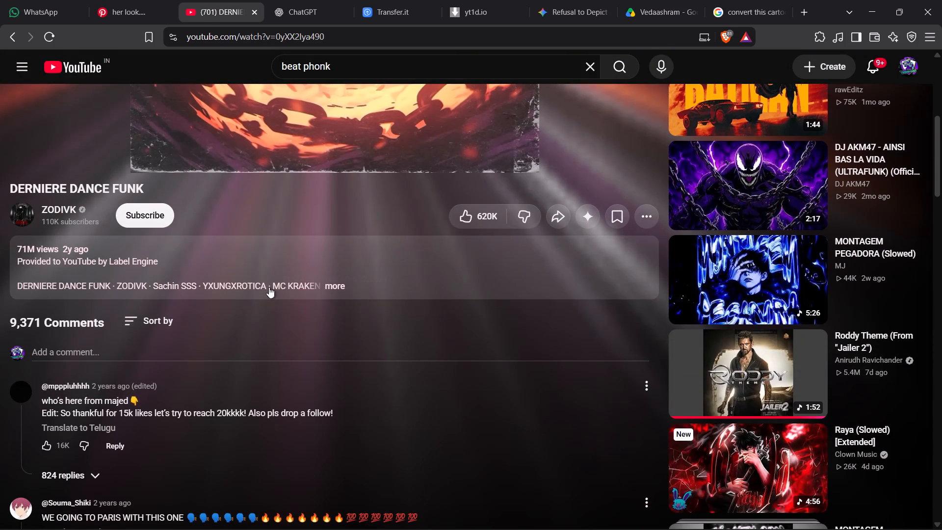
{"action": "left_click", "coordinate": [334, 284]}
{"action": "scroll", "coordinate": [267, 315], "scroll_direction": "down", "scroll_amount": 2}
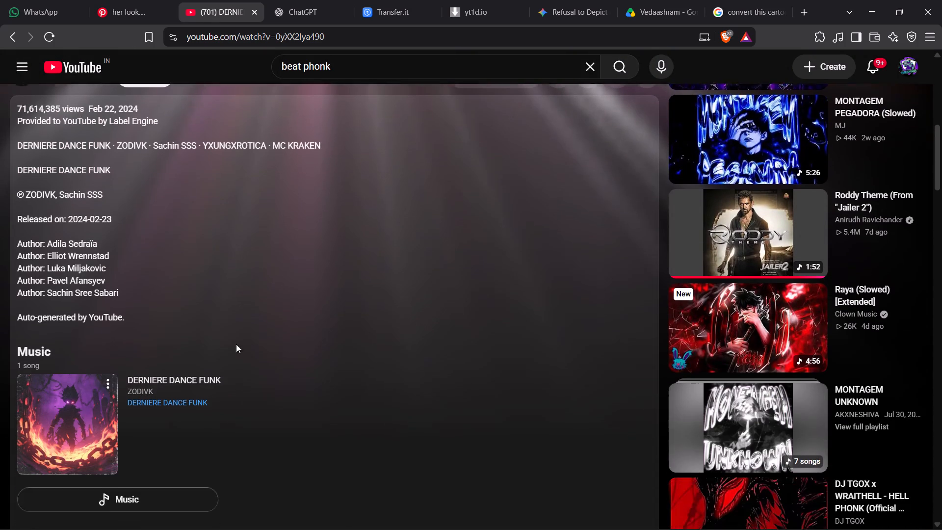
{"action": "scroll", "coordinate": [211, 361], "scroll_direction": "down", "scroll_amount": 7}
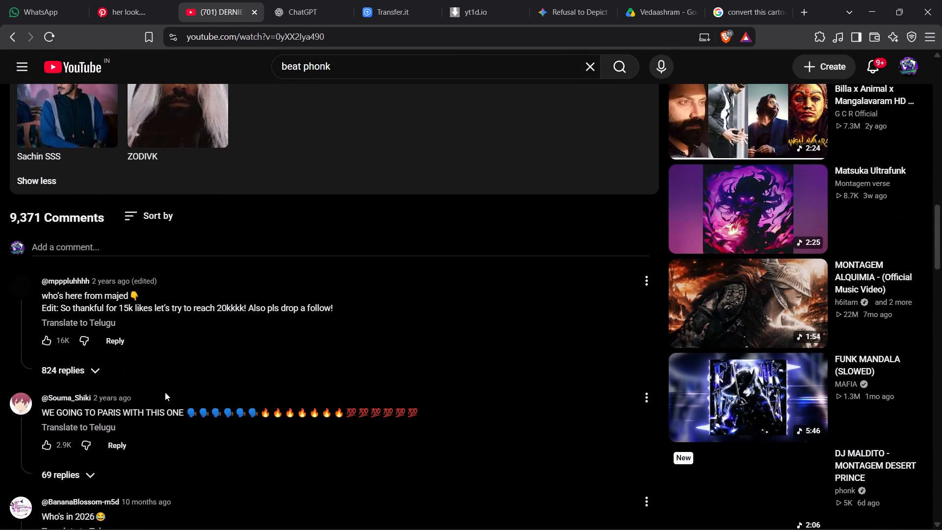
Expand the replies under the top comment and read through them and the comments that follow.
{"action": "left_click", "coordinate": [69, 363]}
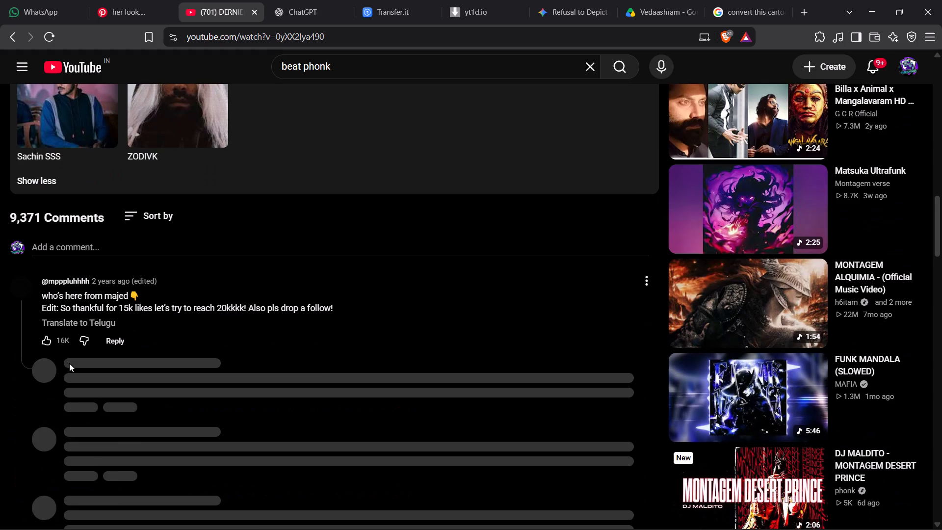
{"action": "scroll", "coordinate": [69, 363], "scroll_direction": "down", "scroll_amount": 5}
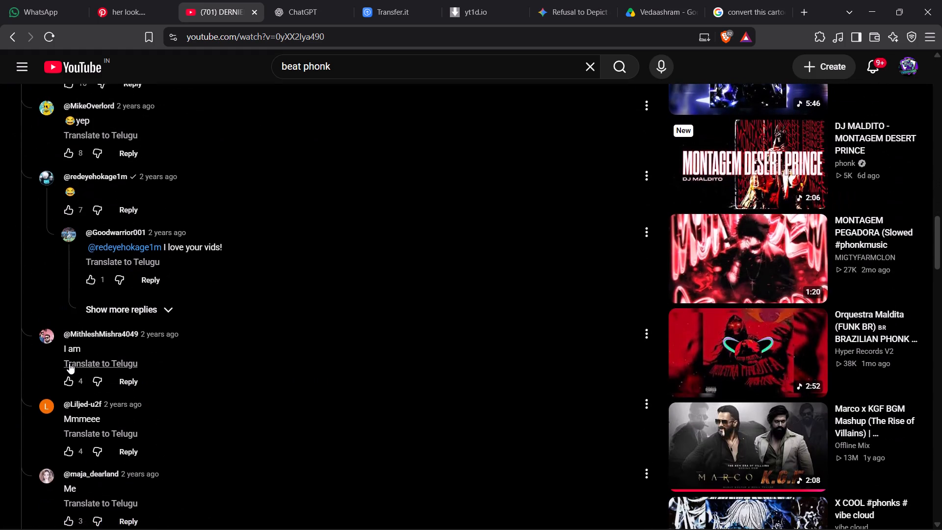
{"action": "scroll", "coordinate": [69, 363], "scroll_direction": "down", "scroll_amount": 6}
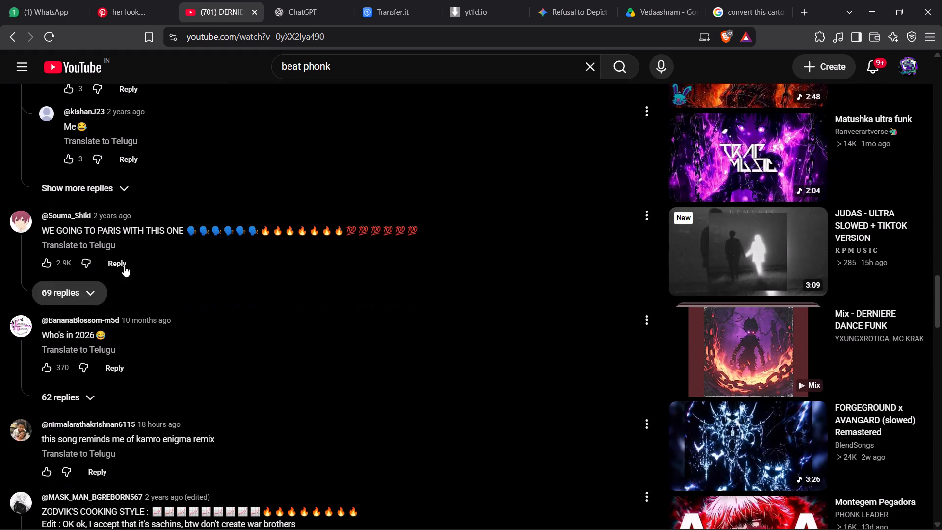
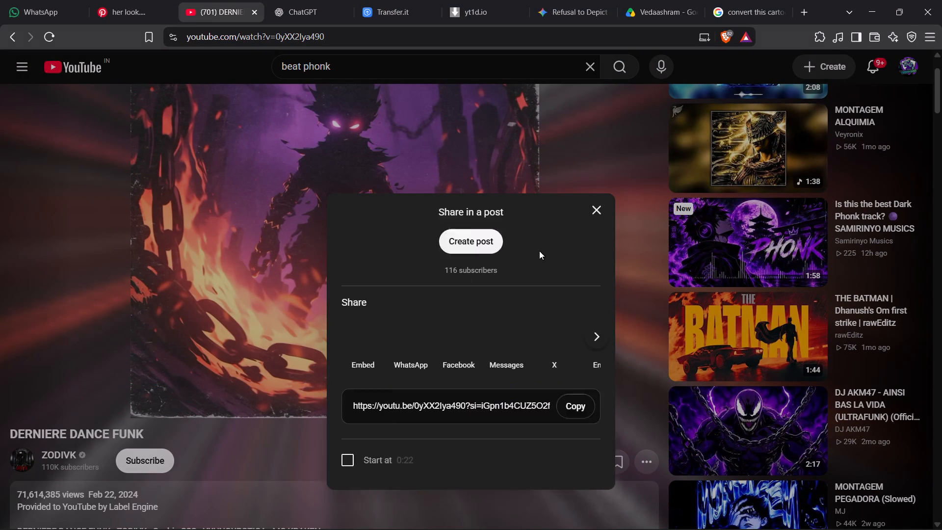
Copy the share link of DERNIERE DANCE FUNK without a start time.
{"action": "left_click", "coordinate": [588, 352]}
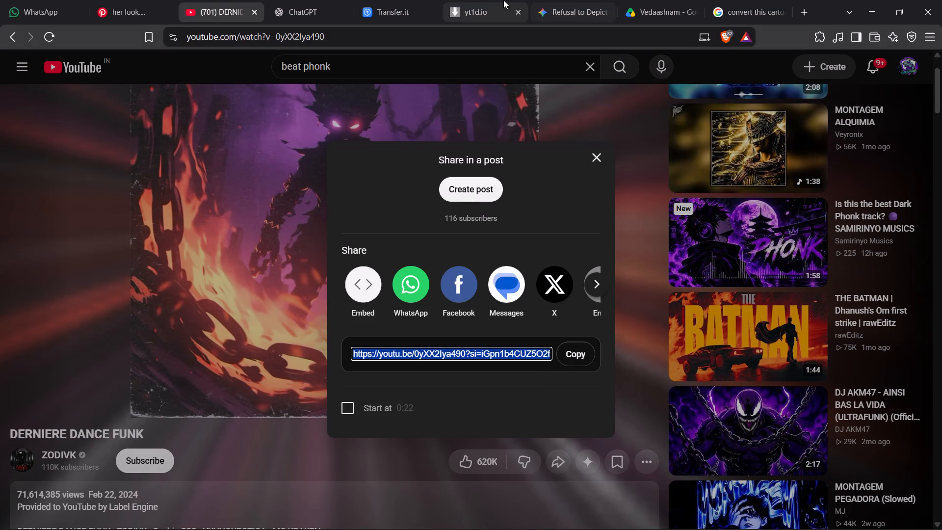
Switch to the yt1d.io downloader and reload its results page, agreeing to resubmit the form data.
{"action": "left_click", "coordinate": [500, 0]}
{"action": "left_click", "coordinate": [45, 32]}
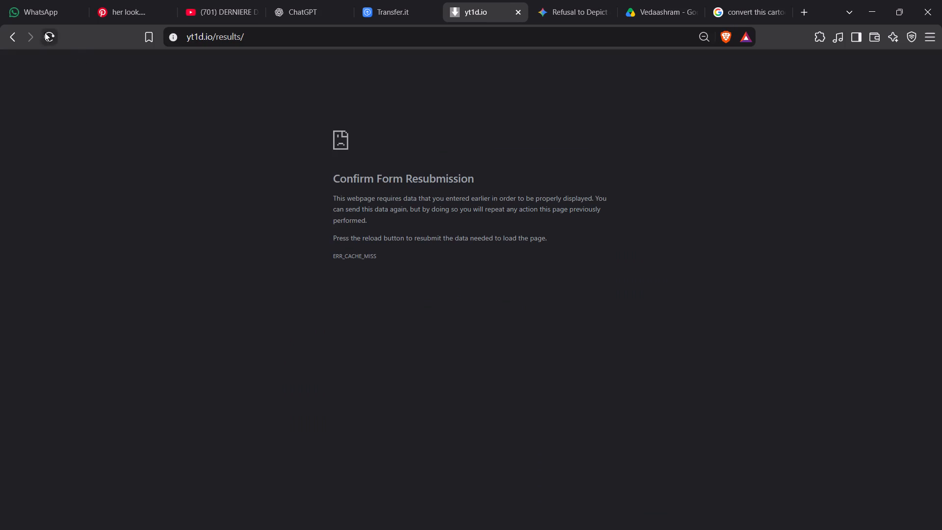
{"action": "left_click", "coordinate": [524, 141]}
Submit the copied YouTube video link to the YouTube To MP3 converter on yt1d.io.
{"action": "left_click", "coordinate": [386, 1]}
{"action": "left_click", "coordinate": [473, 0]}
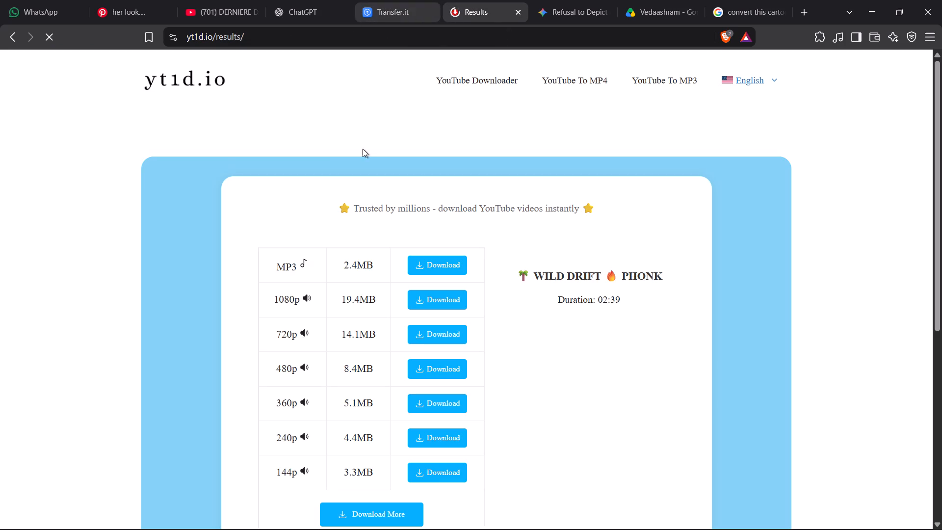
{"action": "scroll", "coordinate": [617, 221], "scroll_direction": "up", "scroll_amount": 1}
{"action": "left_click", "coordinate": [669, 81]}
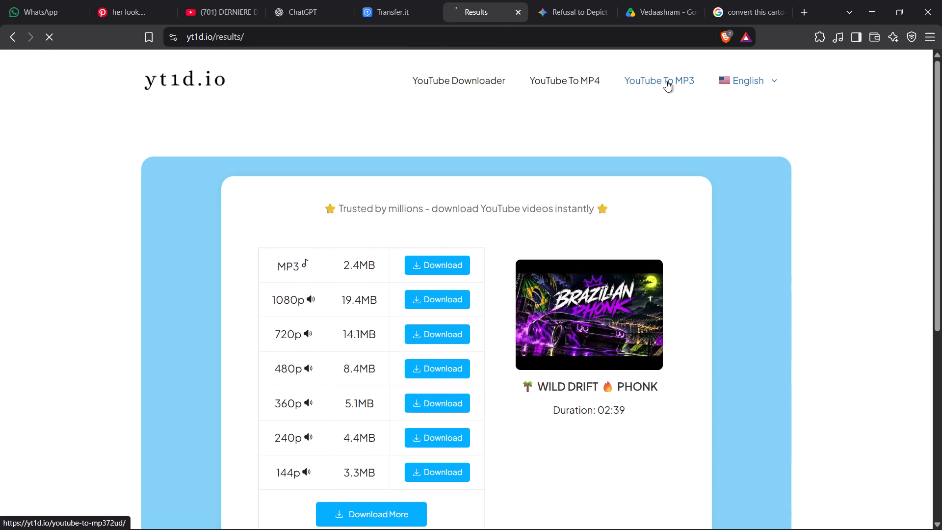
{"action": "left_click", "coordinate": [394, 326]}
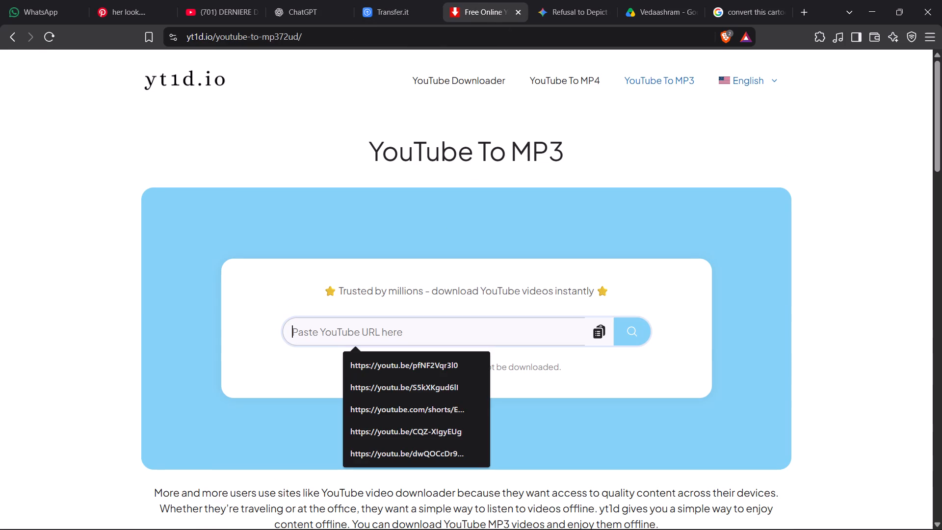
{"action": "key", "text": "ctrl+v"}
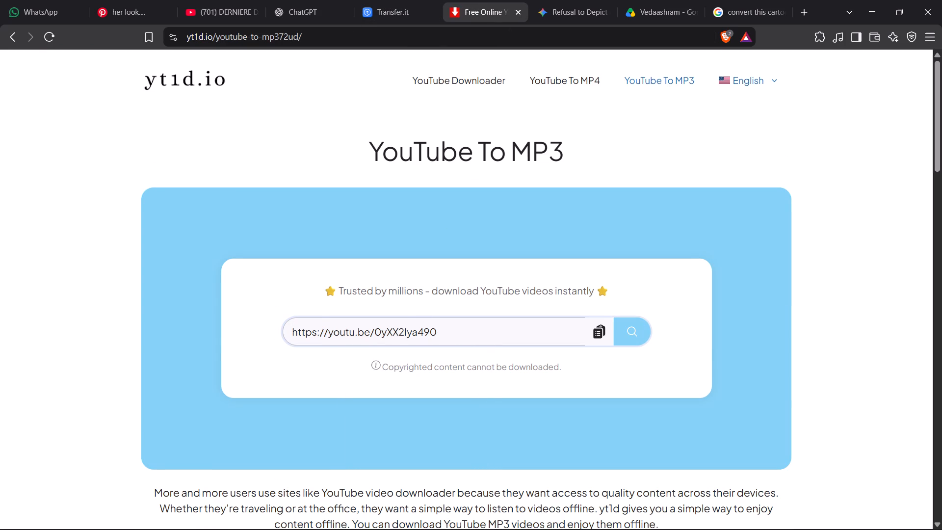
{"action": "left_click", "coordinate": [628, 334]}
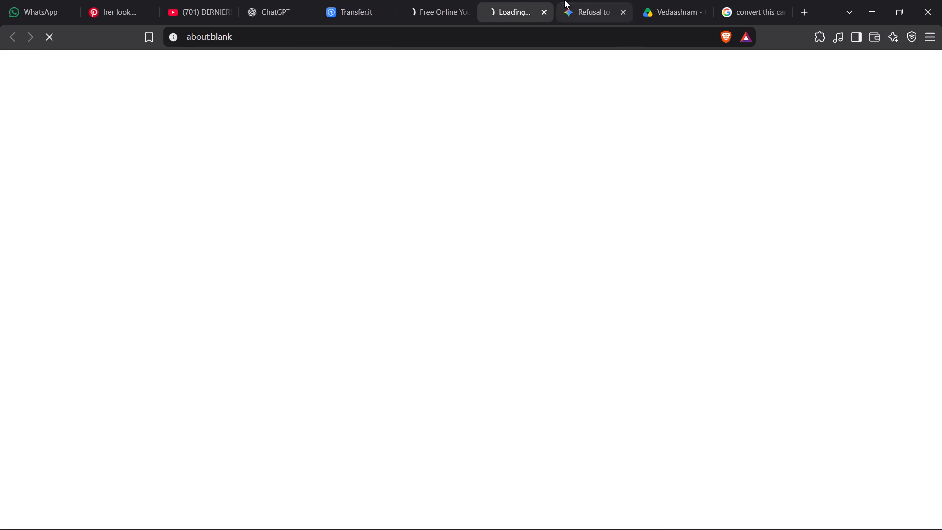
Request the MP3 version of DERNIERE DANCE FUNK from the yt1d.io results, closing the pop-up ad tabs that open.
{"action": "left_click", "coordinate": [545, 11]}
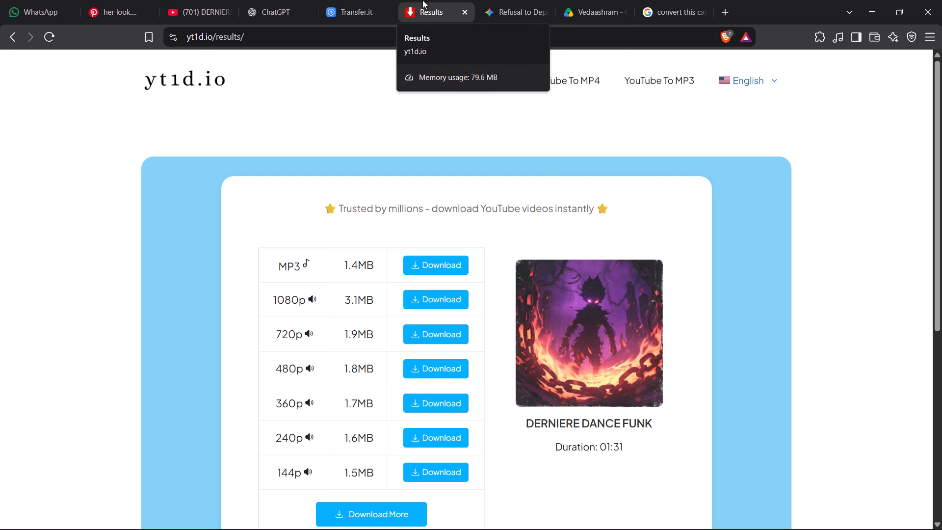
{"action": "left_click", "coordinate": [441, 262]}
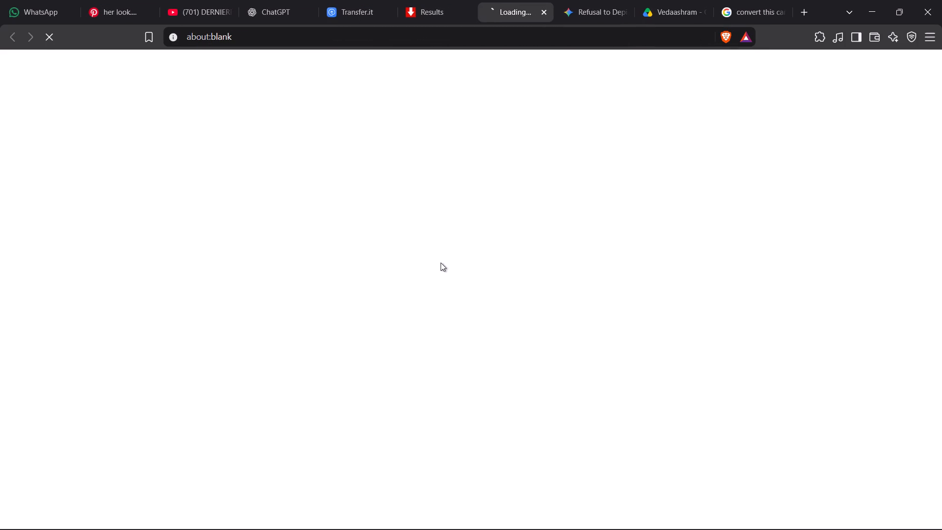
{"action": "left_click", "coordinate": [433, 0]}
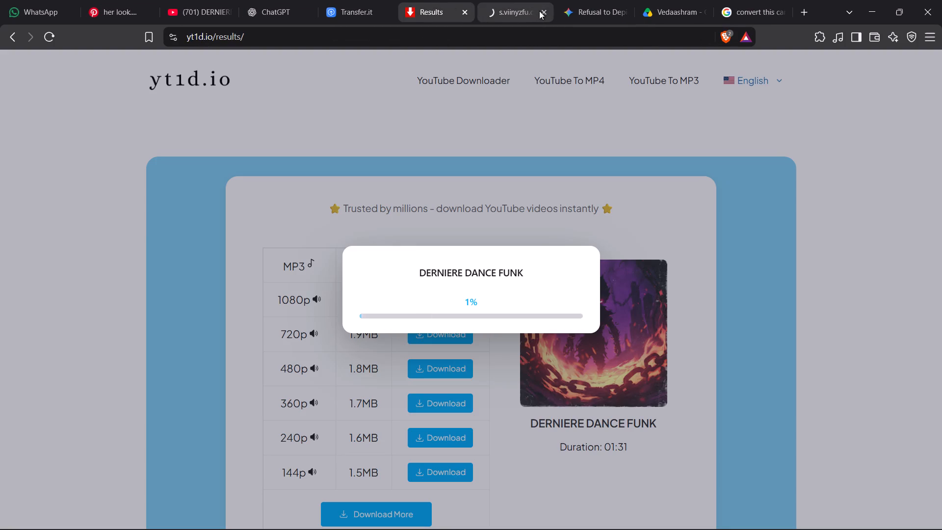
{"action": "left_click", "coordinate": [540, 12]}
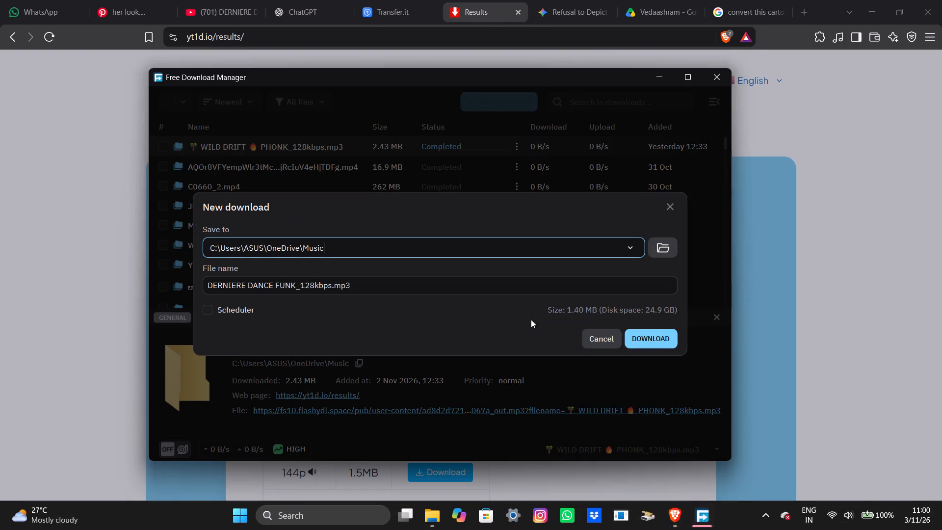
In Free Download Manager, download DERNIERE DANCE FUNK_128kbps.mp3 to the OneDrive\Music folder, checking the alternative save locations first.
{"action": "left_click", "coordinate": [630, 251]}
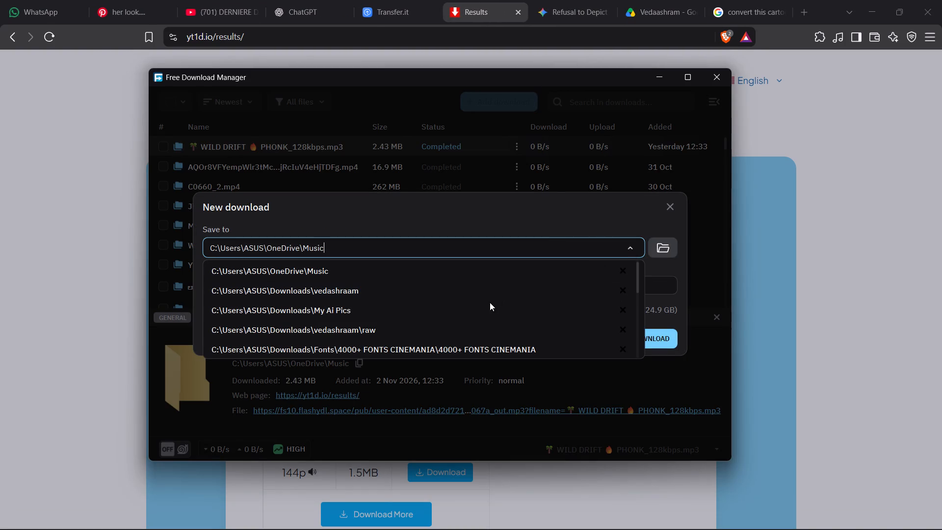
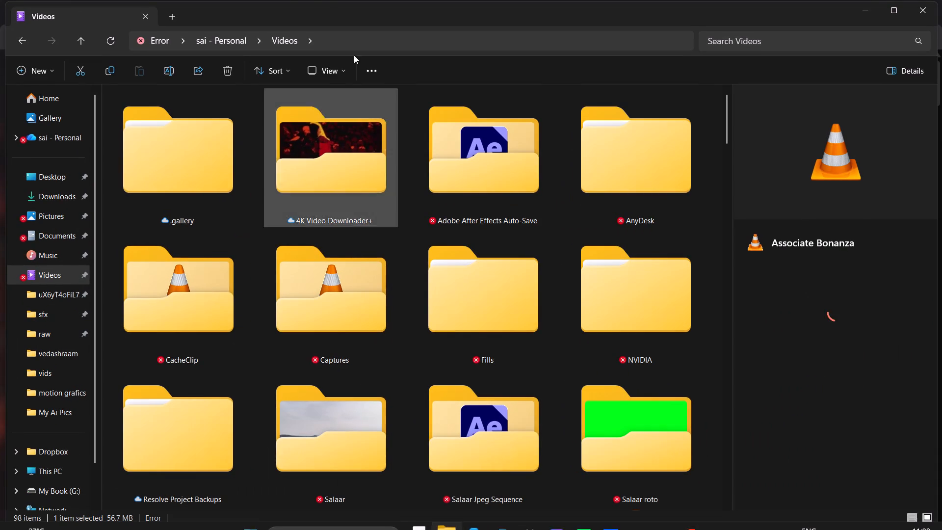
Look through the Music folder for the downloaded track, checking its title on the yt1d.io results page in Brave.
{"action": "left_click", "coordinate": [48, 259]}
{"action": "scroll", "coordinate": [367, 382], "scroll_direction": "down", "scroll_amount": 5}
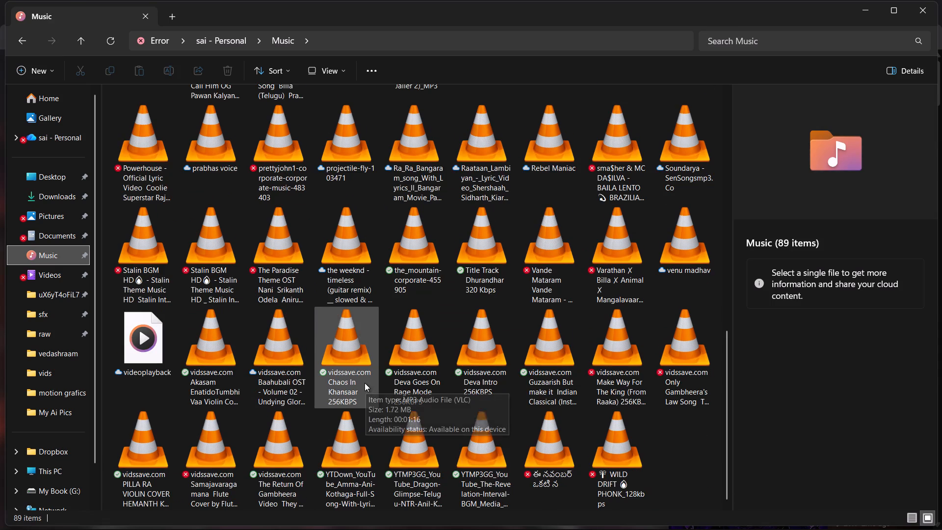
{"action": "scroll", "coordinate": [362, 381], "scroll_direction": "up", "scroll_amount": 9}
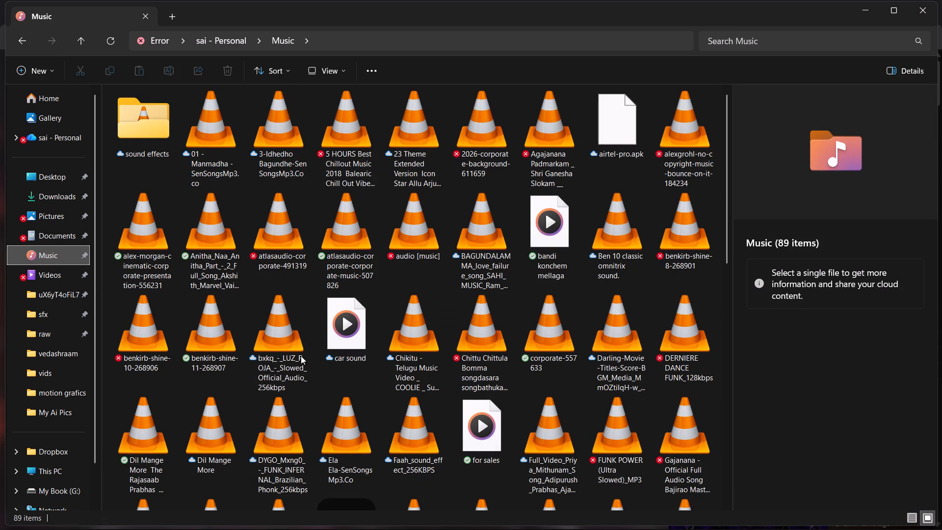
{"action": "left_click", "coordinate": [301, 356]}
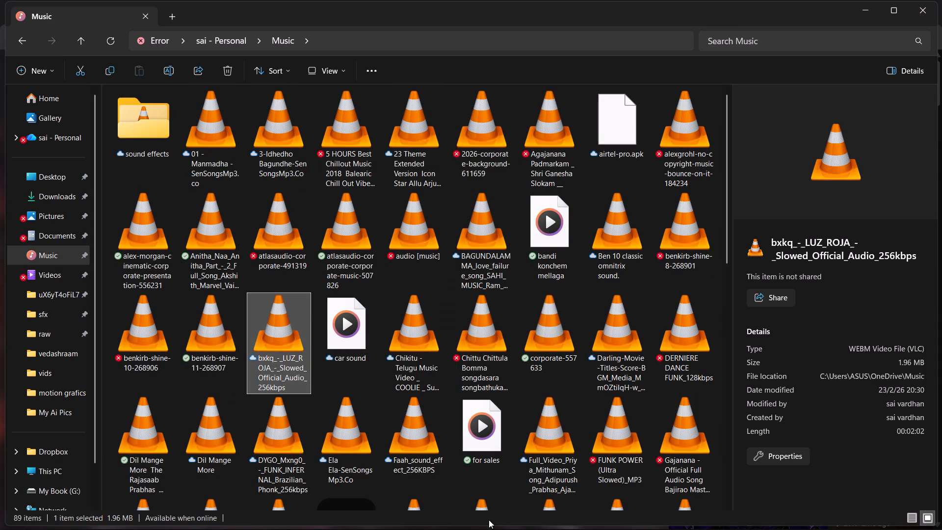
{"action": "scroll", "coordinate": [384, 465], "scroll_direction": "down", "scroll_amount": 8}
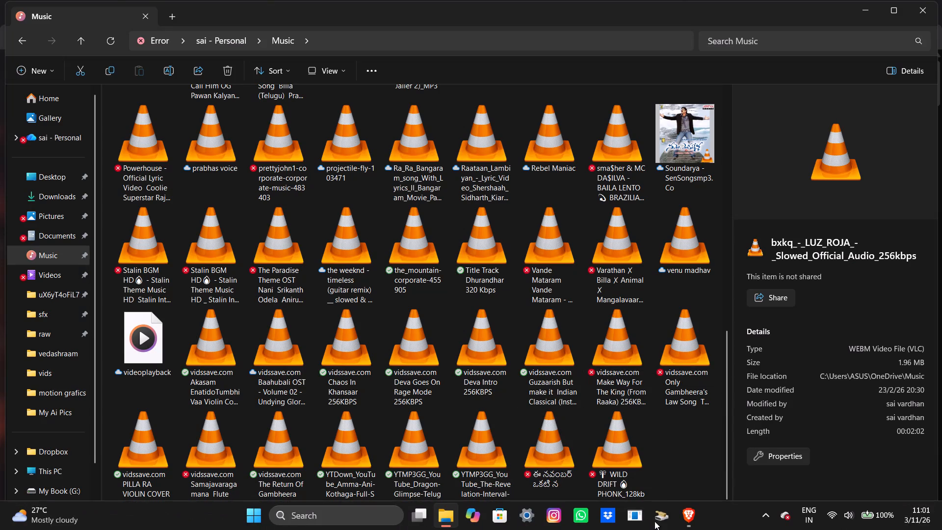
{"action": "left_click", "coordinate": [685, 522]}
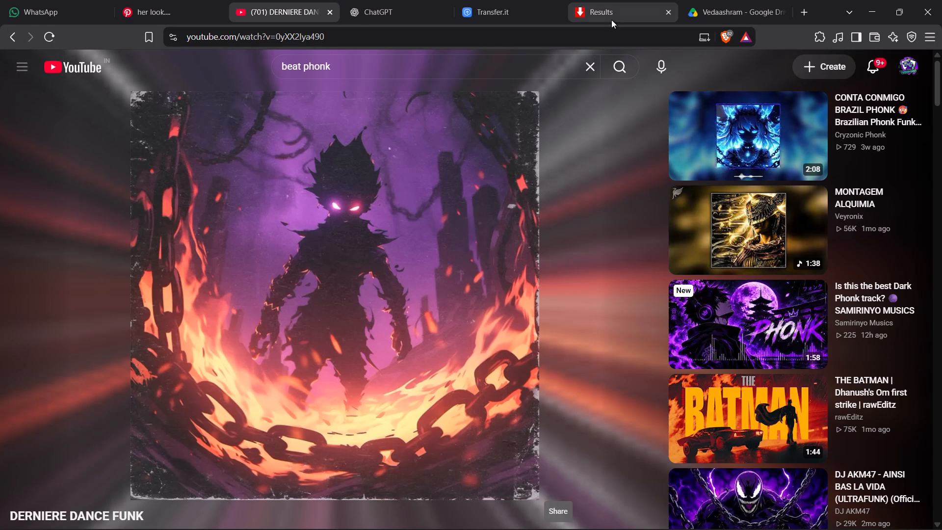
{"action": "left_click", "coordinate": [620, 10]}
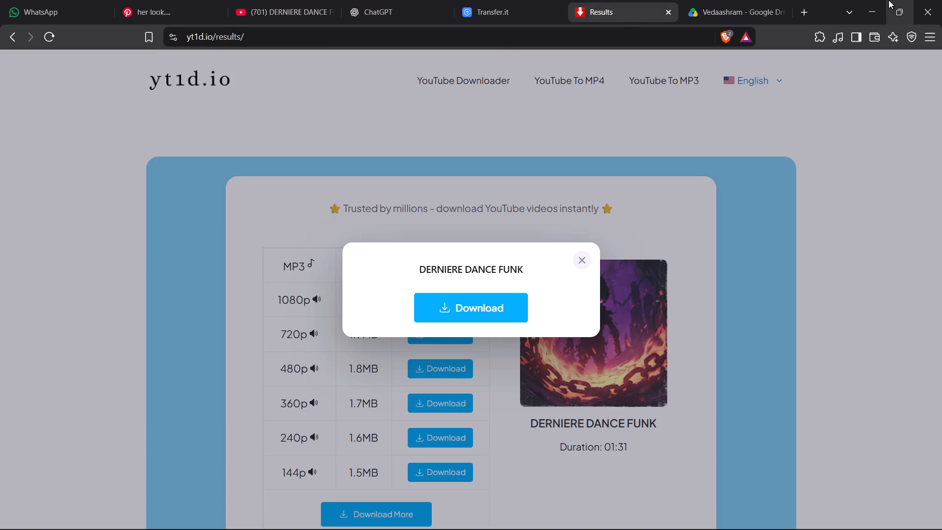
{"action": "left_click", "coordinate": [874, 0]}
Play the DERNIERE DANCE FUNK_128kbps file from the Music folder in VLC at a raised volume, and close the player.
{"action": "scroll", "coordinate": [291, 353], "scroll_direction": "up", "scroll_amount": 7}
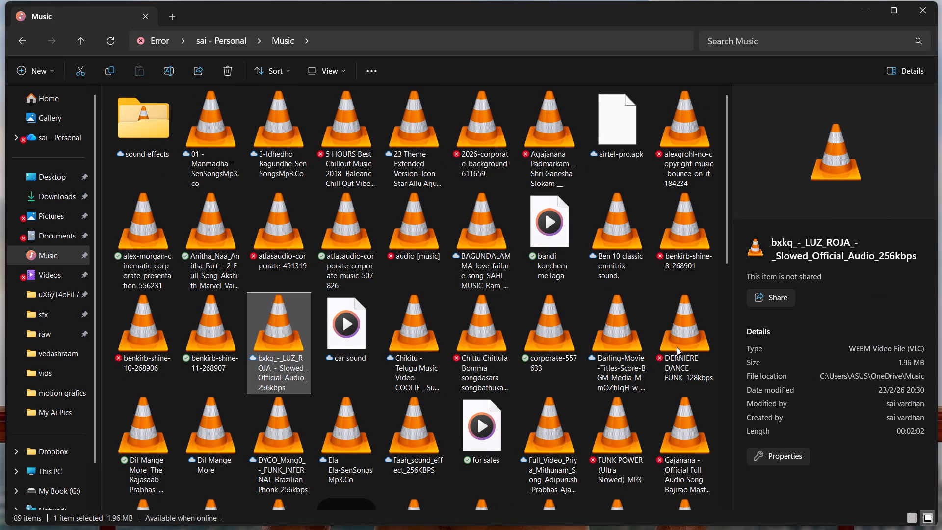
{"action": "scroll", "coordinate": [694, 341], "scroll_direction": "up", "scroll_amount": 1}
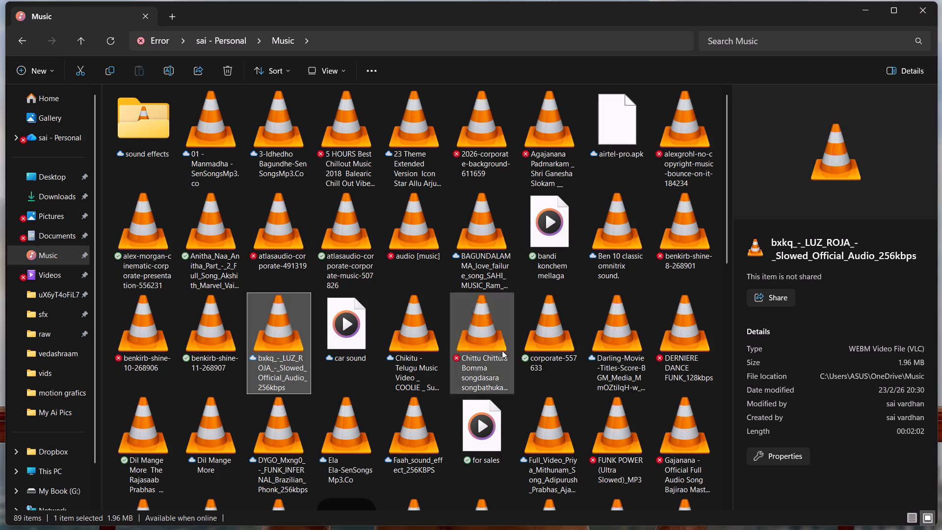
{"action": "double_click", "coordinate": [689, 344]}
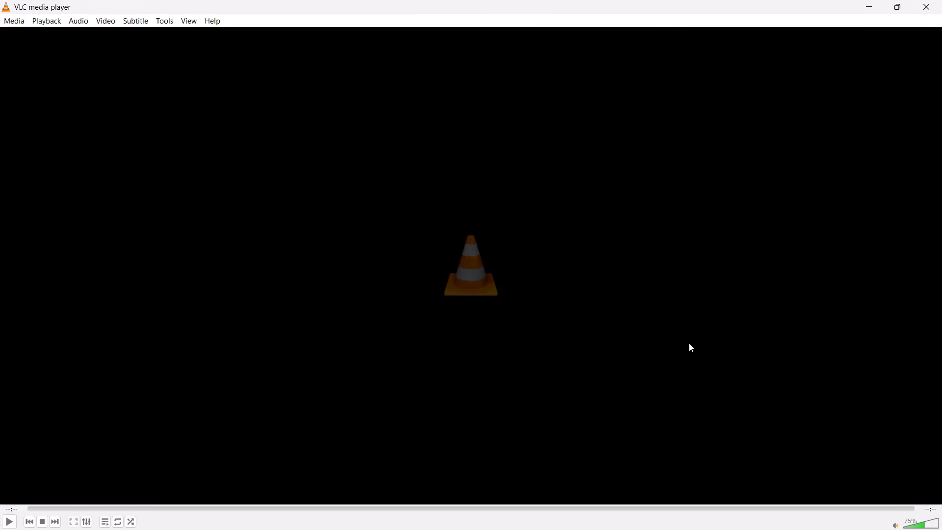
{"action": "scroll", "coordinate": [669, 338], "scroll_direction": "up", "scroll_amount": 3}
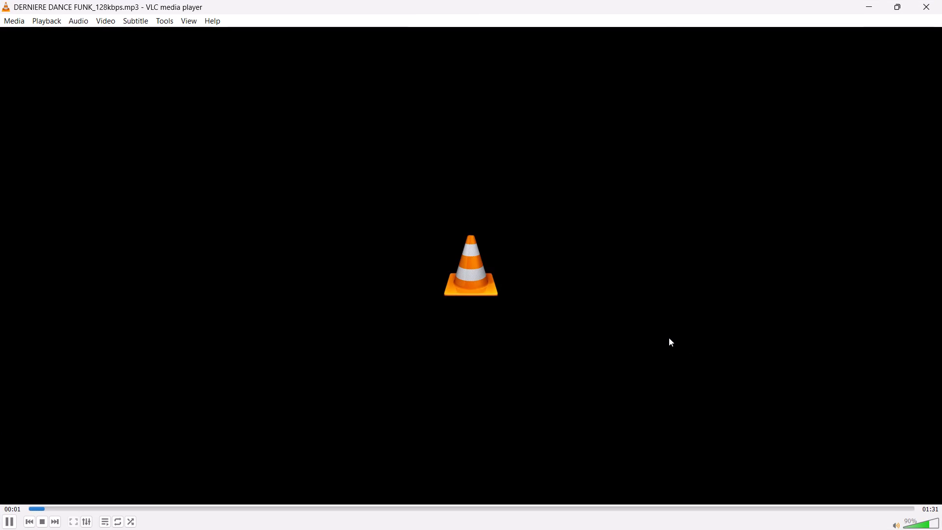
{"action": "scroll", "coordinate": [669, 338], "scroll_direction": "up", "scroll_amount": 2}
{"action": "left_click", "coordinate": [941, 0]}
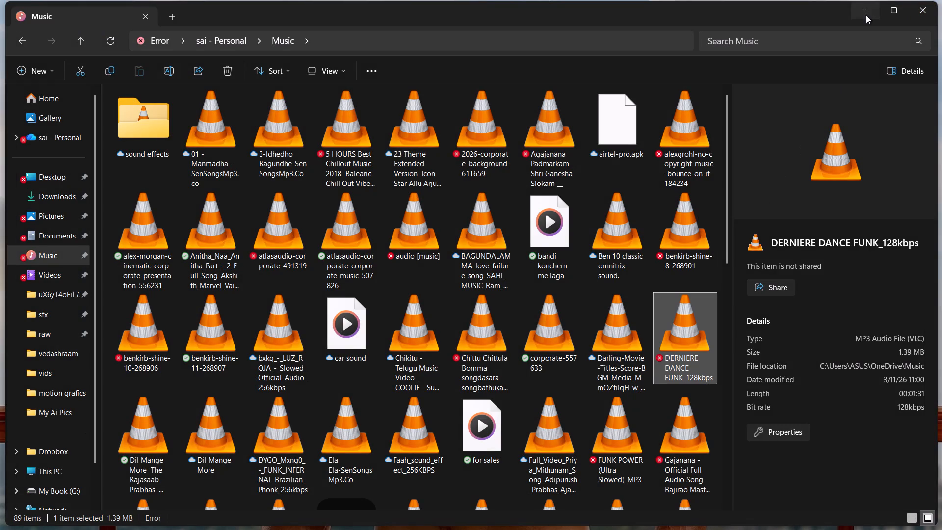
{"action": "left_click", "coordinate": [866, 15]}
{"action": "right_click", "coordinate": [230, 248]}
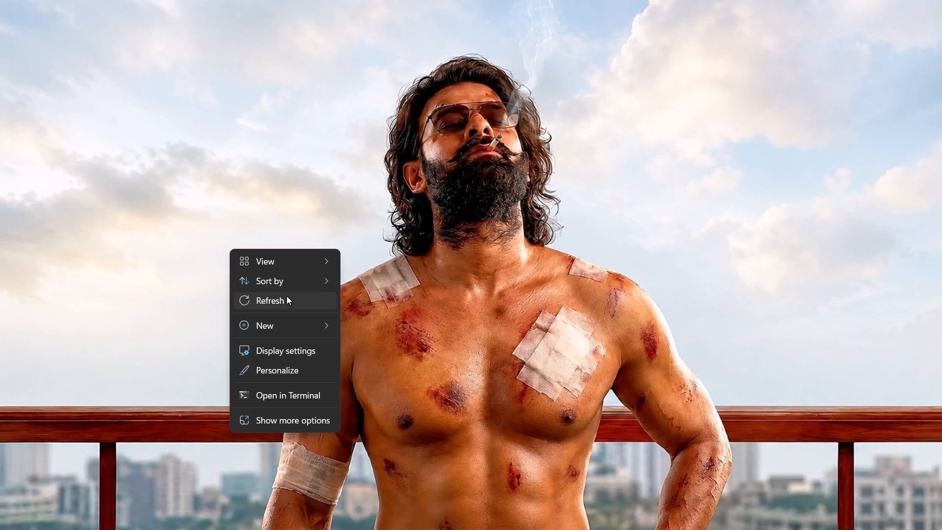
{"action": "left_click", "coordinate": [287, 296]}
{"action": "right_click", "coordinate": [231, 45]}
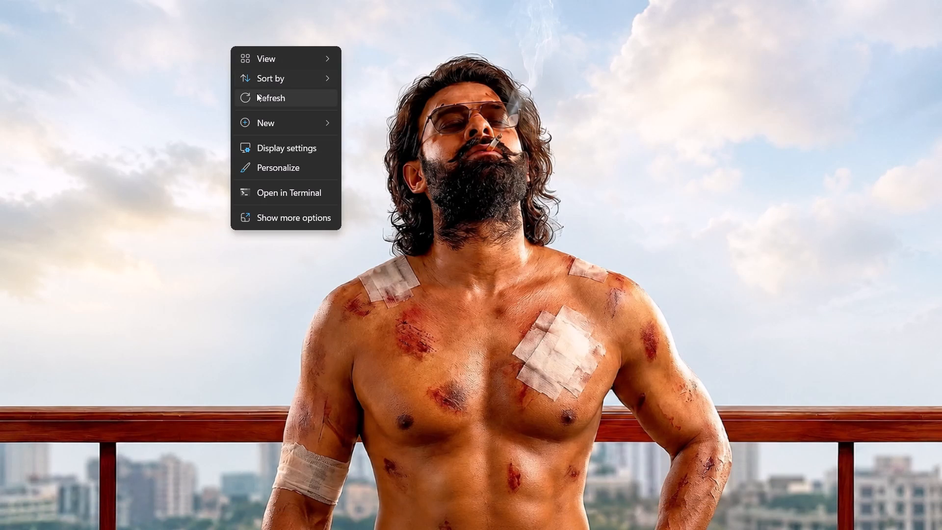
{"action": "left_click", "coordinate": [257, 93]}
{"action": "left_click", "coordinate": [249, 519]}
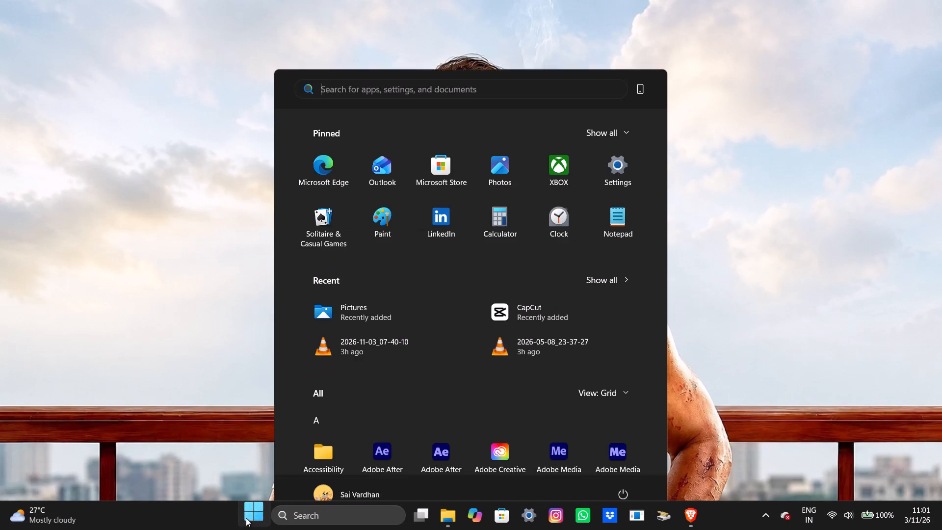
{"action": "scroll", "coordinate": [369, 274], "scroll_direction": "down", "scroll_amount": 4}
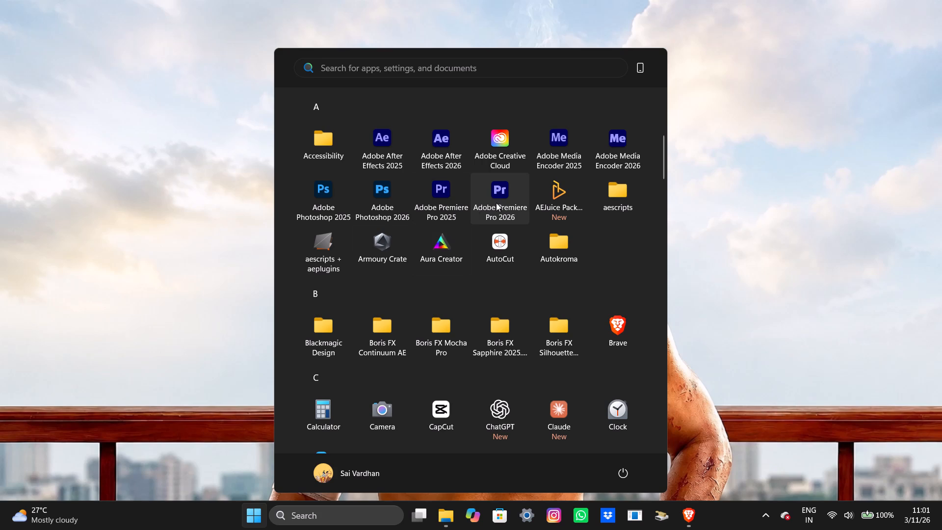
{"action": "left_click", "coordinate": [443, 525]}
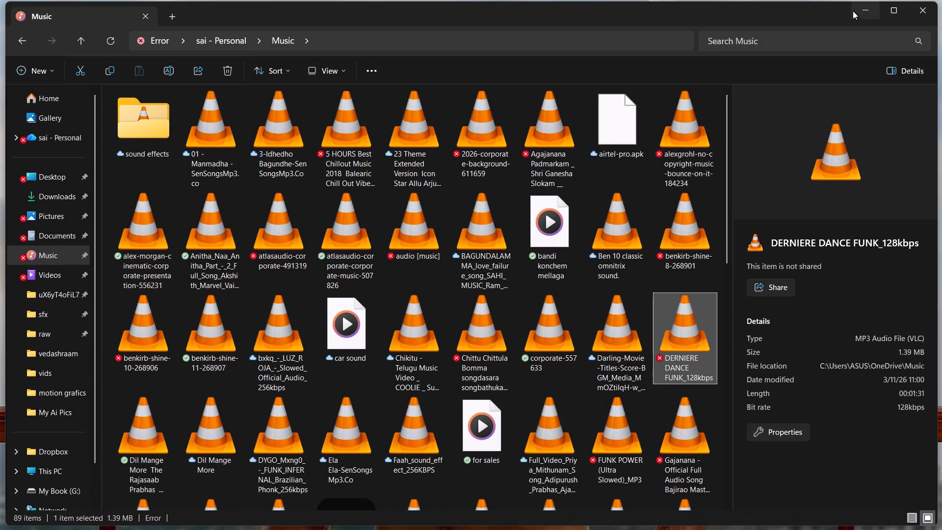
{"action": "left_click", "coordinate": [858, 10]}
Look through the list of installed applications for the editing program.
{"action": "left_click", "coordinate": [247, 510]}
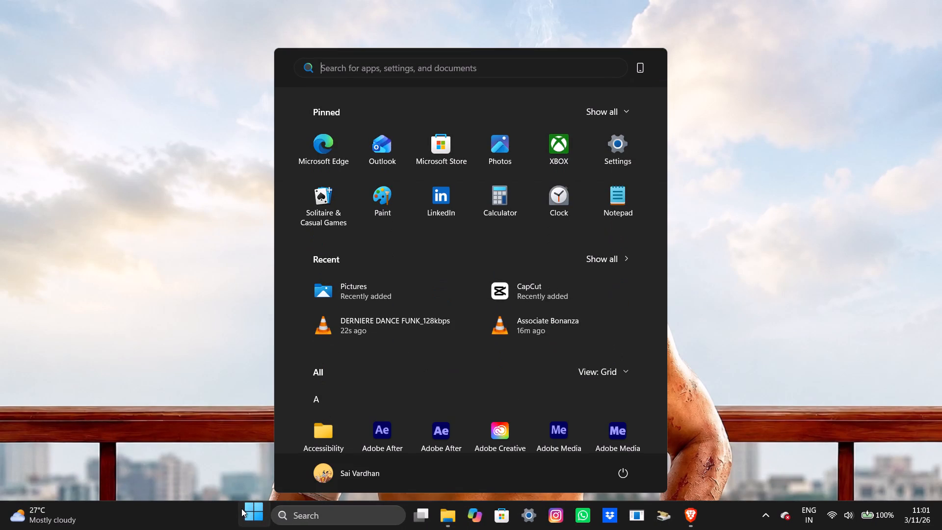
{"action": "scroll", "coordinate": [565, 399], "scroll_direction": "down", "scroll_amount": 2}
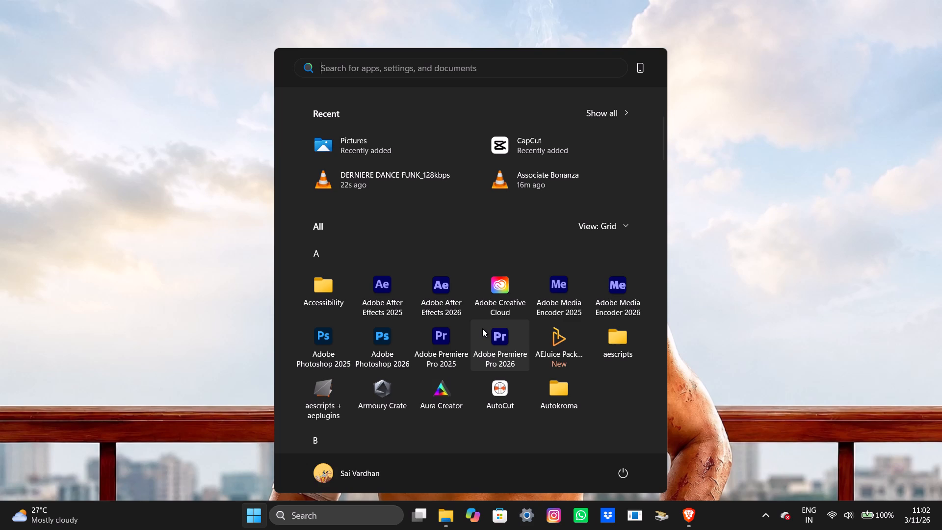
{"action": "scroll", "coordinate": [482, 328], "scroll_direction": "down", "scroll_amount": 2}
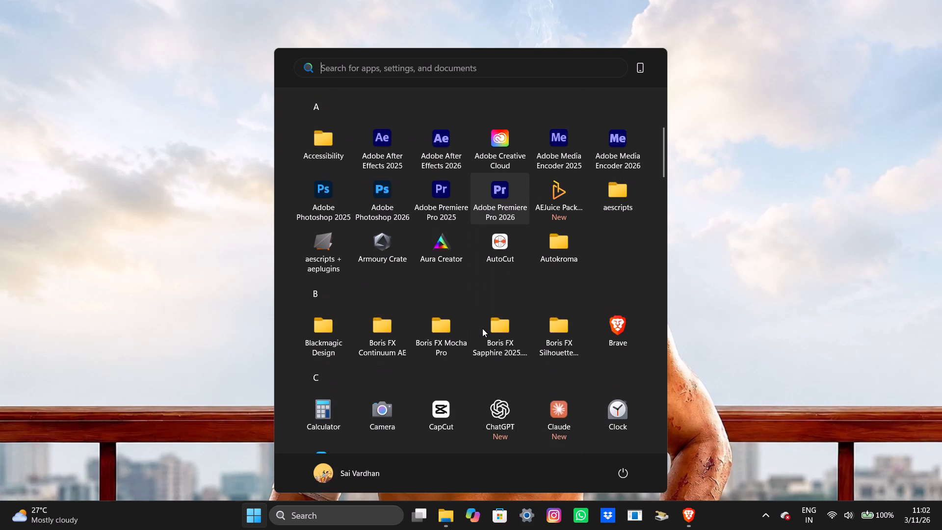
{"action": "scroll", "coordinate": [482, 328], "scroll_direction": "down", "scroll_amount": 3}
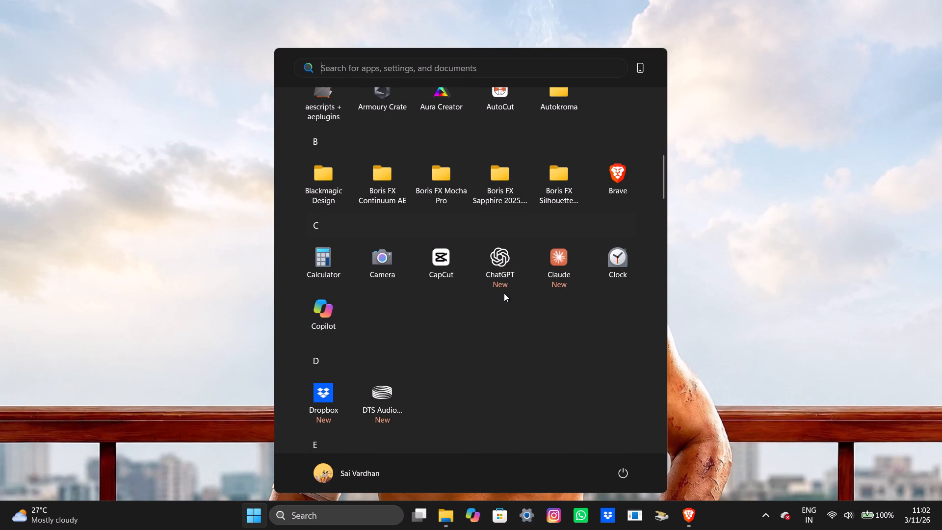
{"action": "scroll", "coordinate": [504, 293], "scroll_direction": "left", "scroll_amount": 1}
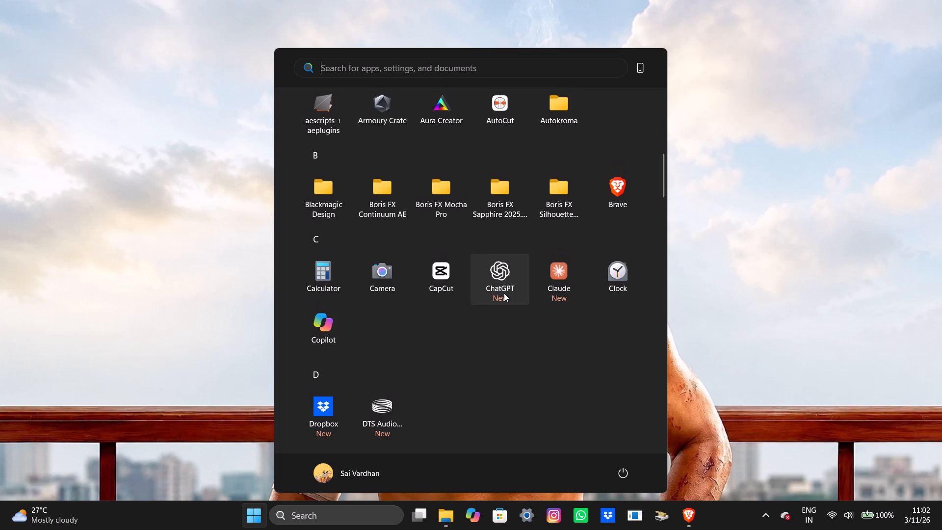
{"action": "scroll", "coordinate": [504, 293], "scroll_direction": "left", "scroll_amount": 1}
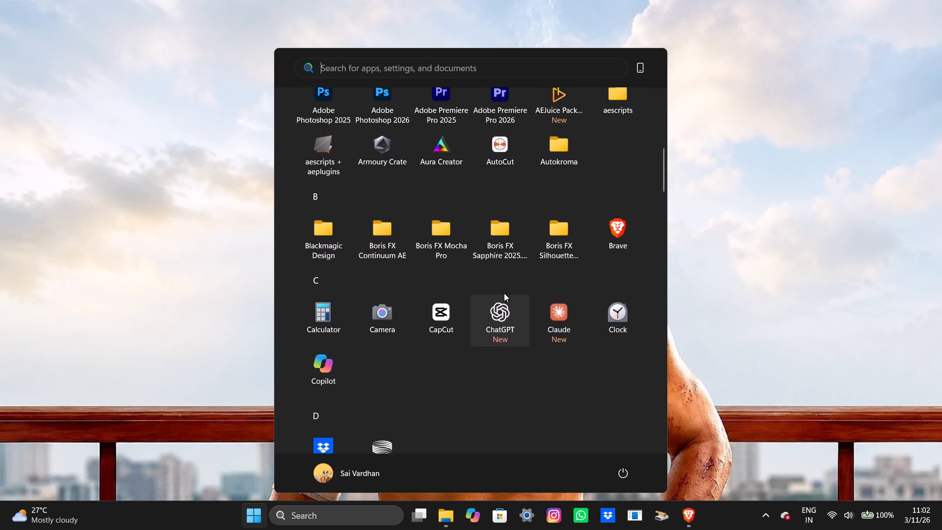
{"action": "scroll", "coordinate": [504, 293], "scroll_direction": "left", "scroll_amount": 1}
{"action": "scroll", "coordinate": [504, 293], "scroll_direction": "down", "scroll_amount": 2}
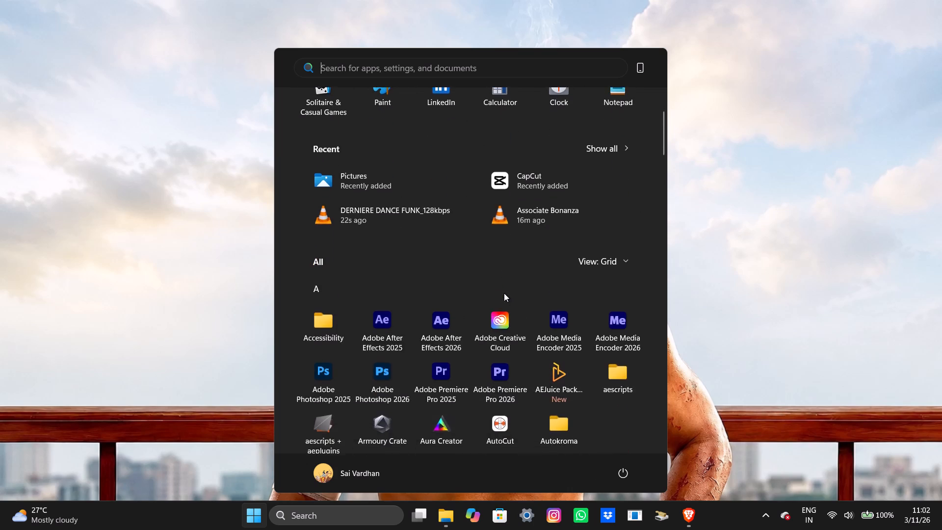
{"action": "scroll", "coordinate": [504, 293], "scroll_direction": "down", "scroll_amount": 7}
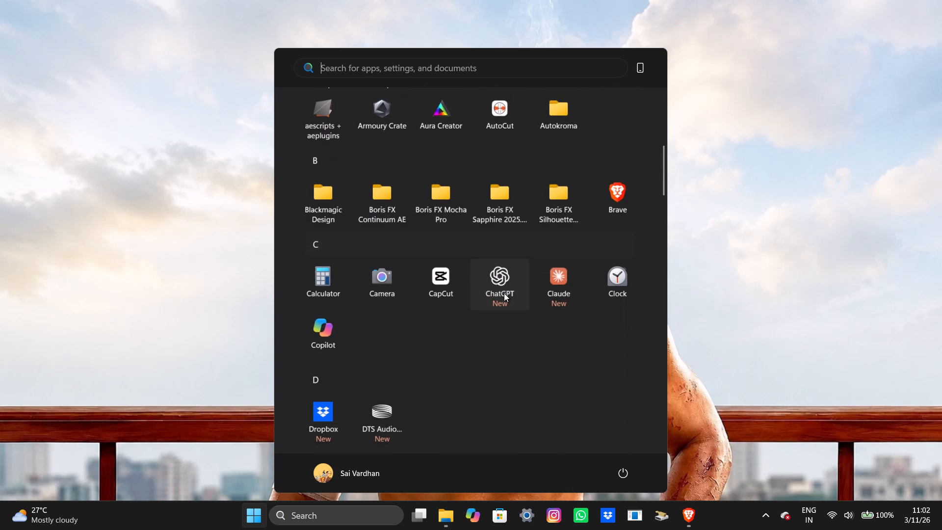
{"action": "left_click", "coordinate": [553, 354]}
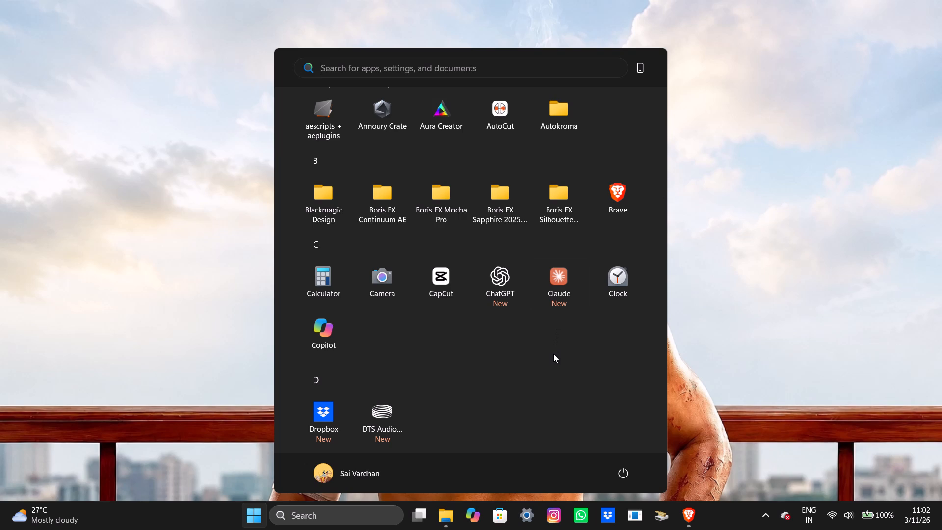
{"action": "scroll", "coordinate": [553, 354], "scroll_direction": "down", "scroll_amount": 1}
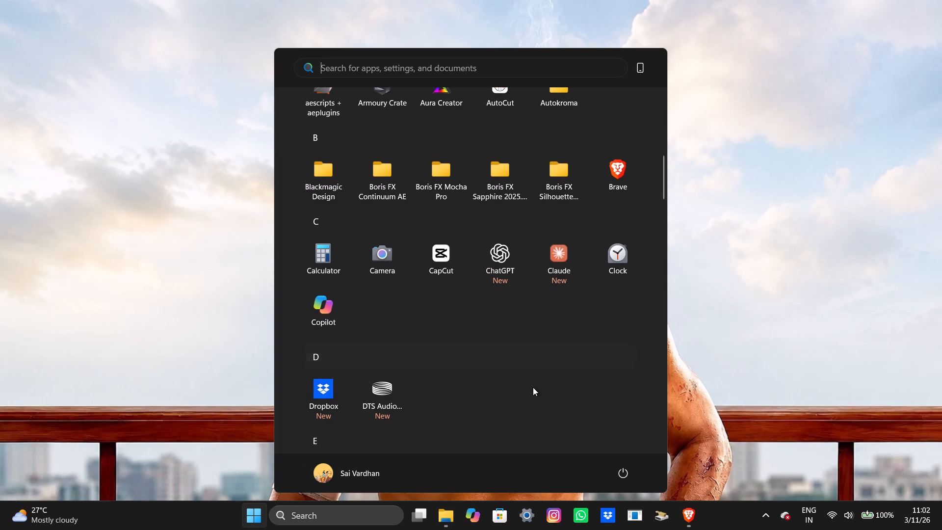
{"action": "scroll", "coordinate": [527, 393], "scroll_direction": "down", "scroll_amount": 1}
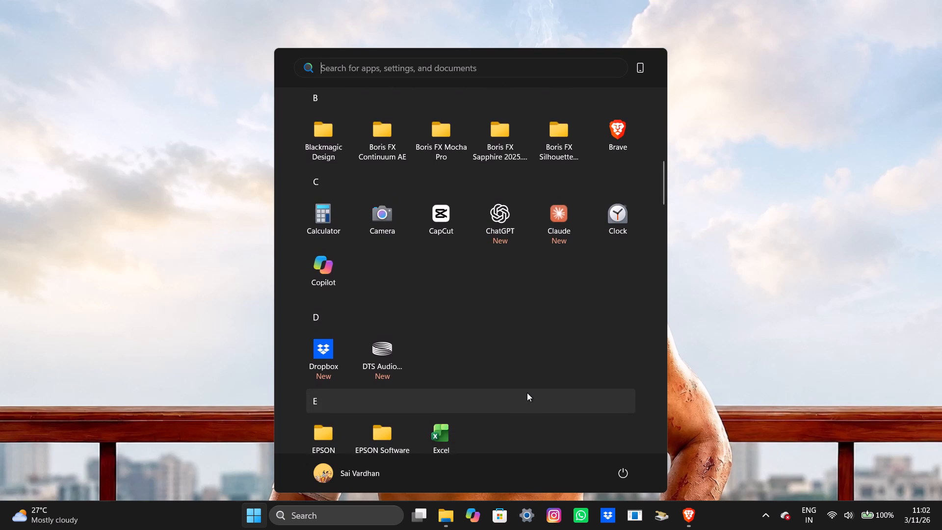
{"action": "scroll", "coordinate": [527, 393], "scroll_direction": "down", "scroll_amount": 1}
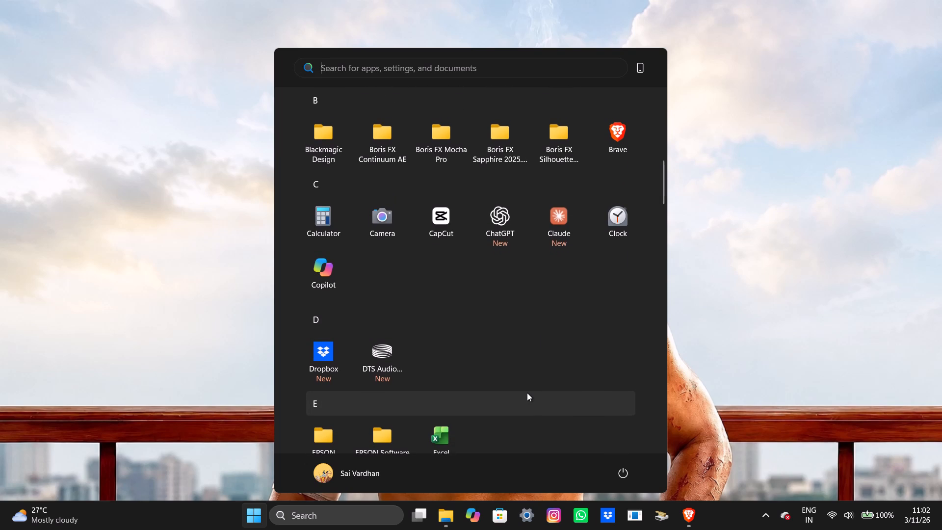
{"action": "scroll", "coordinate": [527, 393], "scroll_direction": "left", "scroll_amount": 1}
{"action": "left_click", "coordinate": [487, 378]}
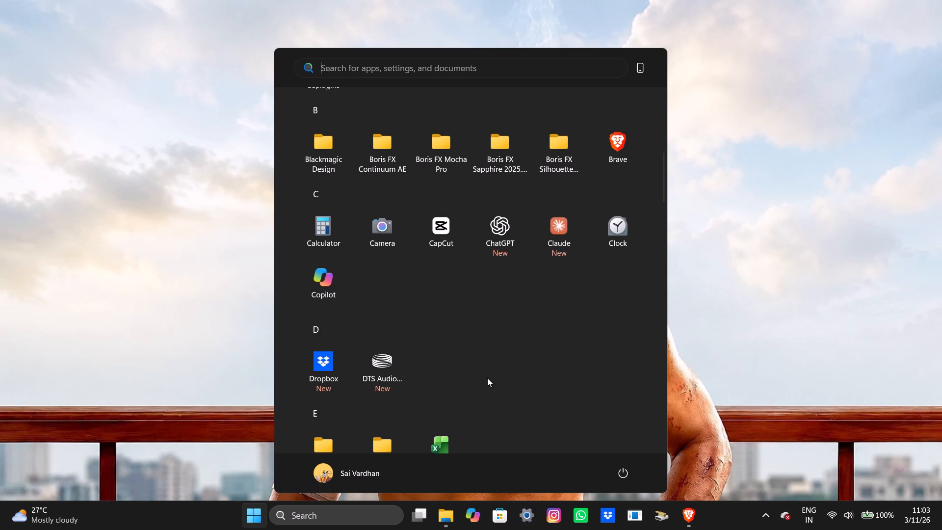
Launch Adobe Premiere Pro 2026 from the installed applications.
{"action": "scroll", "coordinate": [487, 378], "scroll_direction": "up", "scroll_amount": 4}
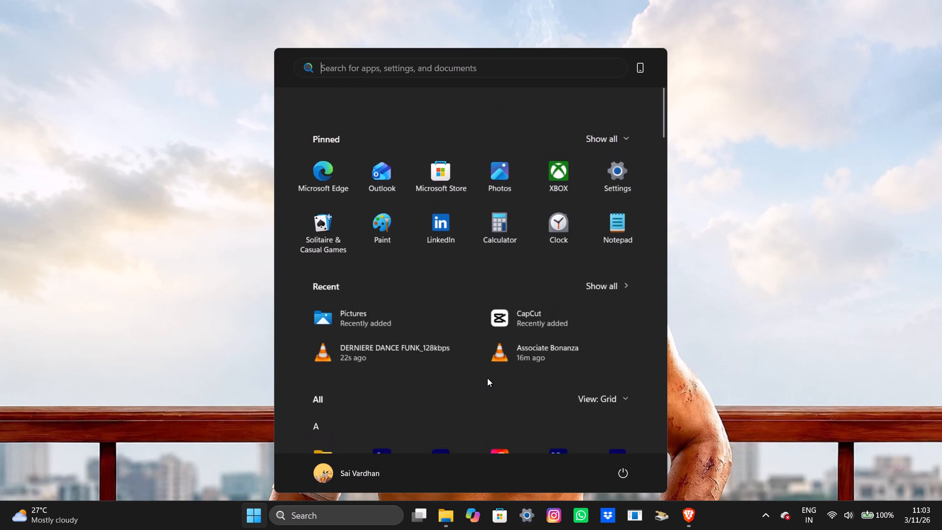
{"action": "scroll", "coordinate": [487, 378], "scroll_direction": "up", "scroll_amount": 1}
{"action": "scroll", "coordinate": [487, 378], "scroll_direction": "down", "scroll_amount": 3}
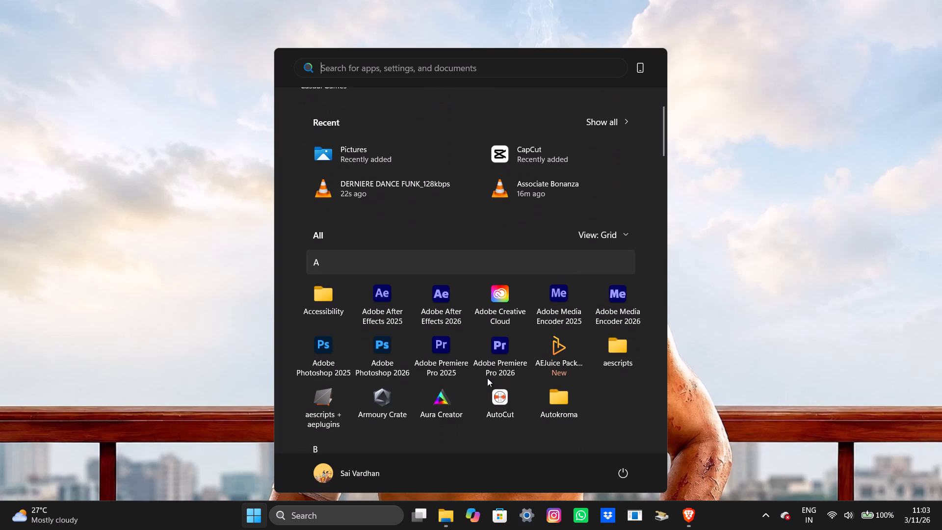
{"action": "left_click", "coordinate": [499, 346]}
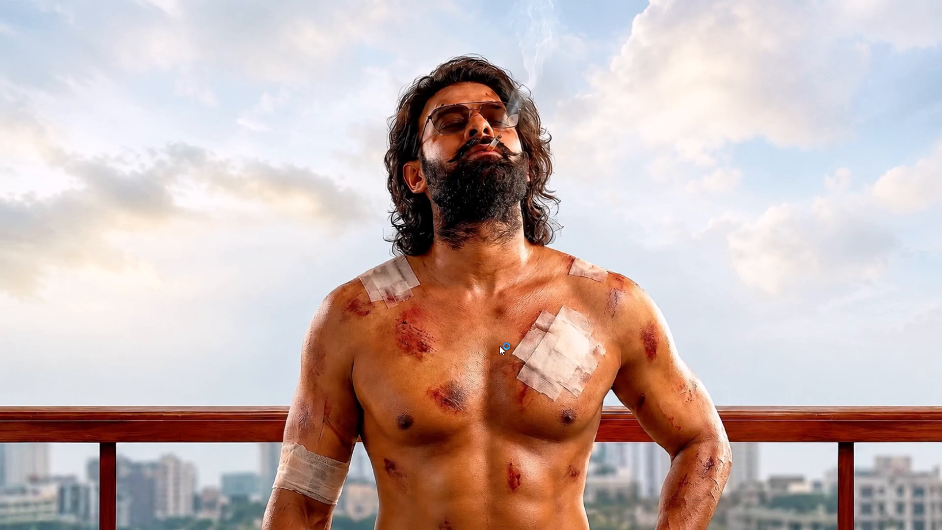
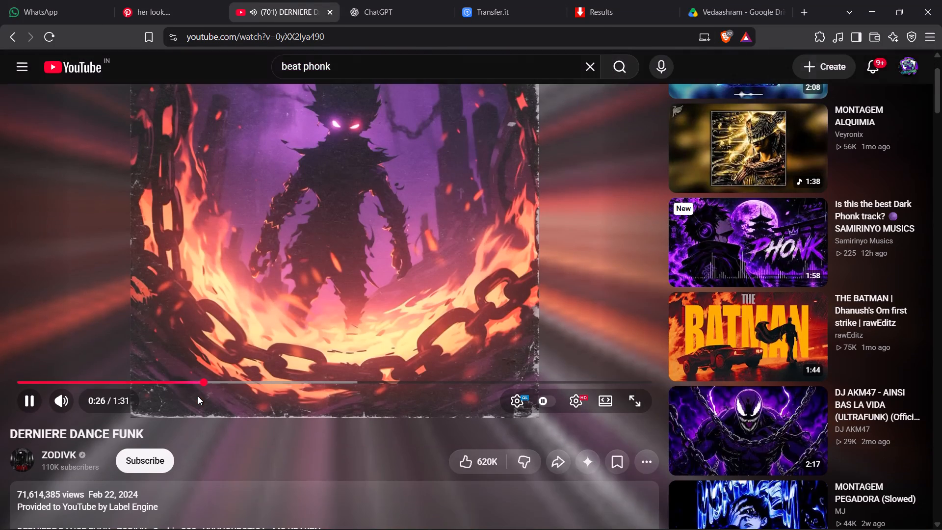
Pause the DERNIERE DANCE FUNK video on YouTube.
{"action": "left_click", "coordinate": [257, 279]}
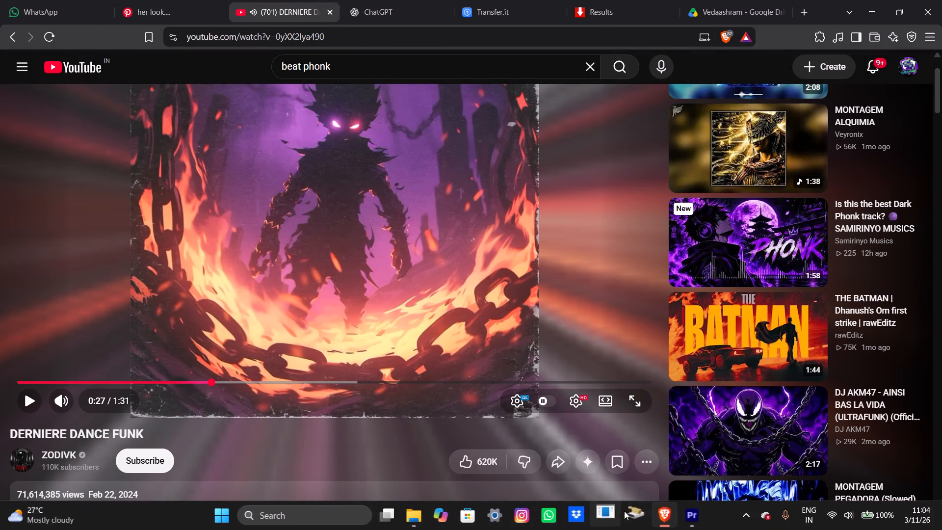
Switch to Adobe Premiere and look through the recent projects, sorting them by name in both directions.
{"action": "left_click", "coordinate": [675, 519]}
{"action": "scroll", "coordinate": [151, 295], "scroll_direction": "up", "scroll_amount": 5}
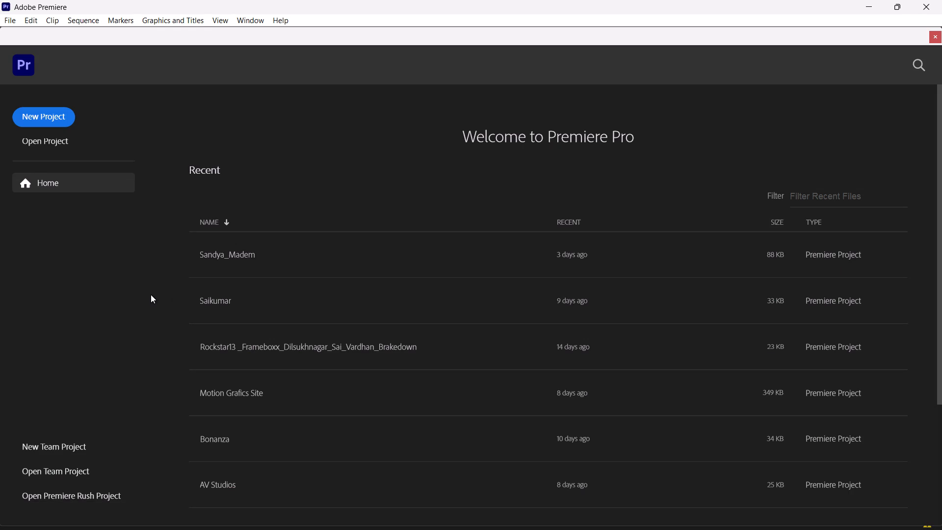
{"action": "left_click", "coordinate": [152, 293]}
{"action": "scroll", "coordinate": [152, 293], "scroll_direction": "down", "scroll_amount": 6}
{"action": "scroll", "coordinate": [400, 325], "scroll_direction": "down", "scroll_amount": 9}
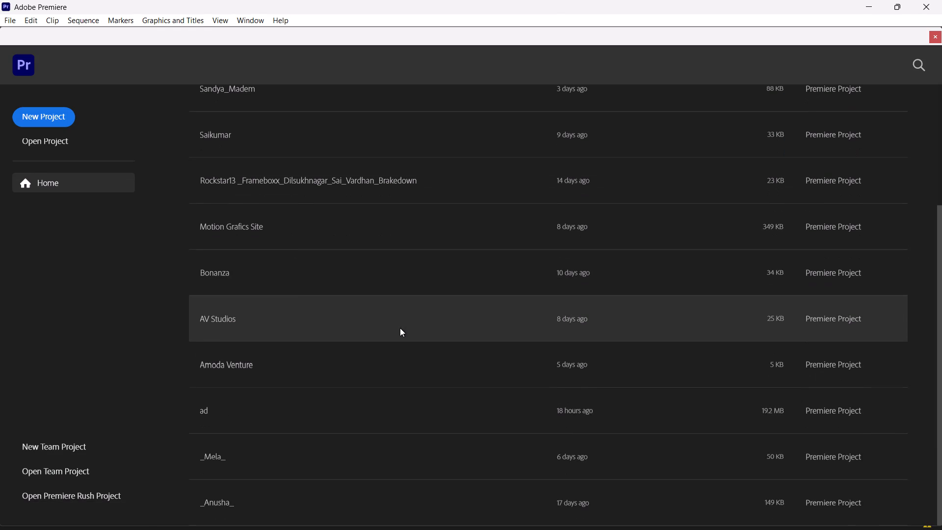
{"action": "scroll", "coordinate": [400, 328], "scroll_direction": "down", "scroll_amount": 4}
{"action": "scroll", "coordinate": [260, 346], "scroll_direction": "up", "scroll_amount": 10}
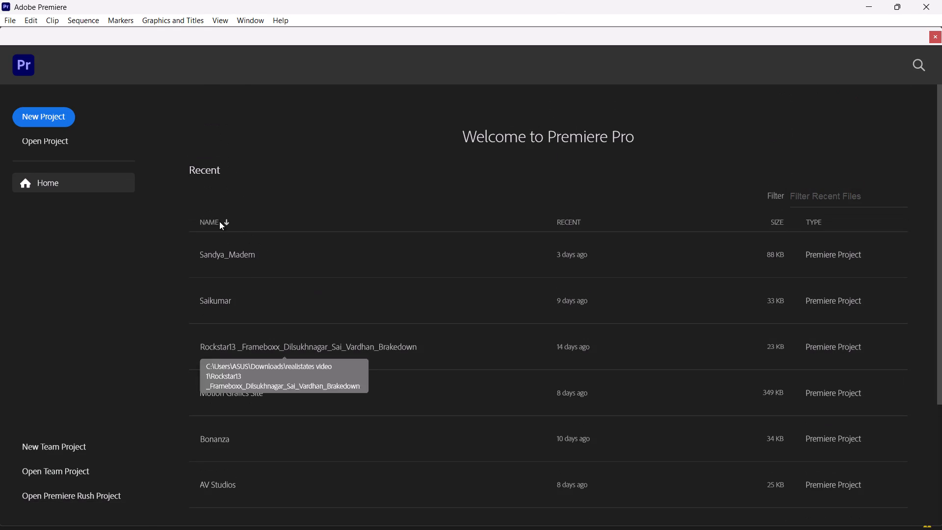
{"action": "left_click", "coordinate": [226, 220]}
{"action": "scroll", "coordinate": [230, 289], "scroll_direction": "down", "scroll_amount": 2}
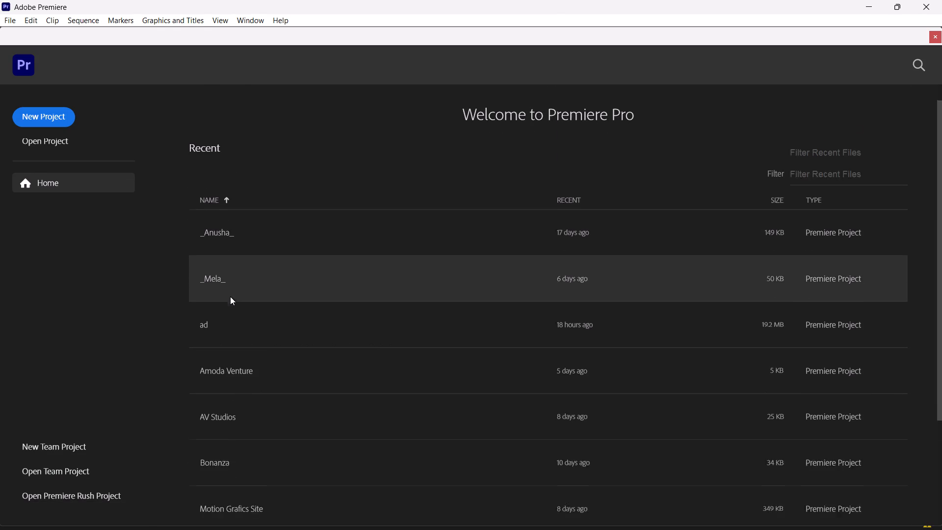
{"action": "scroll", "coordinate": [230, 296], "scroll_direction": "down", "scroll_amount": 11}
{"action": "scroll", "coordinate": [230, 296], "scroll_direction": "up", "scroll_amount": 15}
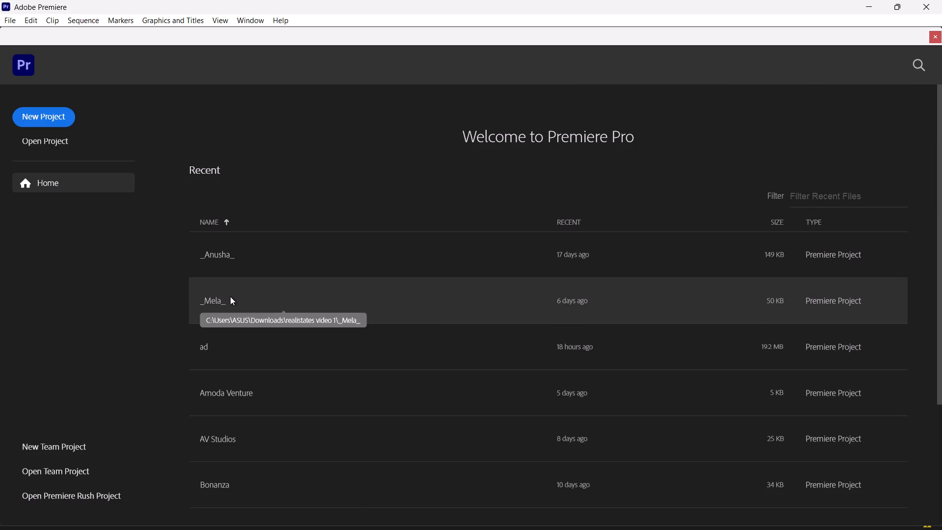
{"action": "left_click", "coordinate": [223, 224]}
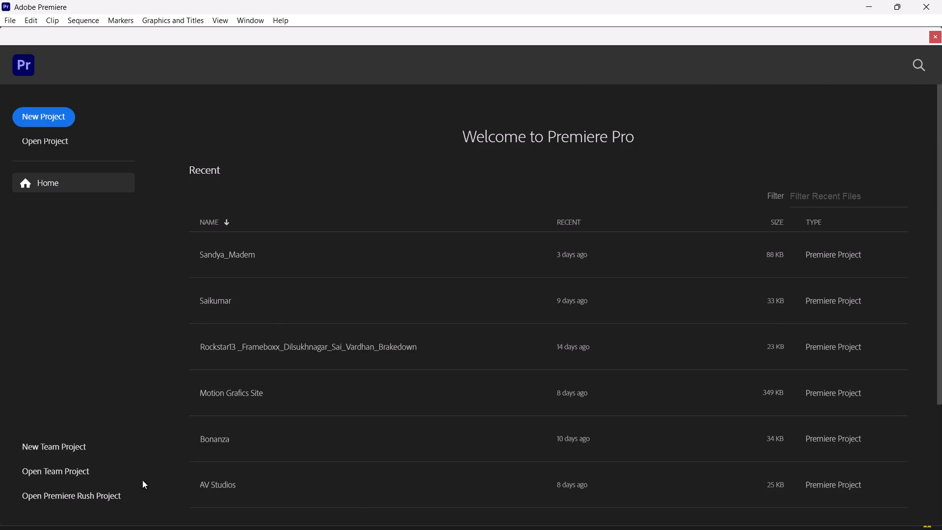
{"action": "scroll", "coordinate": [314, 432], "scroll_direction": "down", "scroll_amount": 9}
{"action": "scroll", "coordinate": [314, 437], "scroll_direction": "up", "scroll_amount": 4}
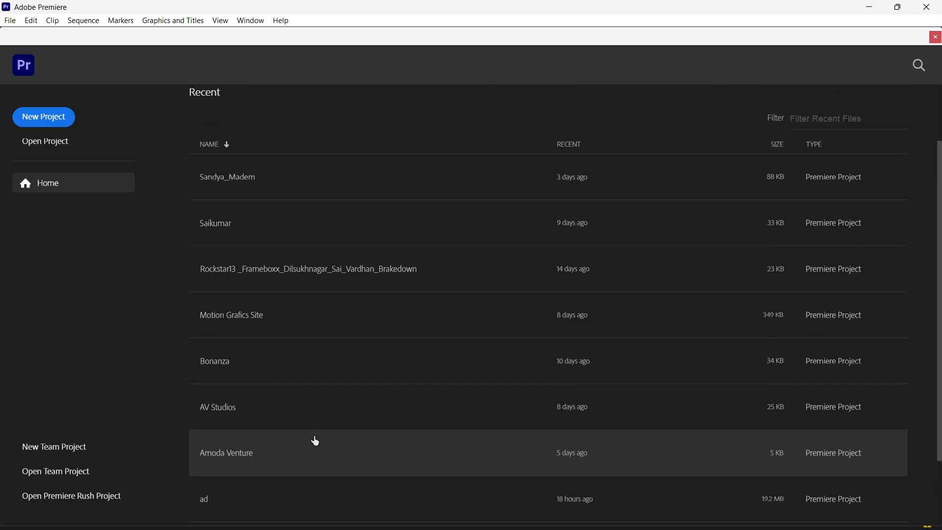
Open the recent project Amoda Venture.
{"action": "left_click", "coordinate": [314, 436]}
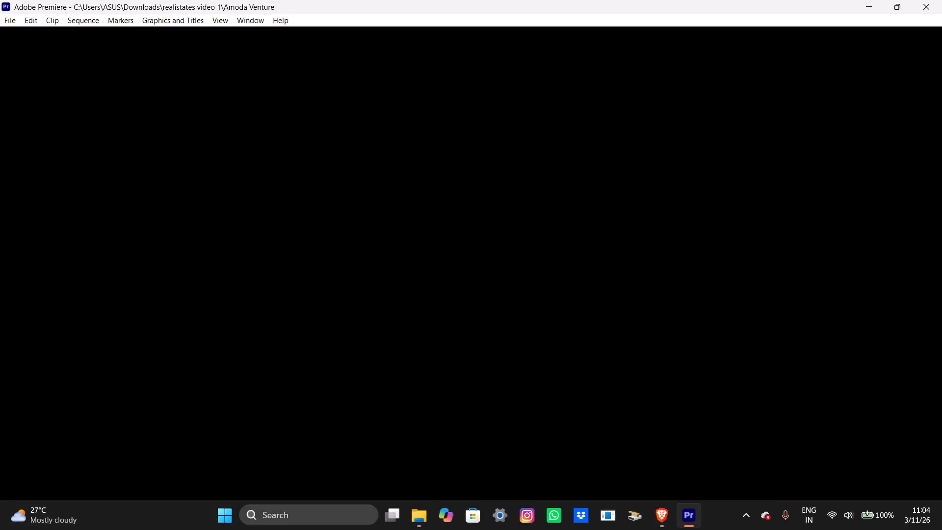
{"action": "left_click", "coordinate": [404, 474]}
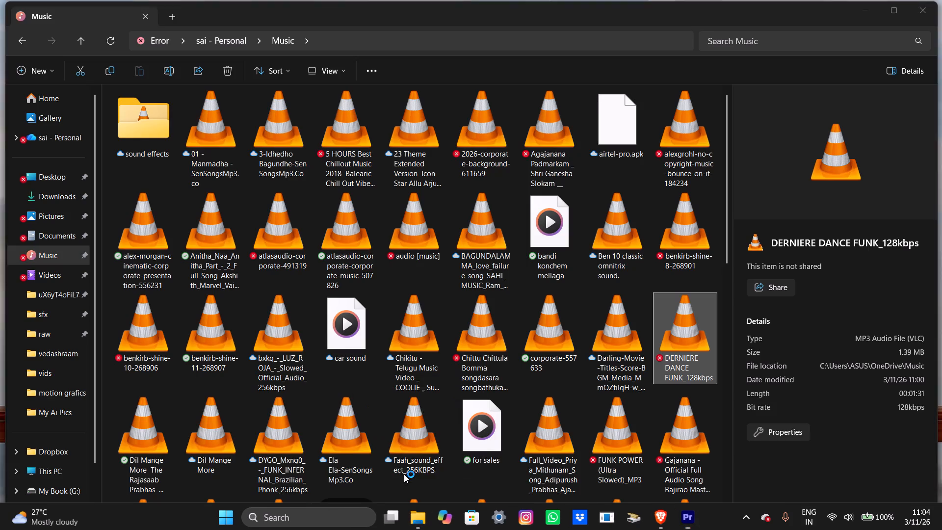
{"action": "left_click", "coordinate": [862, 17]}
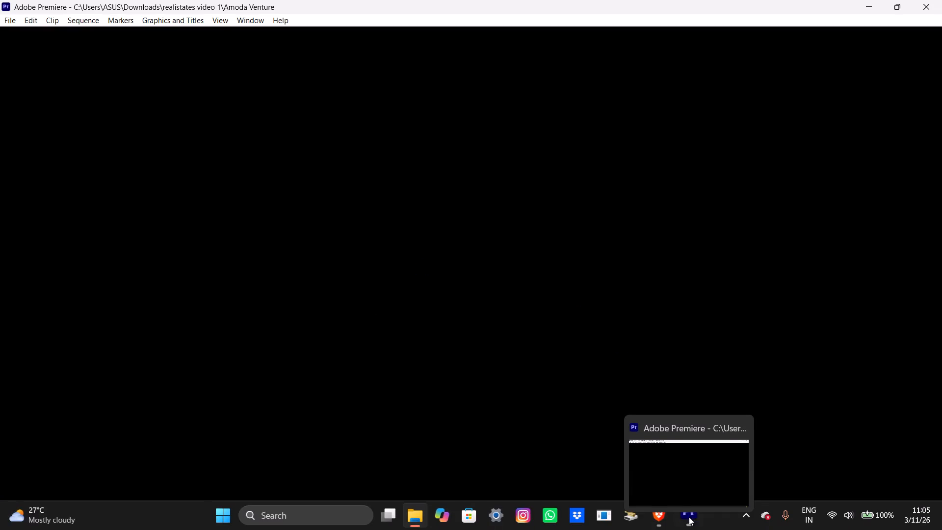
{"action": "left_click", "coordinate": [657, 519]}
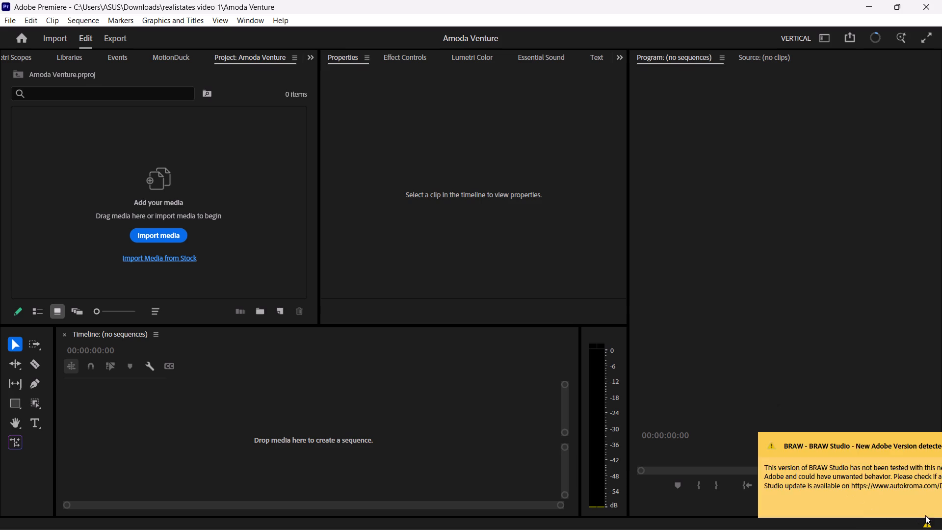
Open the Premiere event warnings and clear them all.
{"action": "left_click", "coordinate": [930, 524]}
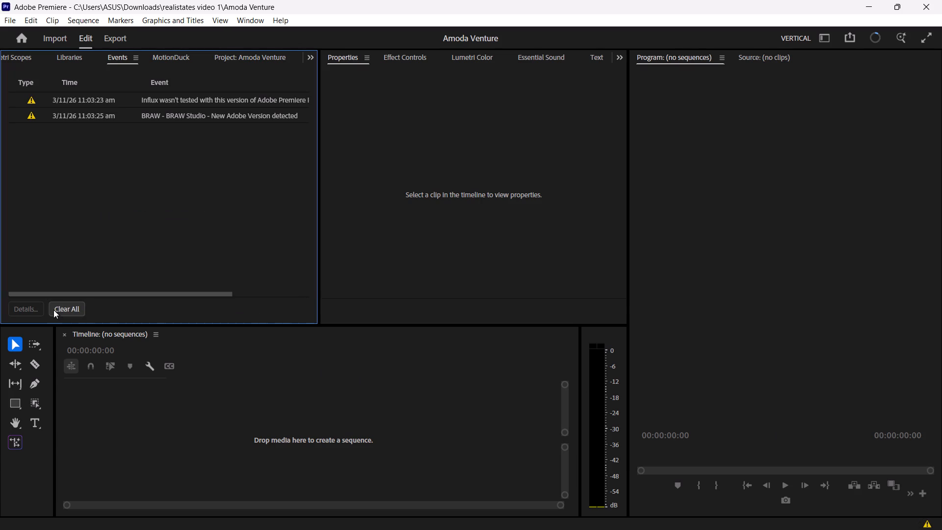
{"action": "left_click", "coordinate": [60, 304]}
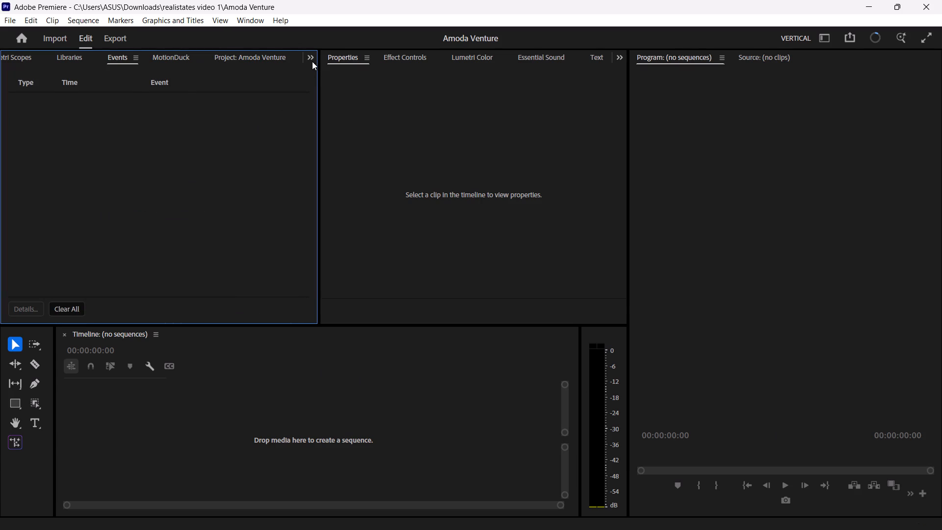
Show the Amoda Venture project bin in place of Events, with its panel group at normal, unmaximized size.
{"action": "left_click", "coordinate": [313, 59]}
{"action": "left_click", "coordinate": [280, 58]}
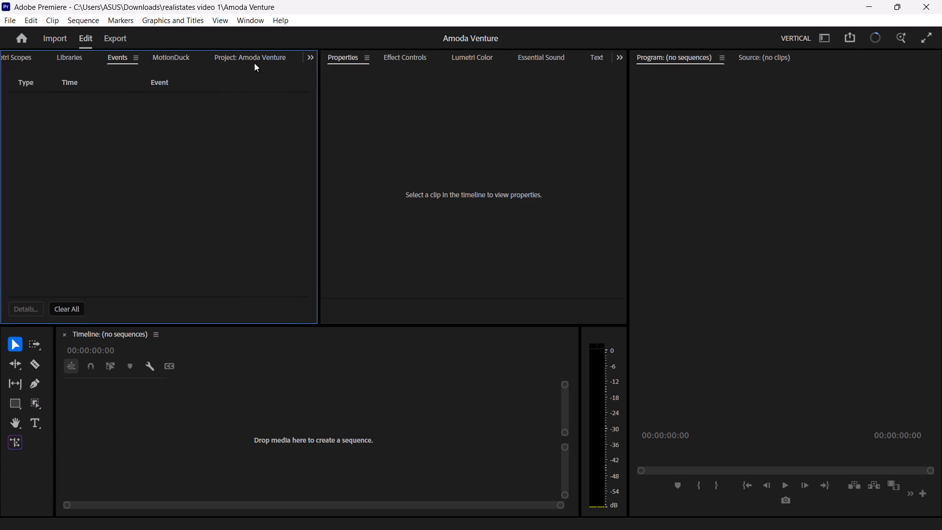
{"action": "left_click", "coordinate": [254, 63]}
{"action": "left_click", "coordinate": [246, 59]}
{"action": "double_click", "coordinate": [235, 53]}
{"action": "left_click", "coordinate": [196, 236]}
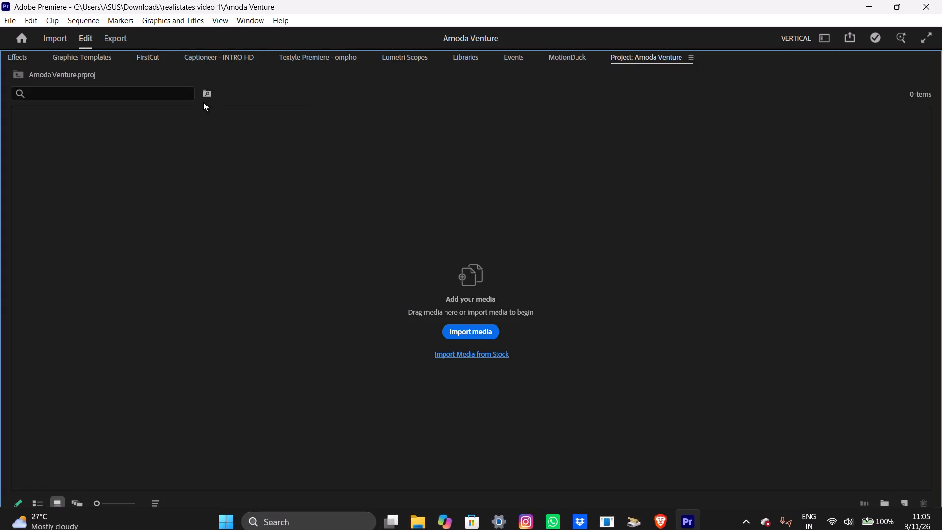
{"action": "double_click", "coordinate": [660, 61]}
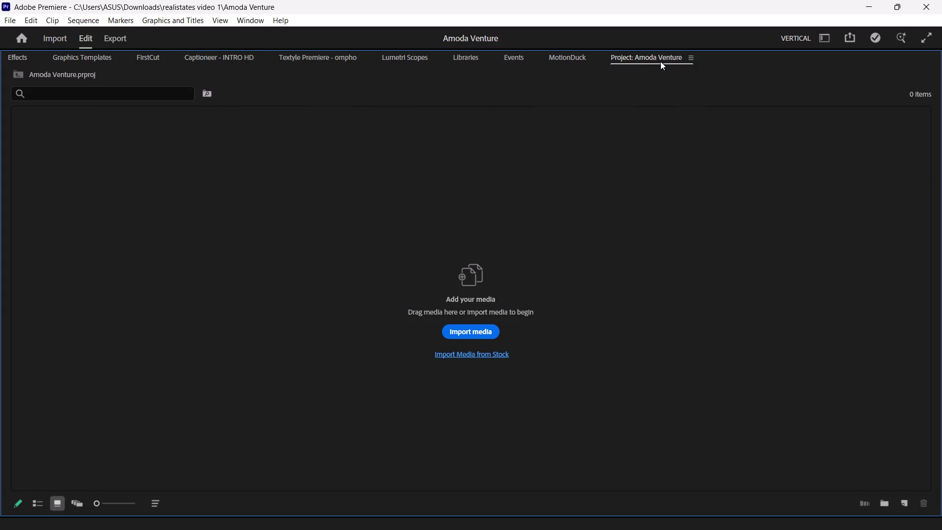
{"action": "left_click", "coordinate": [711, 61]}
{"action": "double_click", "coordinate": [704, 59]}
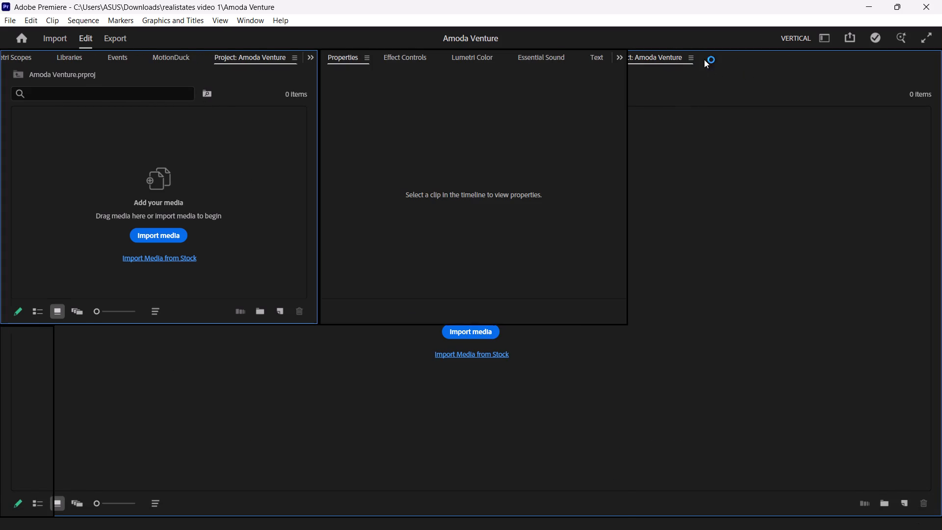
Move the Amoda Venture Project panel to first place in its group, ahead of Effects.
{"action": "left_click_drag", "start_coordinate": [266, 54], "coordinate": [177, 40]}
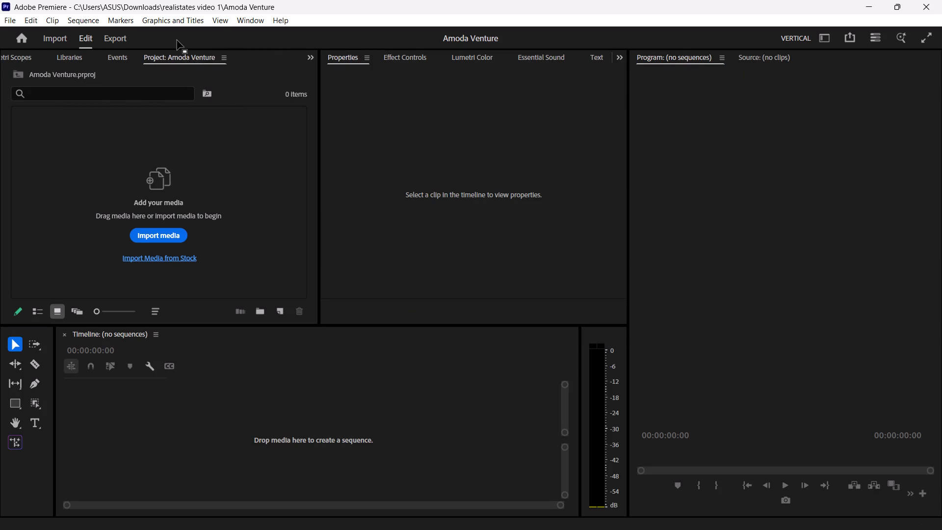
{"action": "left_click_drag", "start_coordinate": [177, 40], "coordinate": [9, 70]}
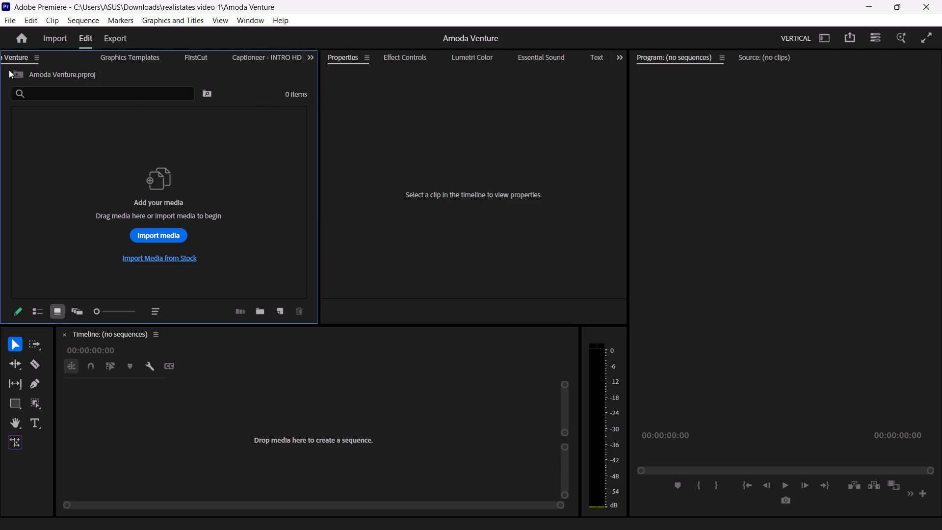
{"action": "left_click_drag", "start_coordinate": [9, 70], "coordinate": [0, 70]}
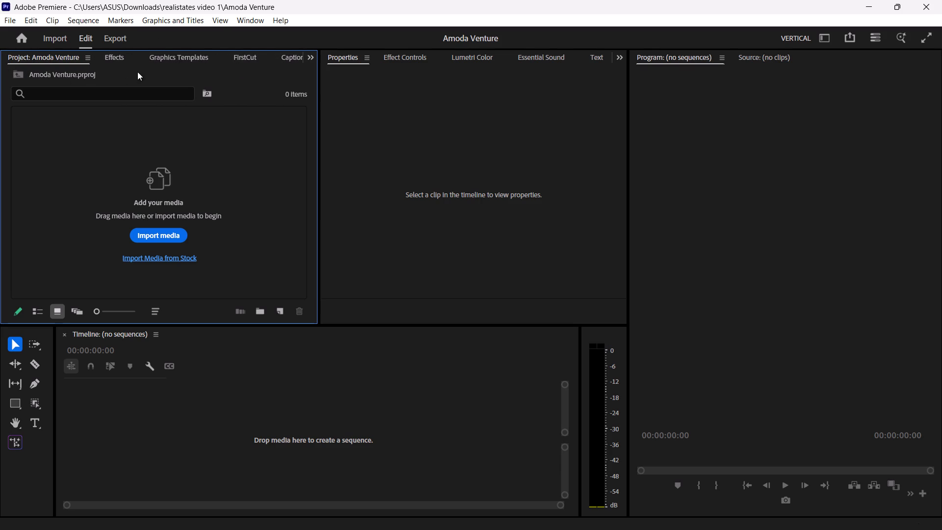
Import the DERNIERE DANCE FUNK_128kbps track from the Music folder into the Amoda Venture project.
{"action": "left_click", "coordinate": [419, 529]}
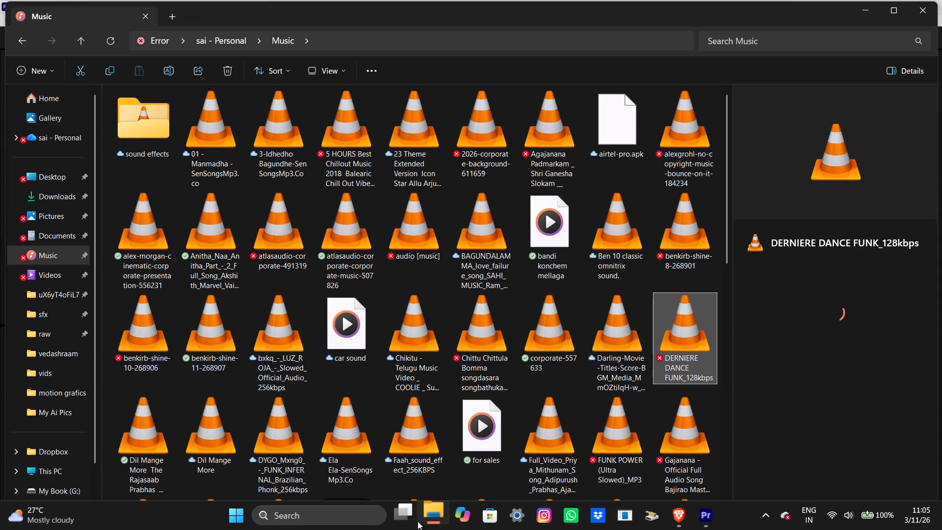
{"action": "left_click_drag", "start_coordinate": [679, 344], "coordinate": [648, 529]}
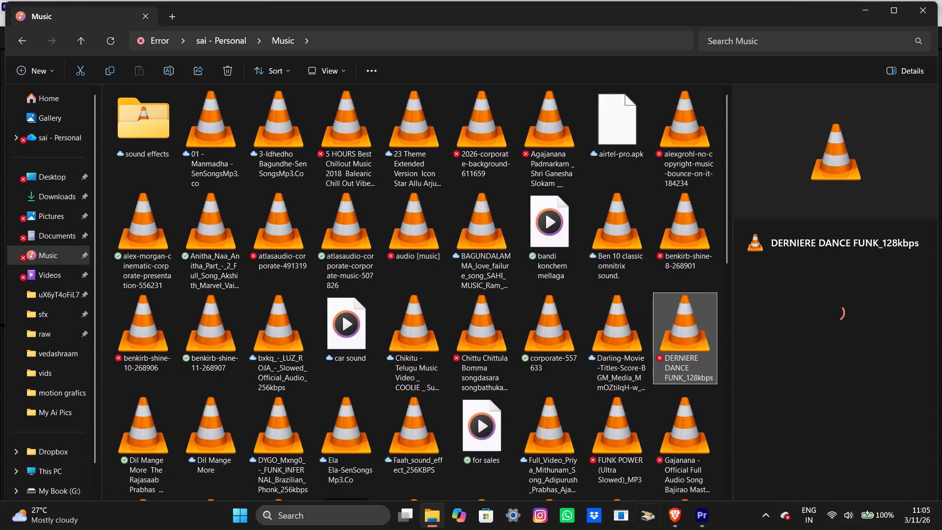
{"action": "left_click_drag", "start_coordinate": [648, 529], "coordinate": [191, 187]}
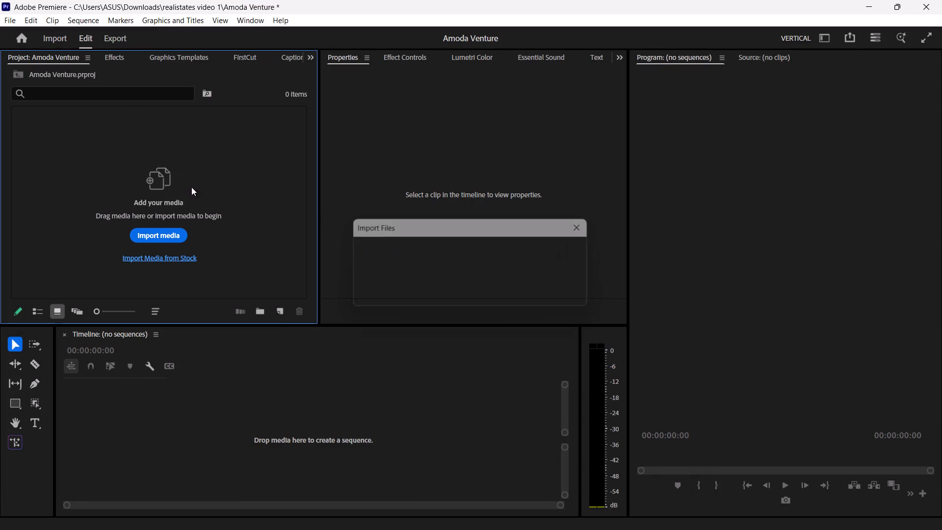
{"action": "left_click", "coordinate": [174, 180]}
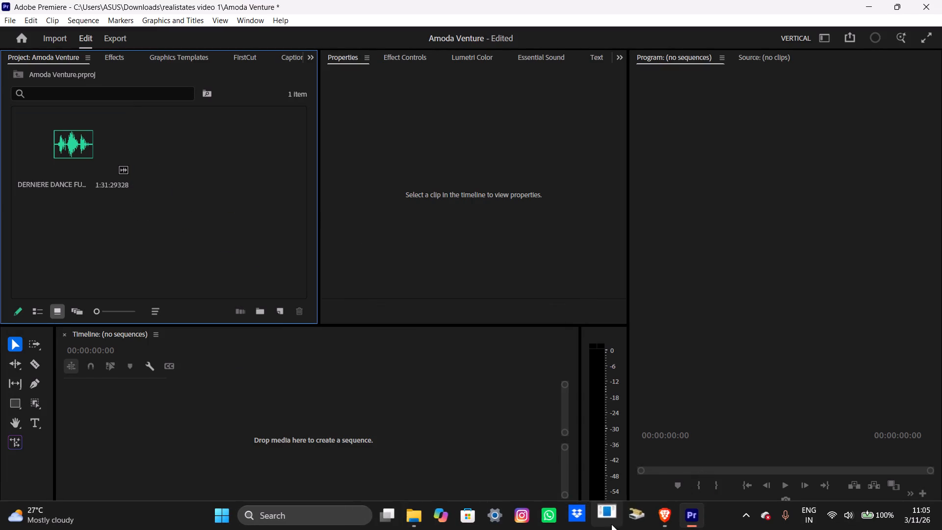
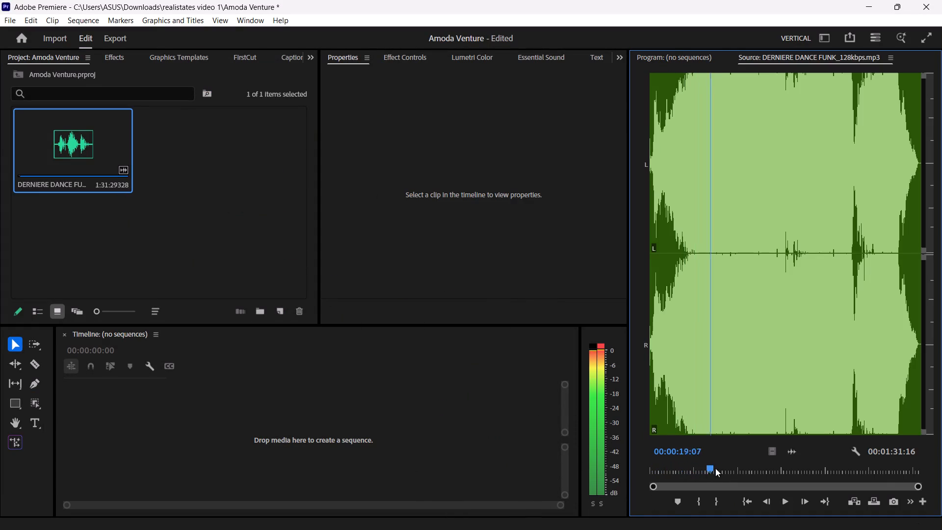
Play the DERNIERE DANCE FUNK track from its beginning in the Source monitor.
{"action": "left_click_drag", "start_coordinate": [715, 468], "coordinate": [619, 467]}
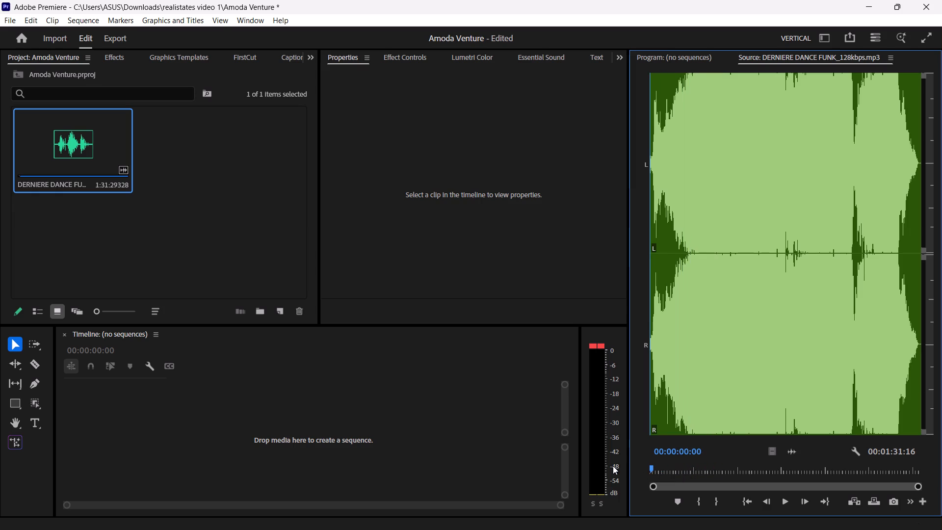
{"action": "key", "text": "space"}
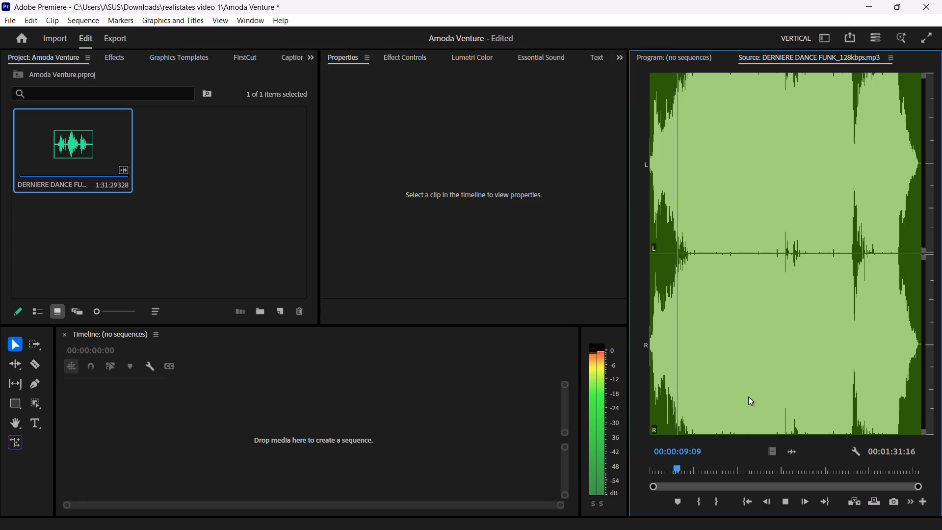
Lower the system volume to about a quarter while the track plays.
{"action": "left_click", "coordinate": [843, 519]}
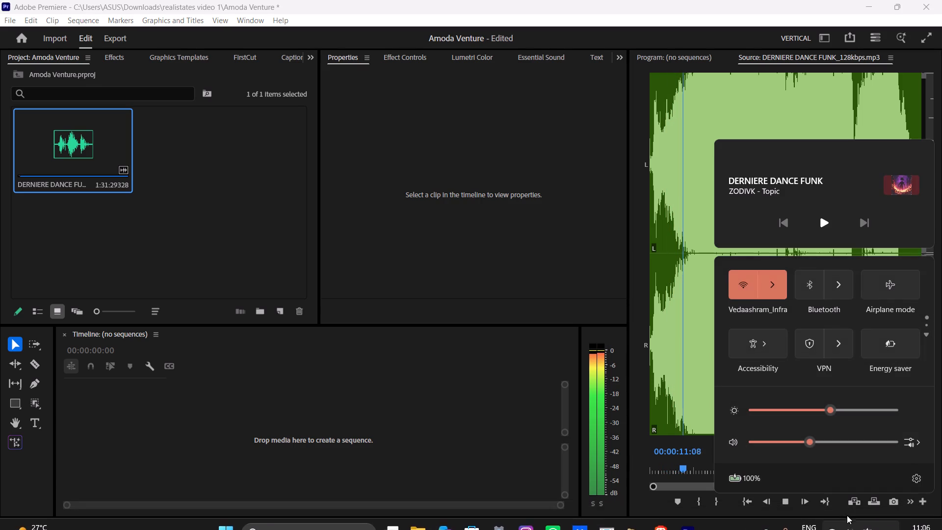
{"action": "left_click_drag", "start_coordinate": [804, 437], "coordinate": [786, 438]}
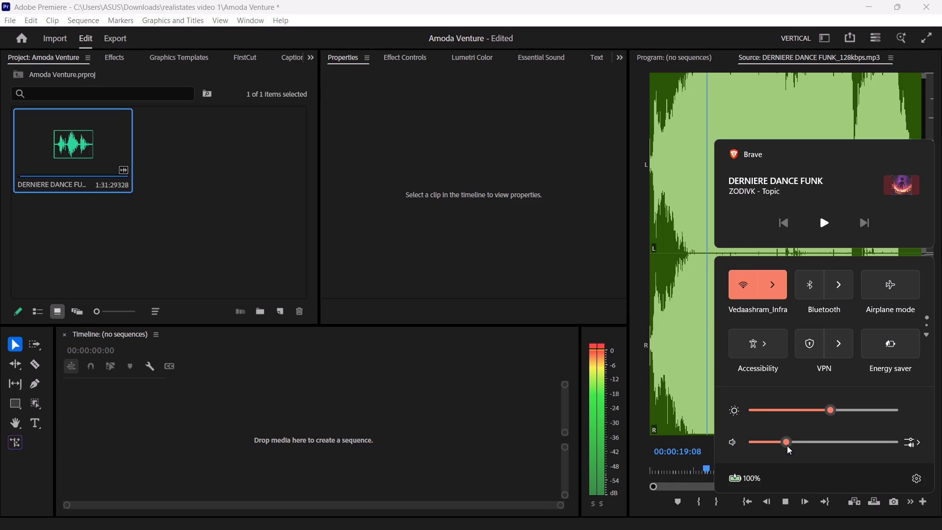
{"action": "left_click", "coordinate": [875, 522]}
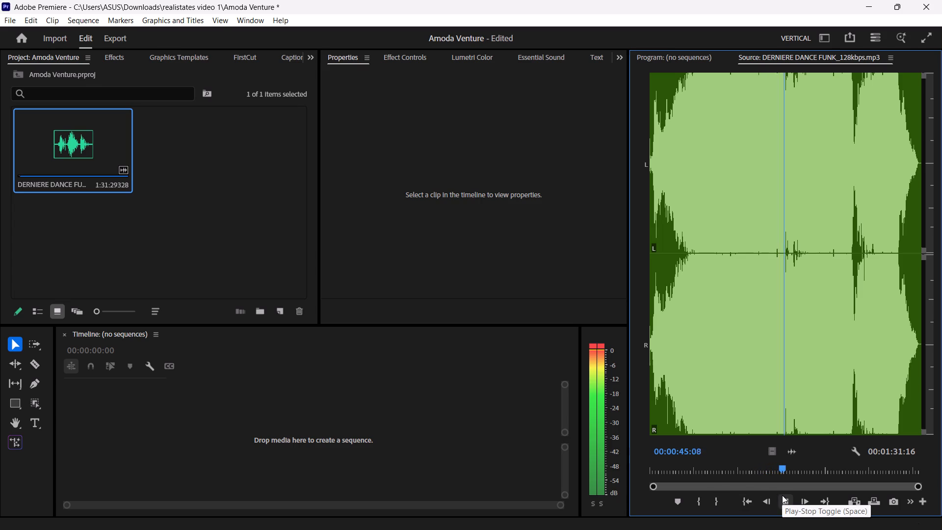
Stop playback and mark the track's Out point at 00:00:46:02 in the Source monitor.
{"action": "left_click", "coordinate": [782, 495]}
{"action": "left_click", "coordinate": [715, 503]}
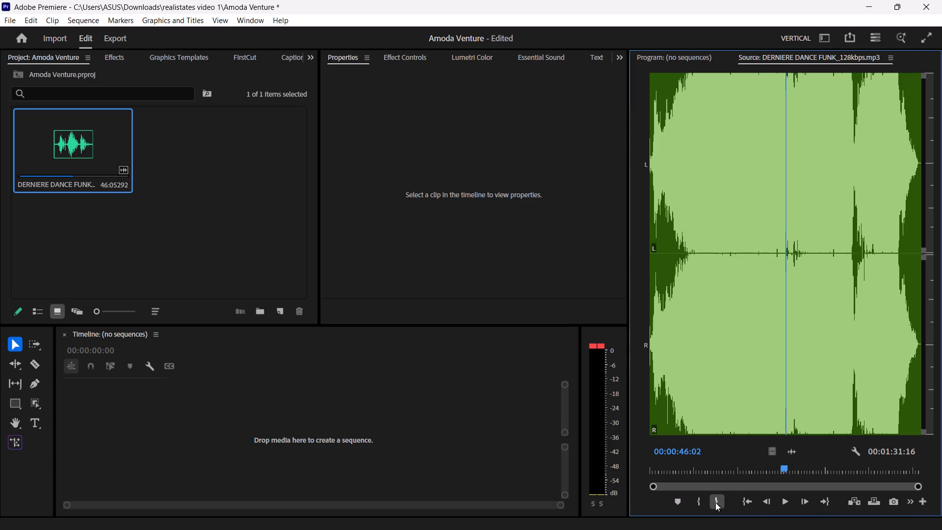
Create a sequence from the marked audio range in the empty timeline and place the playhead at 00:00:00:00.
{"action": "left_click", "coordinate": [792, 499]}
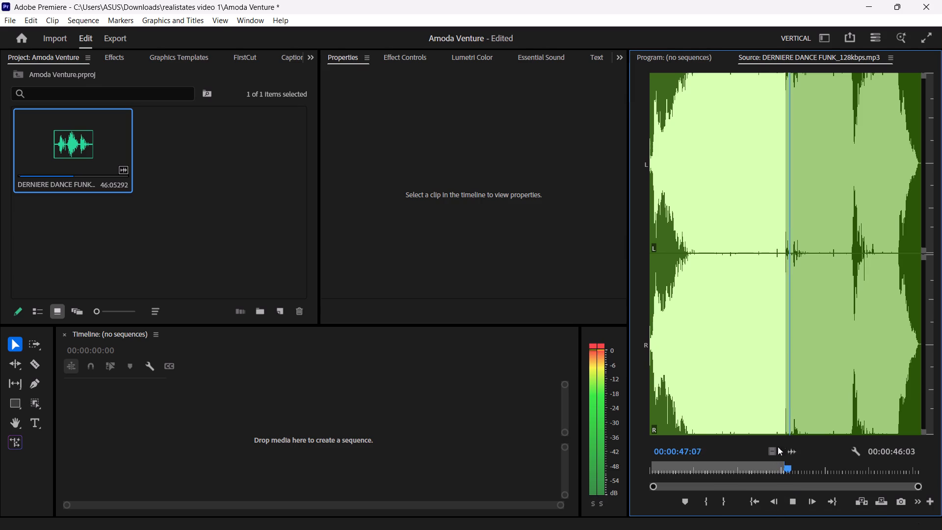
{"action": "left_click_drag", "start_coordinate": [788, 455], "coordinate": [258, 439]}
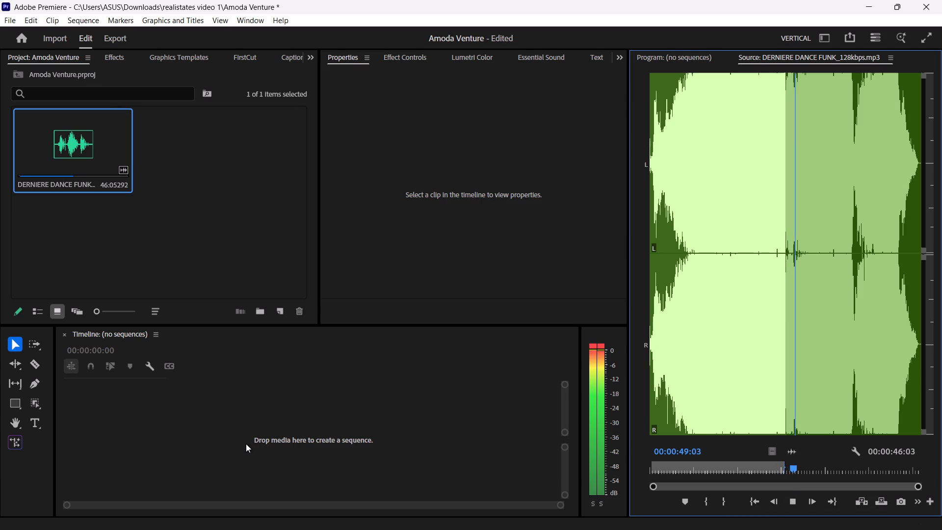
{"action": "left_click_drag", "start_coordinate": [199, 369], "coordinate": [117, 375]}
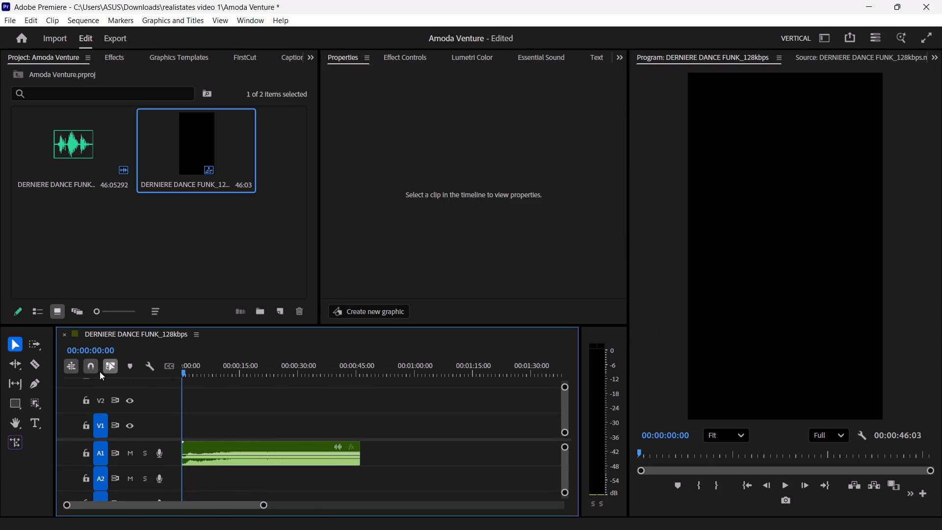
Open the new sequence's settings and look through the available editing modes, keeping Custom.
{"action": "left_click", "coordinate": [96, 23]}
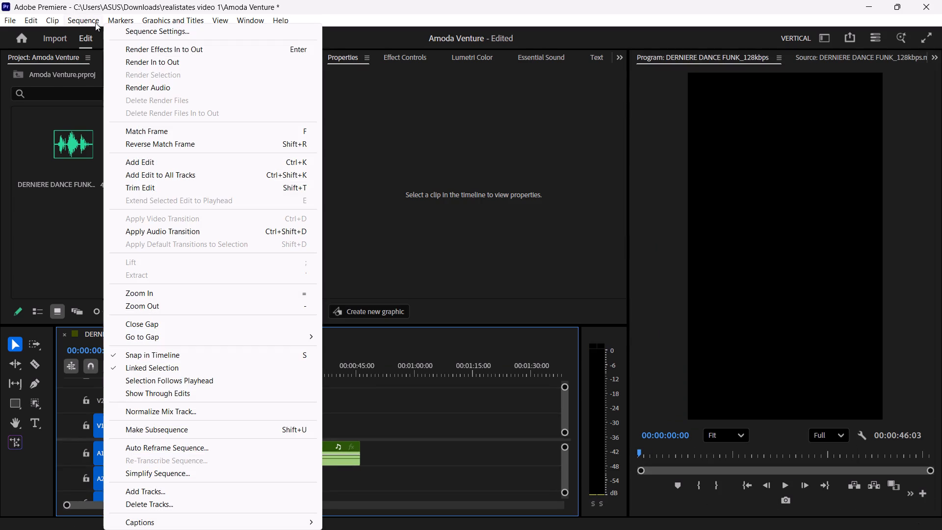
{"action": "left_click", "coordinate": [176, 31]}
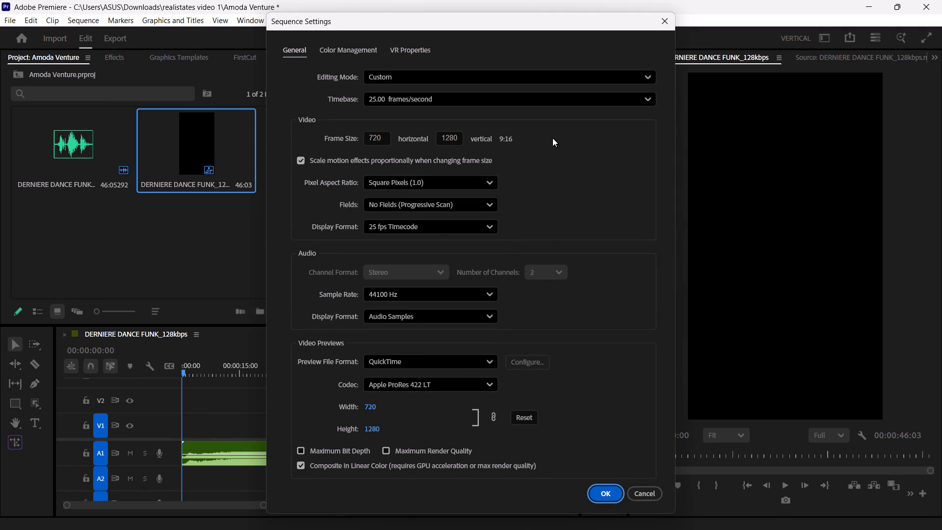
{"action": "left_click", "coordinate": [469, 79]}
{"action": "scroll", "coordinate": [403, 330], "scroll_direction": "down", "scroll_amount": 3}
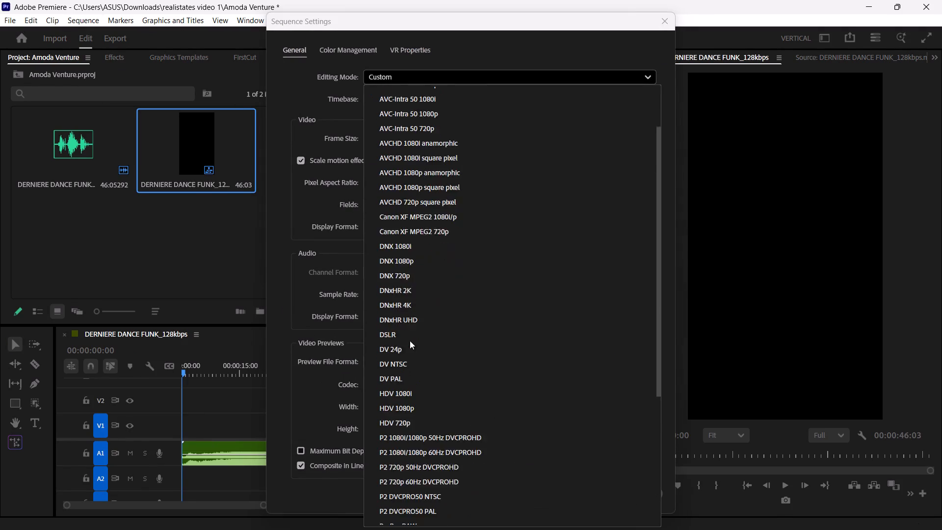
{"action": "scroll", "coordinate": [410, 341], "scroll_direction": "down", "scroll_amount": 3}
{"action": "scroll", "coordinate": [407, 341], "scroll_direction": "up", "scroll_amount": 8}
{"action": "scroll", "coordinate": [421, 266], "scroll_direction": "down", "scroll_amount": 8}
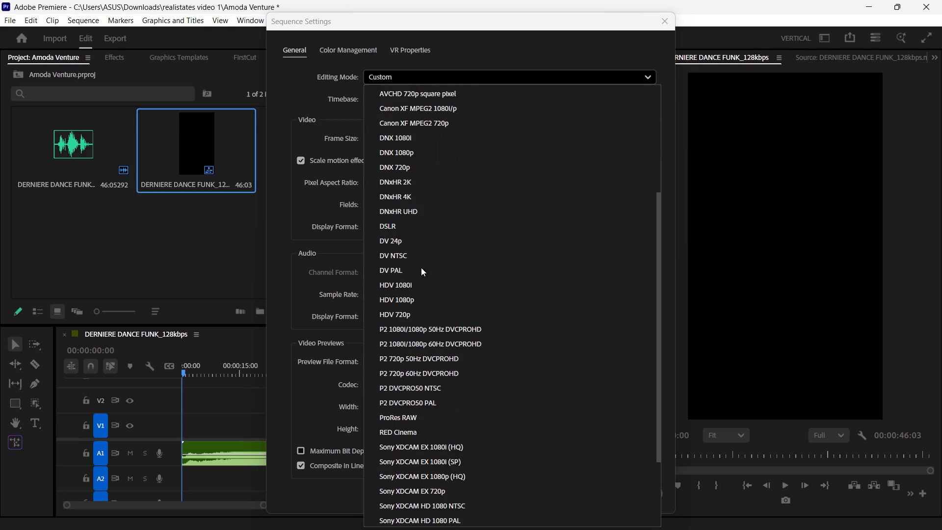
{"action": "scroll", "coordinate": [421, 267], "scroll_direction": "down", "scroll_amount": 8}
{"action": "scroll", "coordinate": [421, 267], "scroll_direction": "up", "scroll_amount": 1}
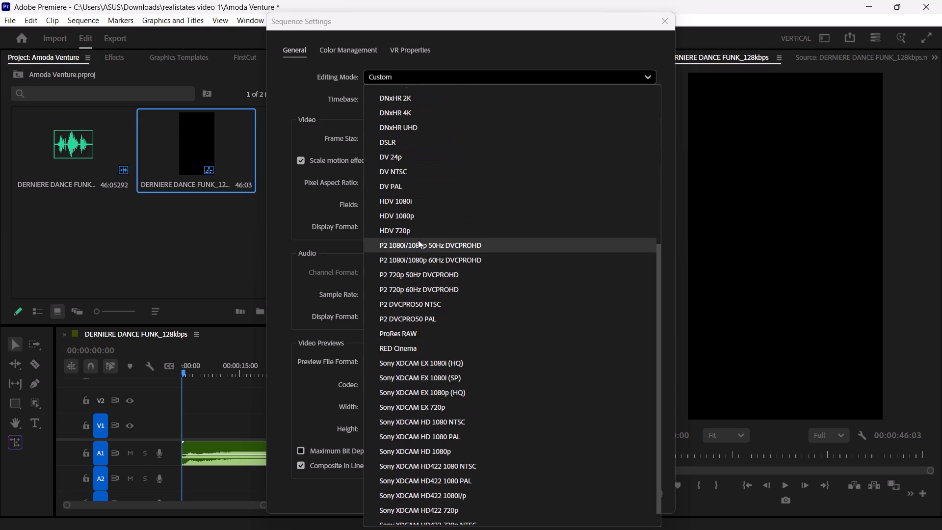
{"action": "scroll", "coordinate": [418, 240], "scroll_direction": "up", "scroll_amount": 2}
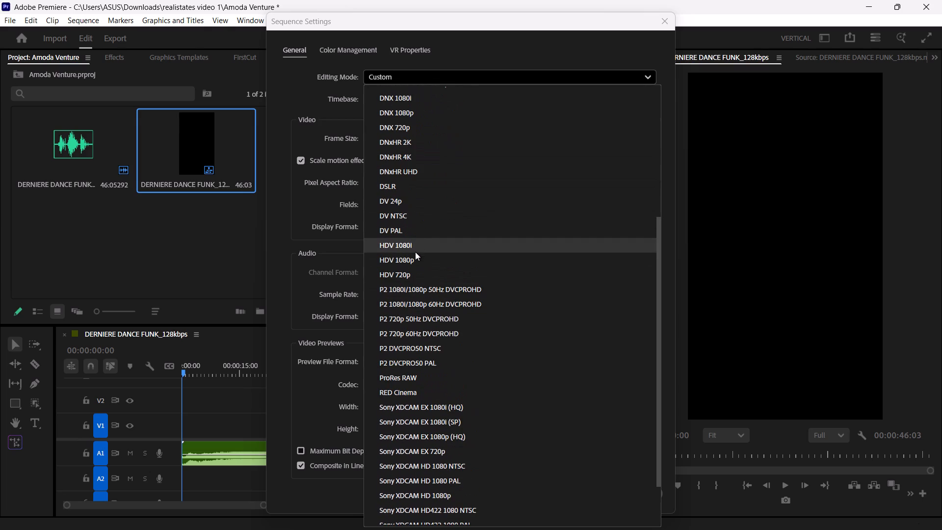
{"action": "scroll", "coordinate": [415, 252], "scroll_direction": "up", "scroll_amount": 6}
{"action": "scroll", "coordinate": [415, 252], "scroll_direction": "down", "scroll_amount": 9}
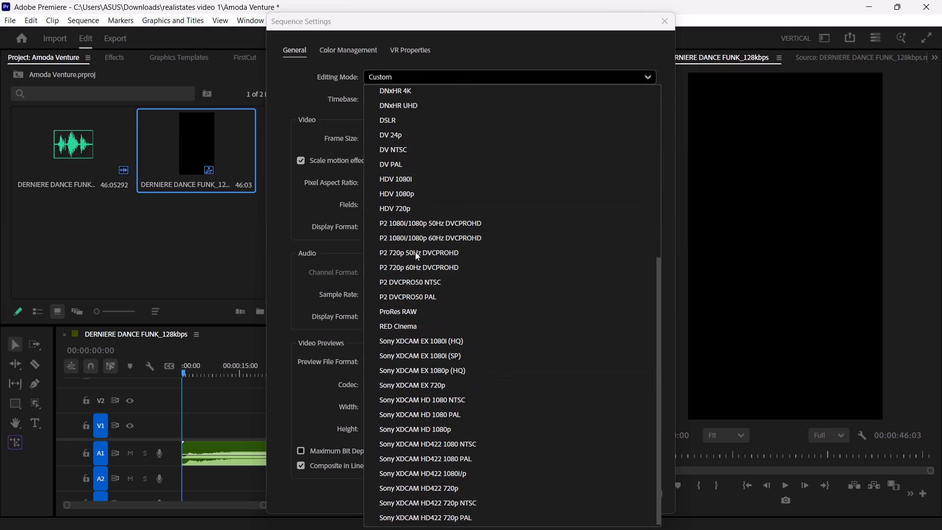
{"action": "scroll", "coordinate": [415, 252], "scroll_direction": "down", "scroll_amount": 2}
{"action": "scroll", "coordinate": [413, 257], "scroll_direction": "up", "scroll_amount": 7}
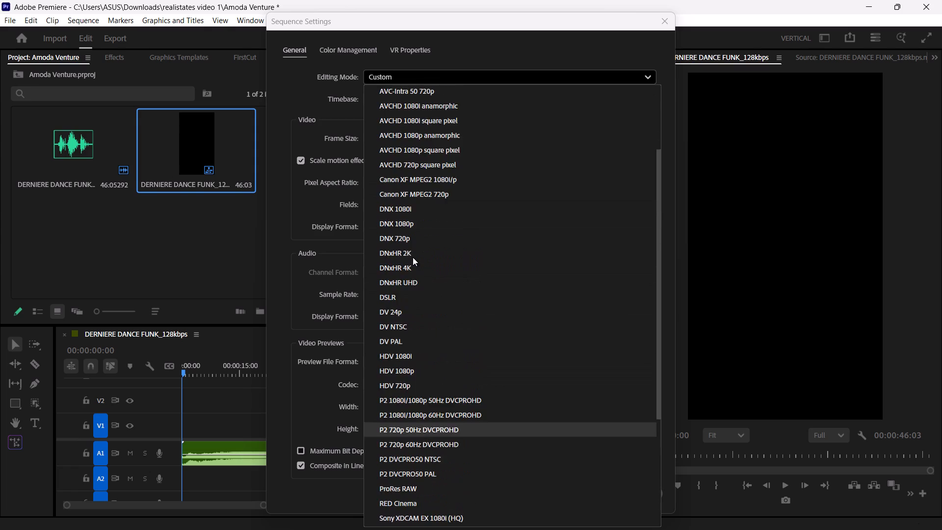
{"action": "scroll", "coordinate": [413, 257], "scroll_direction": "up", "scroll_amount": 13}
{"action": "left_click", "coordinate": [352, 241]}
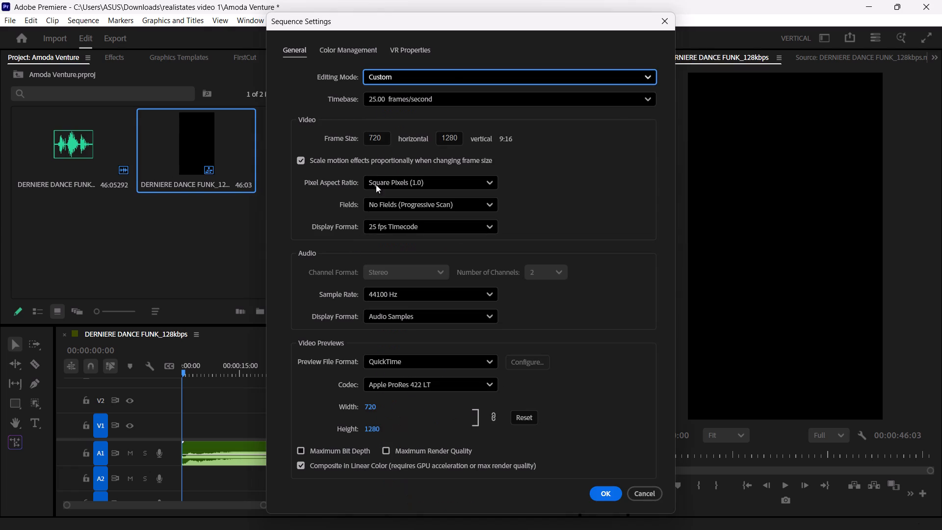
Set the sequence frame size to 1080 horizontal by 1920 vertical.
{"action": "left_click", "coordinate": [386, 135]}
{"action": "left_click_drag", "start_coordinate": [383, 137], "coordinate": [343, 143]}
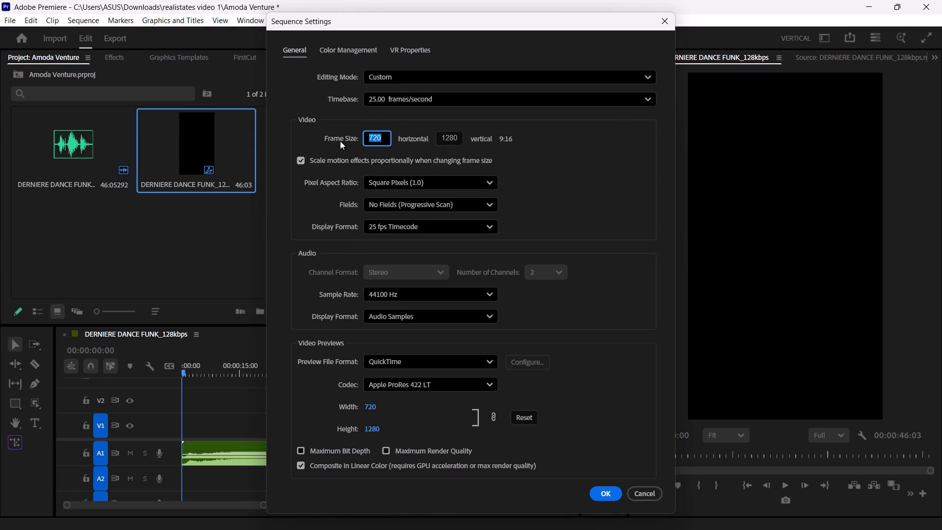
{"action": "key", "text": "9"}
{"action": "key", "text": "BackSpace"}
{"action": "key", "text": "1"}
{"action": "type", "text": "080"}
{"action": "left_click_drag", "start_coordinate": [456, 139], "coordinate": [426, 142]}
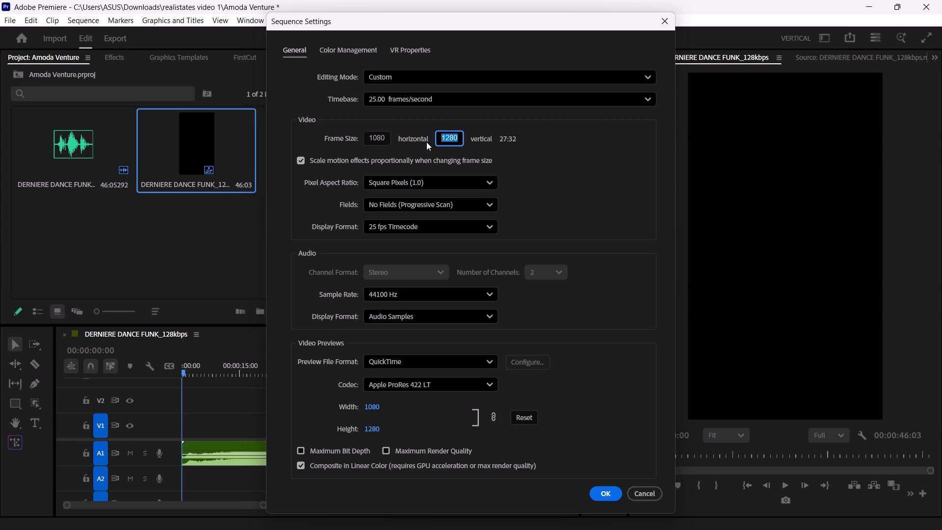
{"action": "type", "text": "19"}
{"action": "type", "text": "20"}
{"action": "left_click", "coordinate": [485, 150]}
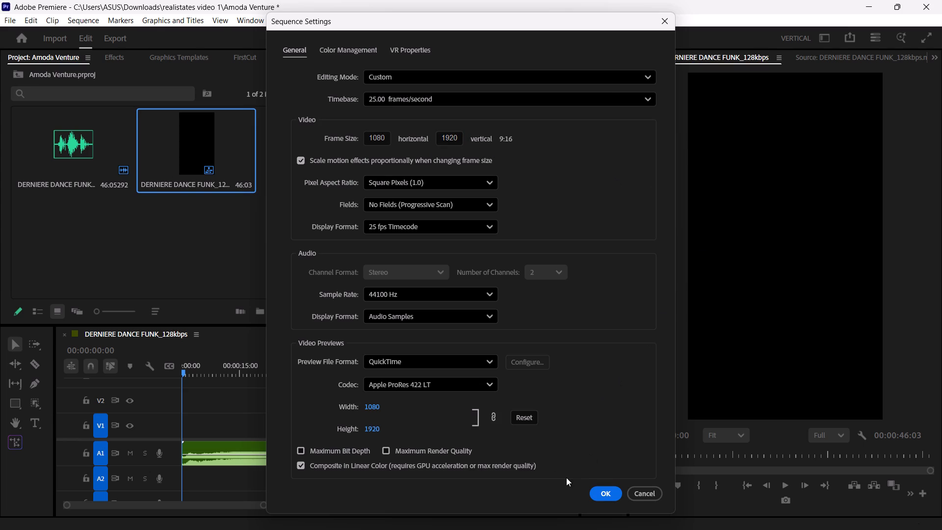
Enable Maximum Render Quality and Maximum Bit Depth for the sequence.
{"action": "left_click", "coordinate": [409, 453]}
{"action": "left_click", "coordinate": [323, 450]}
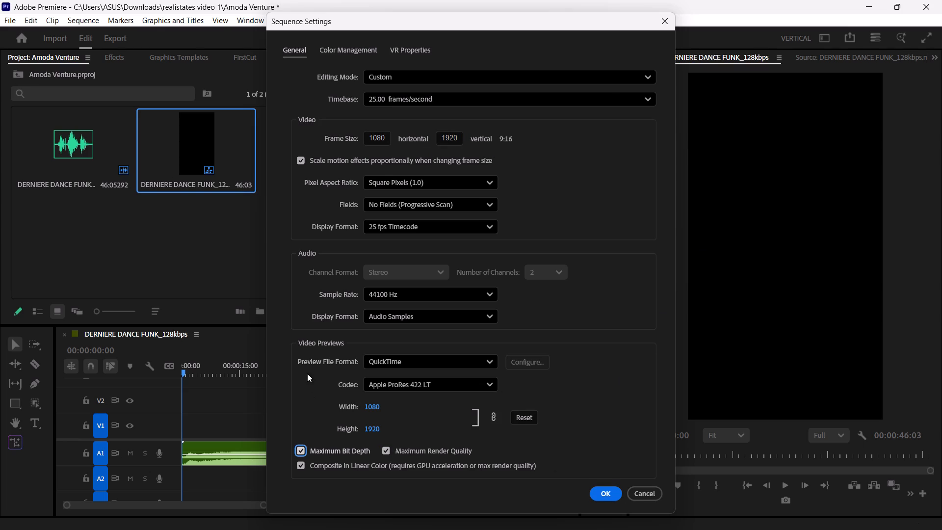
Set the sequence timebase to 29.97 frames/second.
{"action": "left_click", "coordinate": [494, 98]}
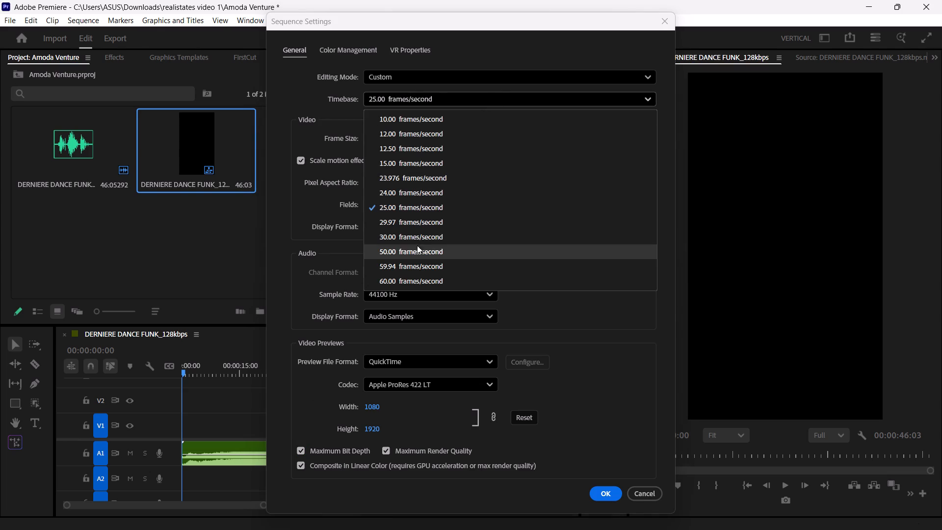
{"action": "left_click", "coordinate": [424, 225]}
{"action": "left_click", "coordinate": [552, 148]}
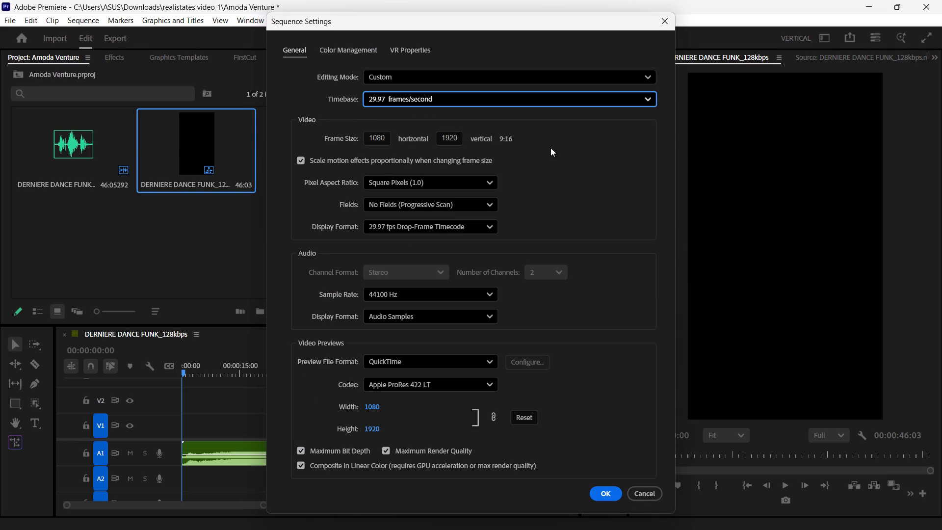
Apply the changed sequence settings to the DERNIERE DANCE FUNK_128kbps sequence.
{"action": "left_click", "coordinate": [603, 503]}
{"action": "left_click", "coordinate": [593, 499]}
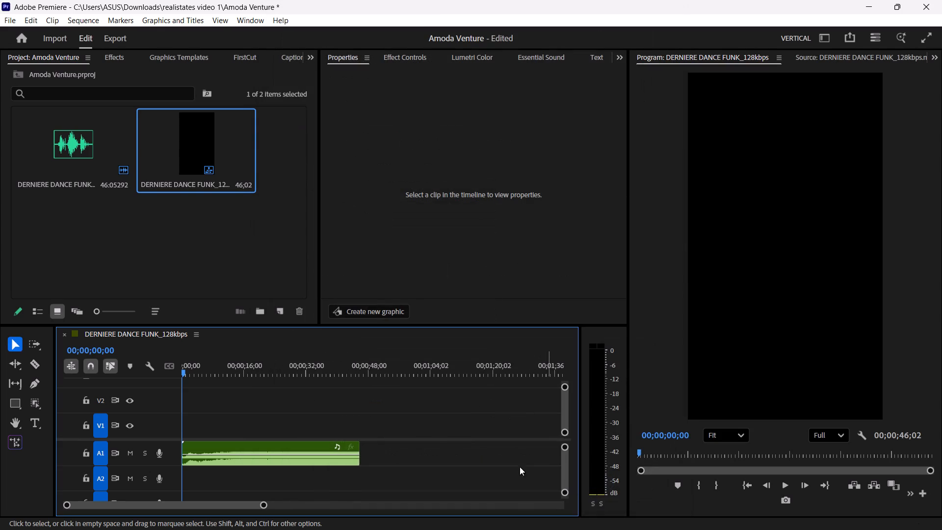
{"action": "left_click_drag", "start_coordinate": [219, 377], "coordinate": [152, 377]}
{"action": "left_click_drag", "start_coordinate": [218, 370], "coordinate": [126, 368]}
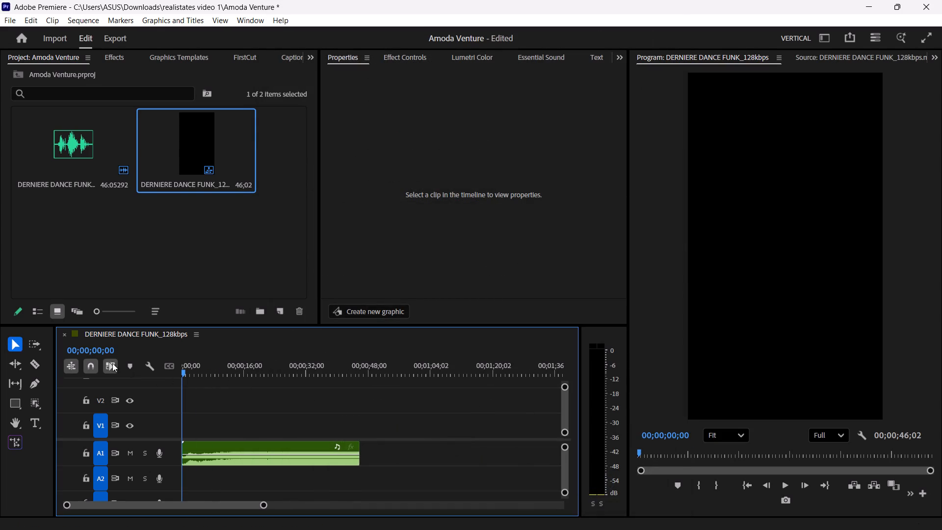
Switch to the File Explorer window showing the Music folder.
{"action": "left_click", "coordinate": [420, 509]}
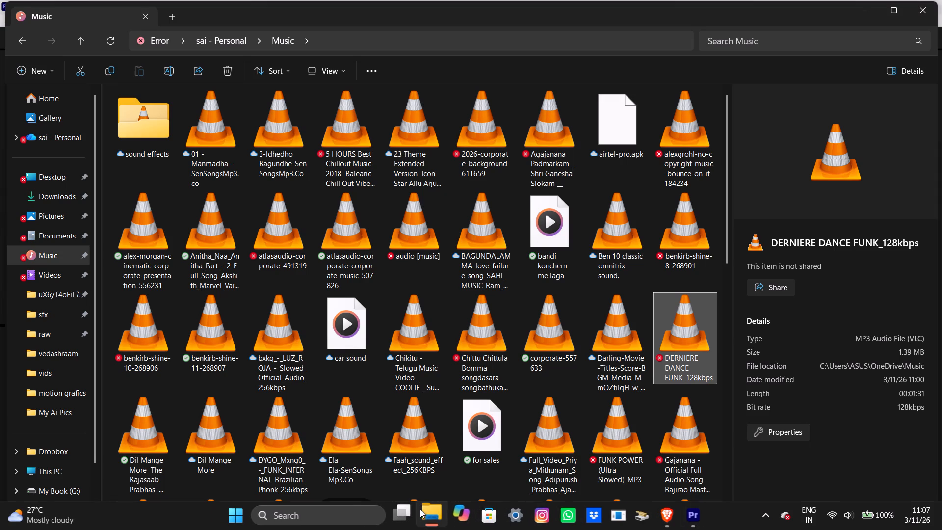
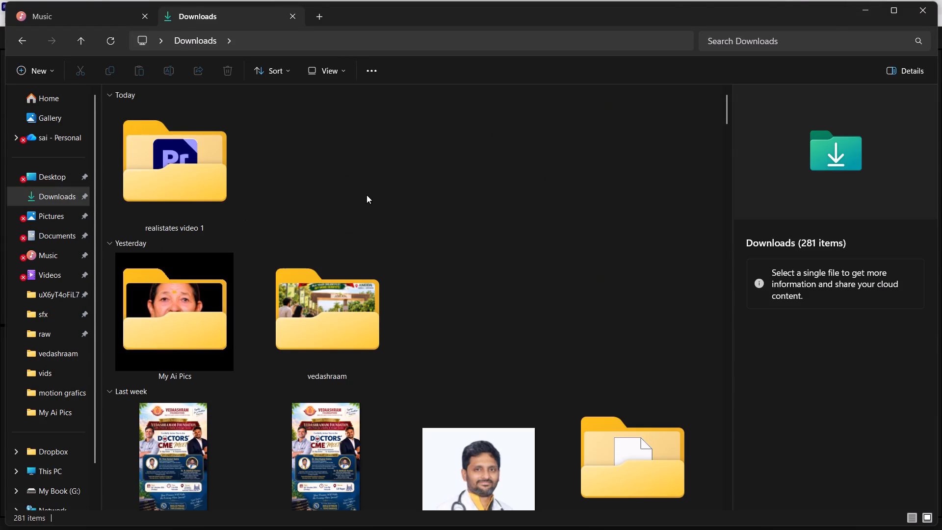
Open the Vedaashram_infra_Properties folder on the My Book (G:) drive.
{"action": "left_click", "coordinate": [49, 481]}
{"action": "scroll", "coordinate": [273, 240], "scroll_direction": "up", "scroll_amount": 3}
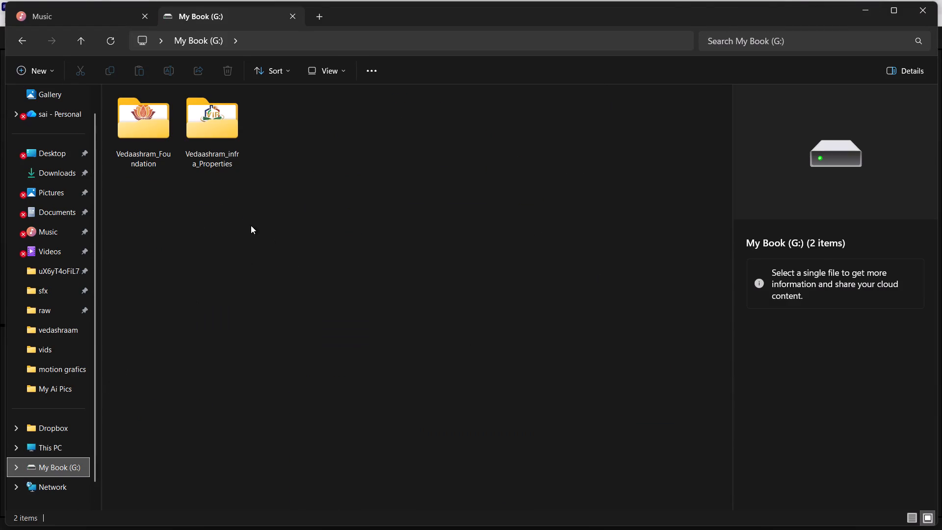
{"action": "double_click", "coordinate": [228, 159]}
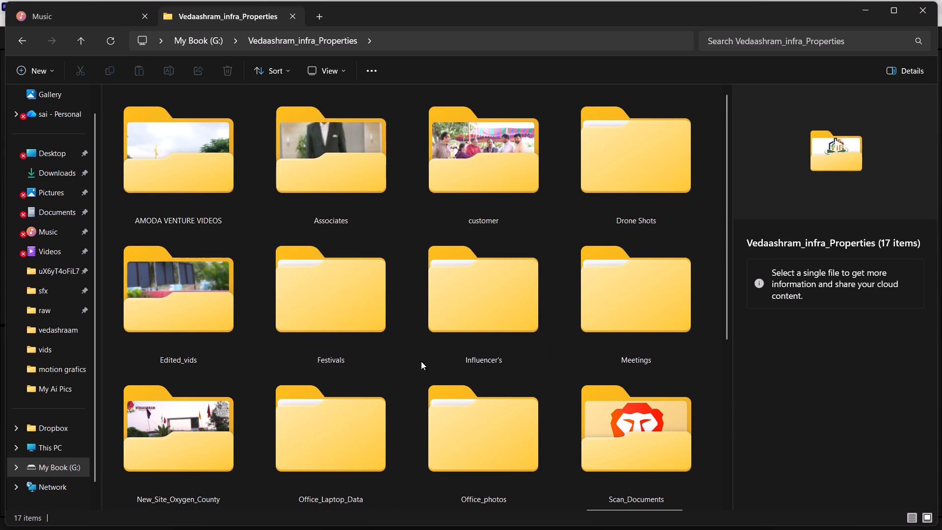
Browse the Vedaashram_infra_Properties folder, including Edited_vids, AMODA VENTURE VIDEOS and its vids subfolder, for usable site footage.
{"action": "scroll", "coordinate": [396, 429], "scroll_direction": "down", "scroll_amount": 3}
{"action": "scroll", "coordinate": [396, 429], "scroll_direction": "up", "scroll_amount": 5}
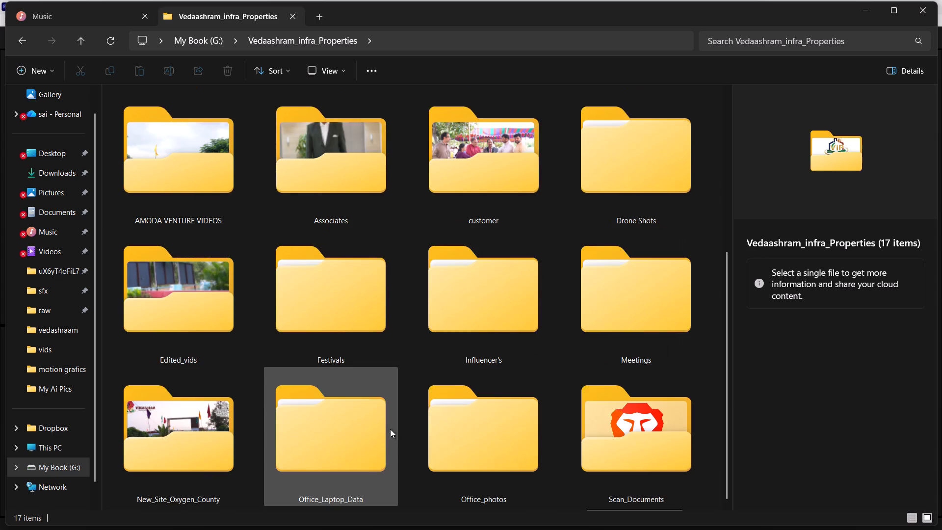
{"action": "double_click", "coordinate": [220, 362]}
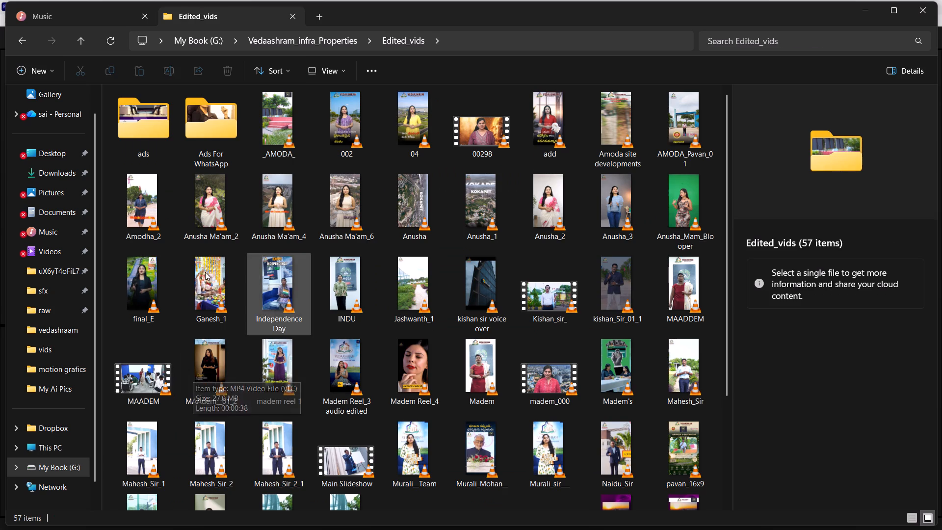
{"action": "left_click", "coordinate": [80, 40]}
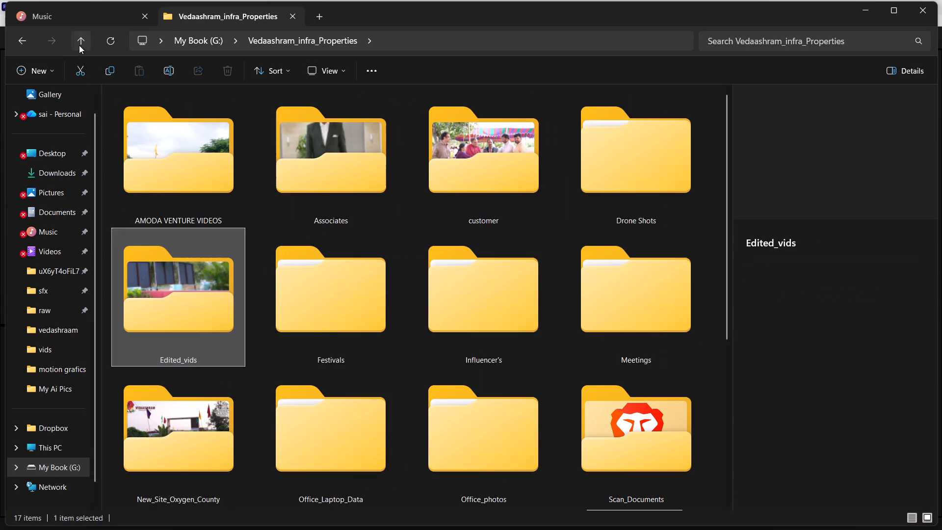
{"action": "double_click", "coordinate": [186, 210]}
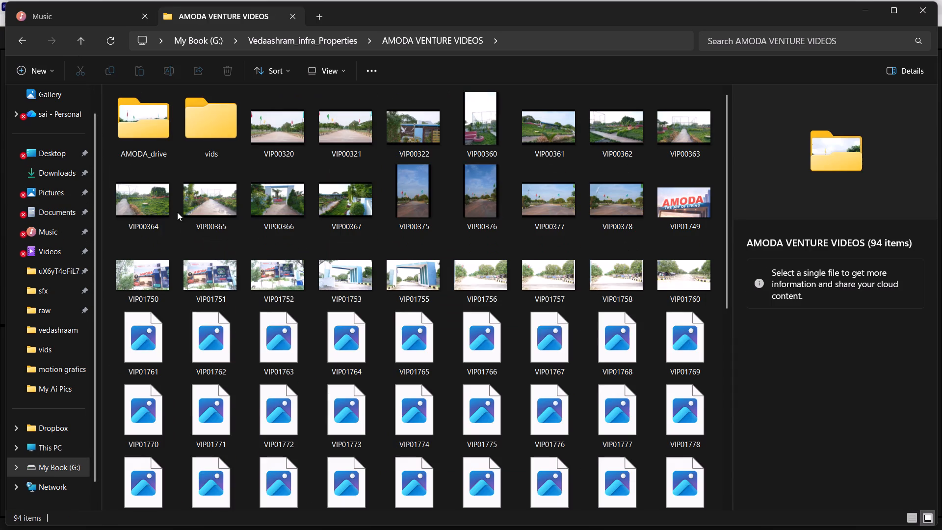
{"action": "double_click", "coordinate": [199, 144]}
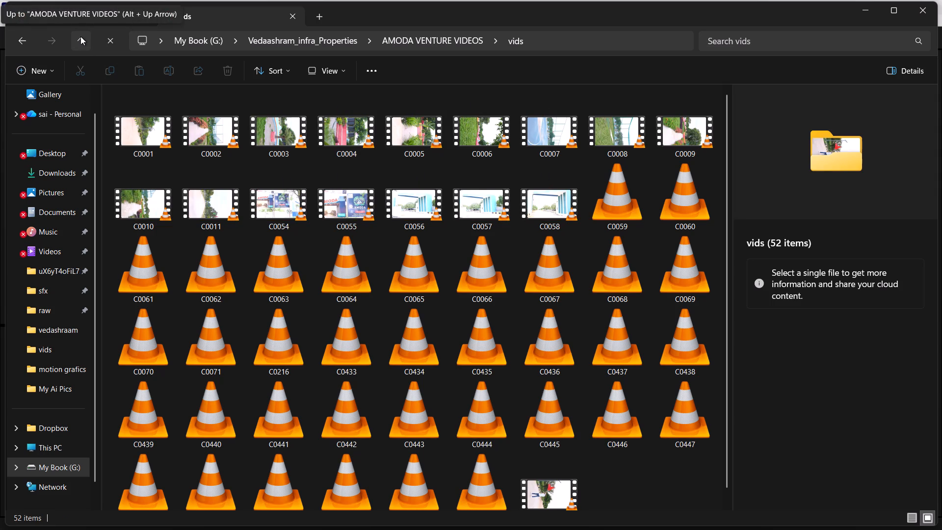
{"action": "left_click", "coordinate": [80, 36]}
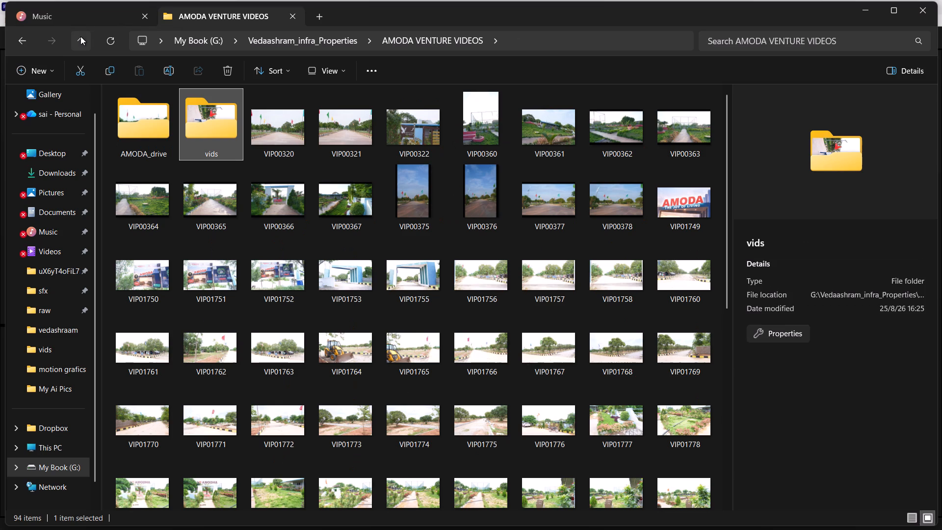
{"action": "left_click", "coordinate": [80, 36]}
{"action": "scroll", "coordinate": [537, 345], "scroll_direction": "down", "scroll_amount": 1}
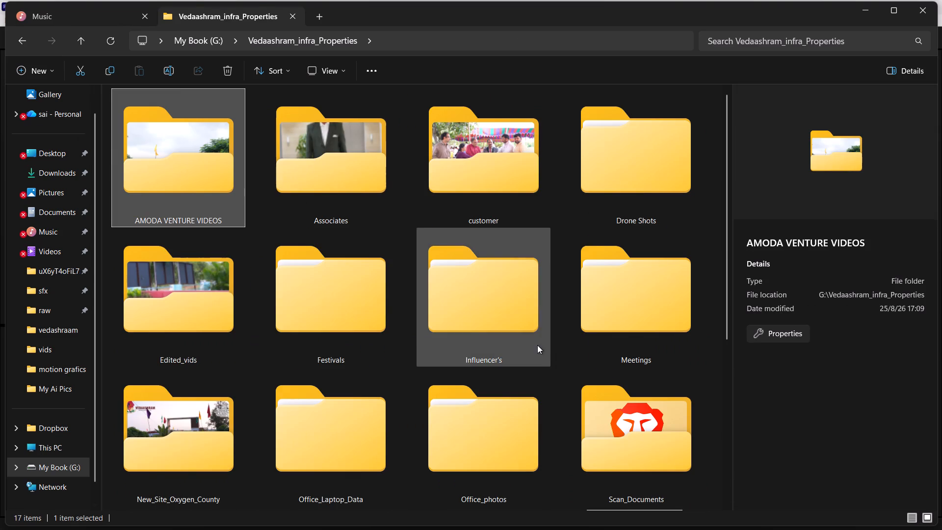
{"action": "scroll", "coordinate": [371, 374], "scroll_direction": "up", "scroll_amount": 1}
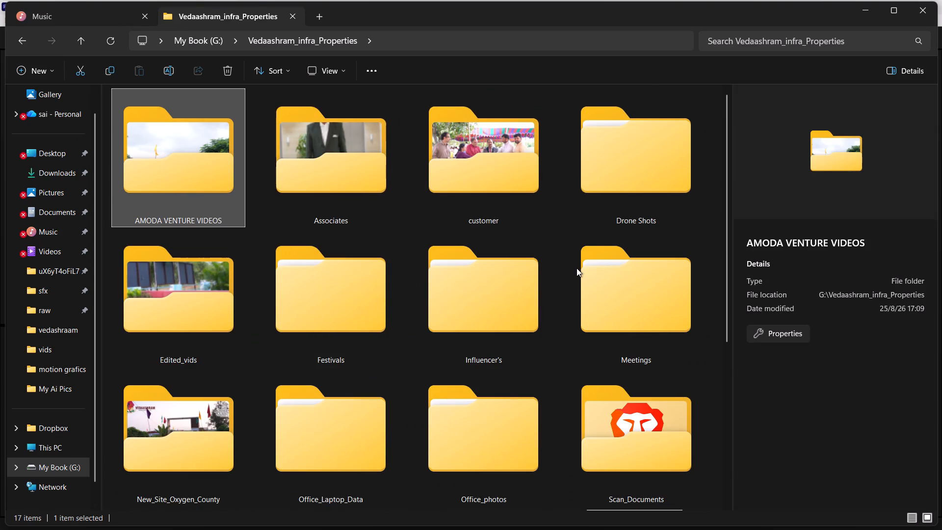
{"action": "scroll", "coordinate": [521, 285], "scroll_direction": "down", "scroll_amount": 1}
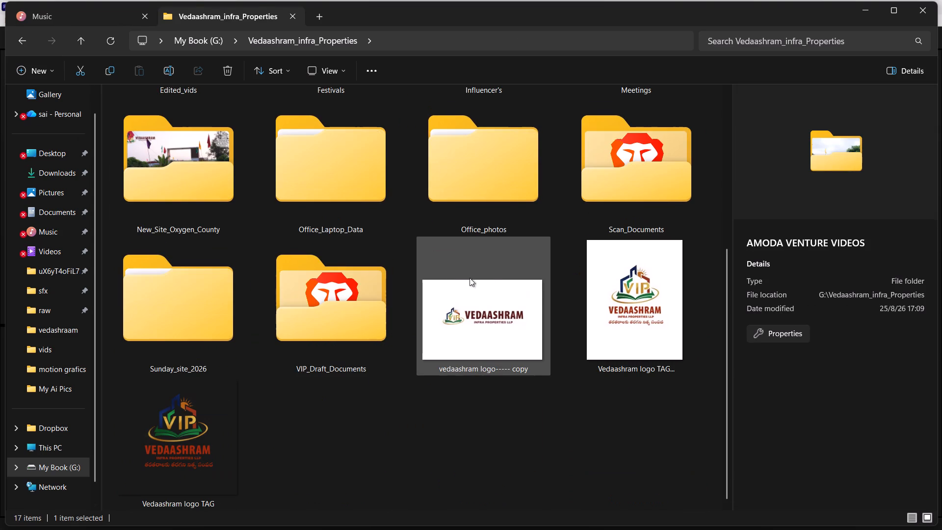
{"action": "scroll", "coordinate": [305, 307], "scroll_direction": "up", "scroll_amount": 1}
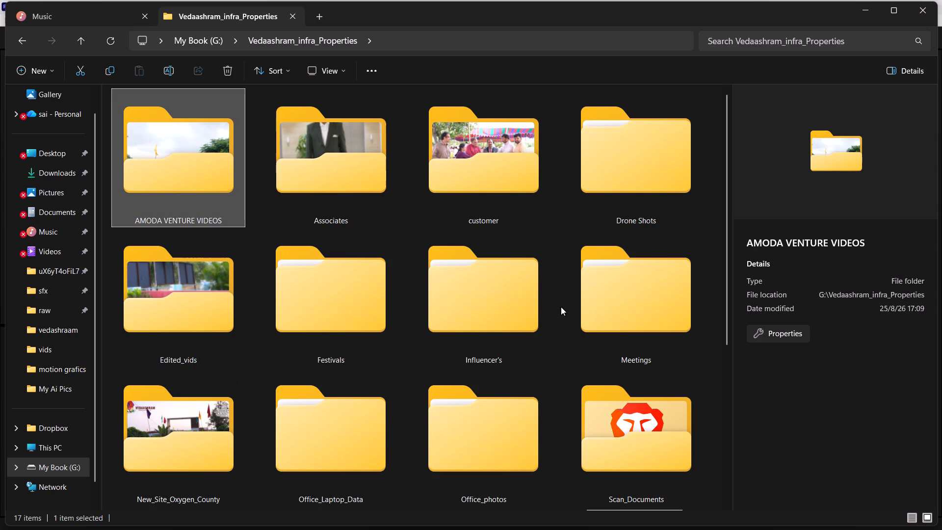
Check the properties of the Drone Shots folder in Vedaashram_infra_Properties, leaving them unchanged.
{"action": "left_click", "coordinate": [561, 307]}
{"action": "left_click_drag", "start_coordinate": [591, 213], "coordinate": [596, 213]}
{"action": "left_click", "coordinate": [596, 213]}
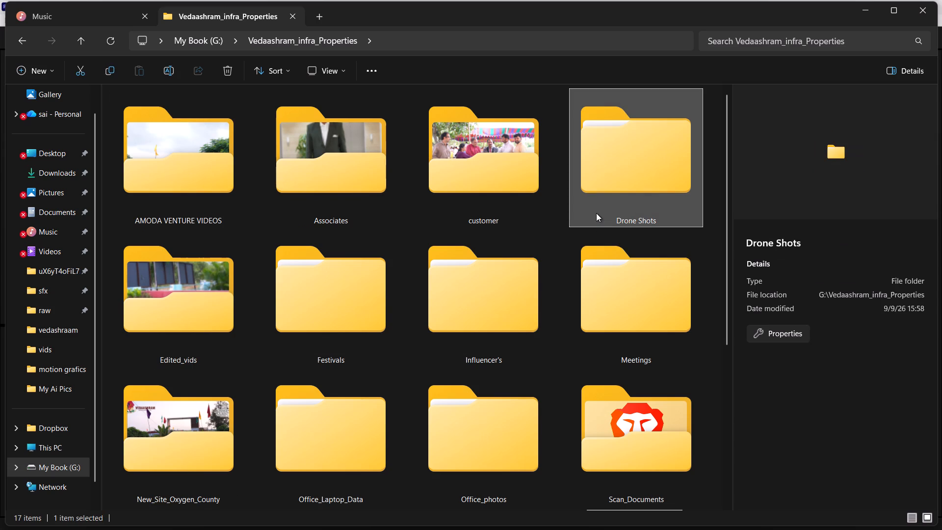
{"action": "left_click", "coordinate": [572, 244]}
{"action": "left_click", "coordinate": [602, 197]}
{"action": "left_click", "coordinate": [702, 331]}
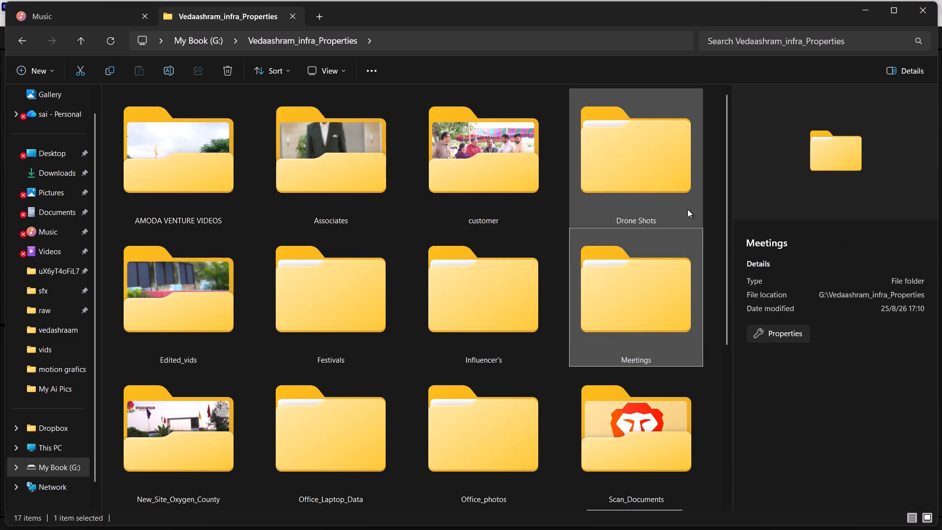
{"action": "left_click", "coordinate": [687, 209]}
{"action": "left_click", "coordinate": [776, 338]}
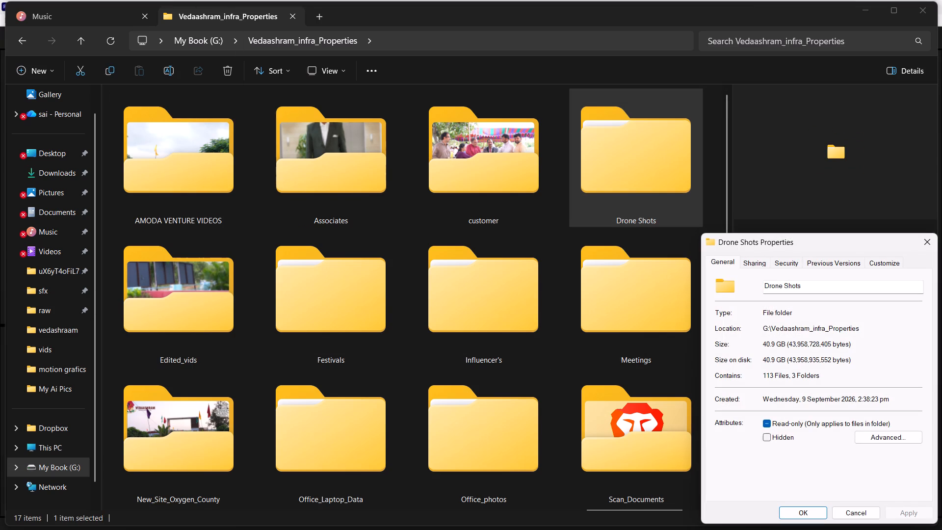
{"action": "left_click", "coordinate": [873, 512]}
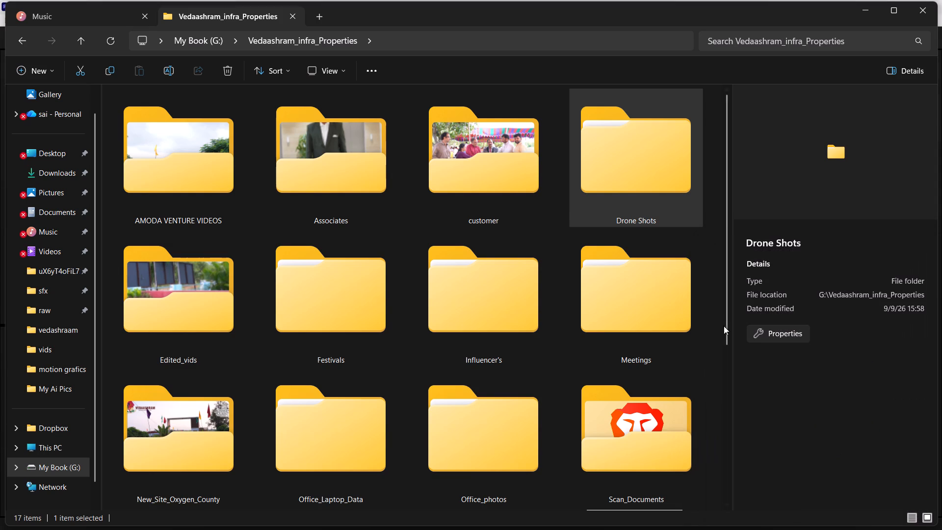
Examine the drone clips in Drone Shots > DRONE > vids, and return to the Premiere project.
{"action": "left_click", "coordinate": [677, 300]}
{"action": "double_click", "coordinate": [642, 184]}
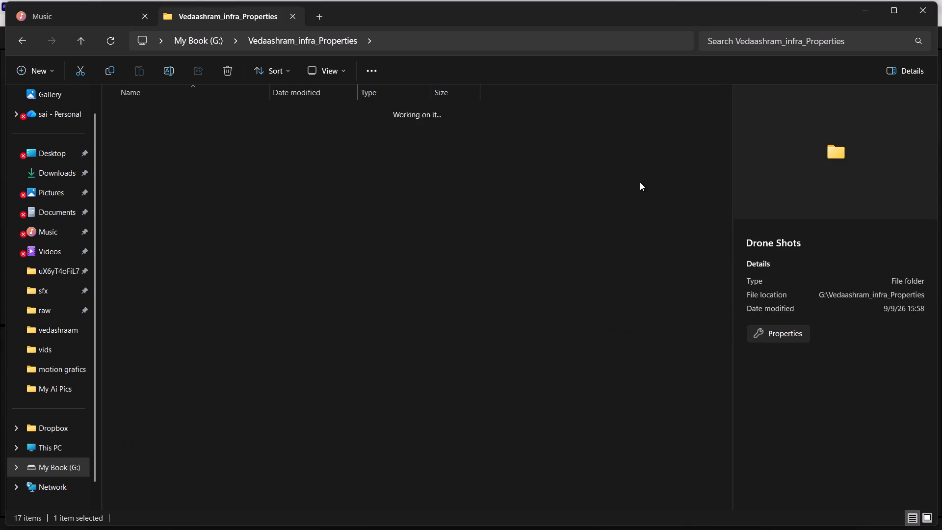
{"action": "double_click", "coordinate": [454, 115]}
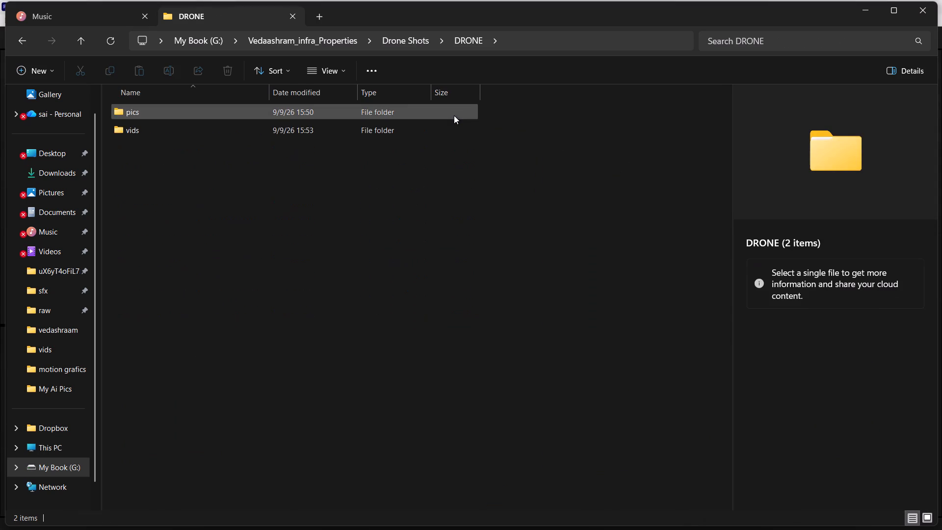
{"action": "double_click", "coordinate": [371, 124]}
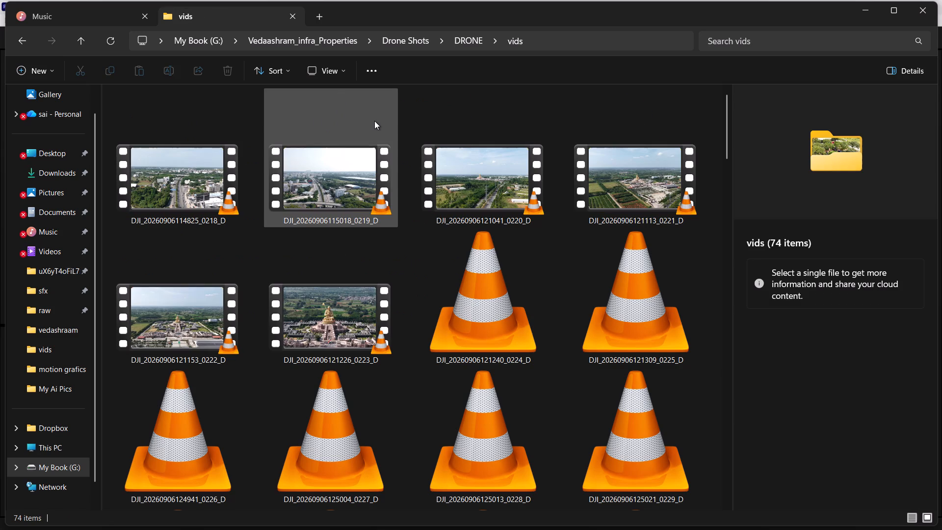
{"action": "scroll", "coordinate": [505, 276], "scroll_direction": "down", "scroll_amount": 10}
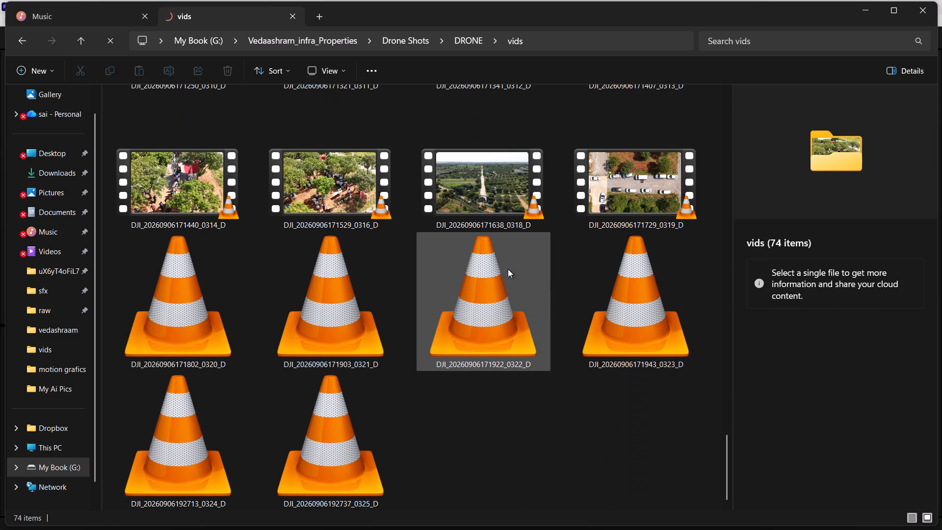
{"action": "scroll", "coordinate": [508, 269], "scroll_direction": "down", "scroll_amount": 9}
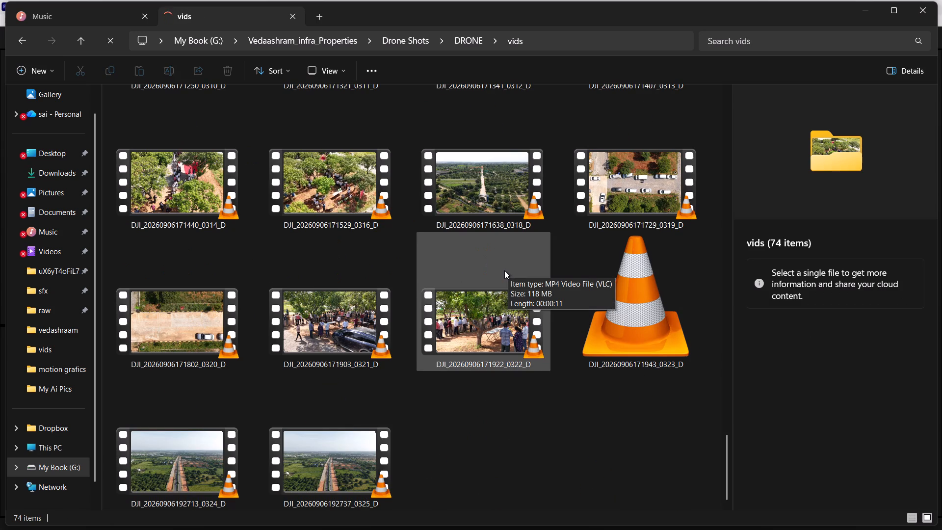
{"action": "left_click", "coordinate": [501, 466]}
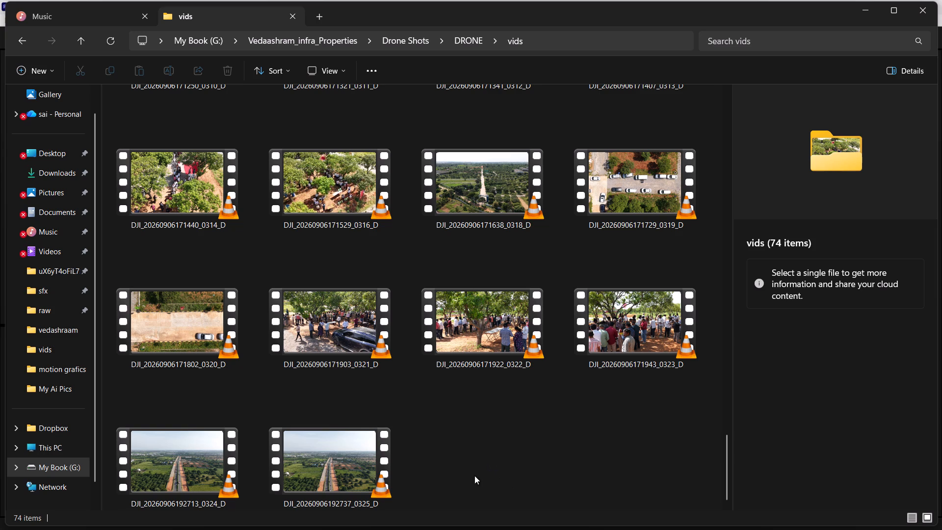
{"action": "scroll", "coordinate": [465, 488], "scroll_direction": "up", "scroll_amount": 2}
{"action": "scroll", "coordinate": [465, 488], "scroll_direction": "down", "scroll_amount": 1}
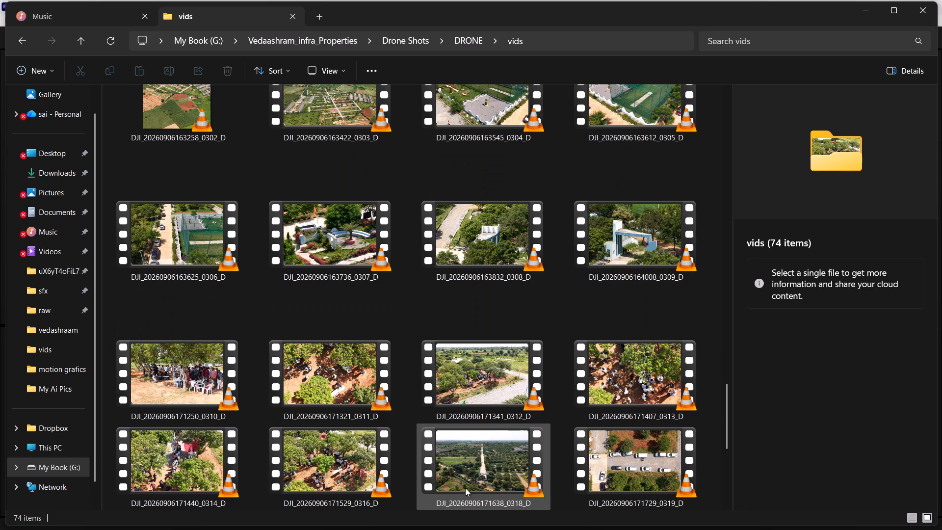
{"action": "scroll", "coordinate": [481, 419], "scroll_direction": "down", "scroll_amount": 2}
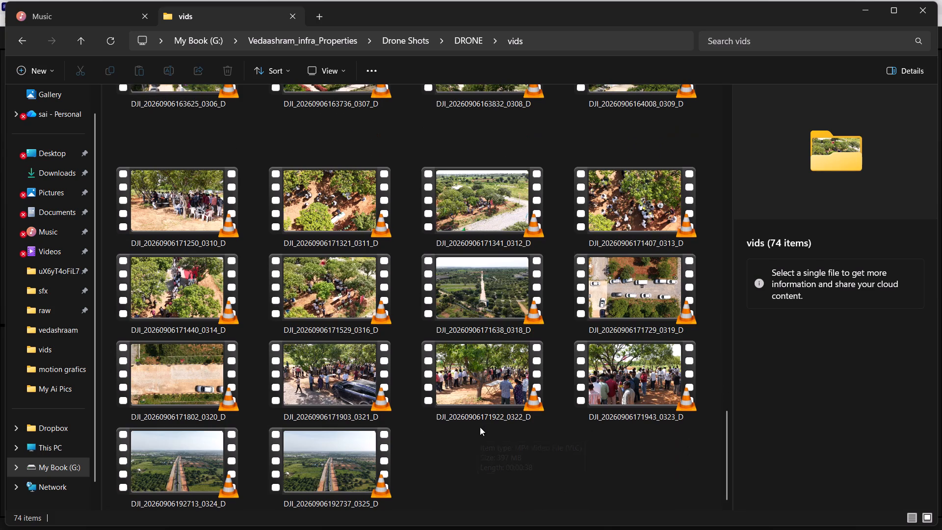
{"action": "left_click", "coordinate": [443, 436]}
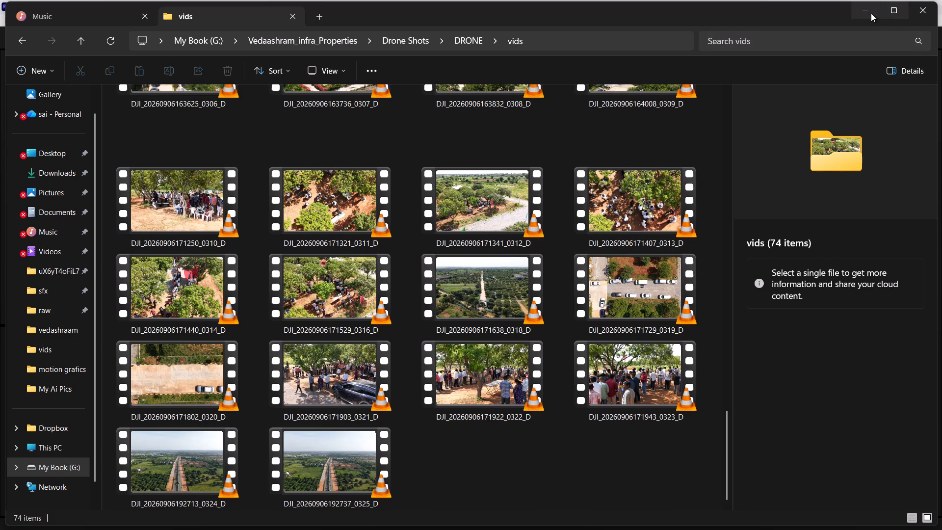
{"action": "left_click", "coordinate": [869, 12]}
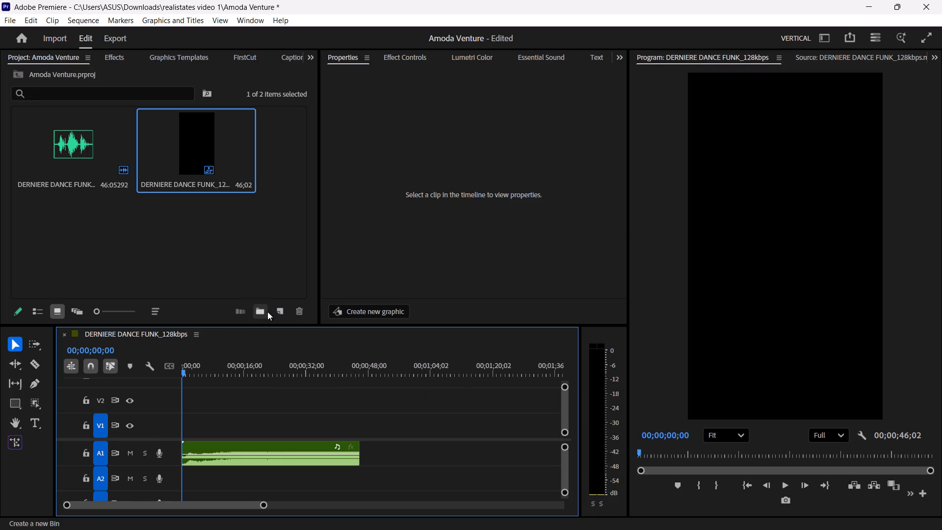
Play the DERNIERE DANCE FUNK track from the start of the sequence to listen through it.
{"action": "left_click_drag", "start_coordinate": [212, 365], "coordinate": [173, 364]}
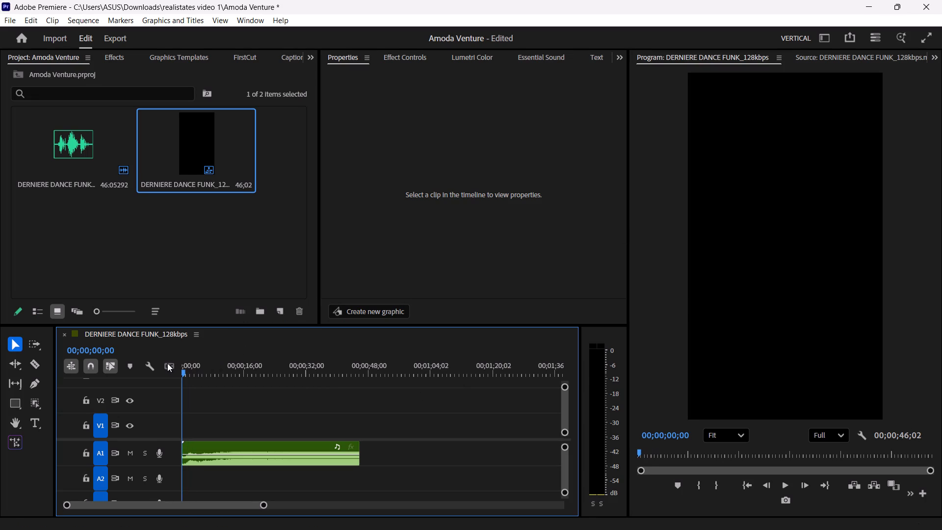
{"action": "key", "text": "space"}
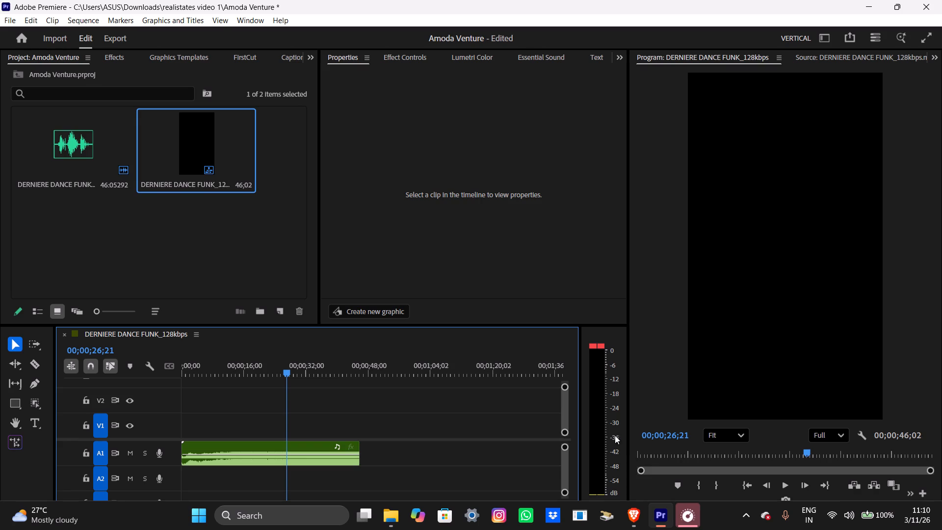
Bring up the Realtek Audio Console window, close it, and return to the Premiere timeline.
{"action": "left_click", "coordinate": [679, 518]}
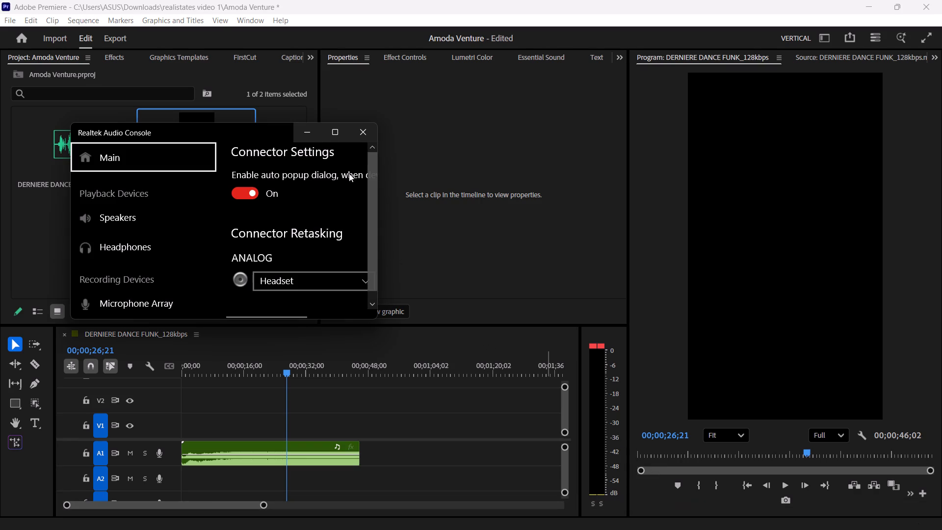
{"action": "left_click", "coordinate": [365, 141]}
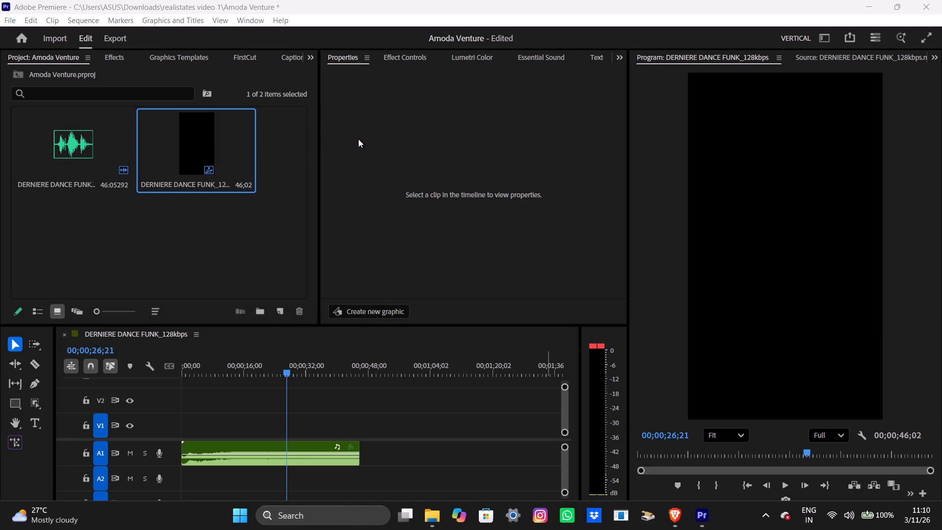
{"action": "left_click", "coordinate": [304, 389]}
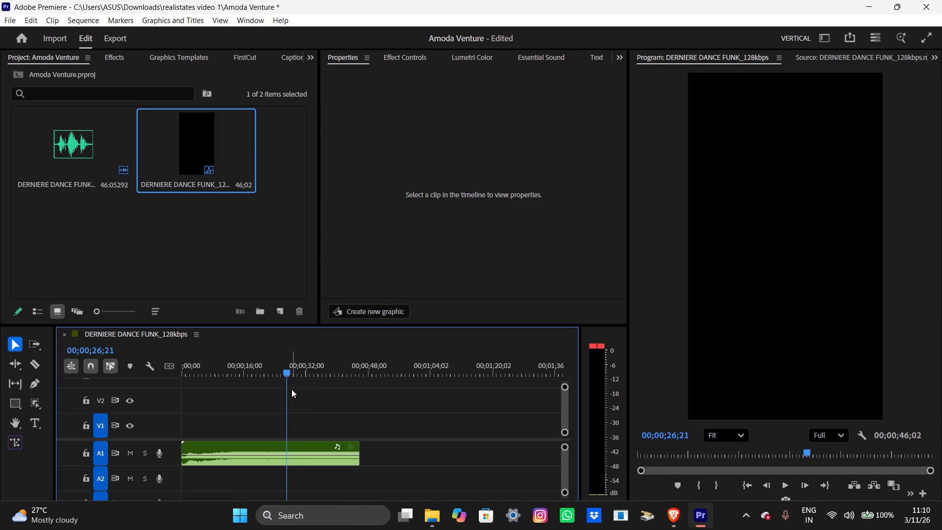
Replay the music from about 8 seconds to find the beat drop and add a sequence marker there, at about 00;00;15;05.
{"action": "left_click_drag", "start_coordinate": [275, 371], "coordinate": [239, 377]}
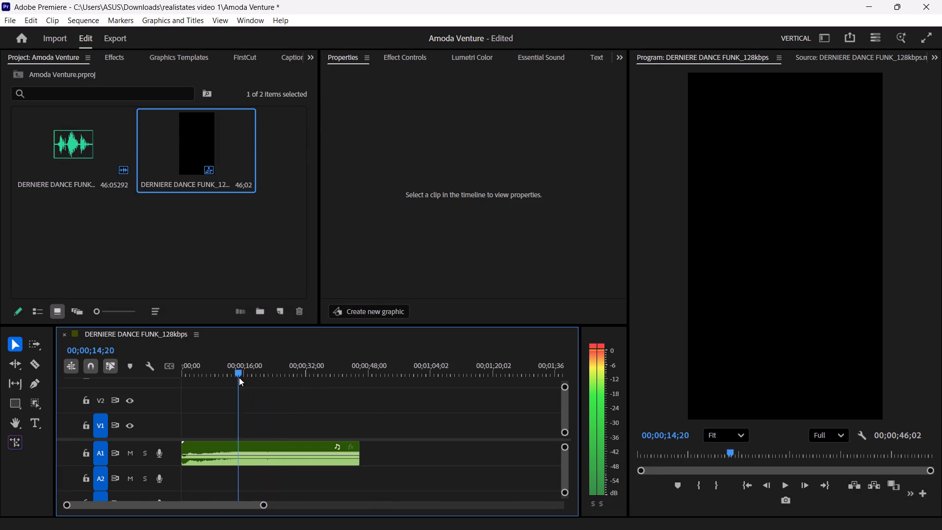
{"action": "left_click_drag", "start_coordinate": [239, 377], "coordinate": [214, 384]}
{"action": "key", "text": "space"}
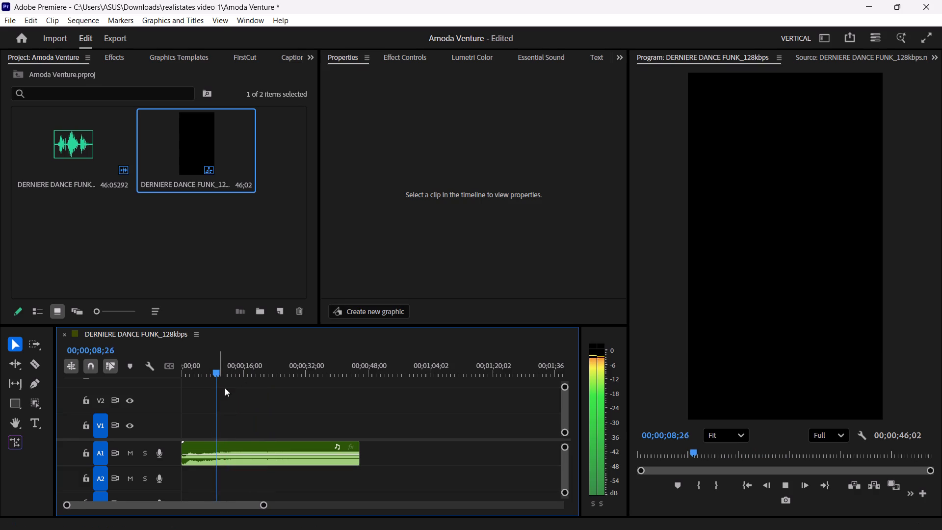
{"action": "left_click", "coordinate": [243, 420]}
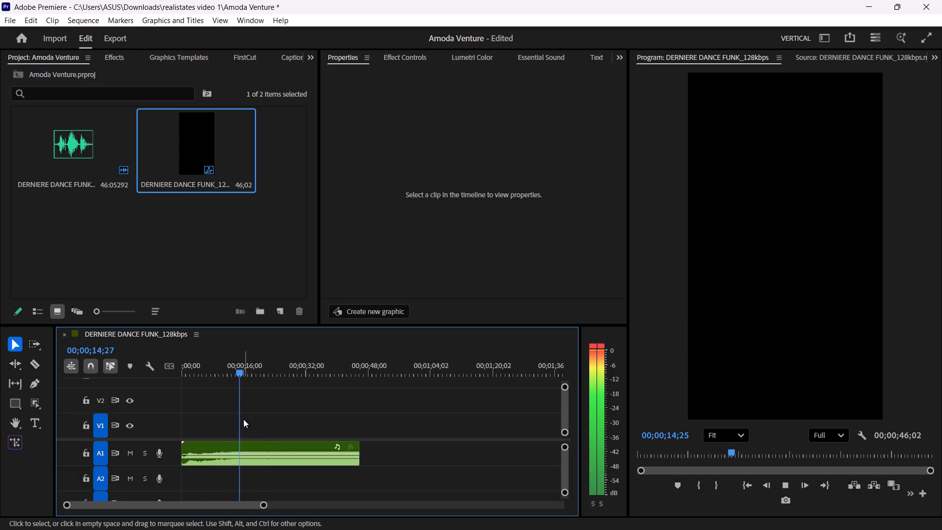
{"action": "key", "text": "space"}
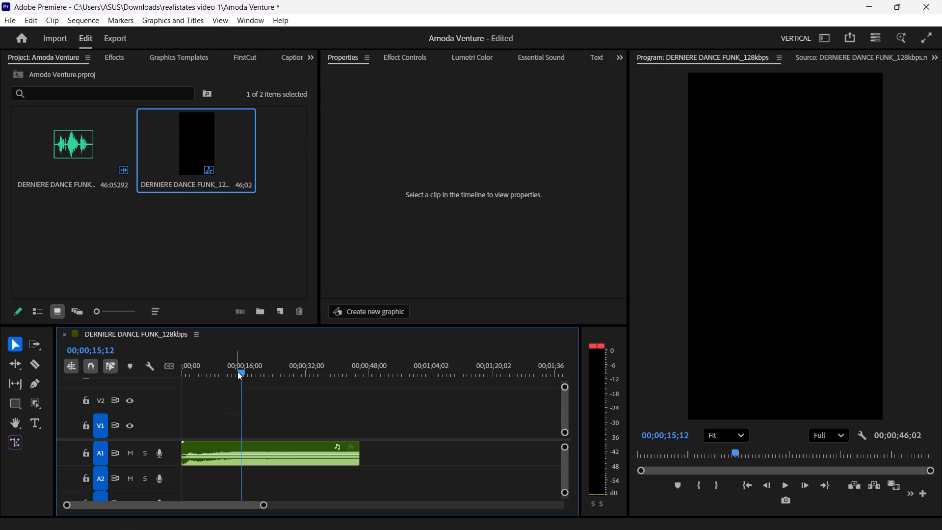
{"action": "left_click_drag", "start_coordinate": [238, 371], "coordinate": [228, 367]}
{"action": "key", "text": "space"}
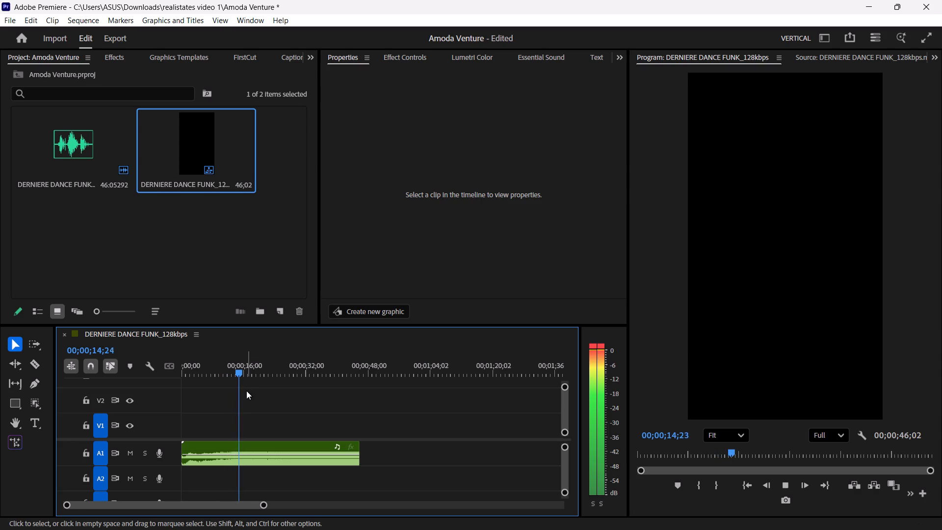
{"action": "key", "text": "space"}
{"action": "key", "text": "space"}
{"action": "key", "text": "space"}
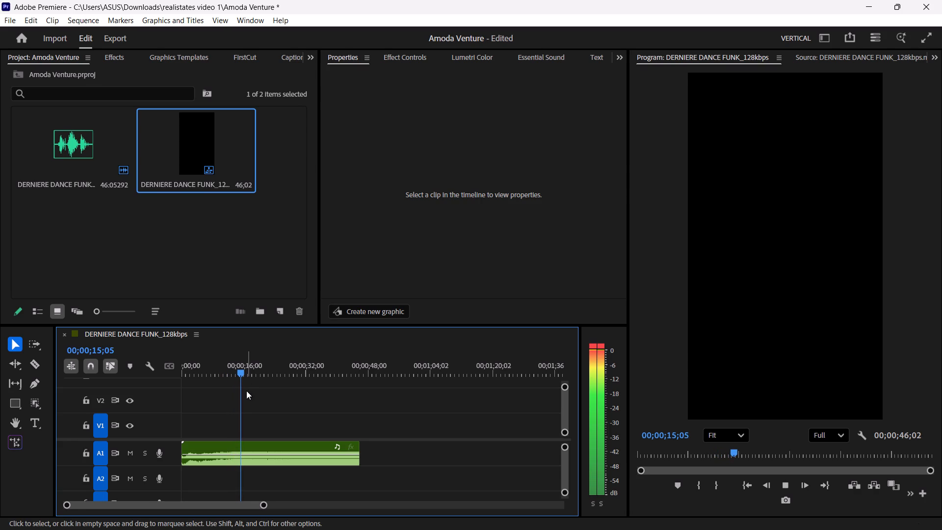
{"action": "type", "text": "m"}
Add sequence markers on the following two beats of the track, at 00;00;17;06 and about 19 seconds.
{"action": "key", "text": "space"}
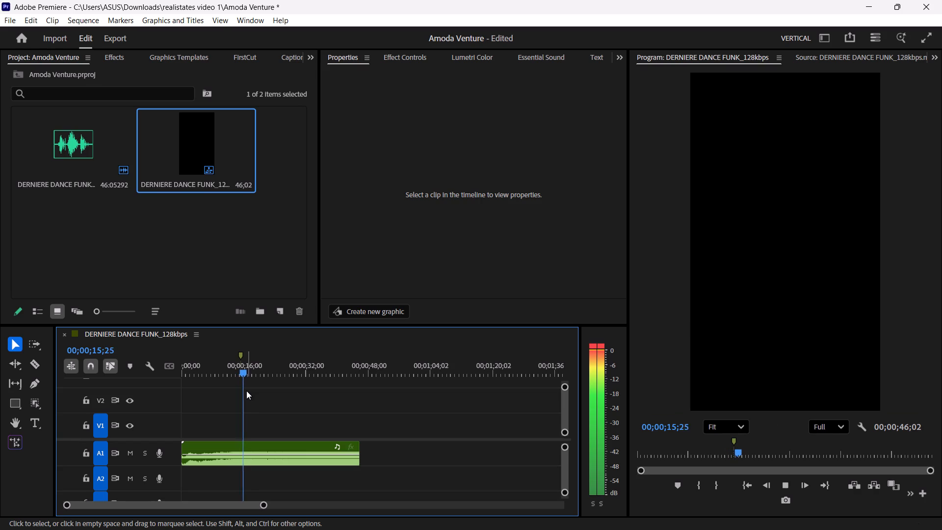
{"action": "key", "text": "space"}
{"action": "type", "text": "m"}
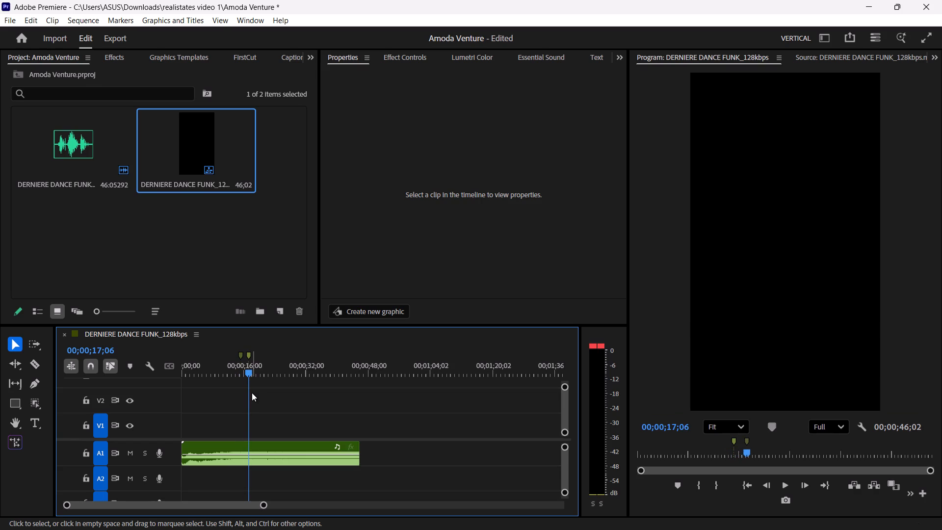
{"action": "key", "text": "space"}
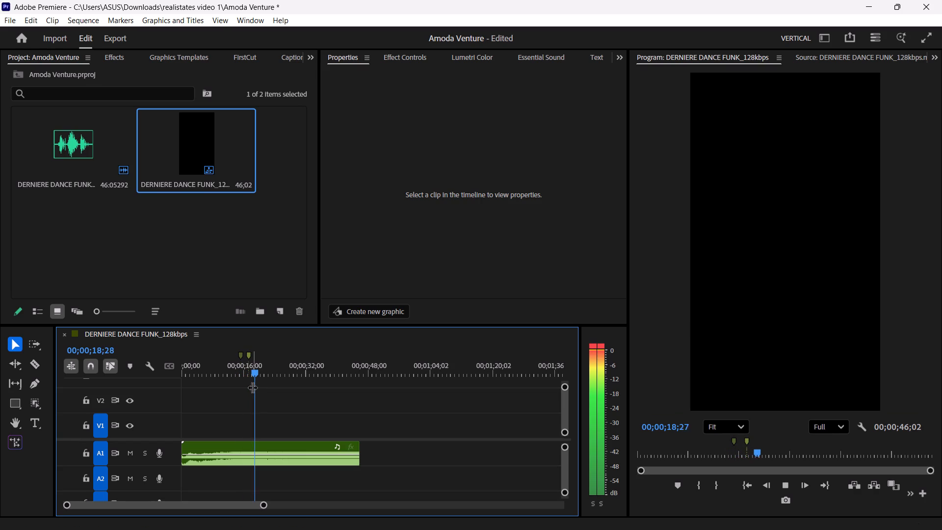
{"action": "key", "text": "space"}
{"action": "type", "text": "m"}
Play on, replay the passage around 21 seconds, and add a beat marker at about 22 seconds.
{"action": "key", "text": "space"}
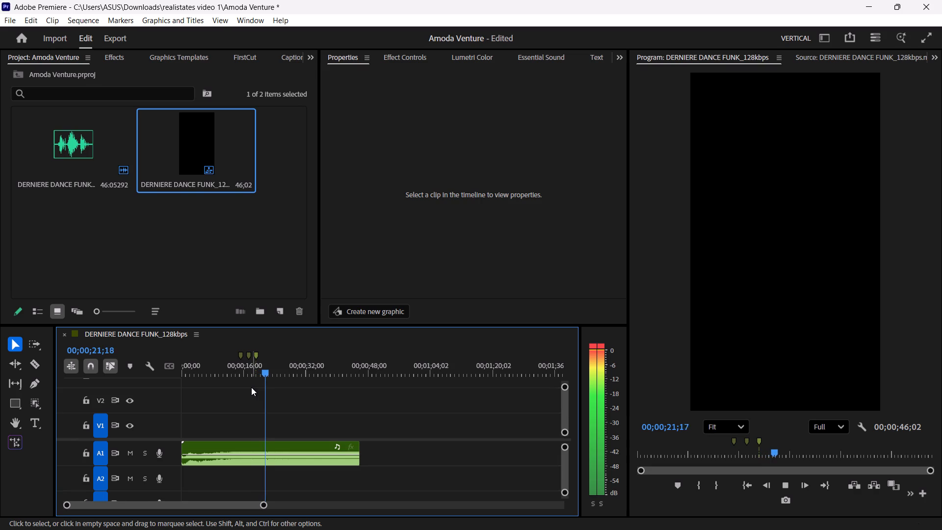
{"action": "key", "text": "space"}
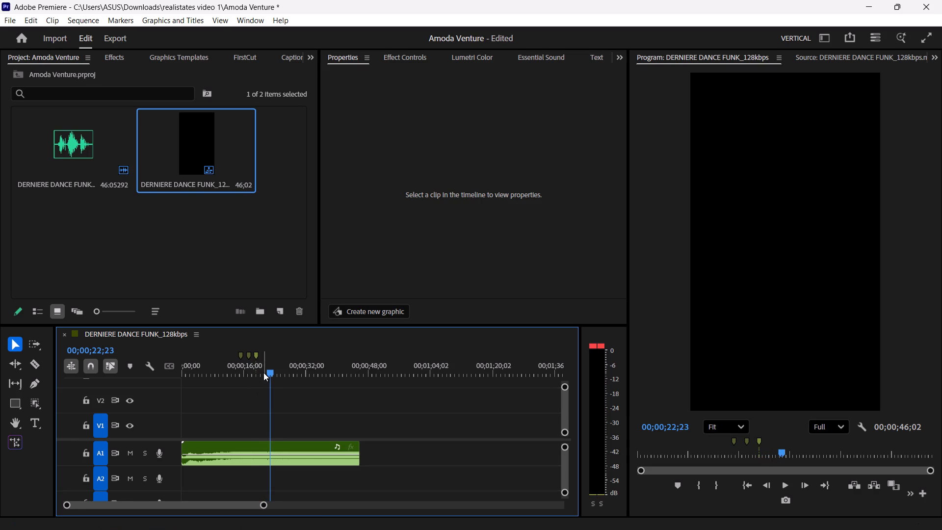
{"action": "left_click", "coordinate": [263, 372]}
{"action": "key", "text": "space"}
{"action": "key", "text": "space"}
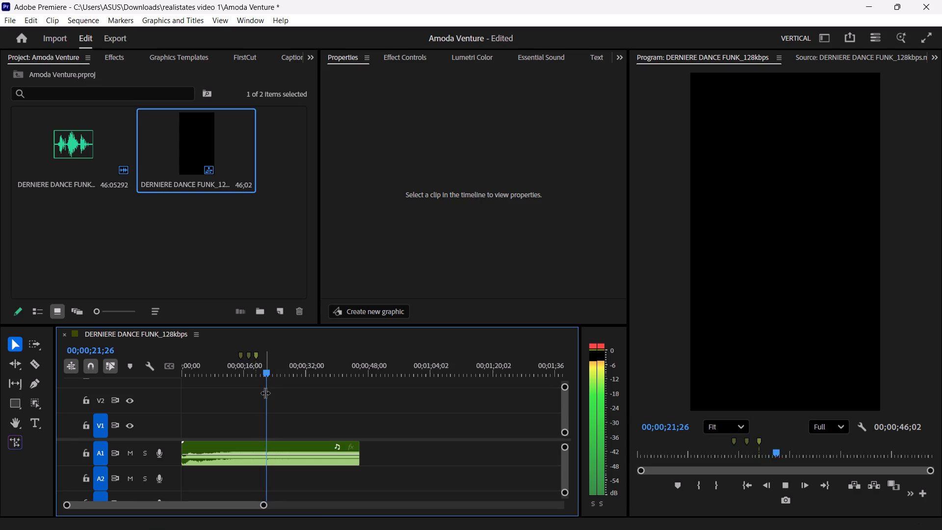
{"action": "key", "text": "space"}
{"action": "key", "text": "space"}
{"action": "key", "text": "m"}
Replay the music from the 22-second marker and add a marker on the following beat, at about 00;00;23;05.
{"action": "key", "text": "space"}
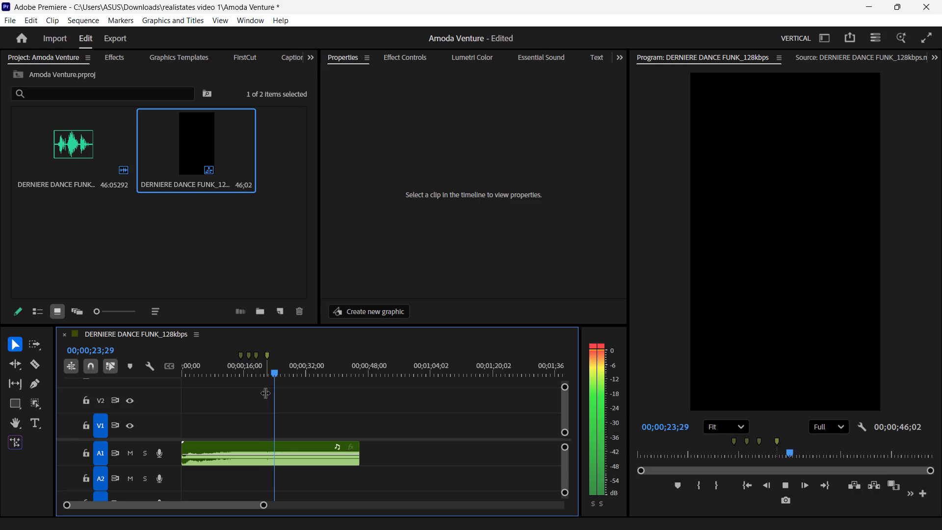
{"action": "key", "text": "space"}
{"action": "scroll", "coordinate": [270, 409], "scroll_direction": "up", "scroll_amount": 13, "text": "alt"}
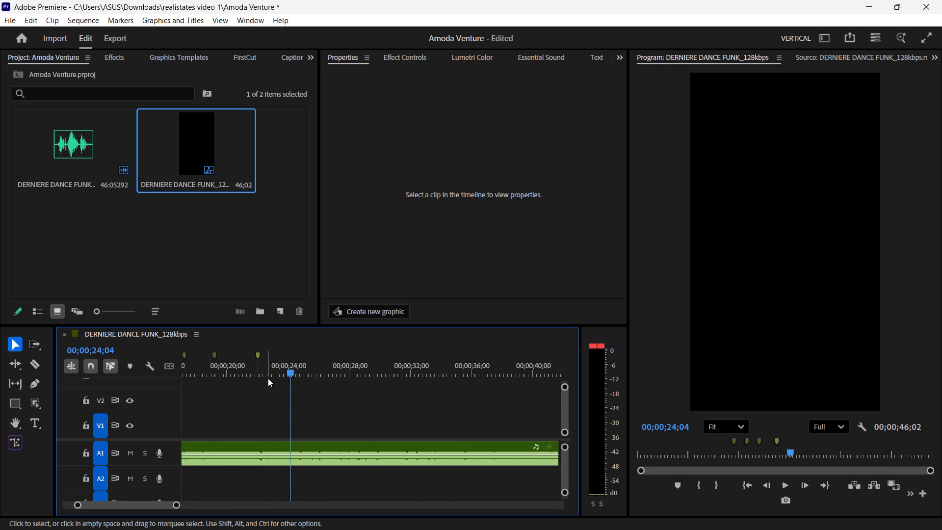
{"action": "left_click", "coordinate": [259, 351]}
{"action": "key", "text": "space"}
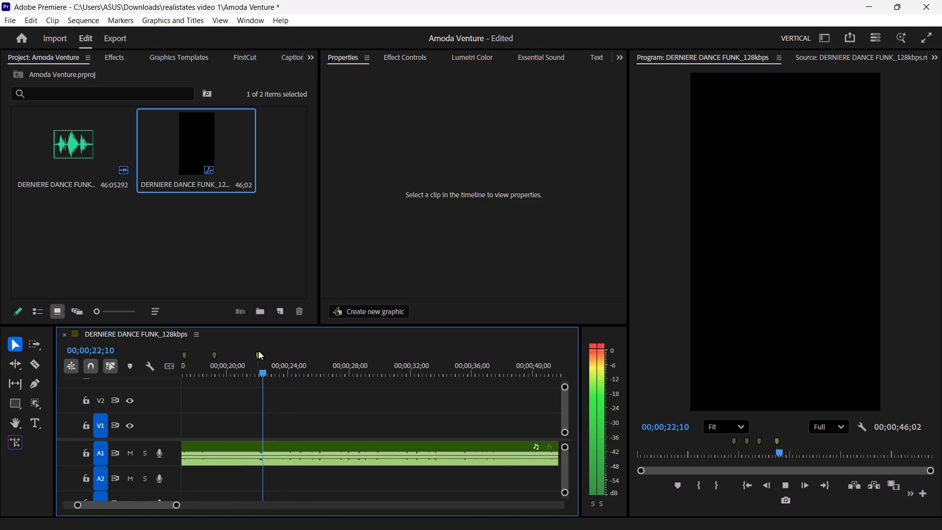
{"action": "key", "text": "space"}
{"action": "left_click", "coordinate": [267, 367]}
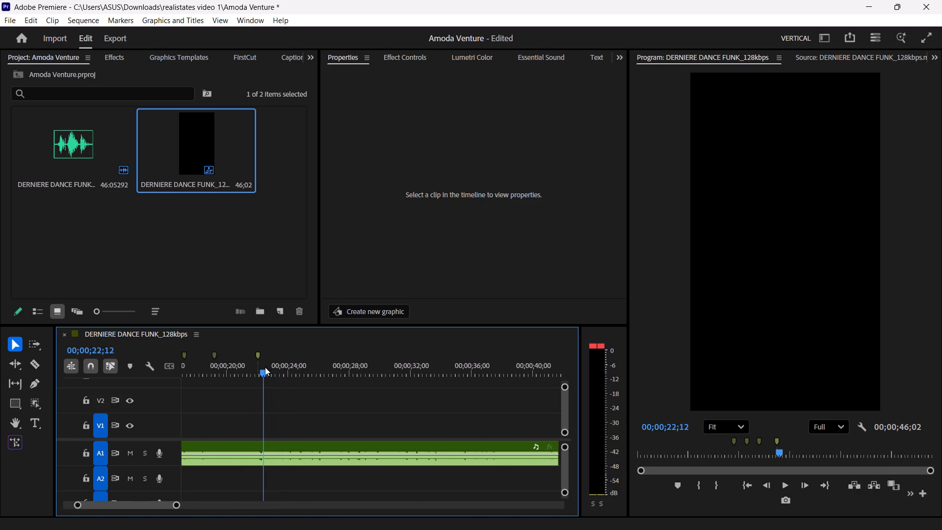
{"action": "key", "text": "space"}
{"action": "key", "text": "space"}
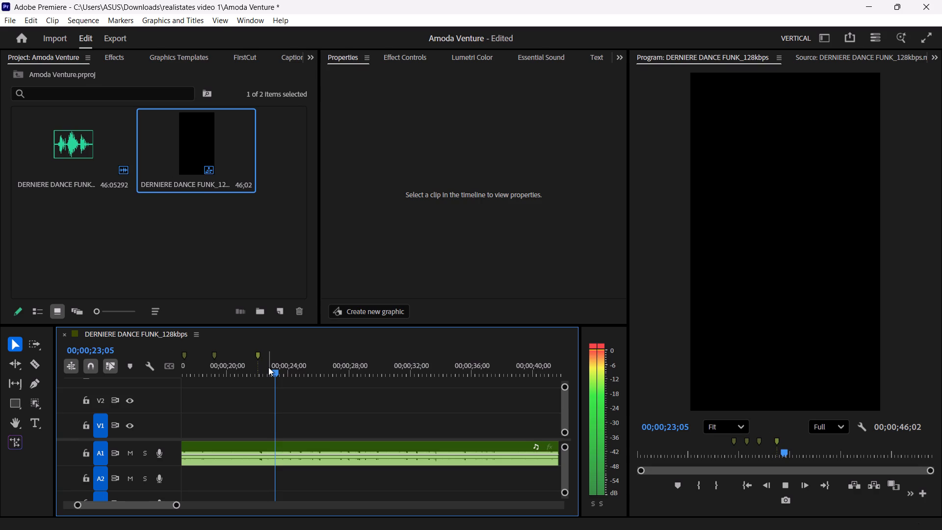
{"action": "type", "text": "m"}
Add three closely spaced beat markers to the sequence, at about 23.9, 24.4 and 25.2 seconds.
{"action": "key", "text": "space"}
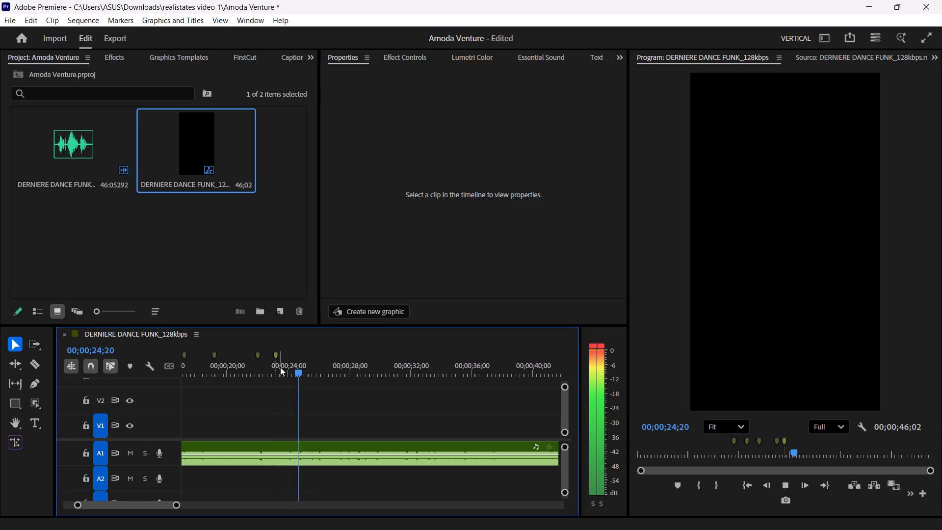
{"action": "left_click_drag", "start_coordinate": [285, 367], "coordinate": [279, 367]}
{"action": "key", "text": "space"}
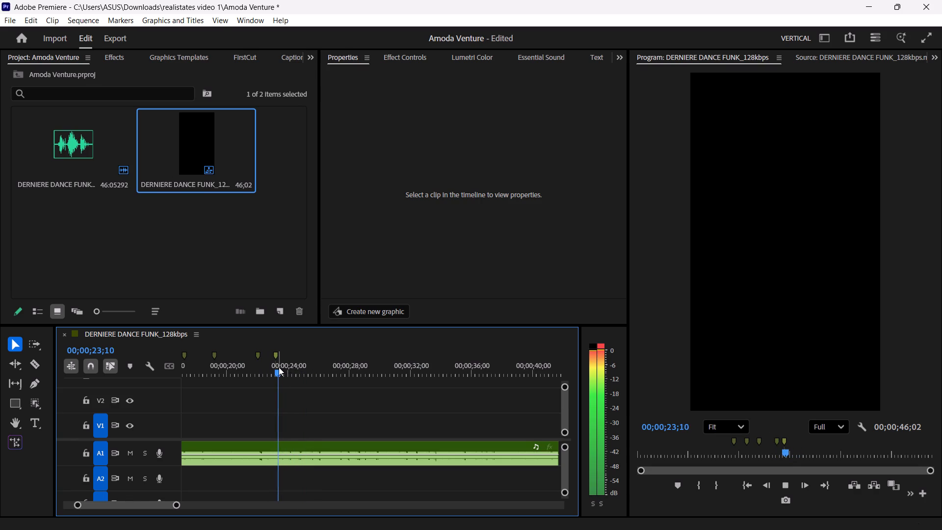
{"action": "key", "text": "space"}
{"action": "key", "text": "m"}
{"action": "key", "text": "space"}
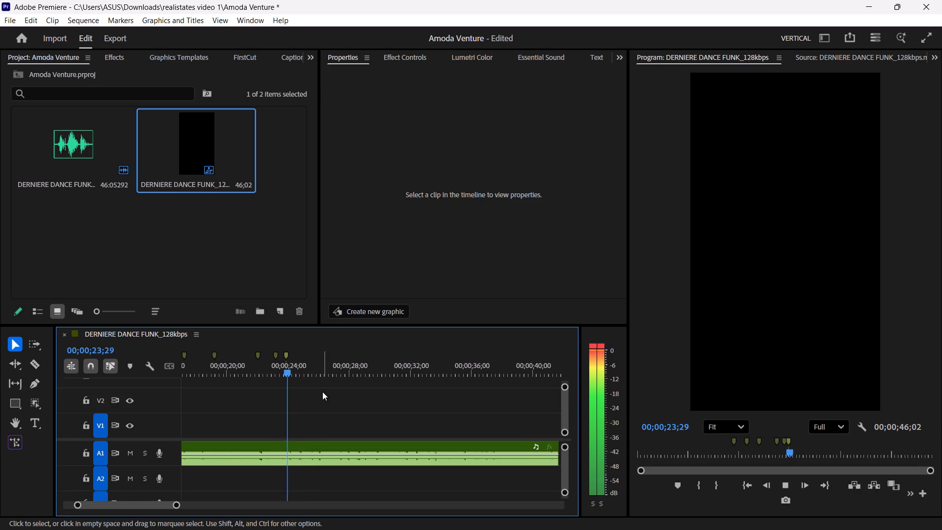
{"action": "key", "text": "space"}
{"action": "type", "text": "m"}
{"action": "key", "text": "space"}
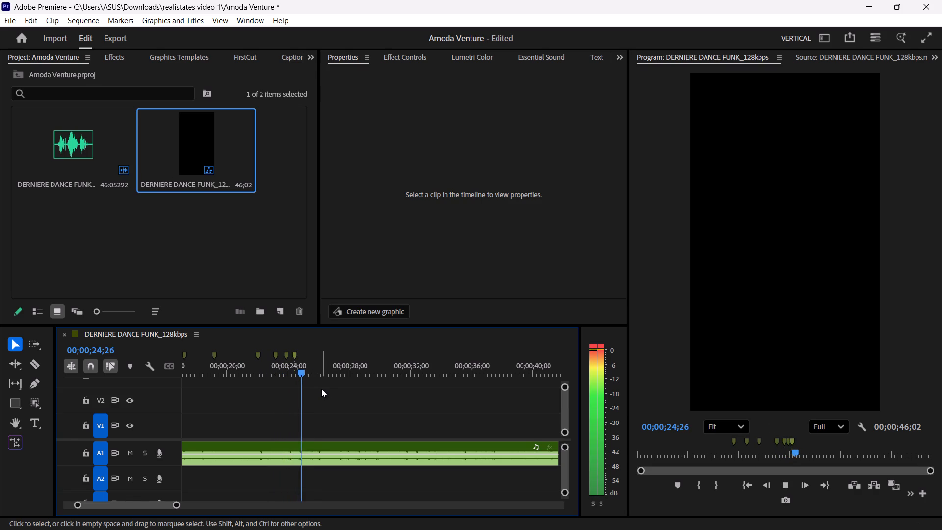
{"action": "key", "text": "space"}
{"action": "key", "text": "m"}
Add two more beat markers along the music, at about 00;00;25;26 and 00;00;26;25.
{"action": "key", "text": "space"}
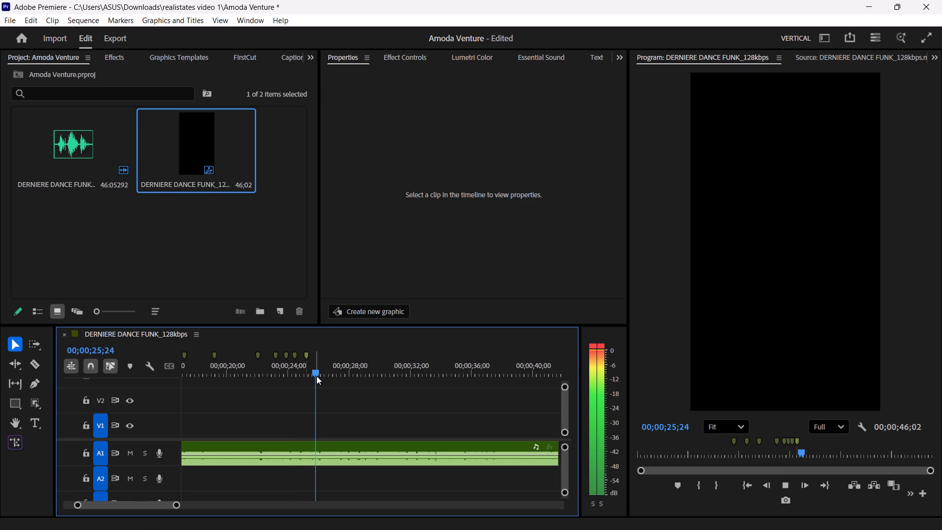
{"action": "key", "text": "space"}
{"action": "type", "text": "m"}
{"action": "key", "text": "space"}
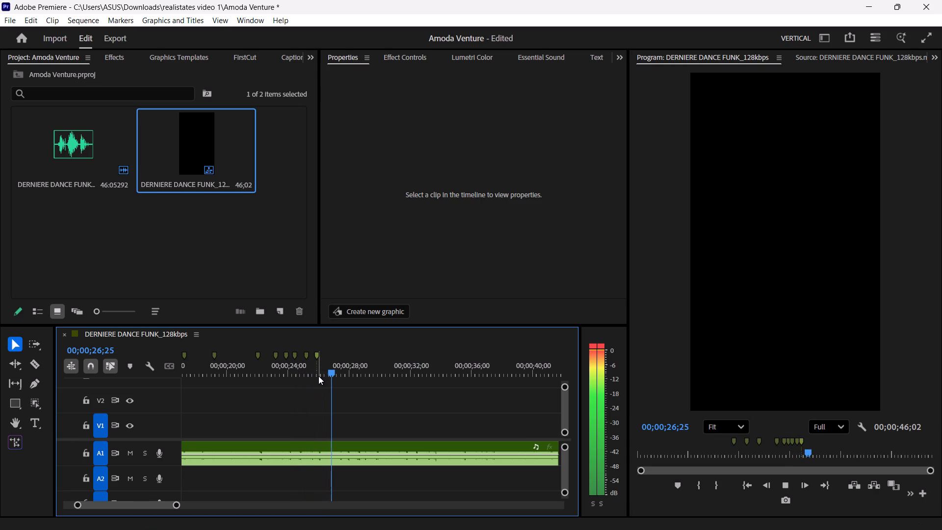
{"action": "key", "text": "space"}
{"action": "left_click", "coordinate": [322, 375]}
{"action": "key", "text": "space"}
{"action": "key", "text": "space"}
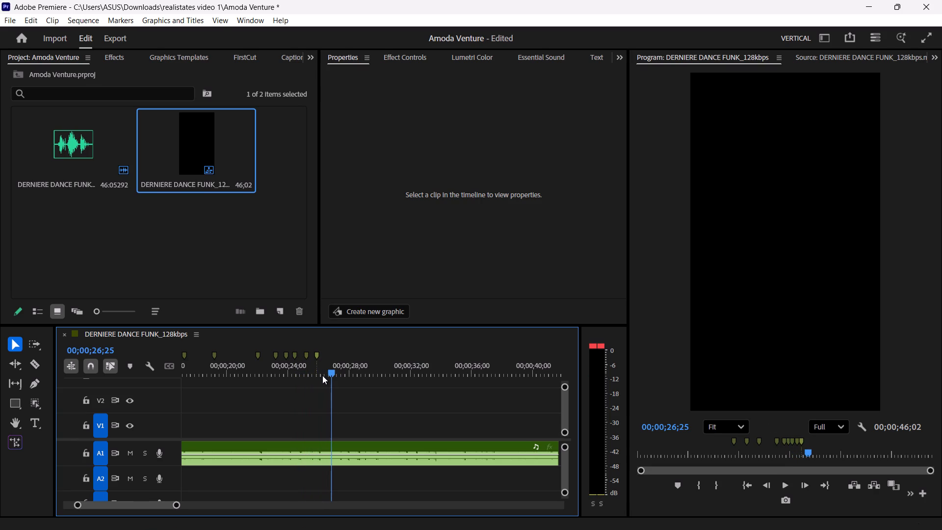
{"action": "type", "text": "m"}
Mark the four quick beats at about 27.4, 28.0 and 28.6 seconds and at 00;00;29;03.
{"action": "key", "text": "space"}
{"action": "key", "text": "space"}
{"action": "type", "text": "m m"}
{"action": "key", "text": "space"}
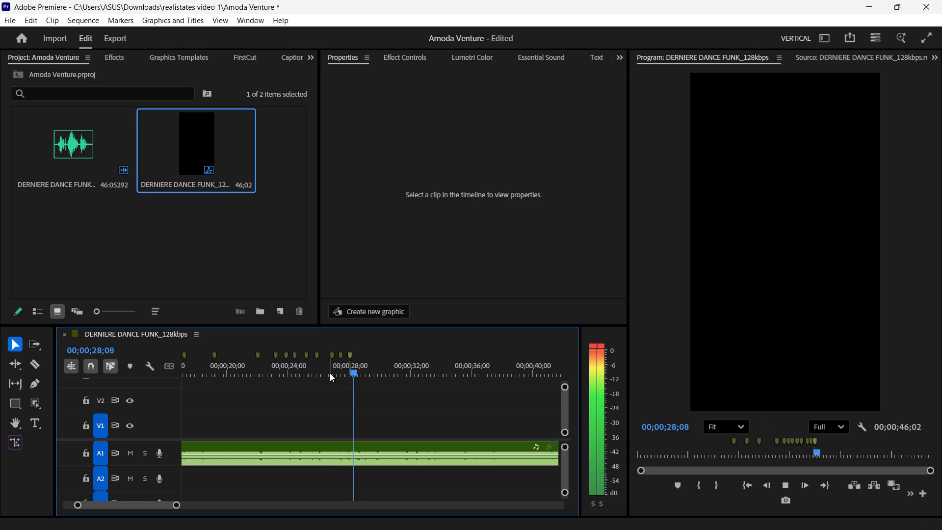
{"action": "key", "text": "space"}
{"action": "type", "text": "m"}
{"action": "key", "text": "space"}
{"action": "key", "text": "space"}
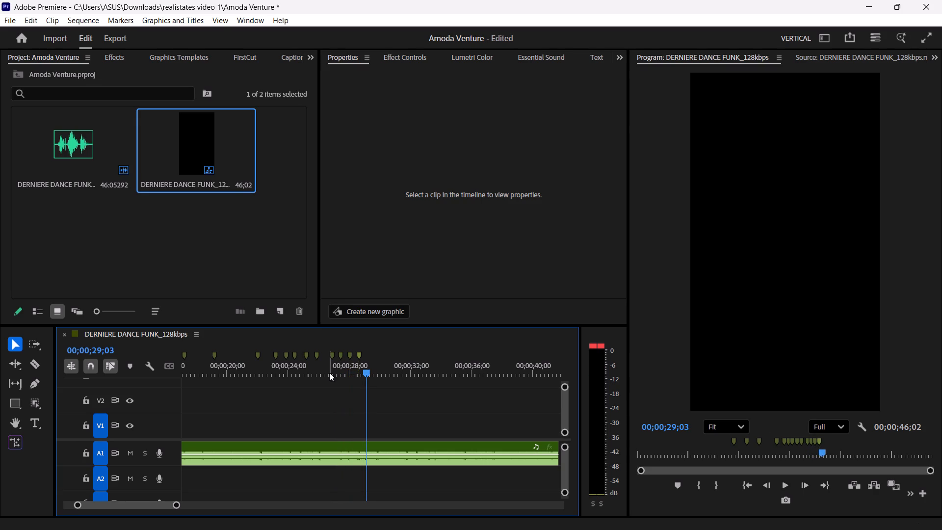
{"action": "key", "text": "m"}
Add four beat markers to the sequence, at about 00;00;30;21, 00;00;32;07, 34.4 seconds and 00;00;35;28.
{"action": "key", "text": "space"}
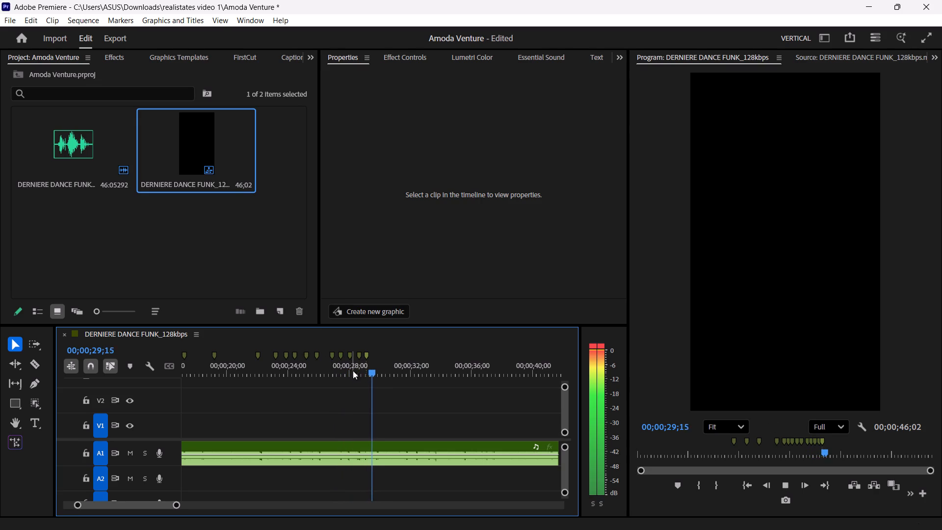
{"action": "key", "text": "space"}
{"action": "type", "text": "m"}
{"action": "key", "text": "space"}
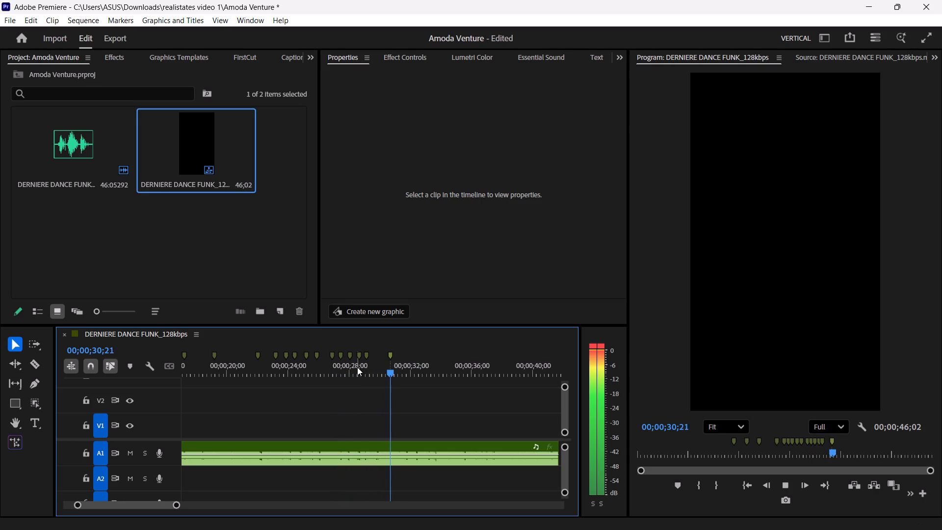
{"action": "key", "text": "space"}
{"action": "type", "text": "m"}
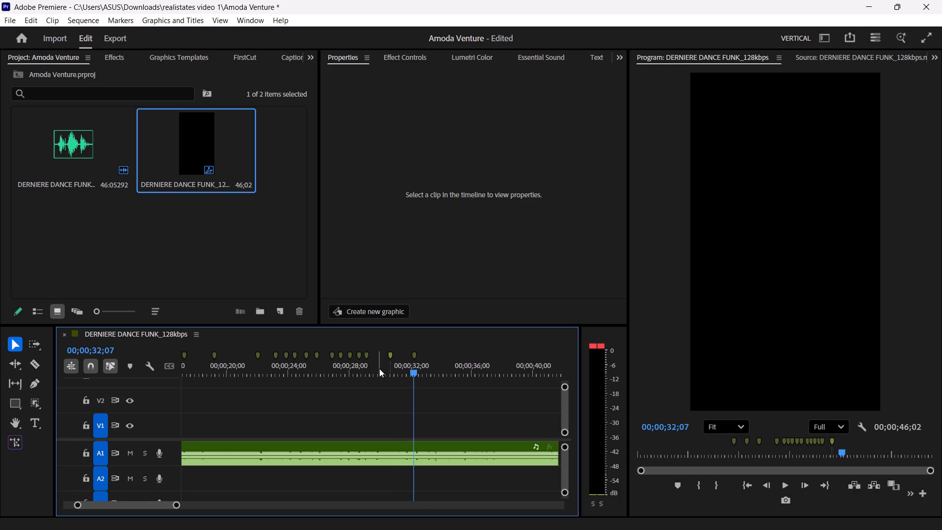
{"action": "key", "text": "space"}
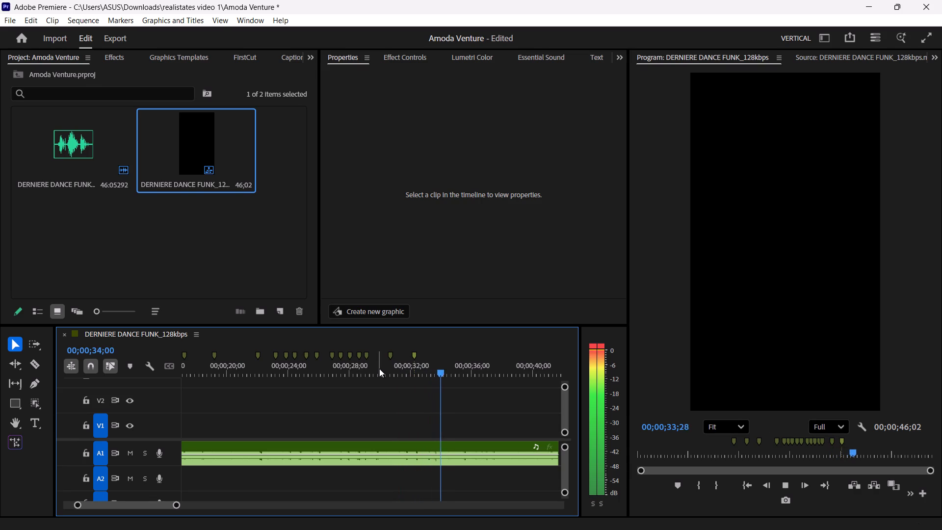
{"action": "key", "text": "space"}
{"action": "type", "text": "m"}
{"action": "key", "text": "space"}
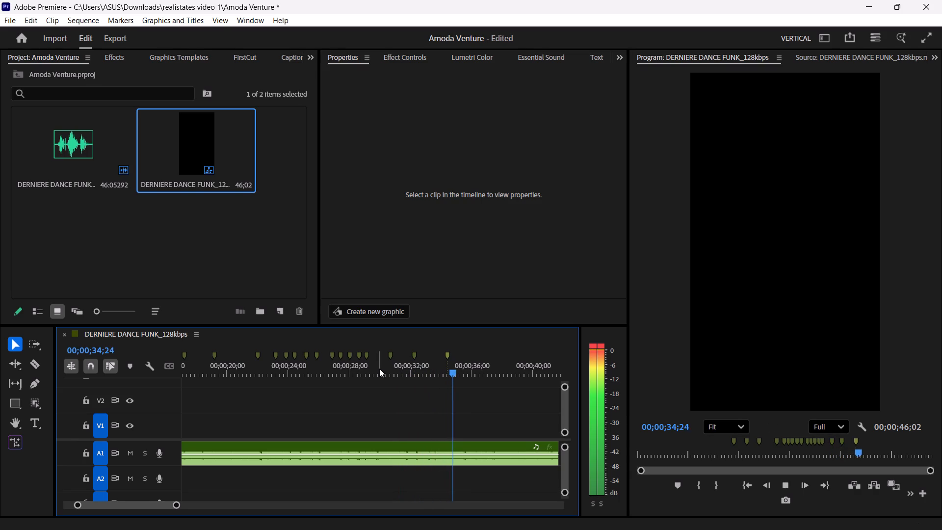
{"action": "key", "text": "space"}
{"action": "type", "text": "m"}
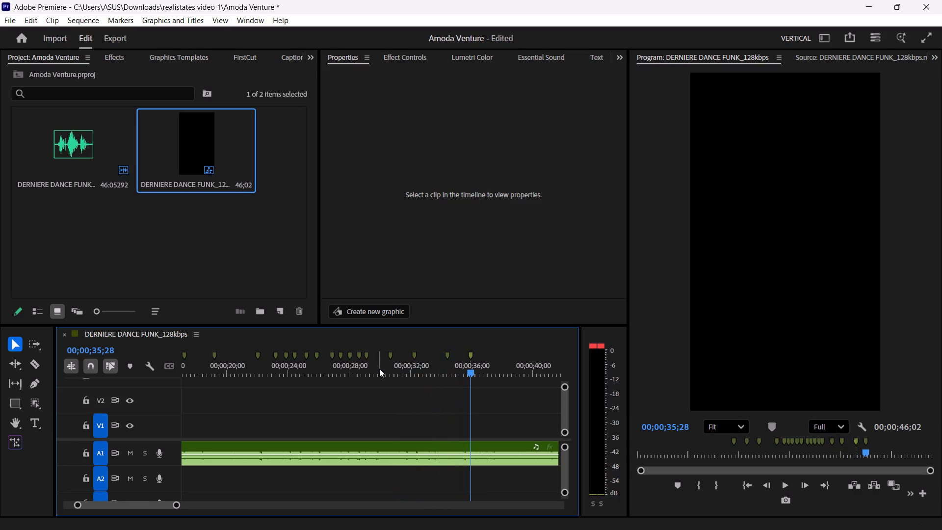
Add two beat markers toward the end of the track, at about 38.2 seconds and 00;00;40;01.
{"action": "key", "text": "space"}
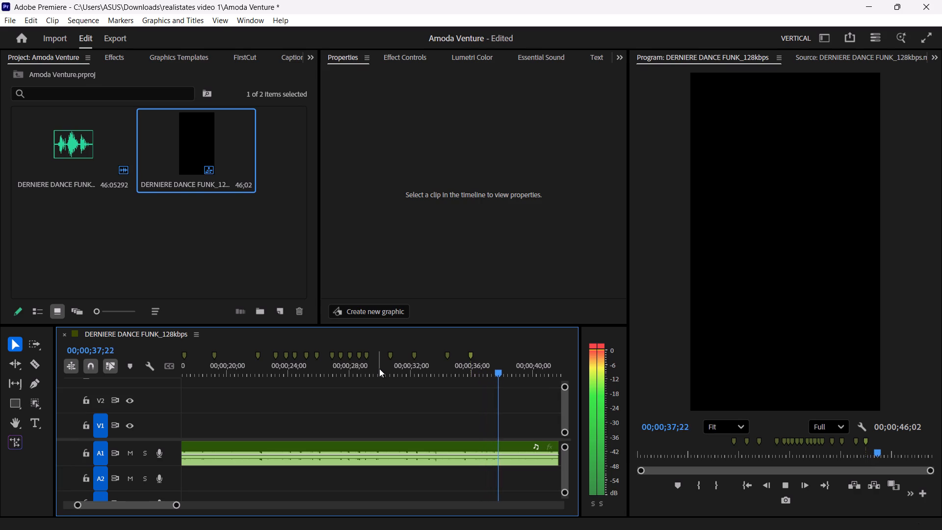
{"action": "key", "text": "space"}
{"action": "type", "text": "m"}
{"action": "key", "text": "space"}
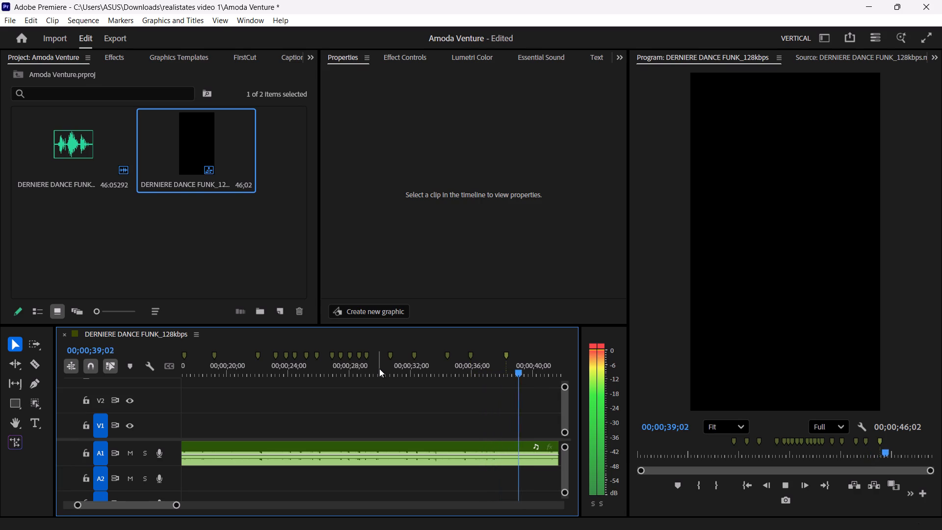
{"action": "key", "text": "space"}
{"action": "type", "text": "m"}
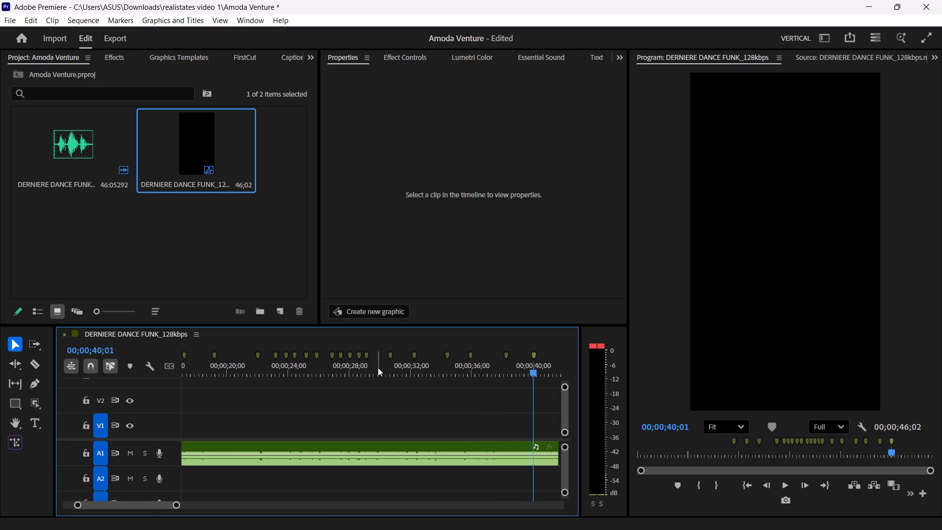
Mark the four closing quick beats at about 41.9, 42.5 and 43.2 seconds and at 00;00;43;27.
{"action": "scroll", "coordinate": [371, 393], "scroll_direction": "down", "scroll_amount": 7, "text": "alt"}
{"action": "key", "text": "space"}
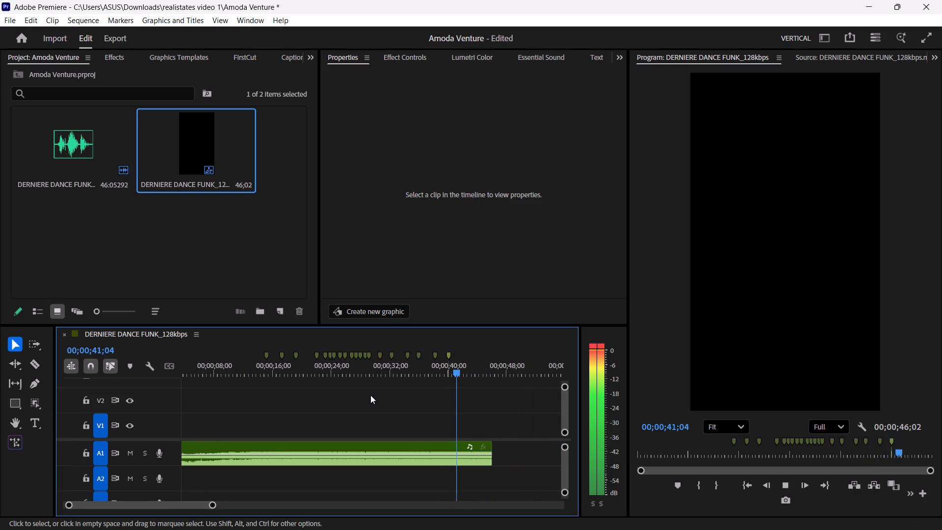
{"action": "key", "text": "space"}
{"action": "type", "text": "m m m"}
{"action": "key", "text": "space"}
{"action": "key", "text": "space"}
{"action": "type", "text": "m"}
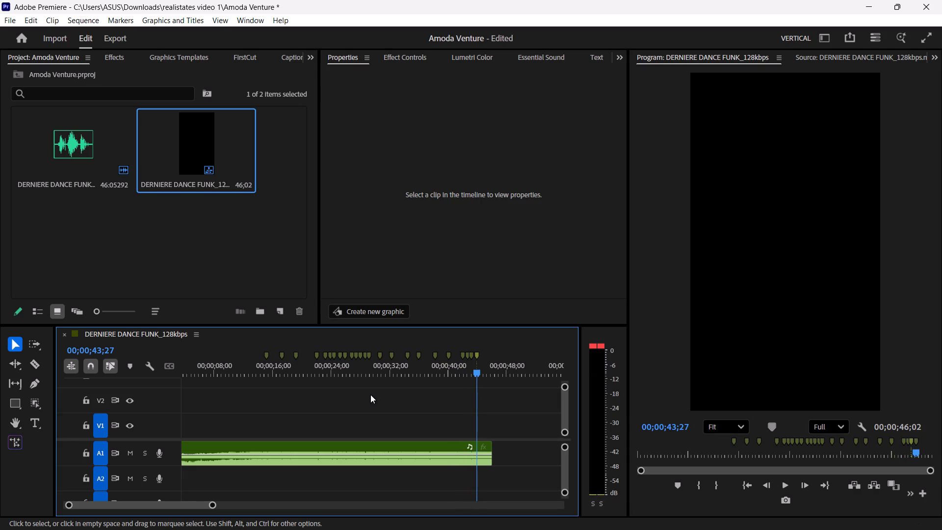
{"action": "key", "text": "space"}
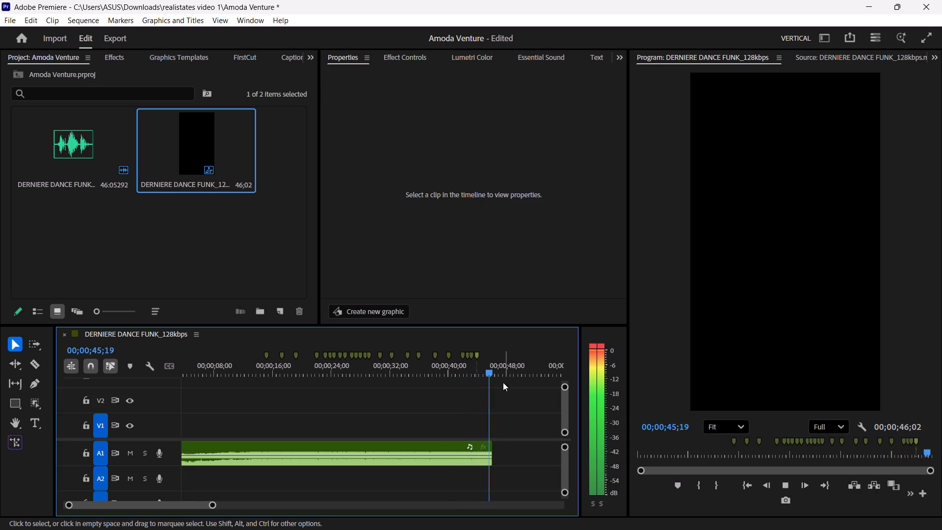
Play the music from the first beat marker to the end to check the marker timing.
{"action": "left_click_drag", "start_coordinate": [489, 371], "coordinate": [176, 397]}
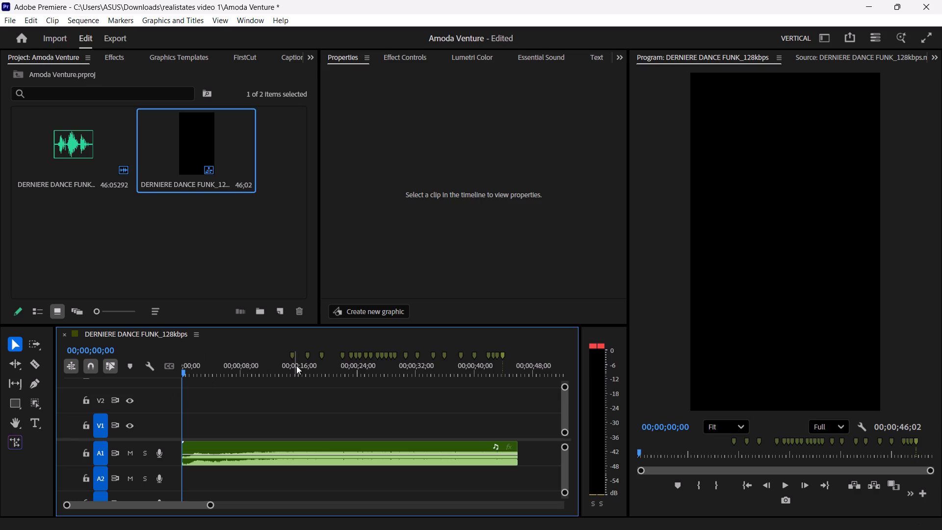
{"action": "left_click", "coordinate": [293, 356]}
{"action": "key", "text": "space"}
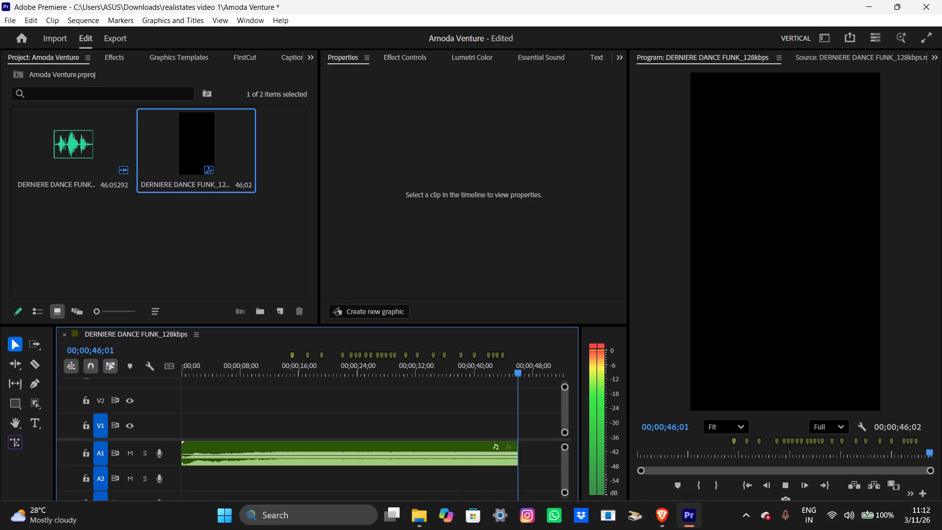
{"action": "left_click", "coordinate": [410, 527]}
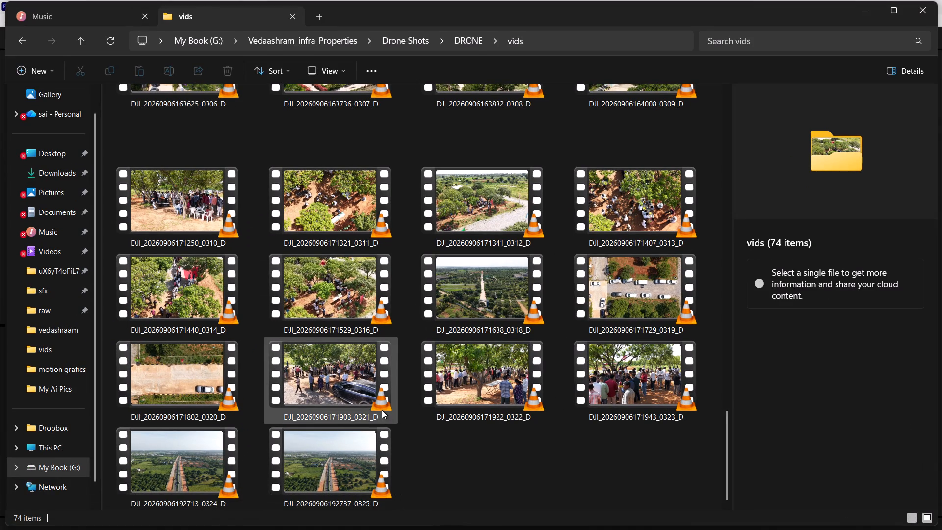
{"action": "scroll", "coordinate": [382, 410], "scroll_direction": "up", "scroll_amount": 5}
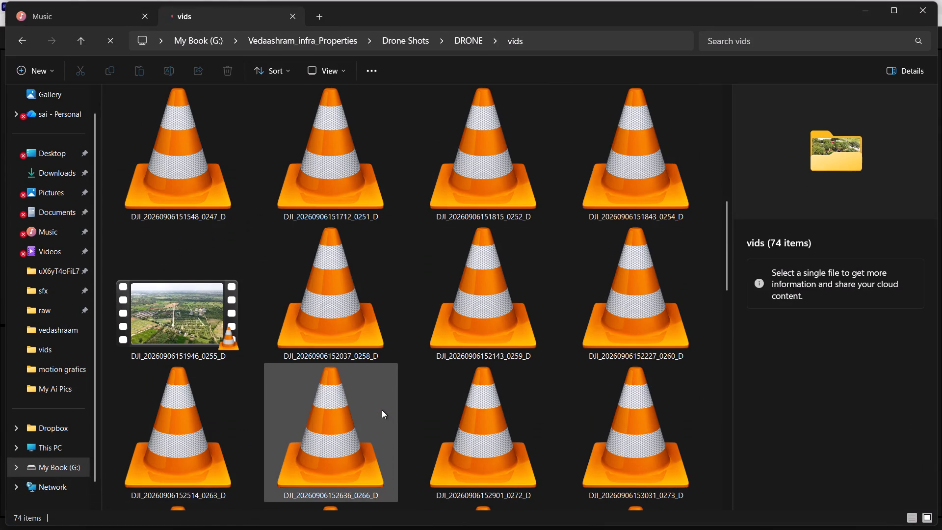
{"action": "scroll", "coordinate": [382, 410], "scroll_direction": "down", "scroll_amount": 3}
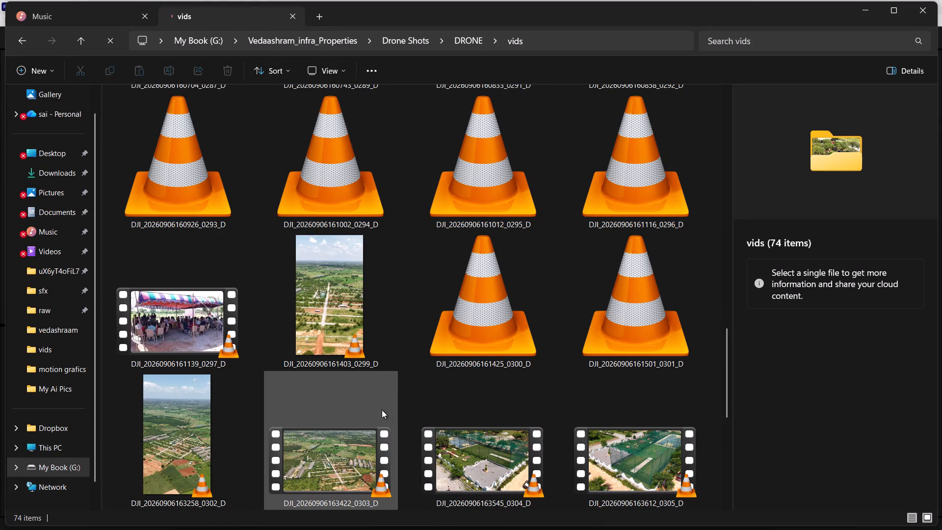
{"action": "left_click", "coordinate": [382, 410]}
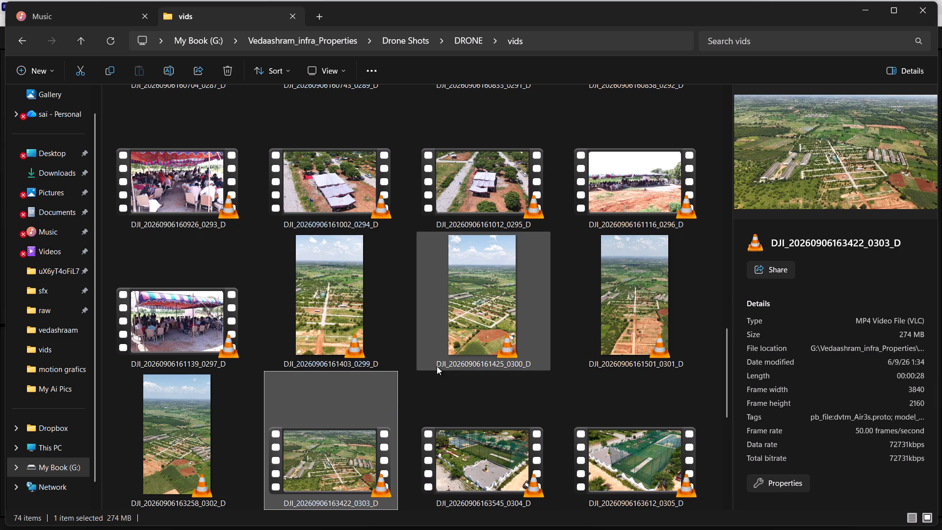
{"action": "scroll", "coordinate": [437, 366], "scroll_direction": "down", "scroll_amount": 1}
{"action": "scroll", "coordinate": [439, 363], "scroll_direction": "up", "scroll_amount": 1}
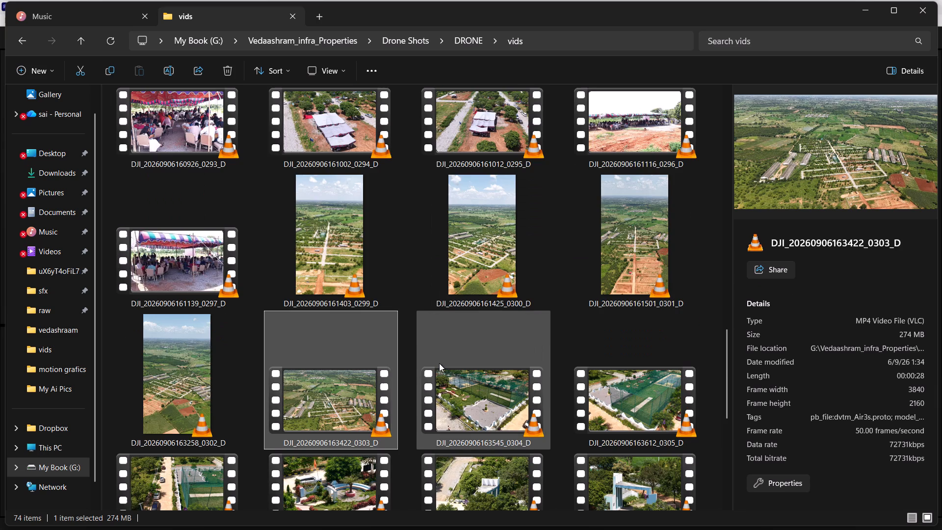
{"action": "left_click", "coordinate": [474, 290]}
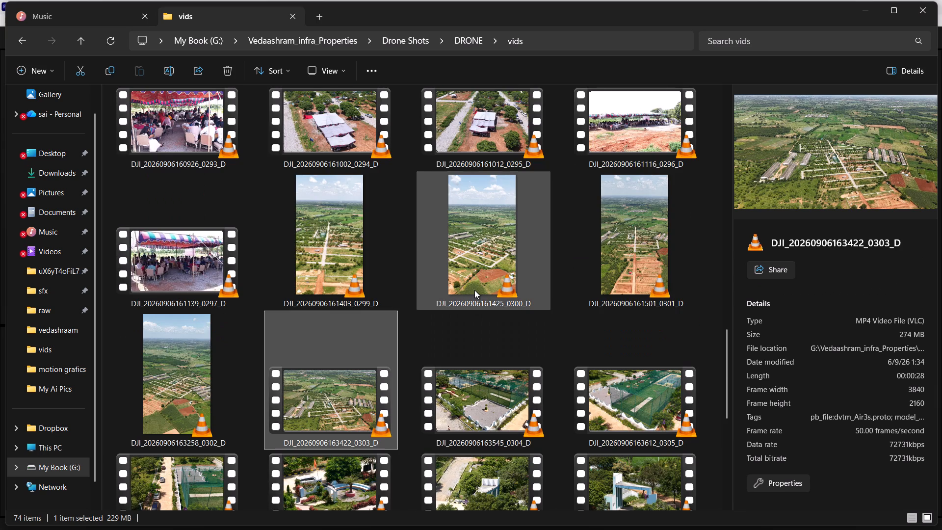
{"action": "scroll", "coordinate": [438, 333], "scroll_direction": "down", "scroll_amount": 1}
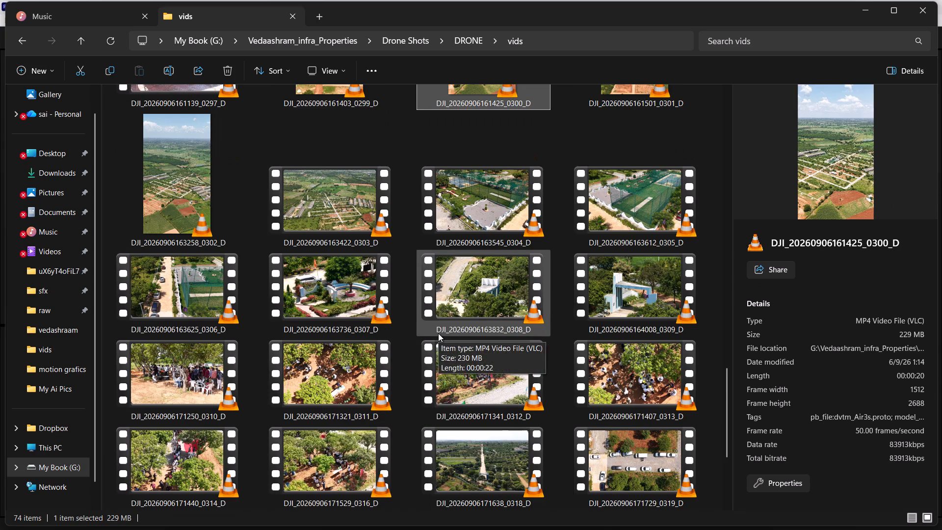
{"action": "scroll", "coordinate": [438, 333], "scroll_direction": "down", "scroll_amount": 3}
{"action": "scroll", "coordinate": [438, 333], "scroll_direction": "up", "scroll_amount": 1}
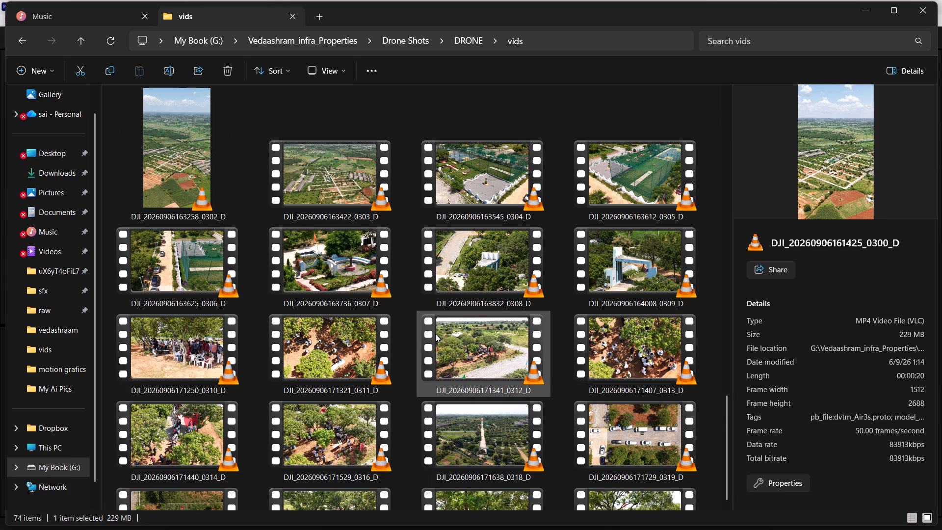
{"action": "scroll", "coordinate": [439, 328], "scroll_direction": "down", "scroll_amount": 1}
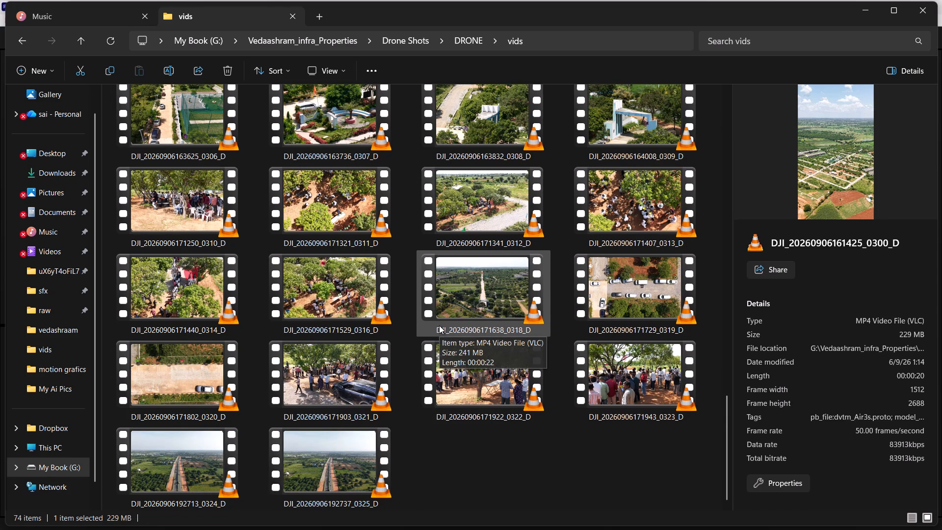
{"action": "scroll", "coordinate": [439, 325], "scroll_direction": "up", "scroll_amount": 1}
{"action": "left_click", "coordinate": [451, 272]}
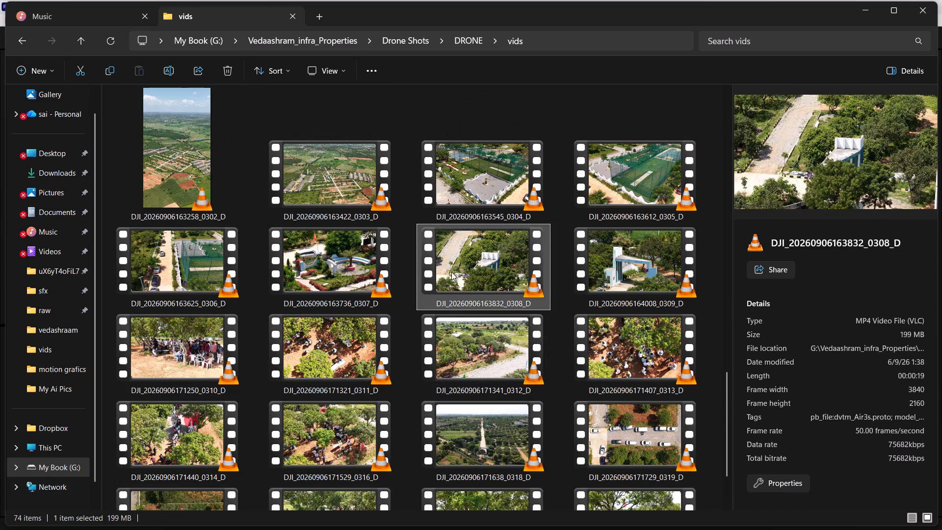
{"action": "left_click", "coordinate": [377, 286]}
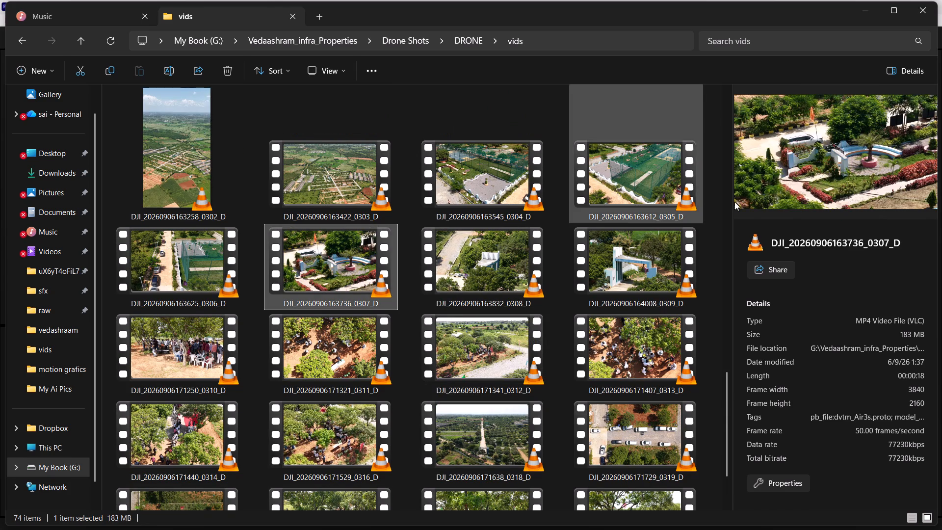
{"action": "left_click", "coordinate": [623, 278]}
{"action": "scroll", "coordinate": [566, 288], "scroll_direction": "down", "scroll_amount": 1}
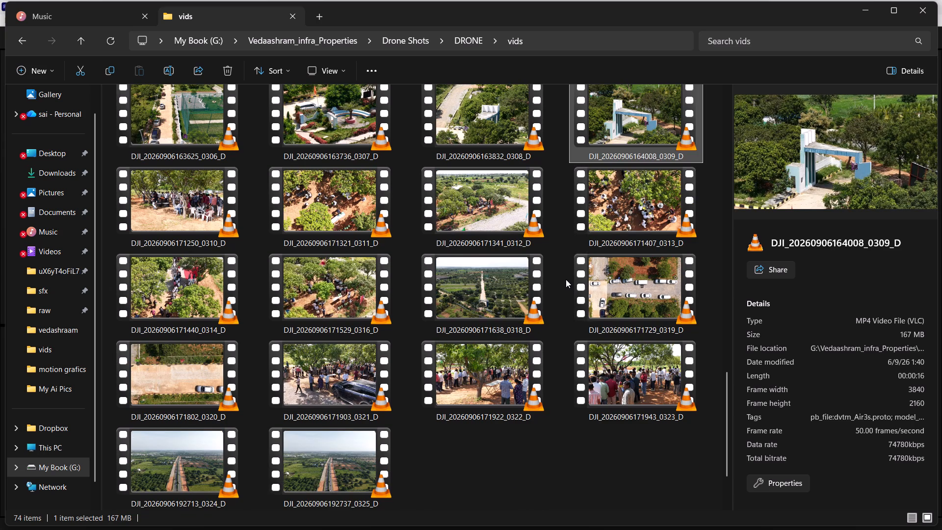
{"action": "scroll", "coordinate": [566, 279], "scroll_direction": "up", "scroll_amount": 1}
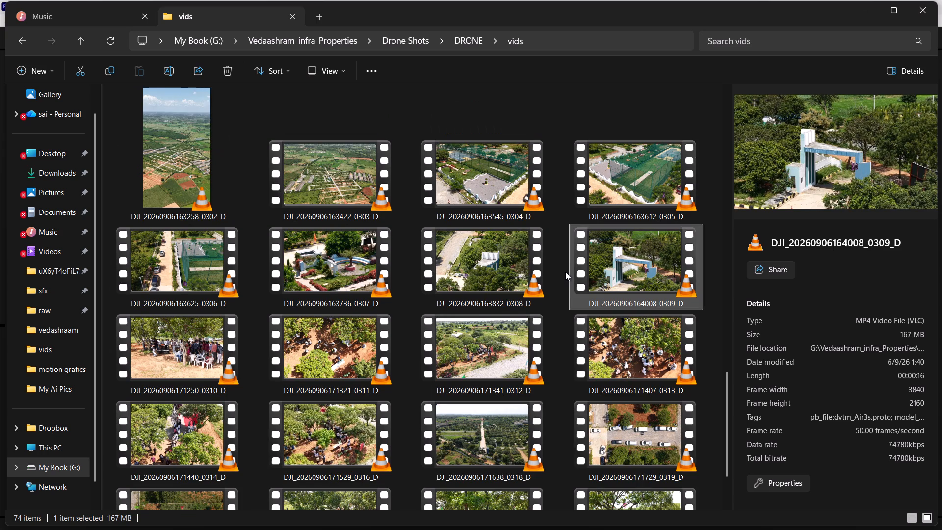
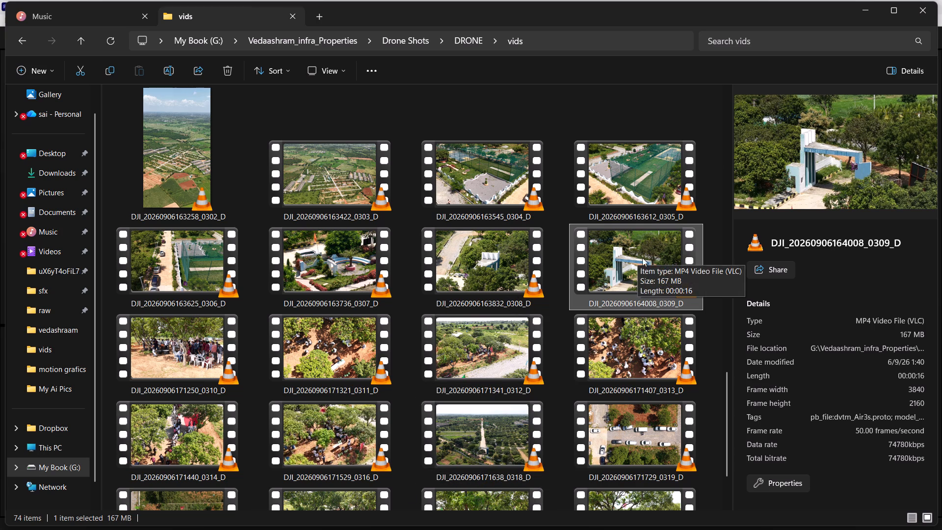
Switch to Premiere and play the opening of the music from the start of the sequence.
{"action": "left_click", "coordinate": [867, 15]}
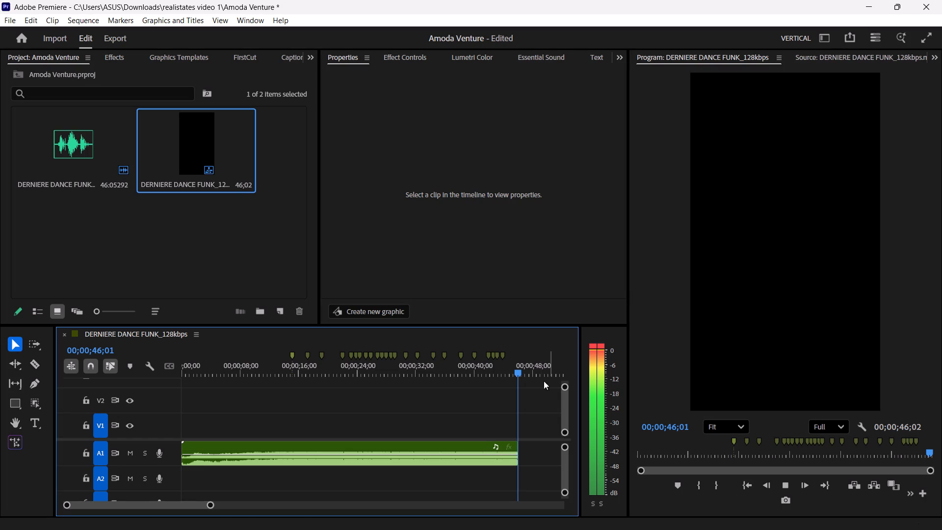
{"action": "key", "text": "space"}
{"action": "left_click_drag", "start_coordinate": [501, 378], "coordinate": [250, 423]}
{"action": "left_click_drag", "start_coordinate": [270, 382], "coordinate": [116, 372]}
{"action": "left_click_drag", "start_coordinate": [236, 372], "coordinate": [55, 396]}
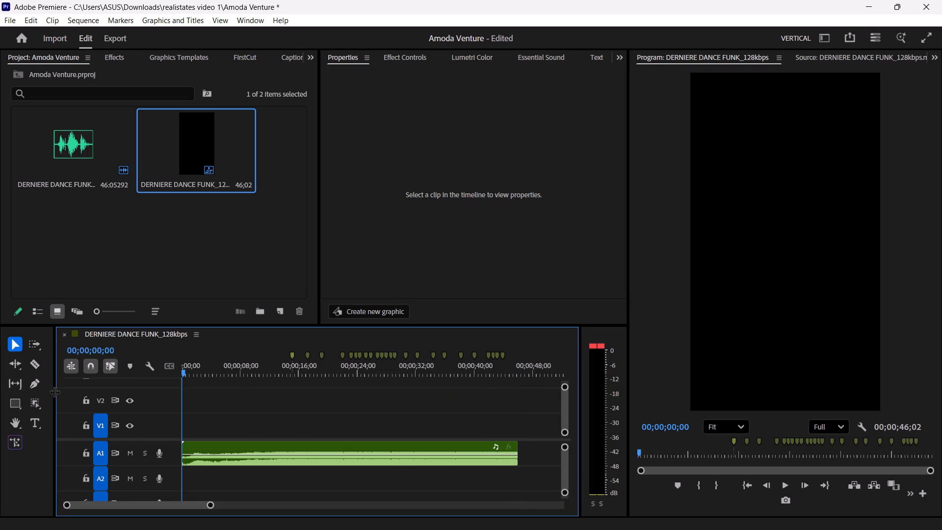
{"action": "key", "text": "space"}
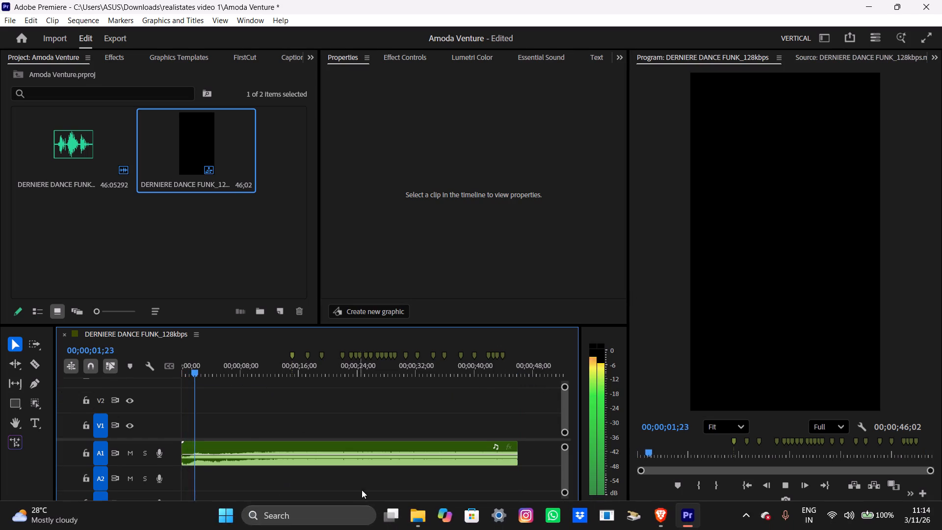
{"action": "key", "text": "space"}
Switch to File Explorer, duplicate the vids tab and navigate it to the Edited_vids folder in Vedaashram_infra_Properties.
{"action": "left_click", "coordinate": [427, 526]}
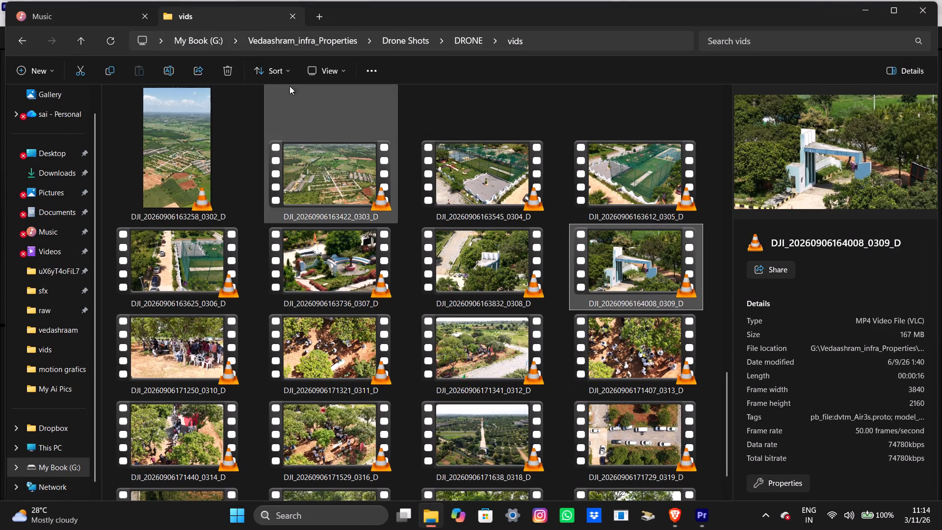
{"action": "scroll", "coordinate": [188, 97], "scroll_direction": "up", "scroll_amount": 10}
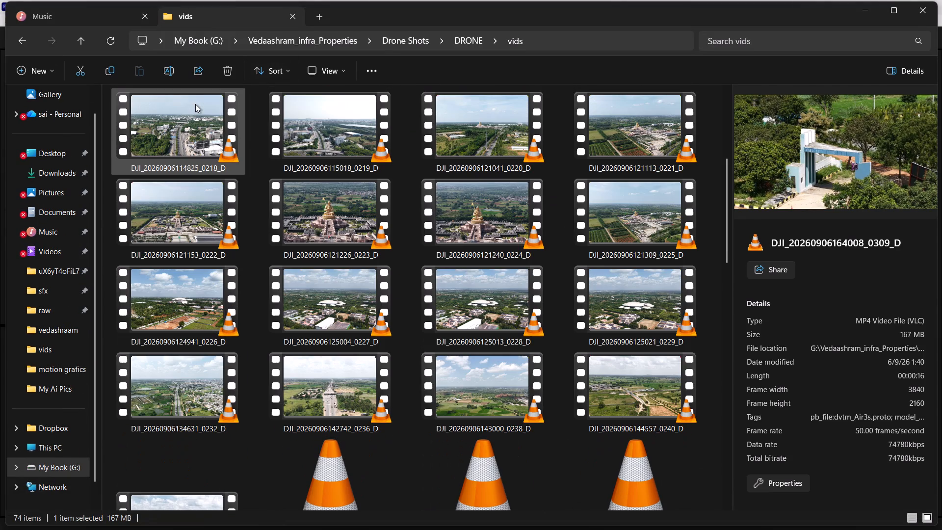
{"action": "right_click", "coordinate": [264, 15]}
{"action": "left_click", "coordinate": [314, 88]}
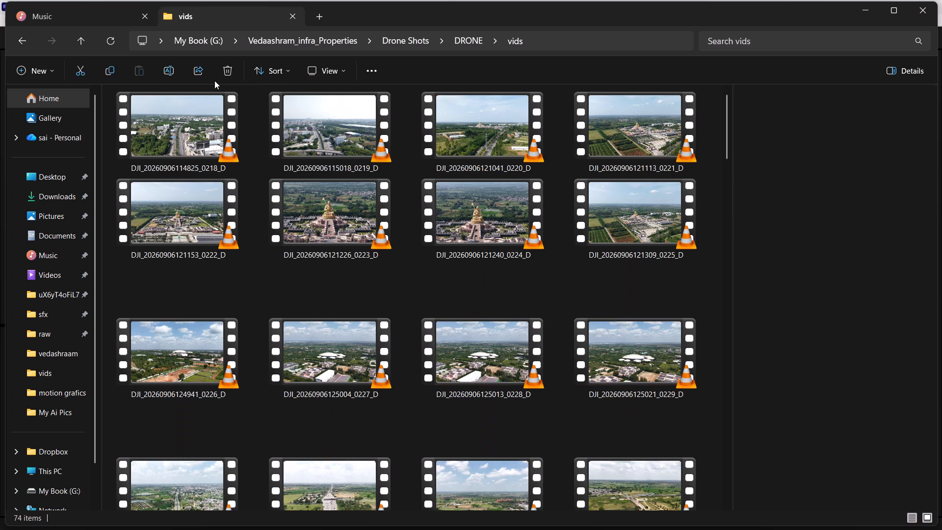
{"action": "left_click", "coordinate": [88, 44]}
{"action": "left_click", "coordinate": [88, 44]}
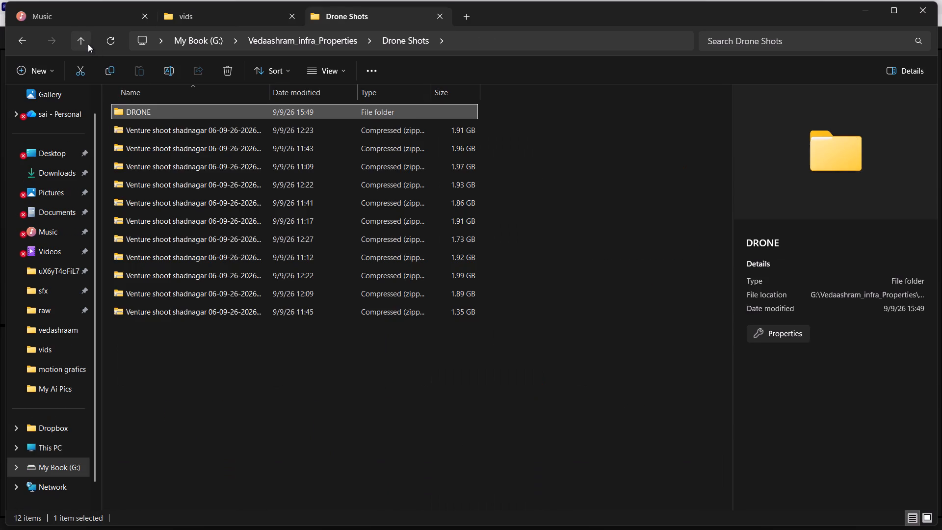
{"action": "left_click", "coordinate": [88, 44]}
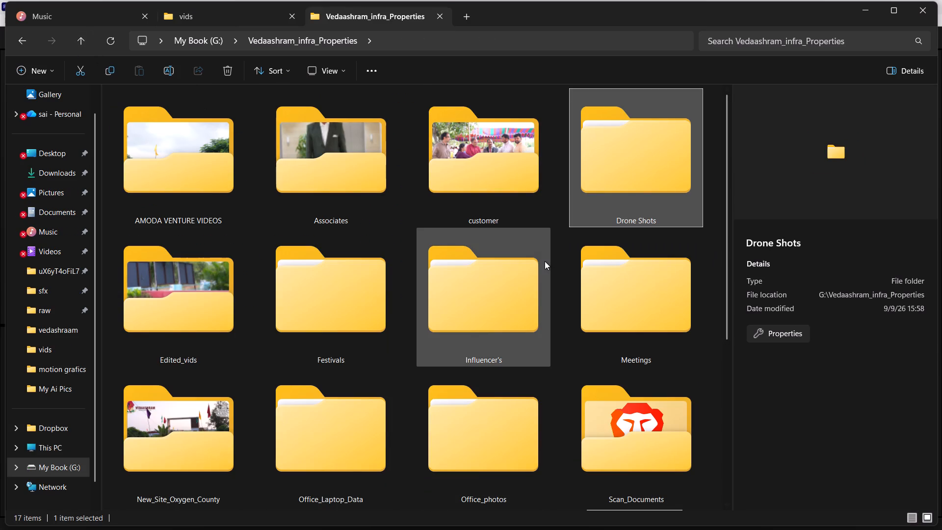
{"action": "scroll", "coordinate": [544, 261], "scroll_direction": "up", "scroll_amount": 2}
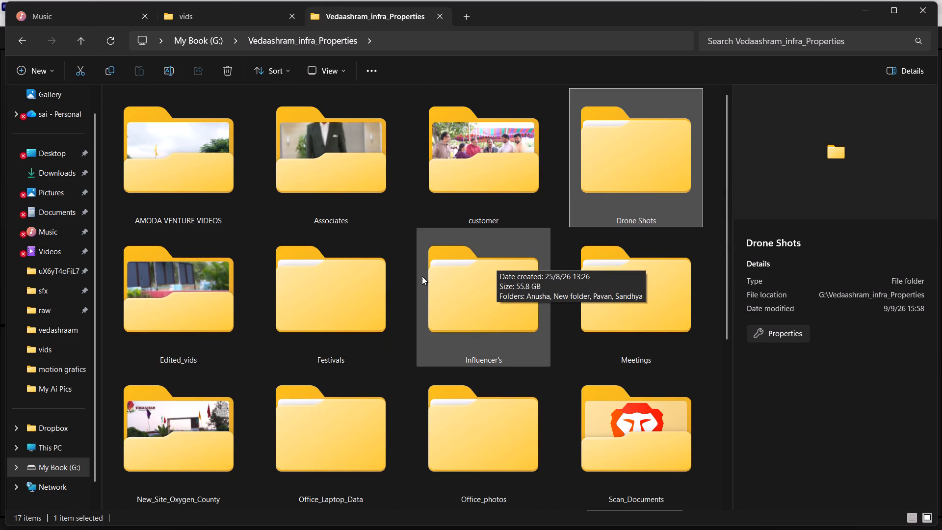
{"action": "double_click", "coordinate": [212, 281]}
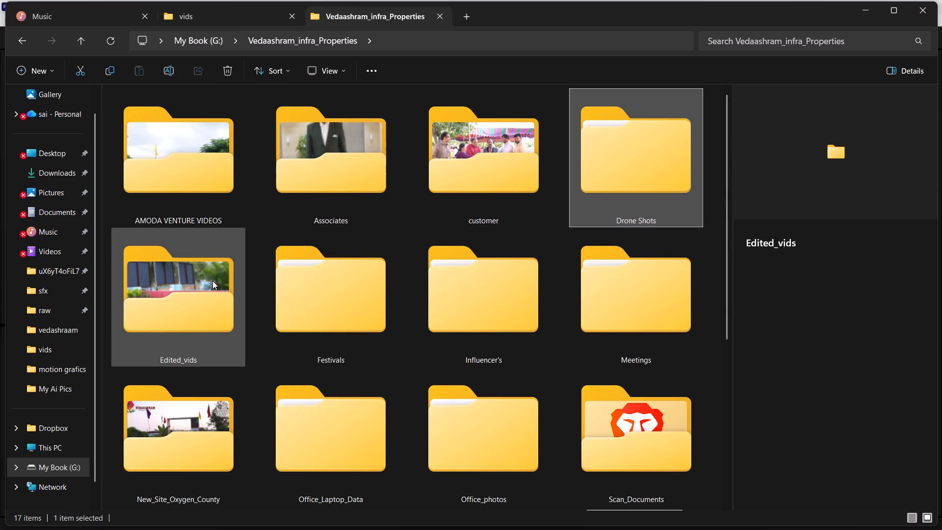
Look through the Edited_vids folder and open the motion grafics folder inside ads.
{"action": "scroll", "coordinate": [193, 278], "scroll_direction": "up", "scroll_amount": 3}
{"action": "left_click", "coordinate": [158, 138]}
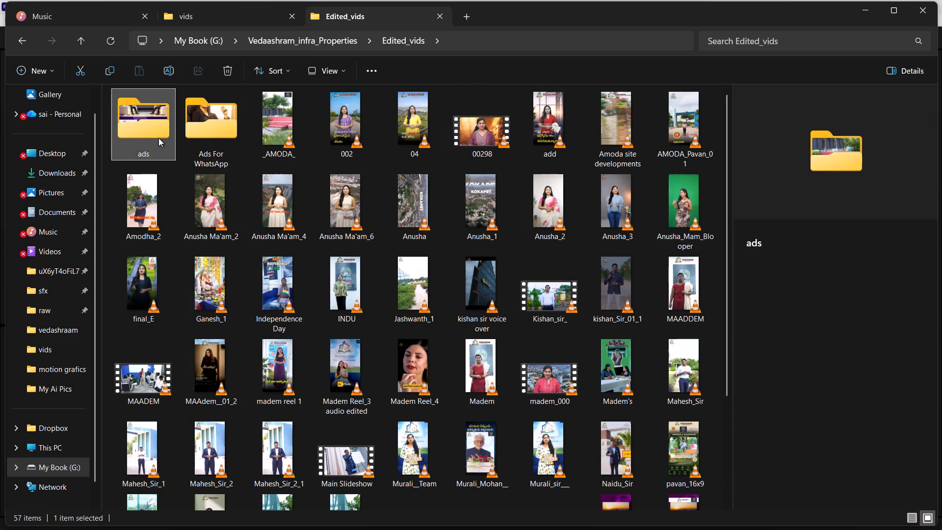
{"action": "scroll", "coordinate": [160, 141], "scroll_direction": "down", "scroll_amount": 2}
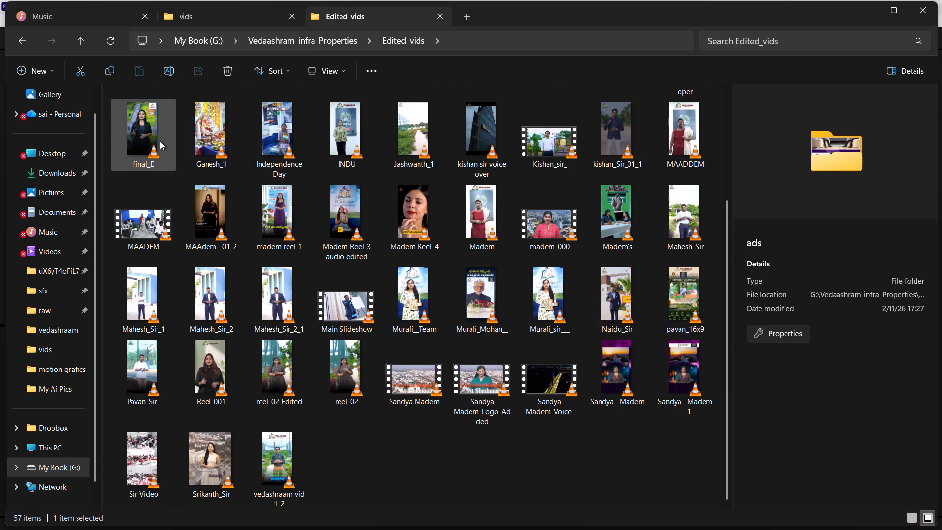
{"action": "scroll", "coordinate": [160, 141], "scroll_direction": "down", "scroll_amount": 1}
{"action": "scroll", "coordinate": [160, 141], "scroll_direction": "up", "scroll_amount": 3}
{"action": "left_click", "coordinate": [206, 121]}
{"action": "double_click", "coordinate": [168, 121]}
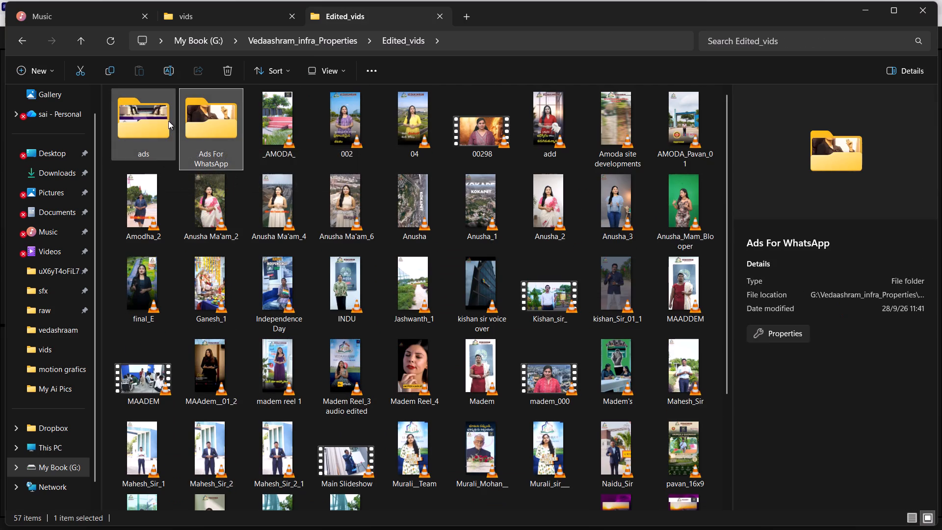
{"action": "scroll", "coordinate": [169, 121], "scroll_direction": "up", "scroll_amount": 2}
{"action": "double_click", "coordinate": [169, 121]}
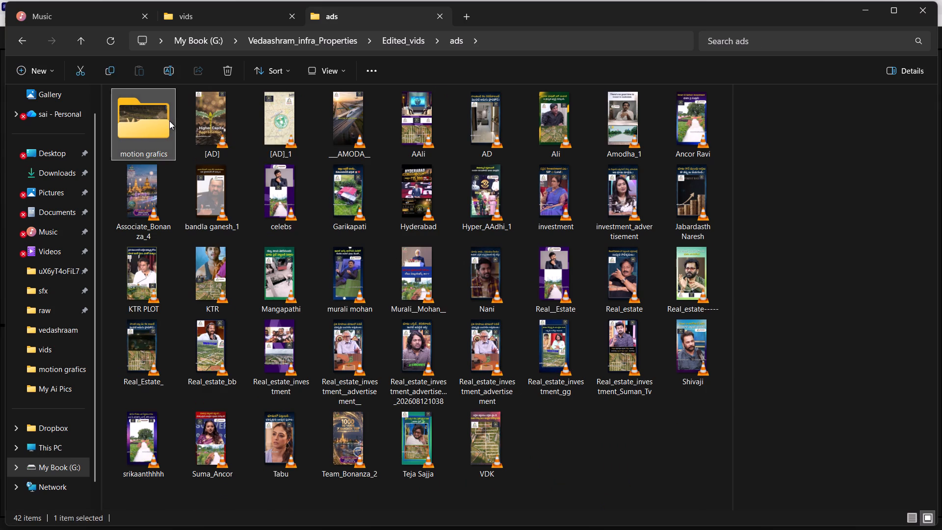
{"action": "left_click", "coordinate": [502, 259]}
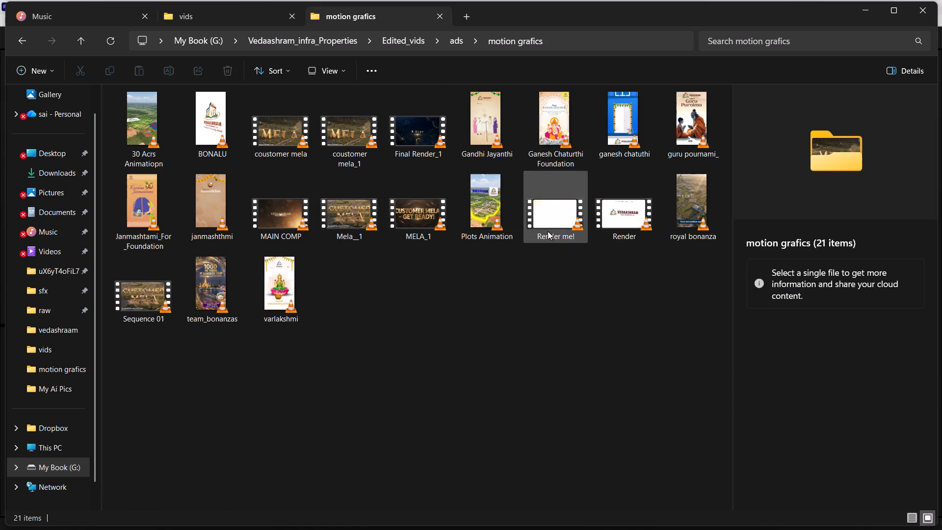
Import the Vedaashram logo video Render from the motion grafics folder into the Premiere project.
{"action": "left_click", "coordinate": [634, 203]}
{"action": "left_click_drag", "start_coordinate": [635, 212], "coordinate": [551, 203]}
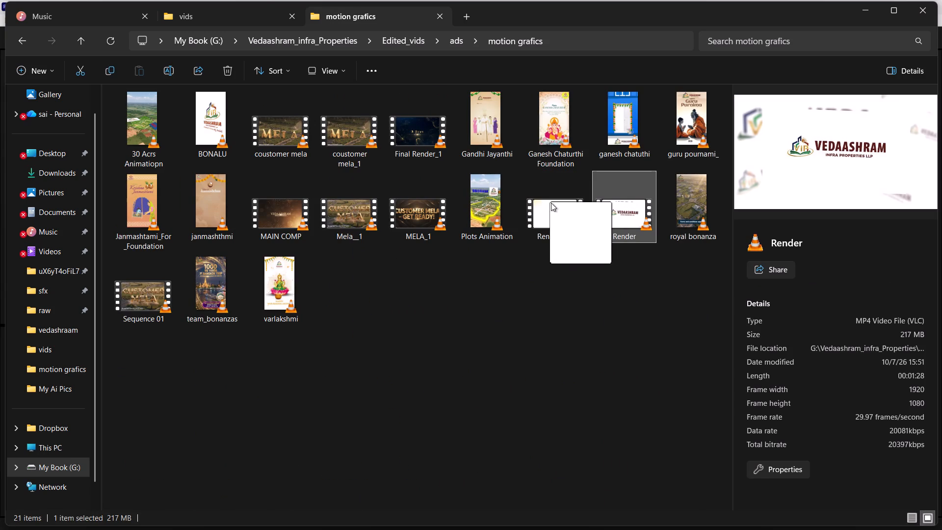
{"action": "left_click_drag", "start_coordinate": [551, 203], "coordinate": [211, 212]}
{"action": "key", "text": "alt+Tab"}
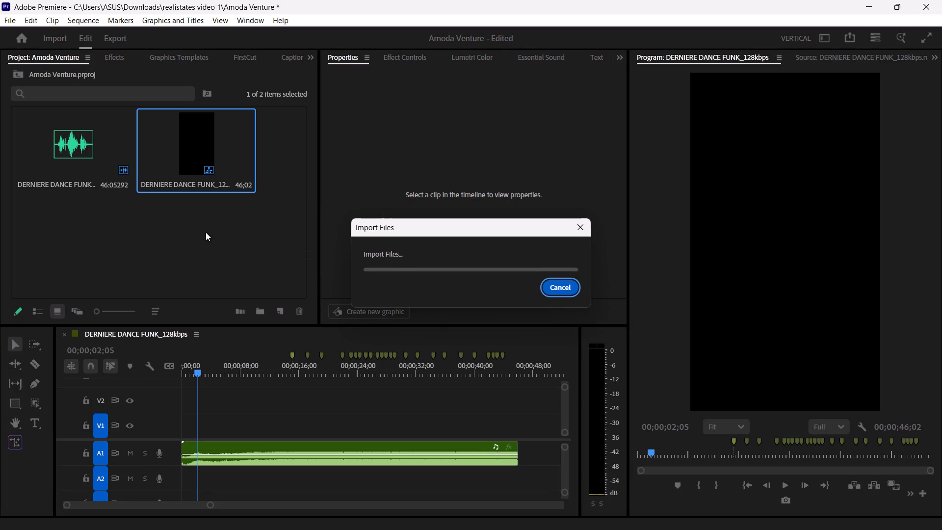
Open Render.mp4 as source and set its out point at 00;00;04;10, just before the logo gives way to the event footage.
{"action": "double_click", "coordinate": [209, 125]}
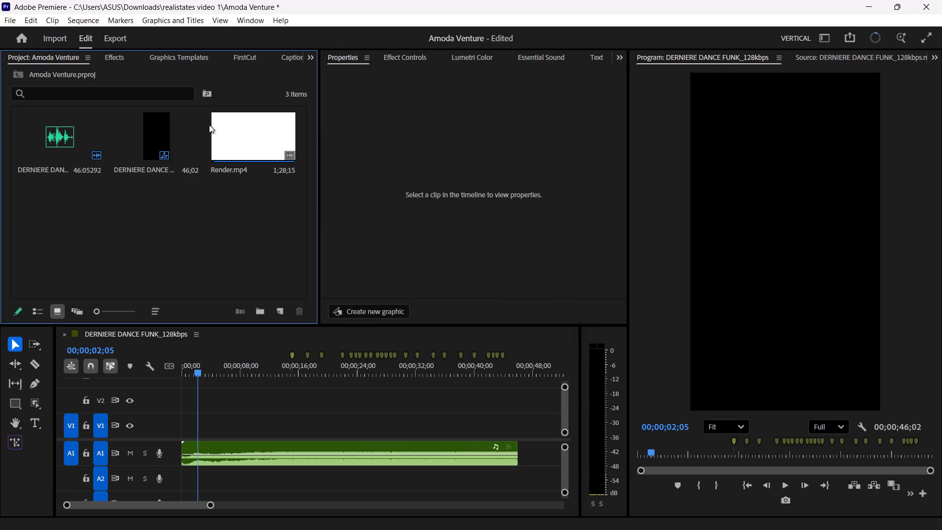
{"action": "left_click", "coordinate": [427, 318]}
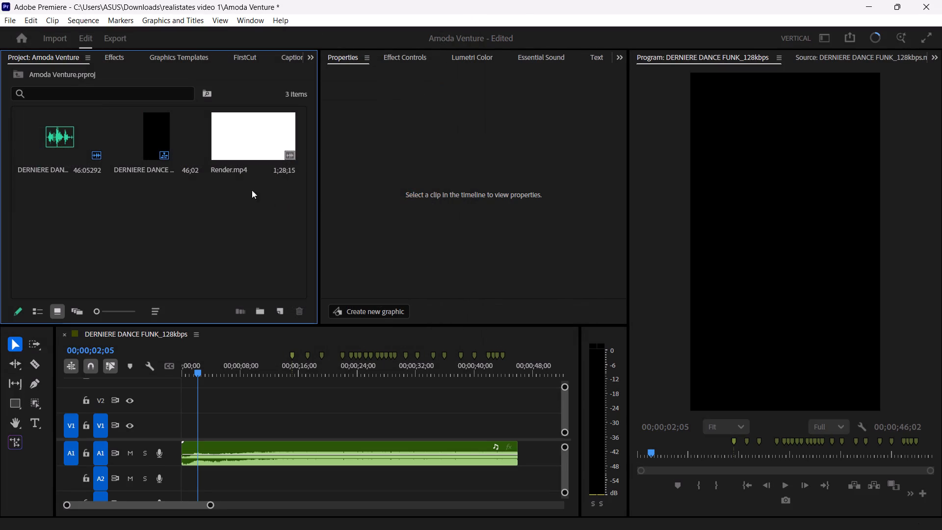
{"action": "double_click", "coordinate": [214, 130]}
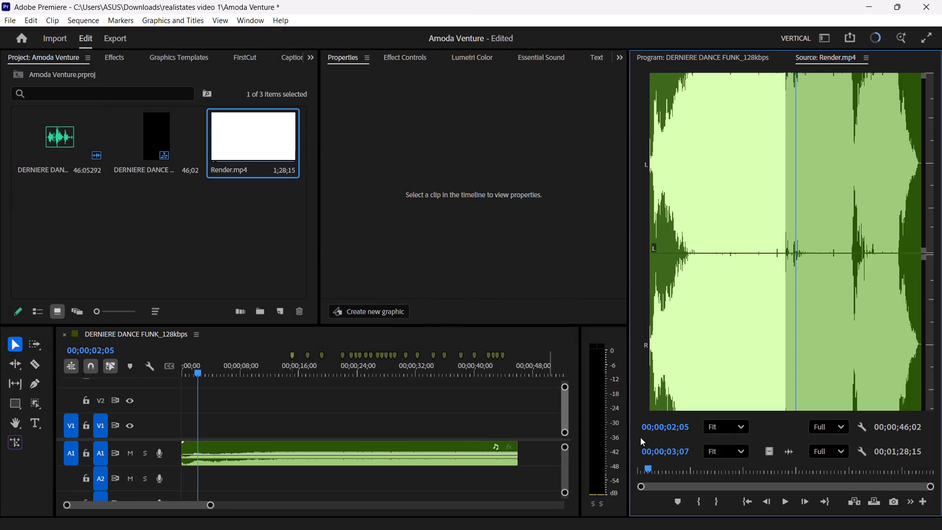
{"action": "key", "text": "space"}
{"action": "left_click_drag", "start_coordinate": [655, 469], "coordinate": [672, 472]}
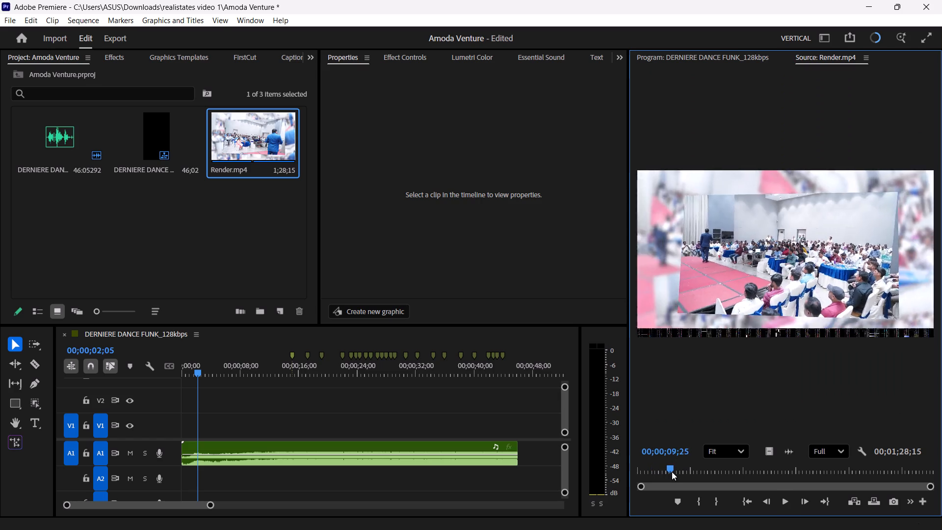
{"action": "left_click_drag", "start_coordinate": [672, 472], "coordinate": [654, 476]}
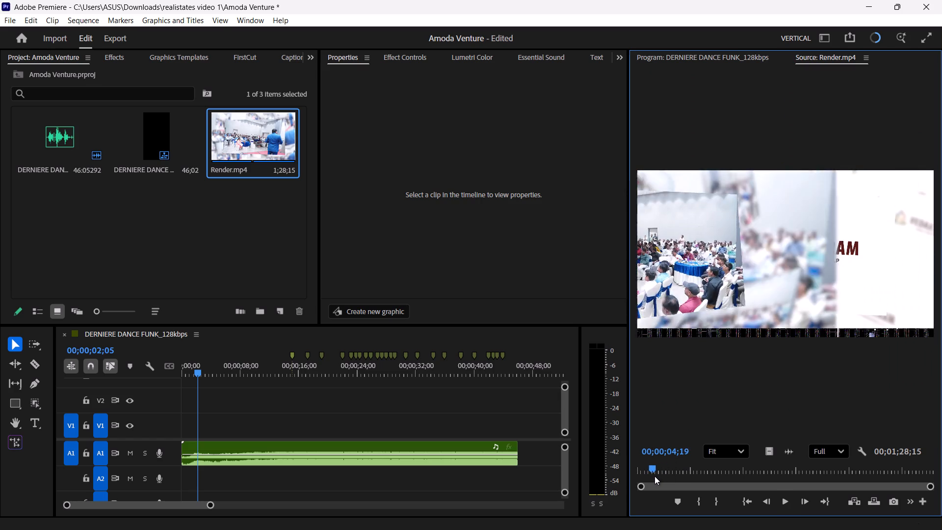
{"action": "left_click_drag", "start_coordinate": [654, 476], "coordinate": [654, 476]}
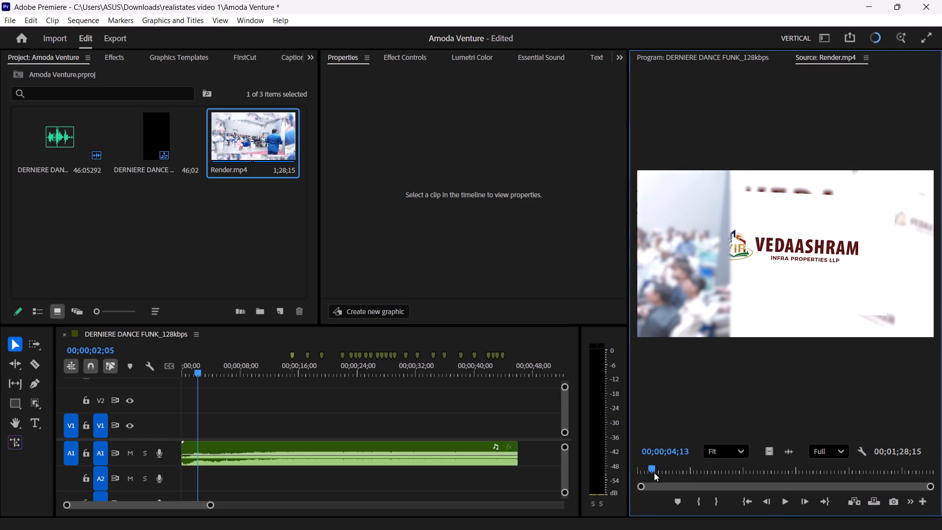
{"action": "key", "text": "Left"}
{"action": "key", "text": "Left"}
{"action": "key", "text": "Left"}
{"action": "key", "text": "Left"}
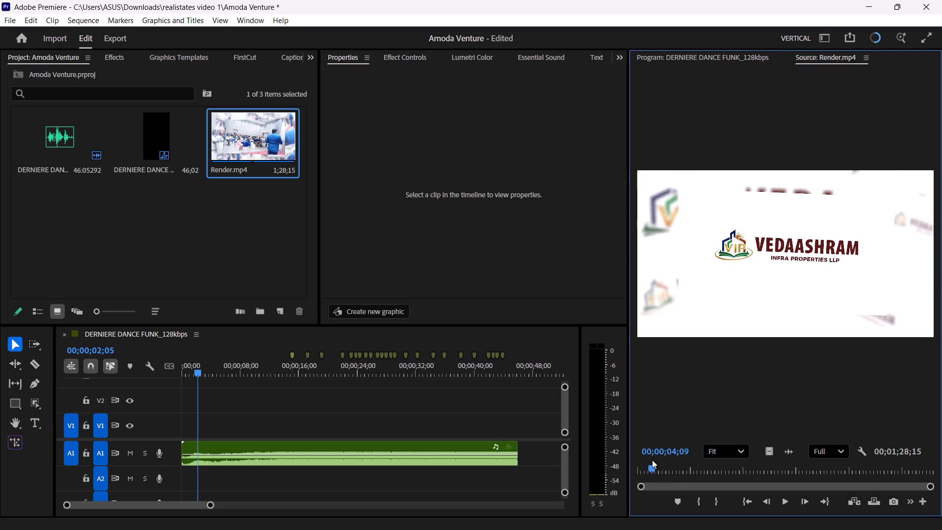
{"action": "key", "text": "Left"}
{"action": "key", "text": "Right"}
{"action": "key", "text": "Right"}
{"action": "key", "text": "Right"}
{"action": "key", "text": "Left"}
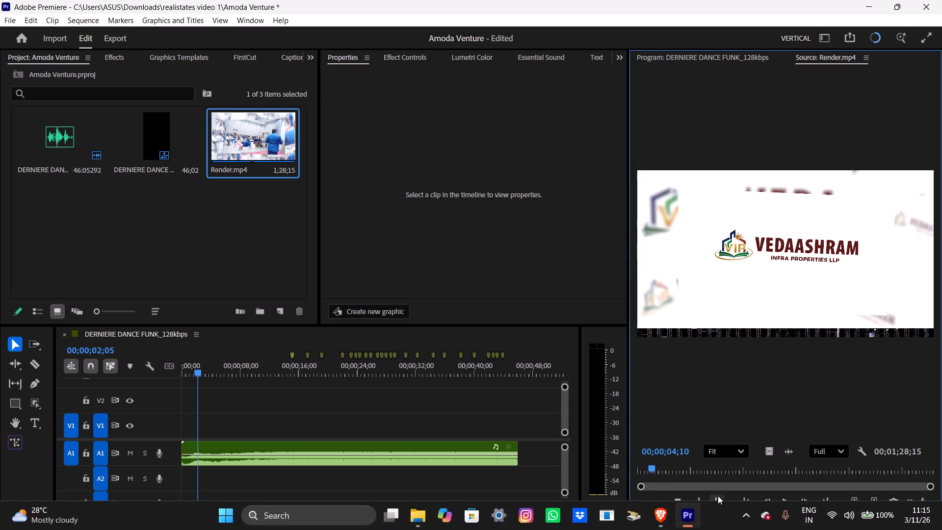
{"action": "left_click", "coordinate": [714, 499]}
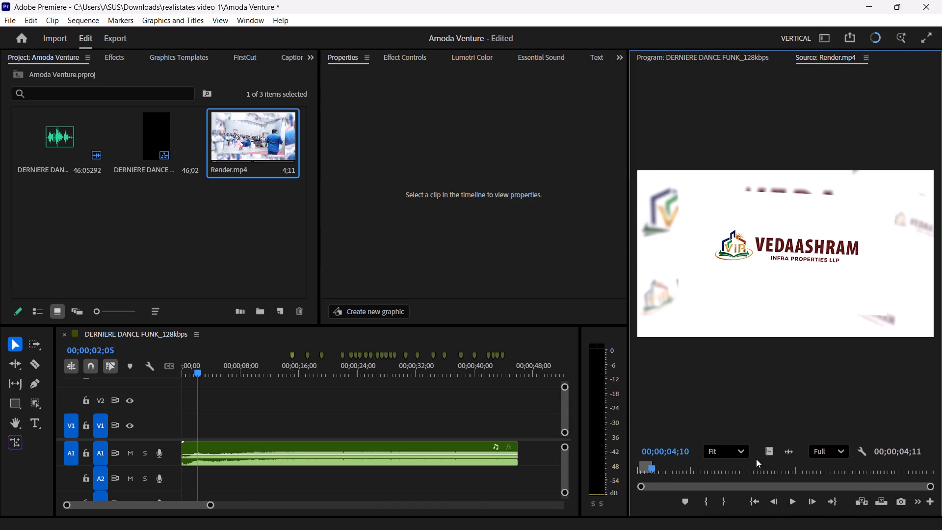
Place only the video of the trimmed Render.mp4 on V1 at the sequence start and play it back.
{"action": "left_click_drag", "start_coordinate": [766, 455], "coordinate": [171, 427]}
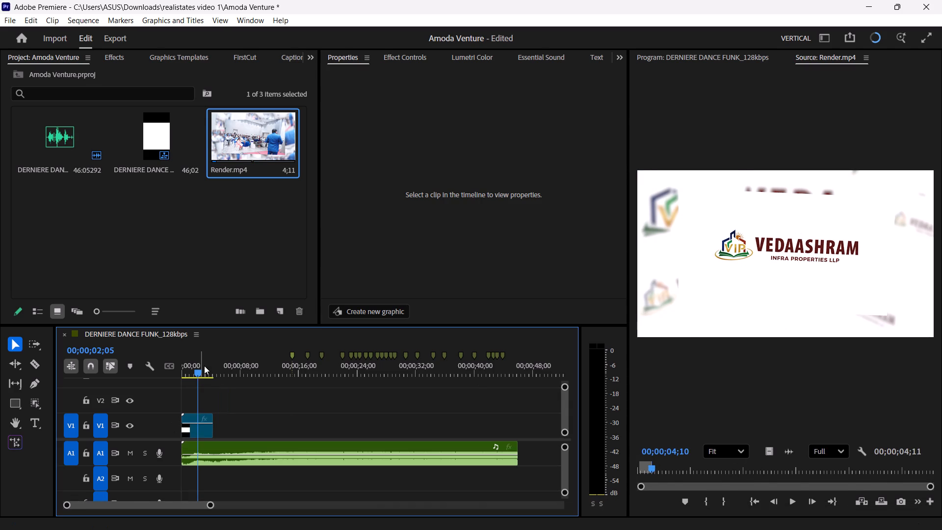
{"action": "left_click_drag", "start_coordinate": [204, 366], "coordinate": [168, 368]}
{"action": "key", "text": "space"}
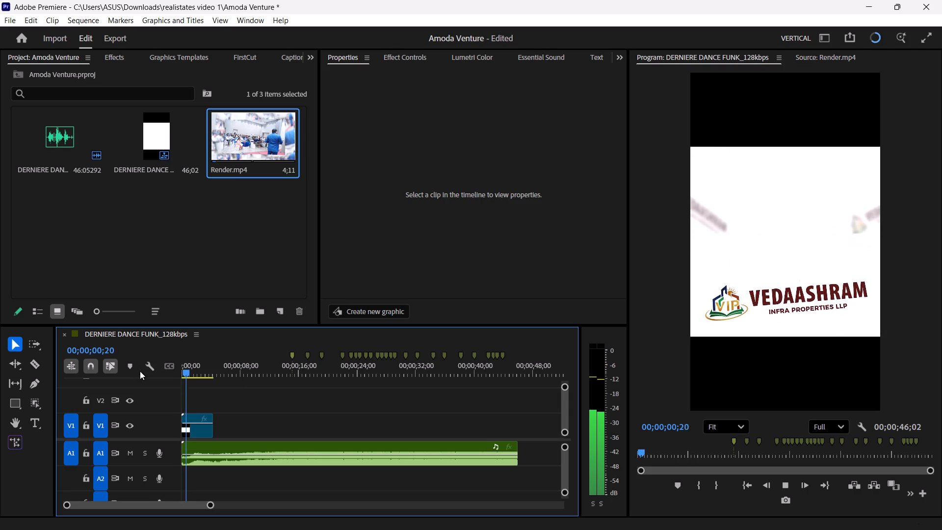
{"action": "key", "text": "space"}
Duplicate the Render.mp4 logo clip from V1 onto V2 directly above it.
{"action": "left_click", "coordinate": [194, 417]}
{"action": "left_click_drag", "start_coordinate": [194, 417], "coordinate": [195, 411], "text": "alt"}
Set the scale of the lower Render.mp4 clip on V1 to 180% so its white background fills the vertical frame.
{"action": "left_click", "coordinate": [195, 421]}
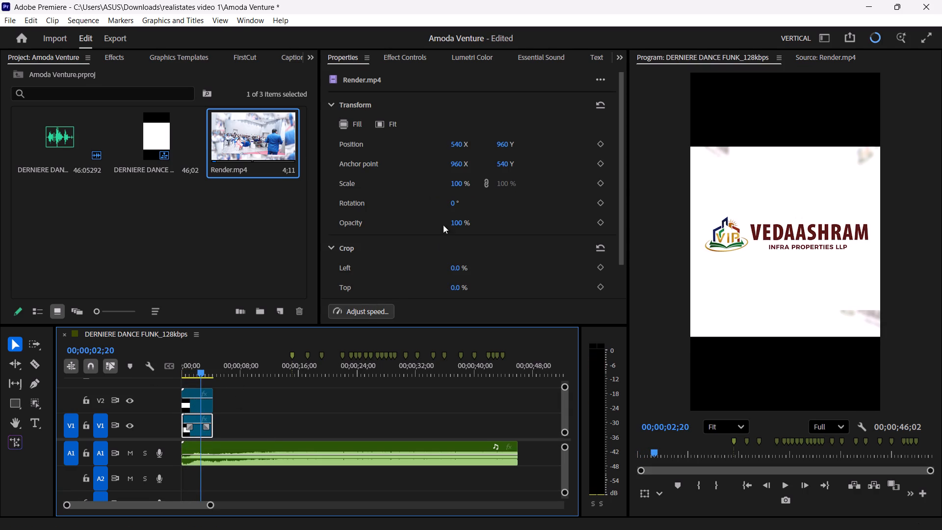
{"action": "left_click_drag", "start_coordinate": [457, 187], "coordinate": [488, 189]}
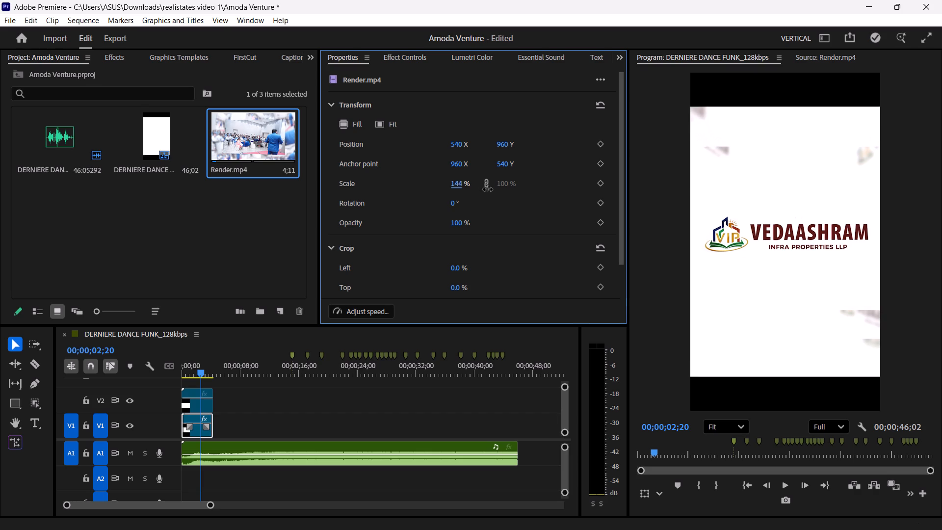
{"action": "left_click_drag", "start_coordinate": [488, 189], "coordinate": [504, 187]}
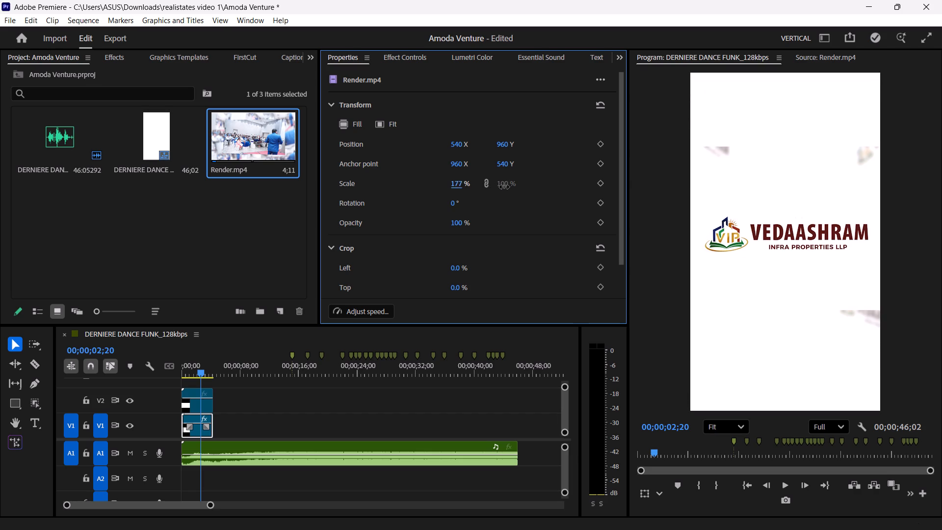
{"action": "left_click_drag", "start_coordinate": [504, 187], "coordinate": [505, 189]}
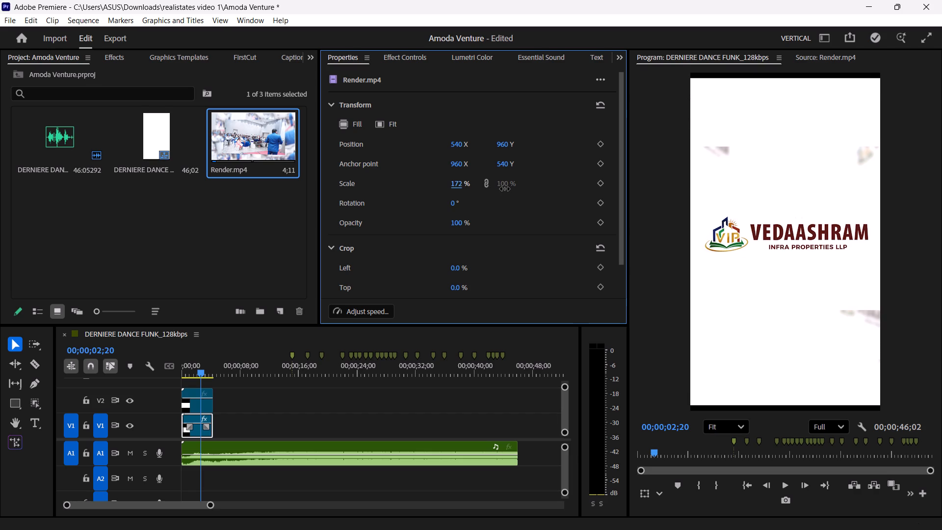
{"action": "left_click_drag", "start_coordinate": [505, 189], "coordinate": [507, 188]}
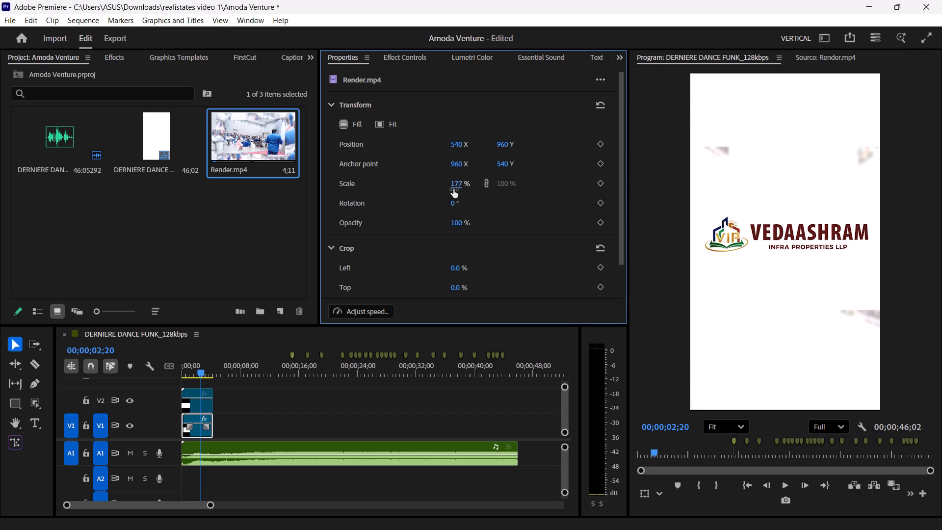
{"action": "left_click", "coordinate": [455, 188]}
{"action": "type", "text": "180"}
{"action": "key", "text": "Return"}
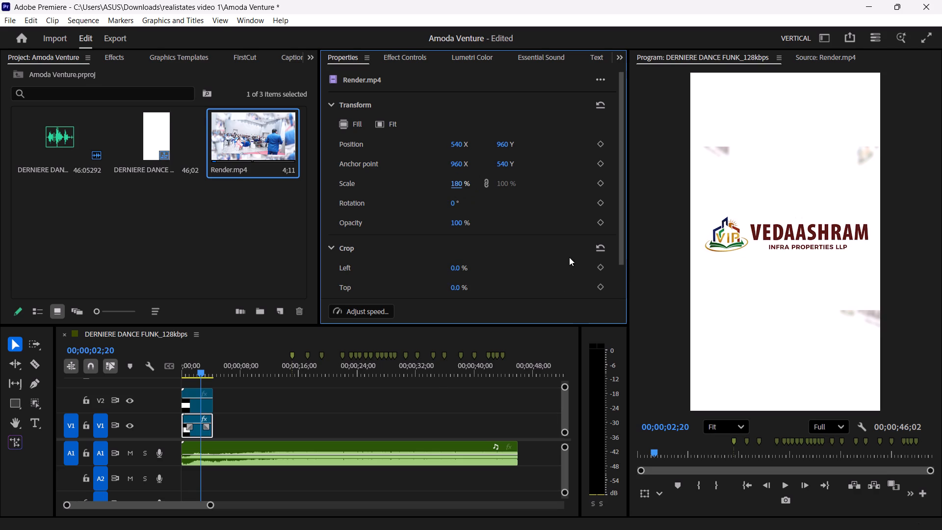
Play back the sequence from its start to check the layered Vedaashram logo intro against the music.
{"action": "key", "text": "space"}
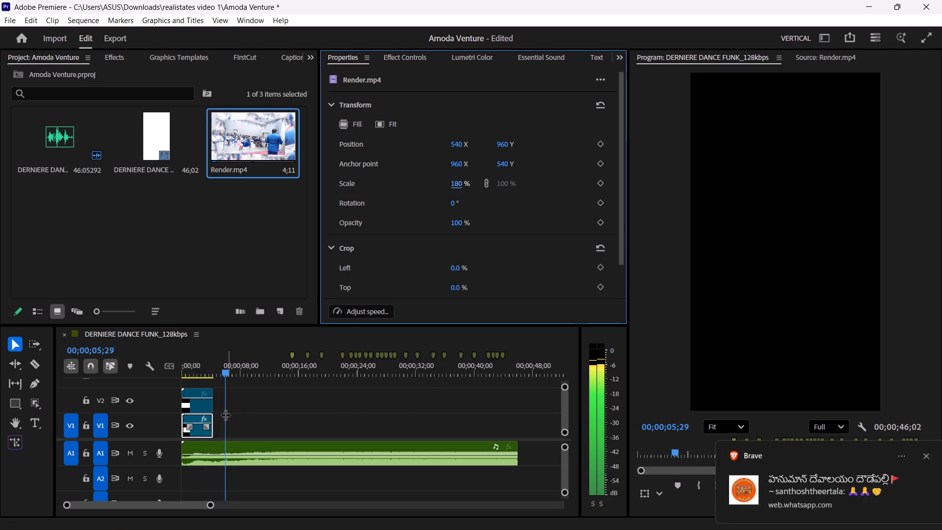
{"action": "key", "text": "space"}
{"action": "key", "text": "space"}
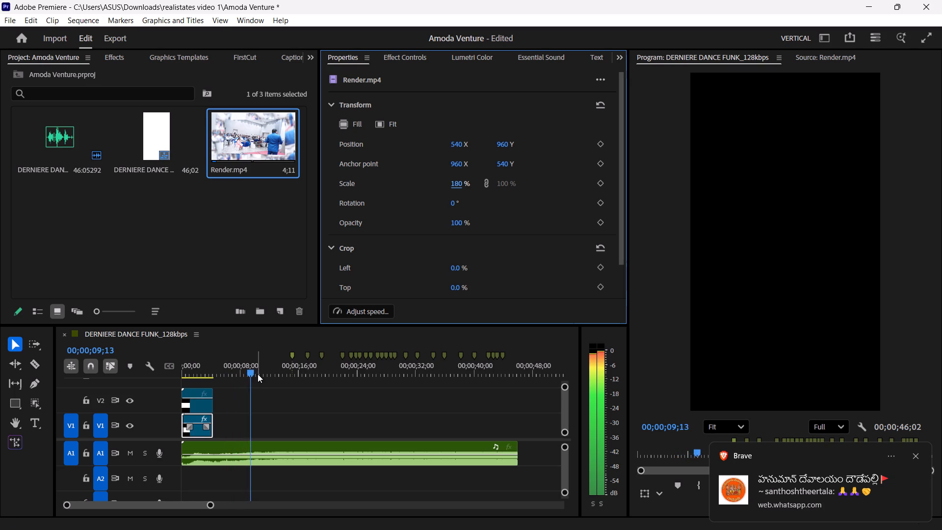
{"action": "left_click_drag", "start_coordinate": [242, 369], "coordinate": [151, 359]}
{"action": "key", "text": "space"}
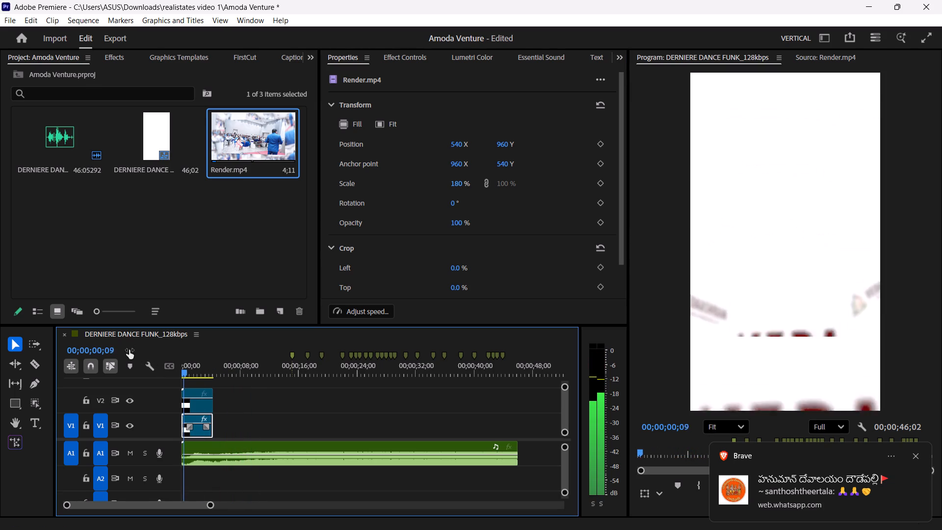
{"action": "key", "text": "space"}
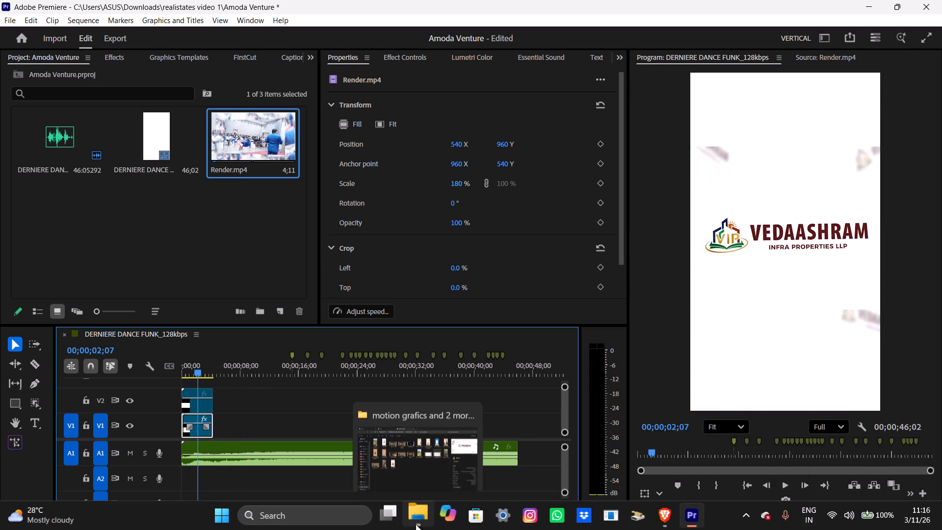
Switch to the motion grafics folder and preview the Render me! and Plots Animation videos, reviewing the plot-layout section of the latter.
{"action": "left_click", "coordinate": [416, 524]}
{"action": "left_click", "coordinate": [400, 380]}
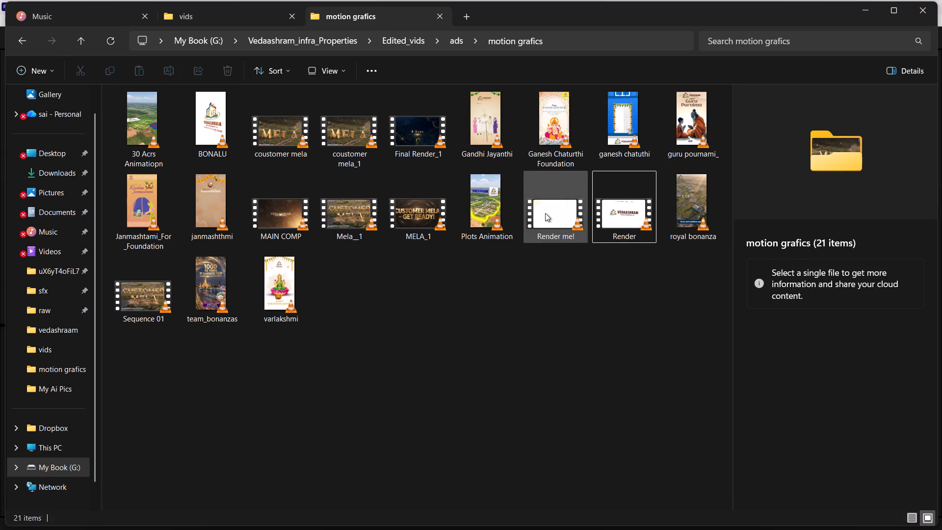
{"action": "double_click", "coordinate": [545, 213]}
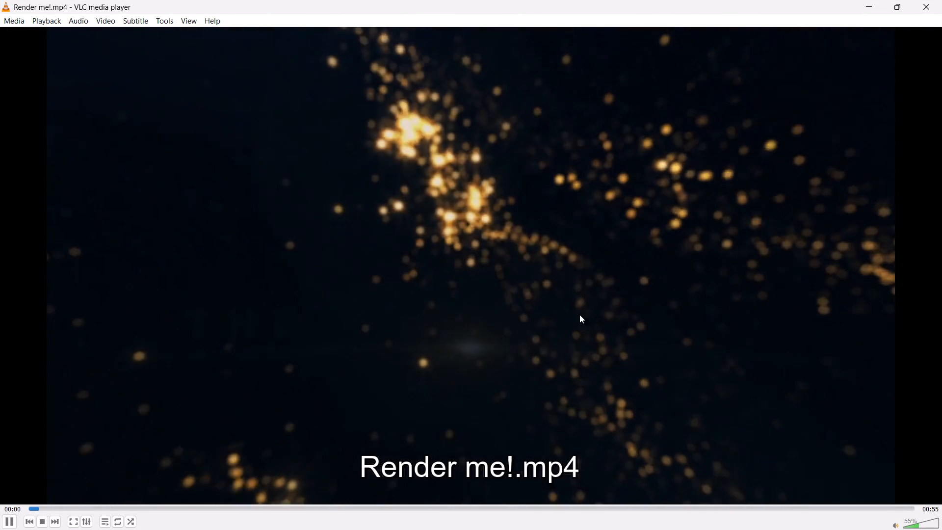
{"action": "left_click", "coordinate": [941, 0]}
{"action": "left_click", "coordinate": [638, 296]}
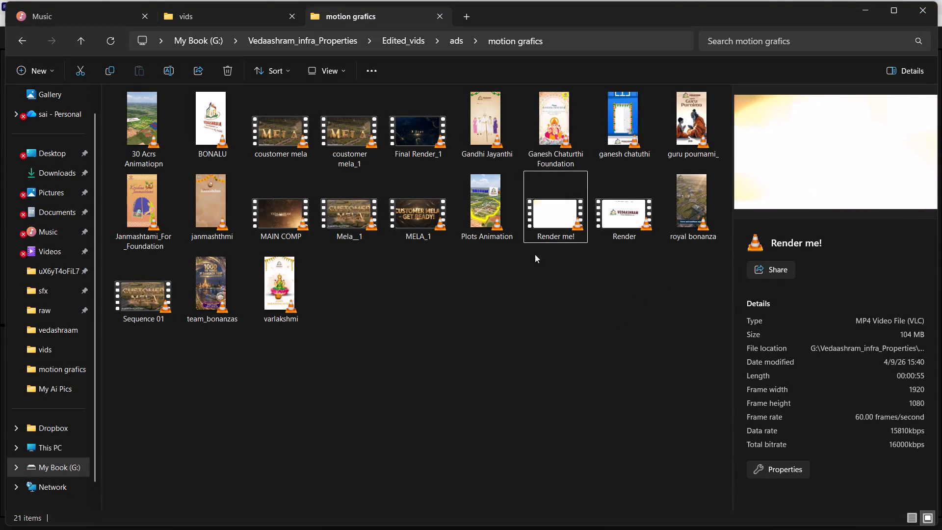
{"action": "double_click", "coordinate": [490, 198]}
{"action": "scroll", "coordinate": [407, 297], "scroll_direction": "up", "scroll_amount": 3}
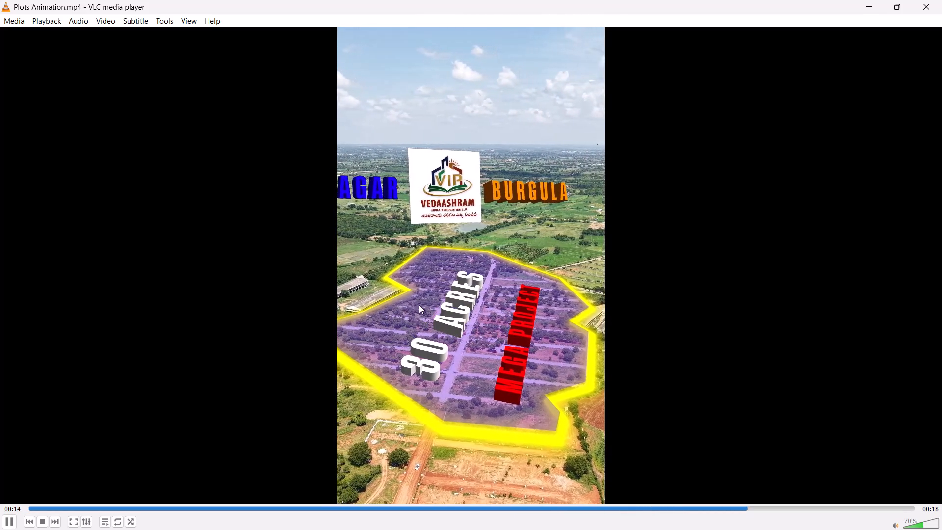
{"action": "left_click", "coordinate": [493, 506]}
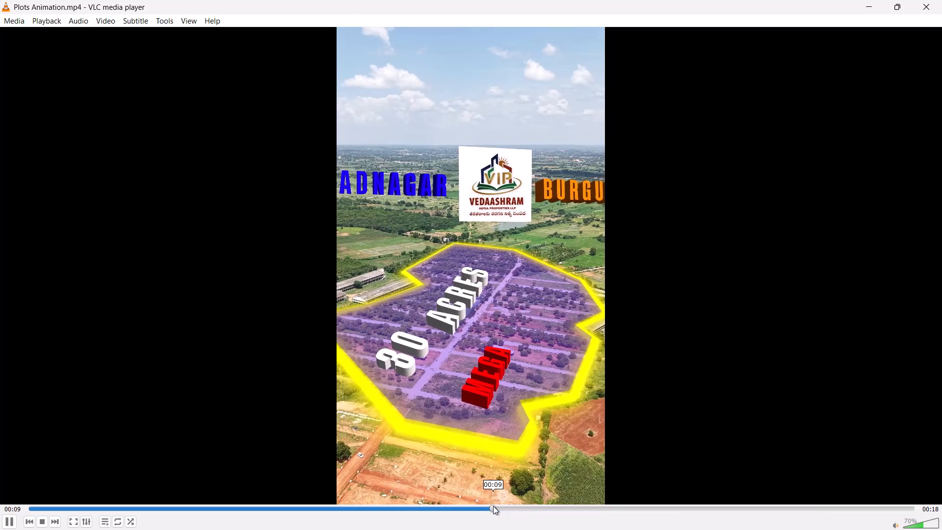
{"action": "left_click", "coordinate": [476, 512]}
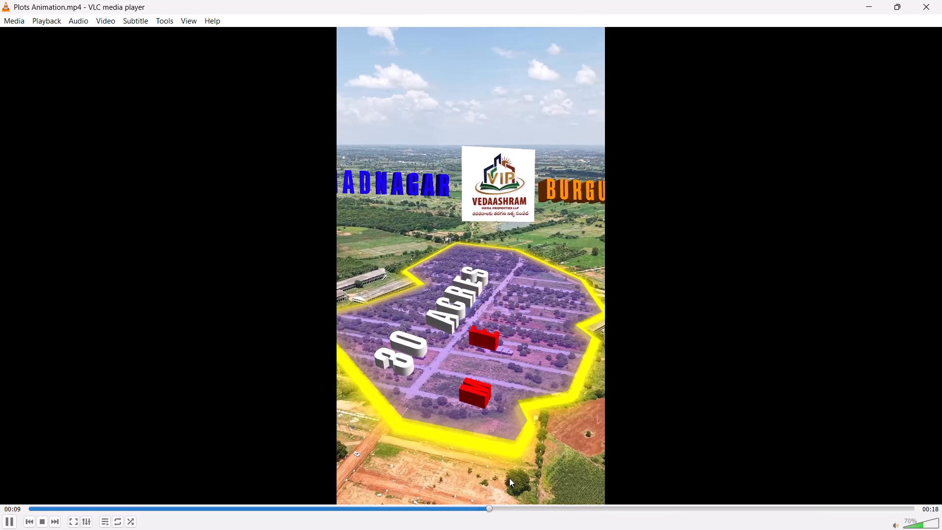
{"action": "left_click", "coordinate": [364, 512]}
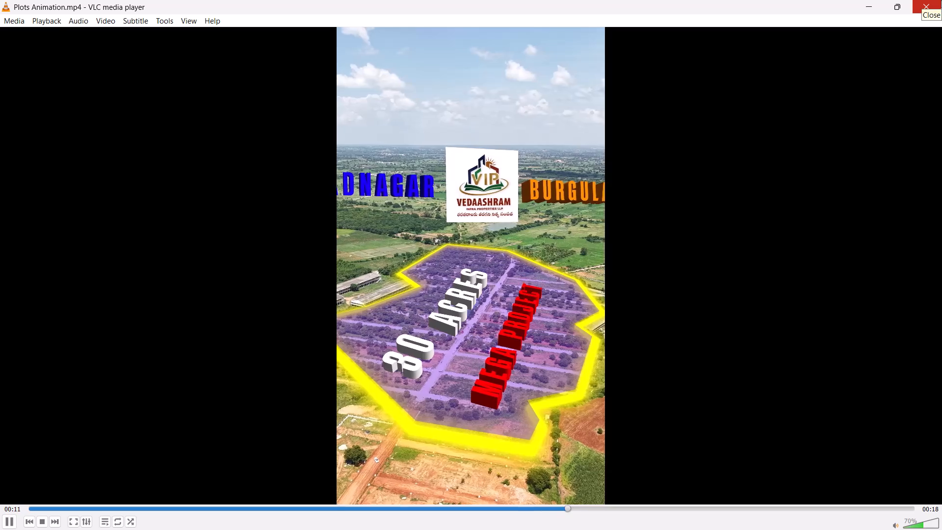
{"action": "left_click", "coordinate": [941, 0]}
{"action": "left_click", "coordinate": [323, 322]}
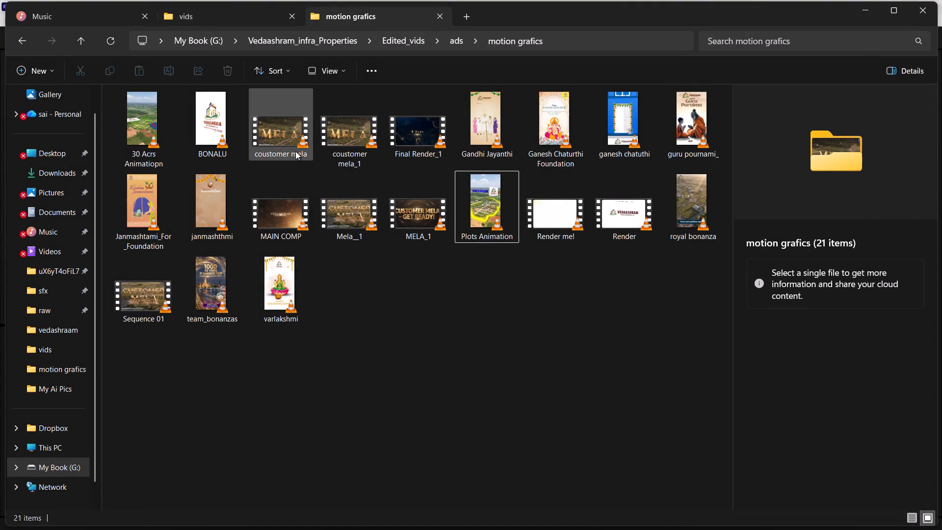
Preview the BONALU and 30 Acrs Animatiopn videos from the motion grafics folder, watching the 30 Acrs one twice.
{"action": "double_click", "coordinate": [210, 142]}
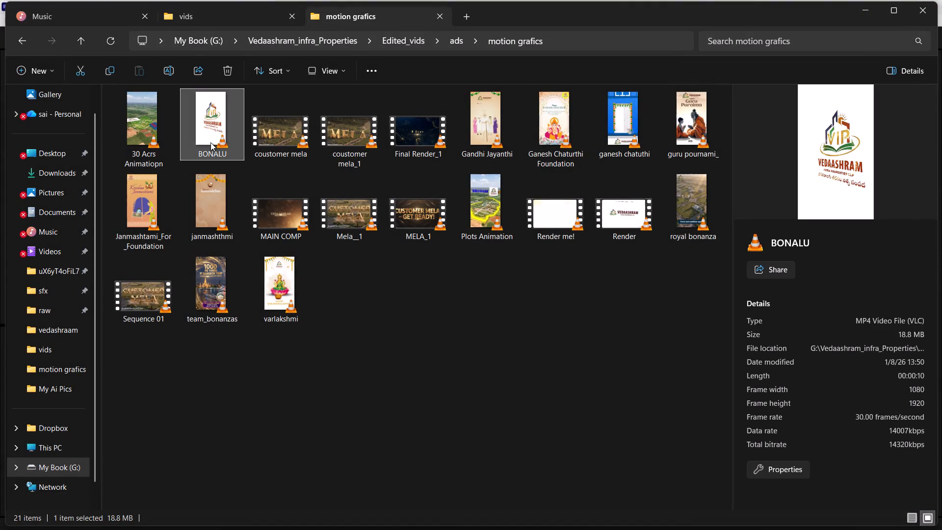
{"action": "left_click", "coordinate": [941, 0]}
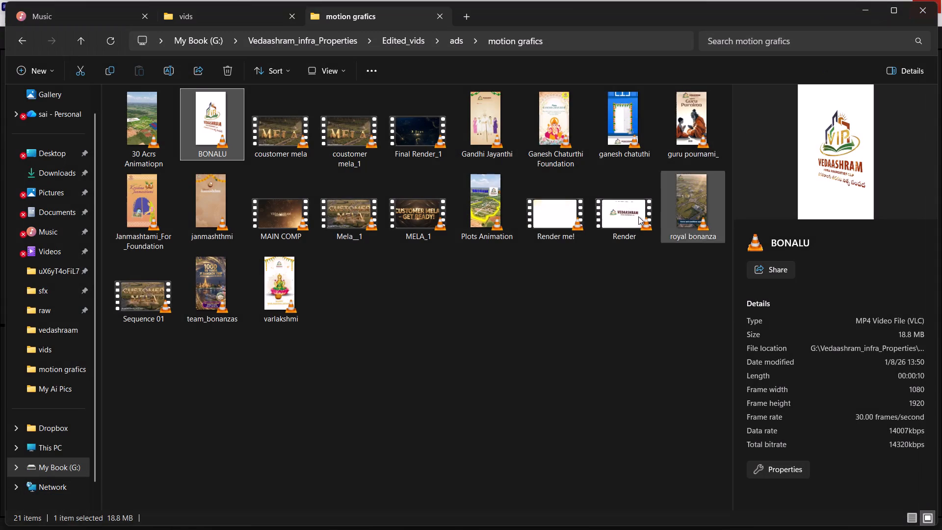
{"action": "left_click", "coordinate": [397, 289]}
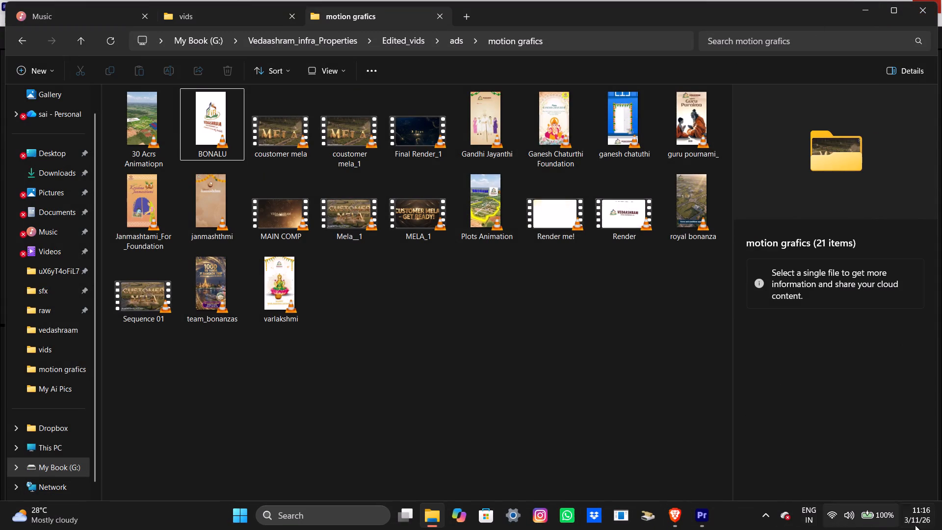
{"action": "left_click", "coordinate": [543, 408]}
{"action": "double_click", "coordinate": [154, 132]}
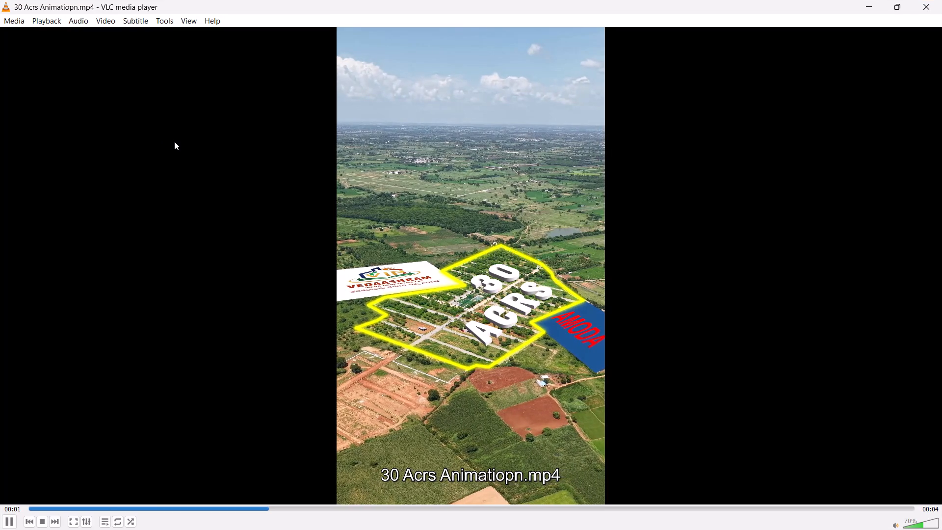
{"action": "left_click", "coordinate": [941, 0]}
{"action": "left_click", "coordinate": [482, 288]}
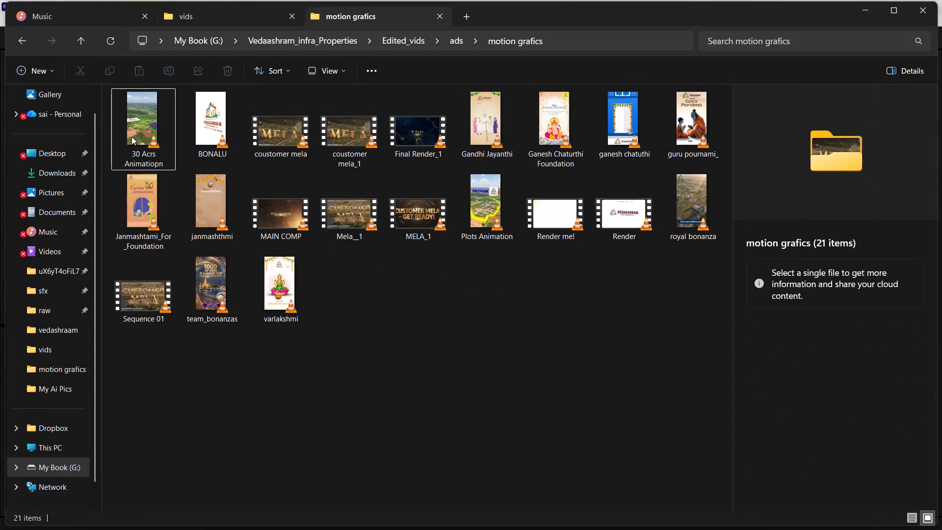
{"action": "double_click", "coordinate": [157, 136]}
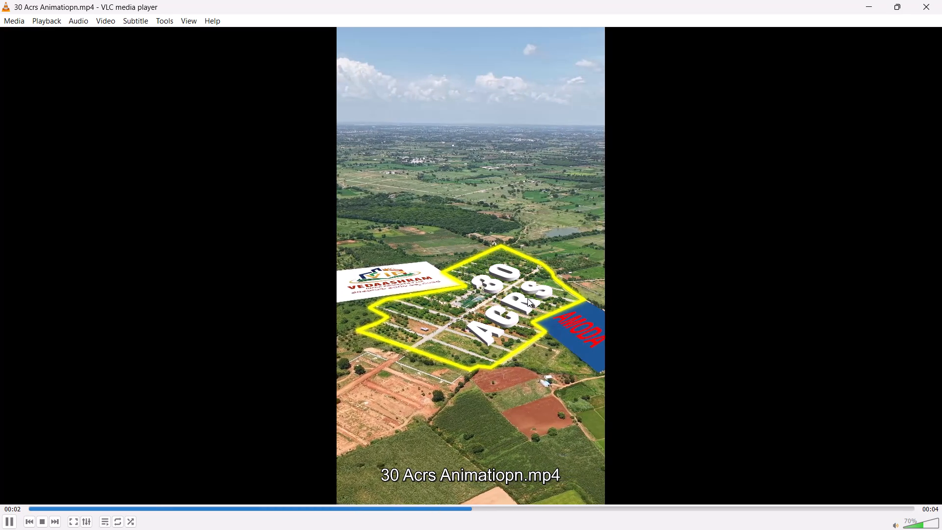
{"action": "left_click", "coordinate": [941, 0]}
{"action": "left_click", "coordinate": [627, 308]}
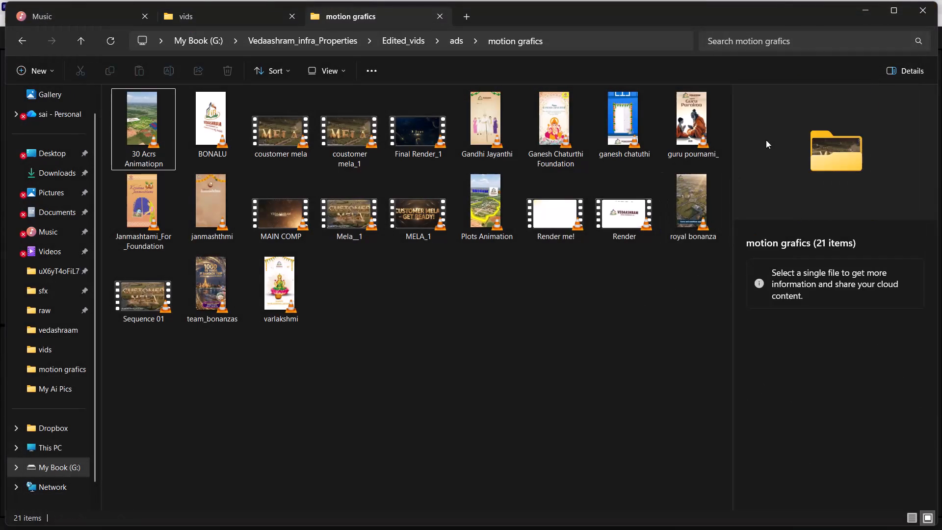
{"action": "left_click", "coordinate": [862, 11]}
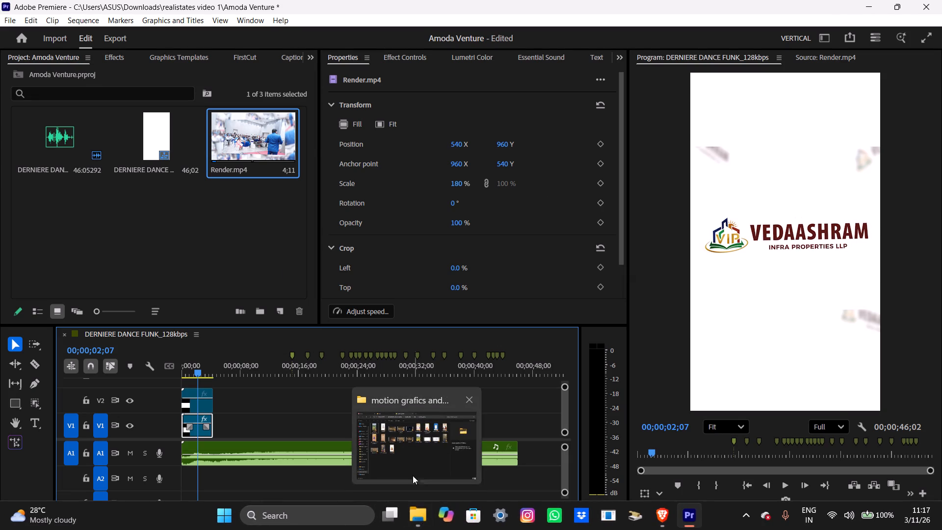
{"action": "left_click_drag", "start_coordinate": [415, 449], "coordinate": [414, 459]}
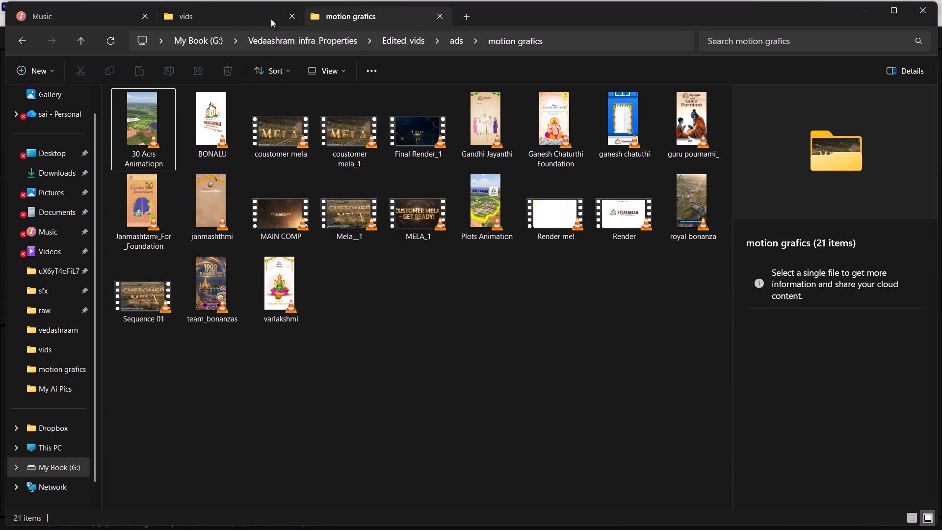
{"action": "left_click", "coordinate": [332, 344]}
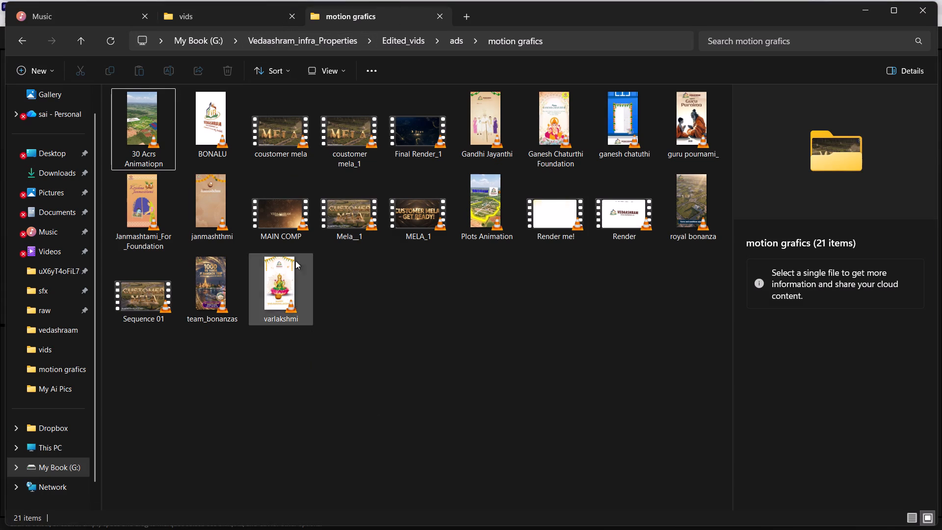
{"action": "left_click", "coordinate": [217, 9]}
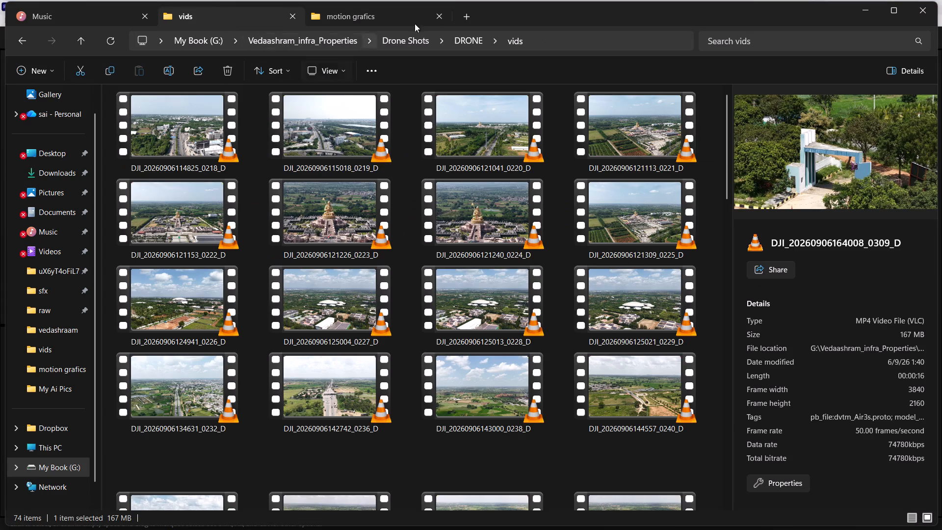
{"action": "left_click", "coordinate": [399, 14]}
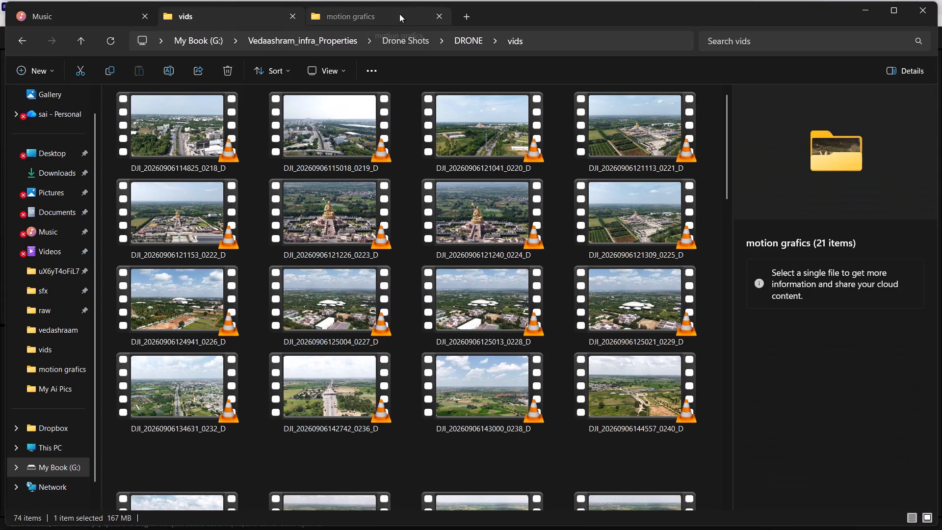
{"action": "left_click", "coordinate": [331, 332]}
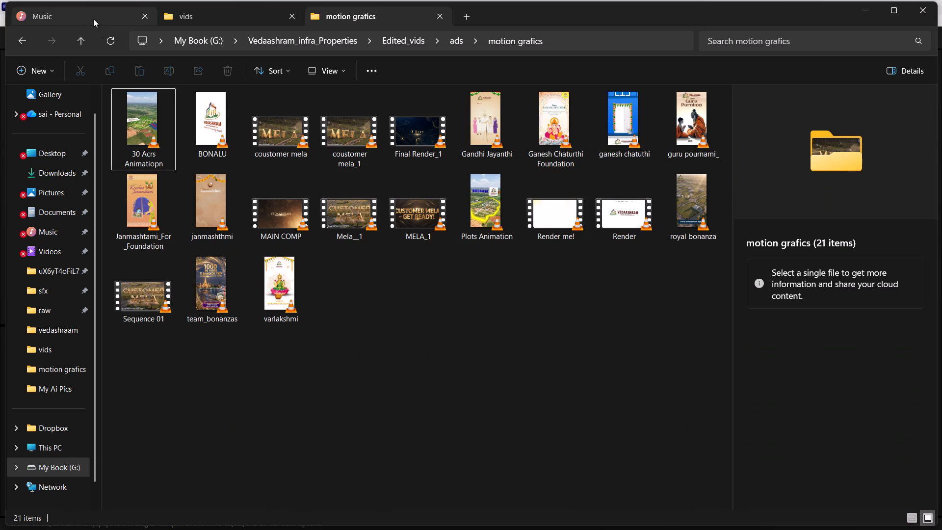
Preview the royal bonanza, Render and varlakshmi videos from the motion grafics folder to look for usable logo animation.
{"action": "double_click", "coordinate": [664, 193]}
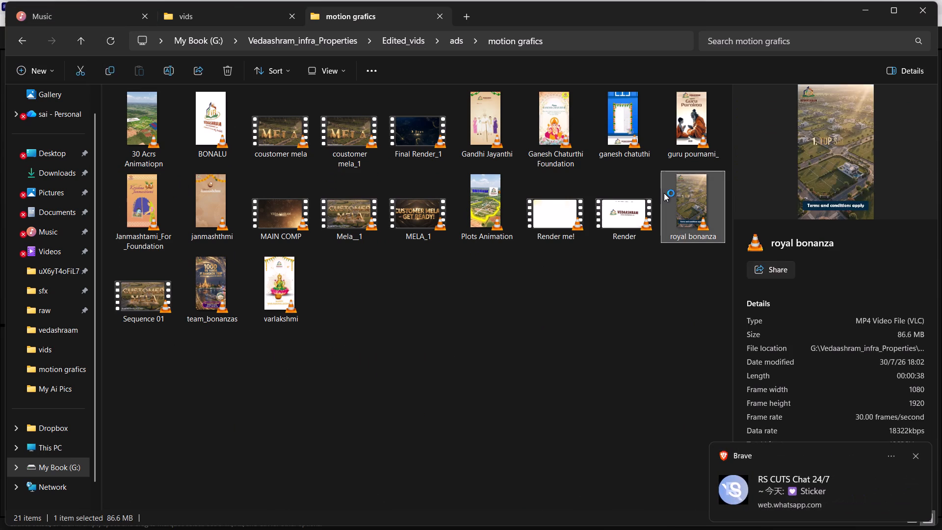
{"action": "scroll", "coordinate": [244, 352], "scroll_direction": "up", "scroll_amount": 1}
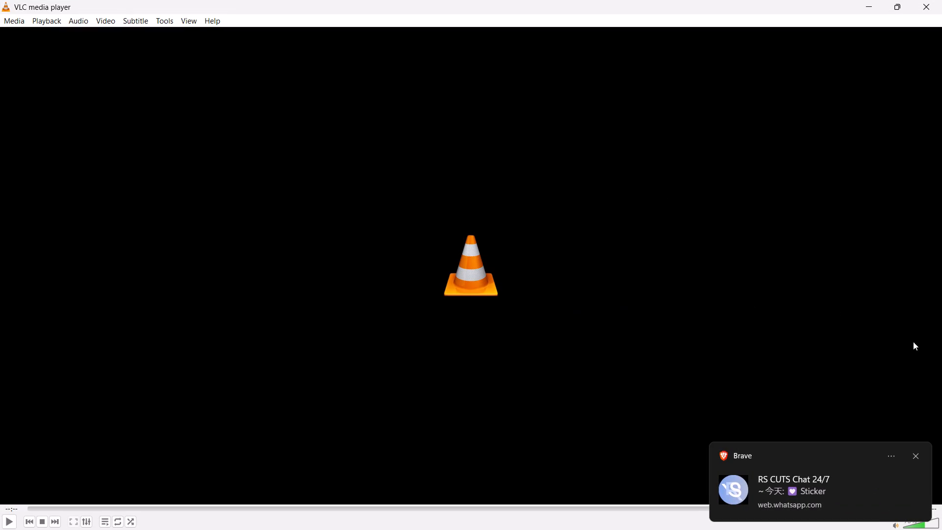
{"action": "left_click", "coordinate": [915, 456]}
{"action": "scroll", "coordinate": [393, 382], "scroll_direction": "up", "scroll_amount": 1}
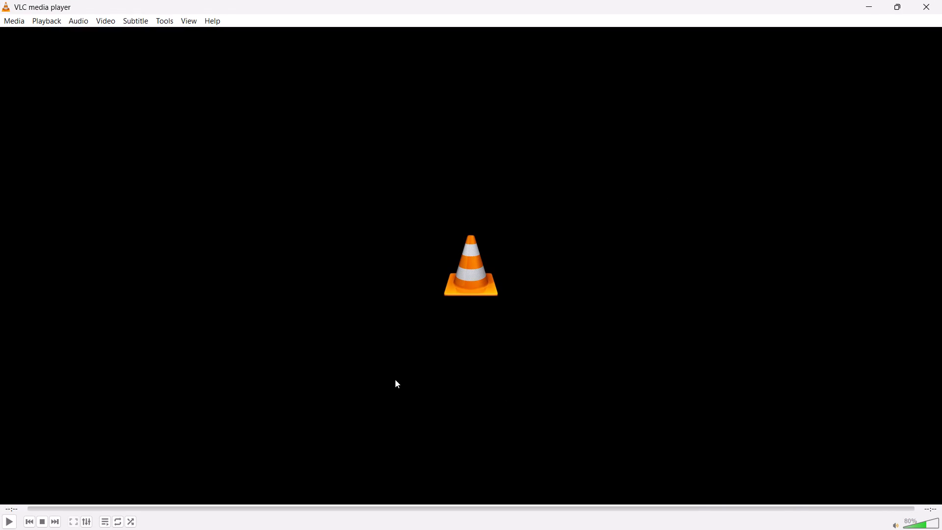
{"action": "left_click", "coordinate": [941, 0]}
{"action": "left_click", "coordinate": [613, 246]}
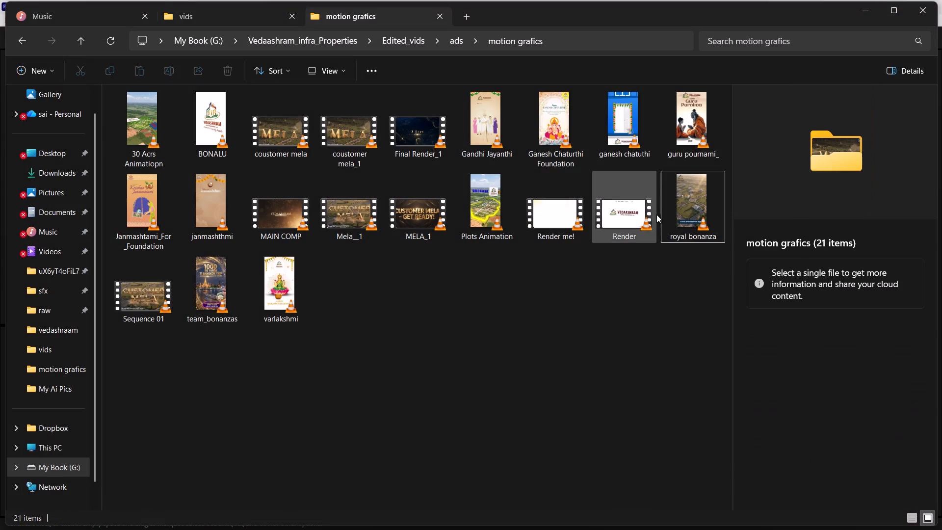
{"action": "double_click", "coordinate": [642, 214]}
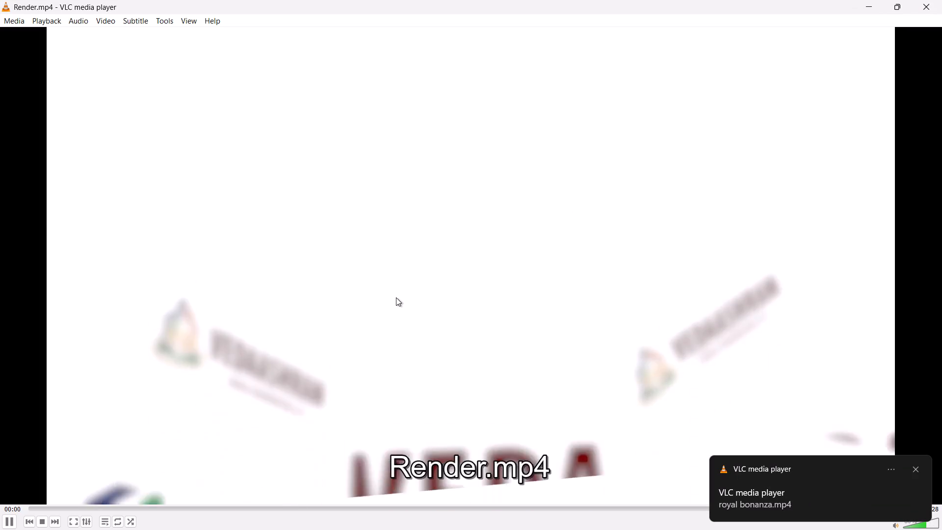
{"action": "left_click", "coordinate": [941, 0]}
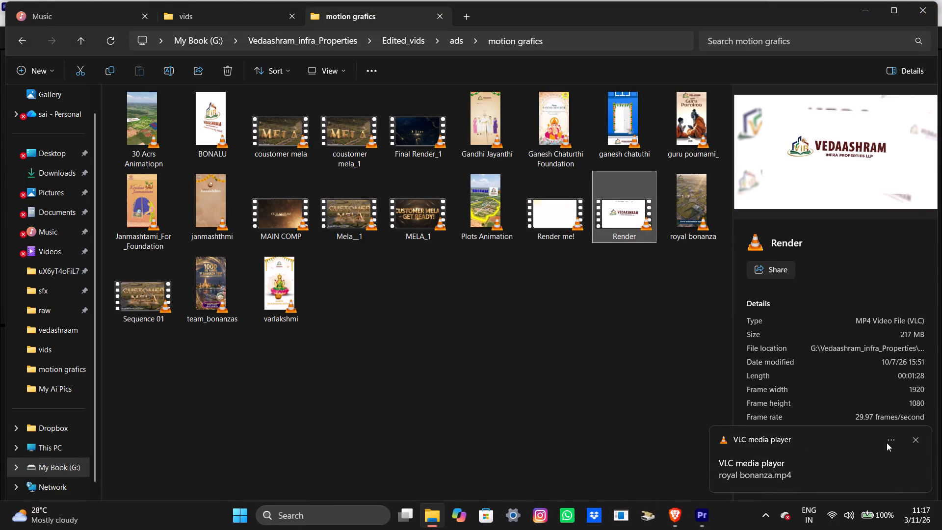
{"action": "left_click", "coordinate": [916, 442]}
{"action": "left_click", "coordinate": [645, 362]}
{"action": "double_click", "coordinate": [691, 210]}
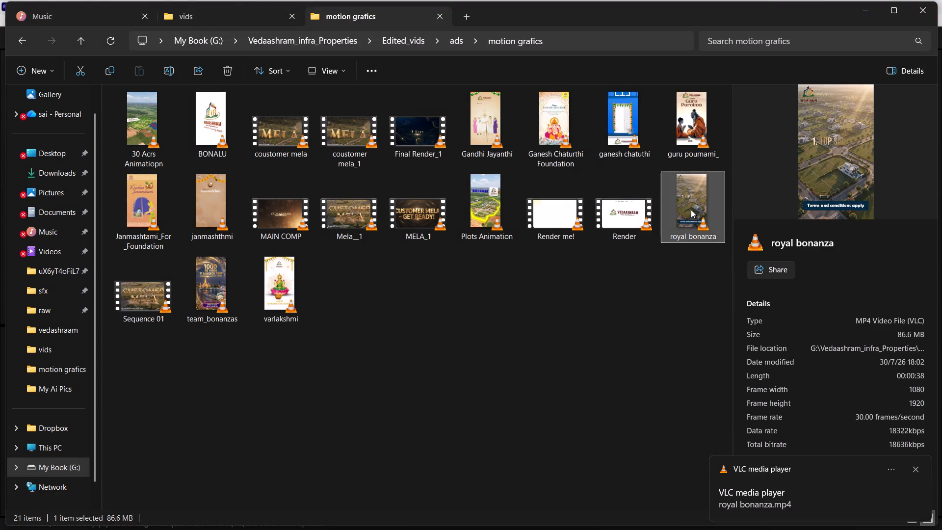
{"action": "left_click", "coordinate": [941, 0]}
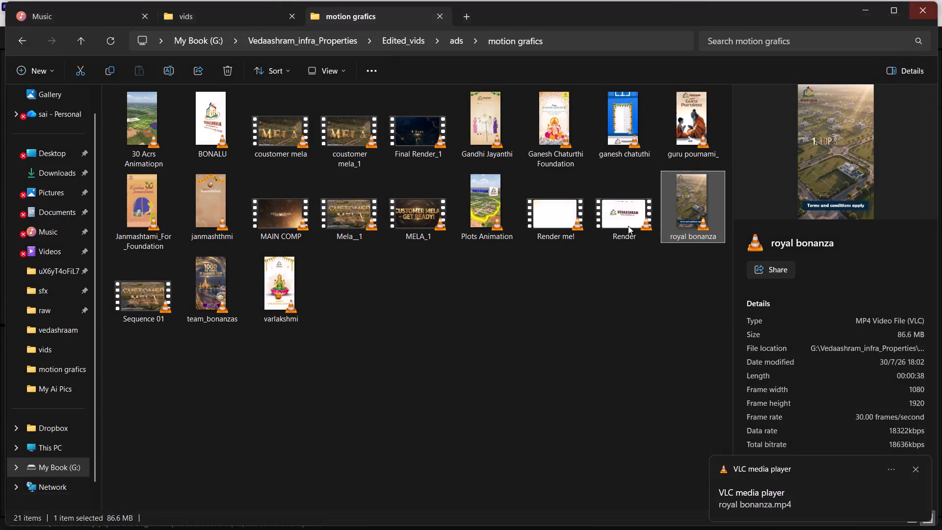
{"action": "left_click", "coordinate": [348, 327]}
{"action": "double_click", "coordinate": [288, 303]}
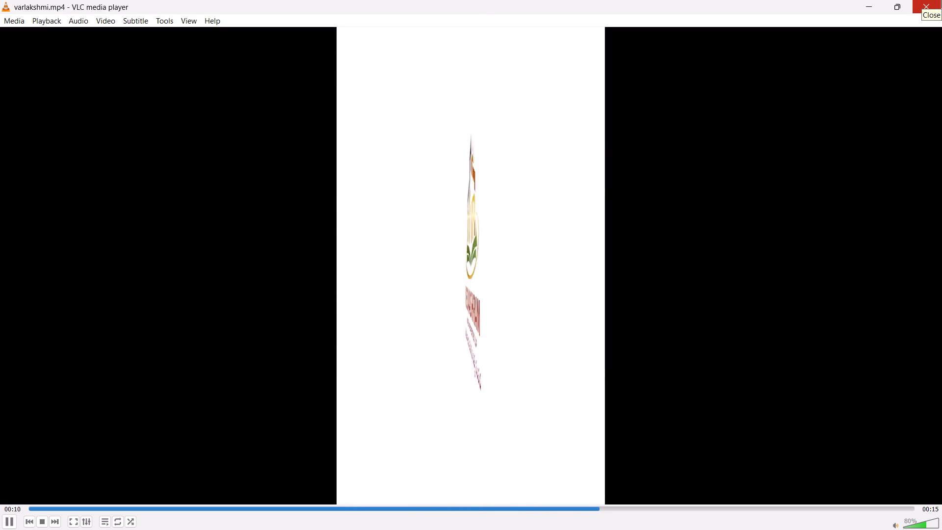
{"action": "left_click", "coordinate": [941, 0]}
{"action": "left_click", "coordinate": [339, 308]}
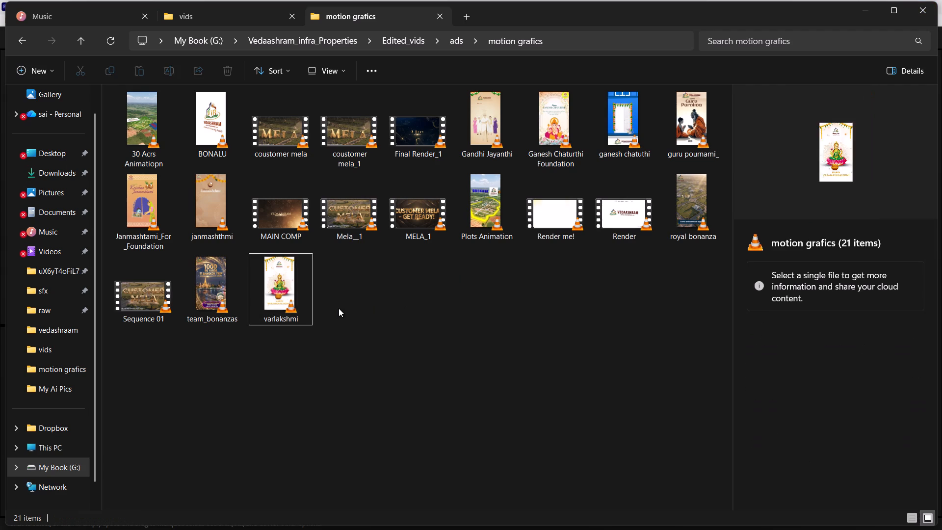
Preview the team_bonanzas and BONALU videos from the motion grafics folder, watching the BONALU logo animation nearly to its end.
{"action": "double_click", "coordinate": [201, 298]}
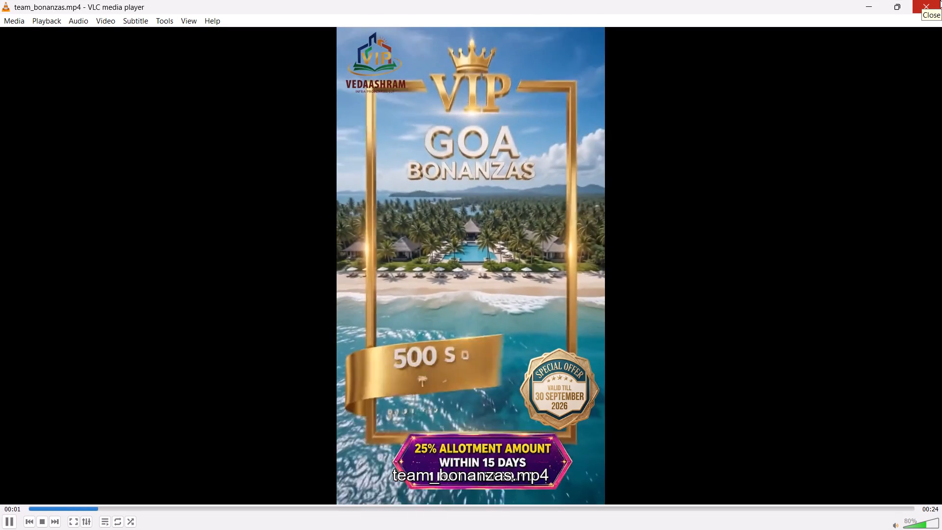
{"action": "left_click", "coordinate": [940, 0]}
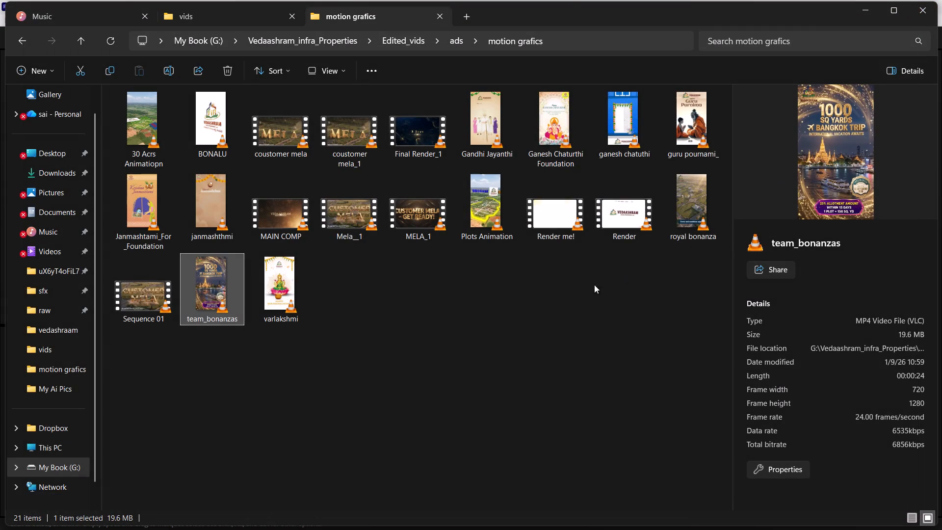
{"action": "scroll", "coordinate": [446, 344], "scroll_direction": "up", "scroll_amount": 2}
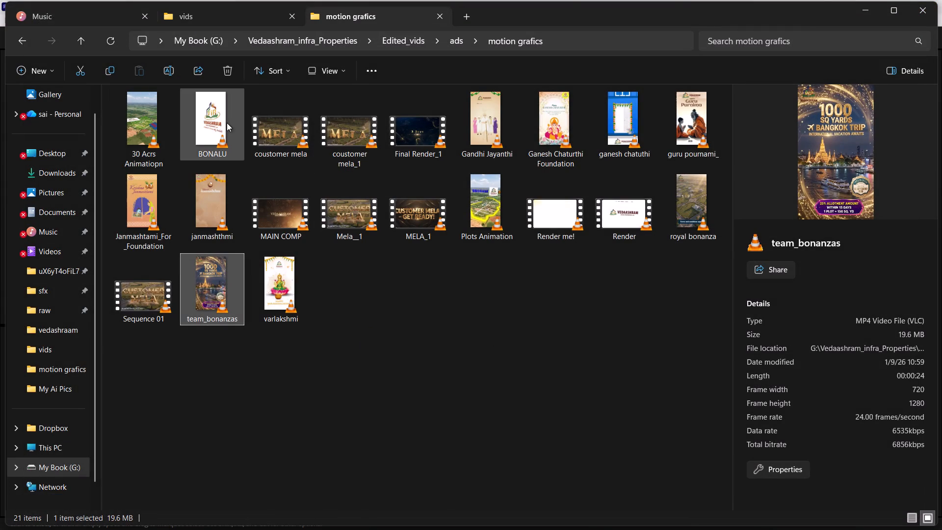
{"action": "double_click", "coordinate": [227, 123]}
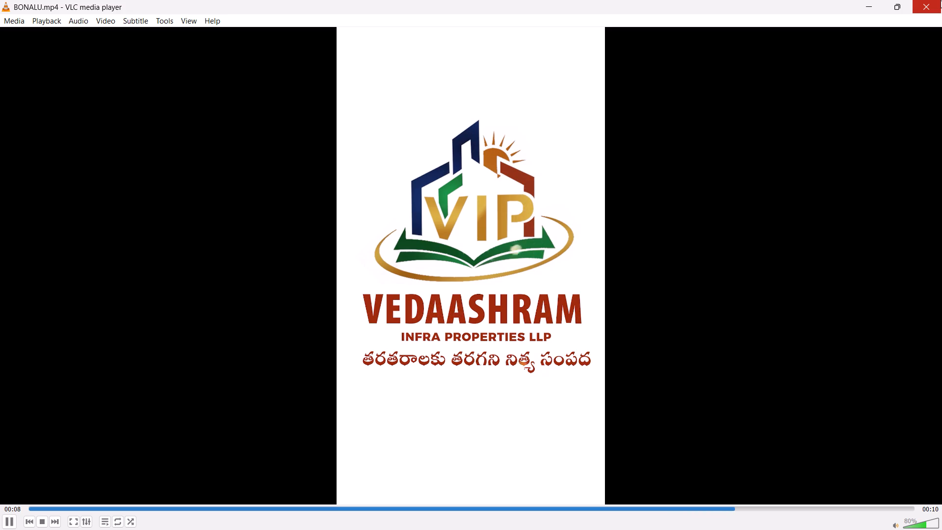
{"action": "left_click", "coordinate": [940, 0]}
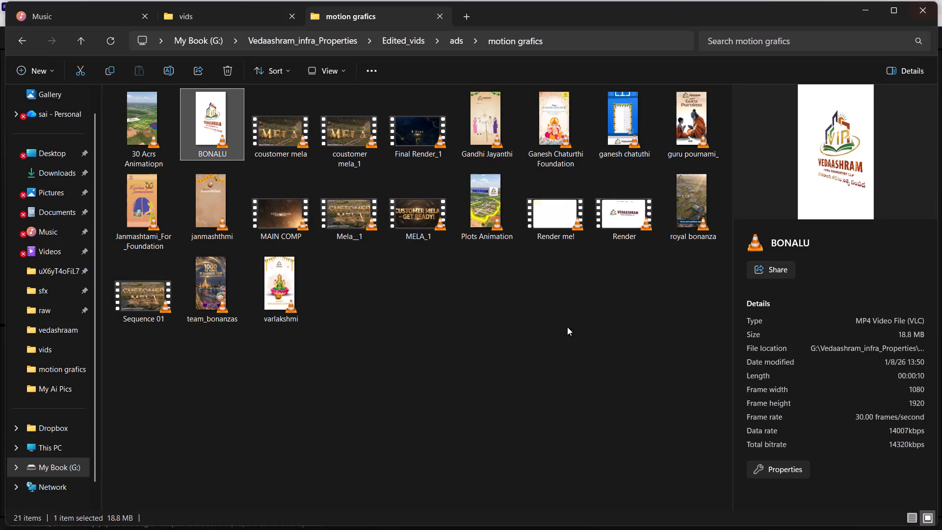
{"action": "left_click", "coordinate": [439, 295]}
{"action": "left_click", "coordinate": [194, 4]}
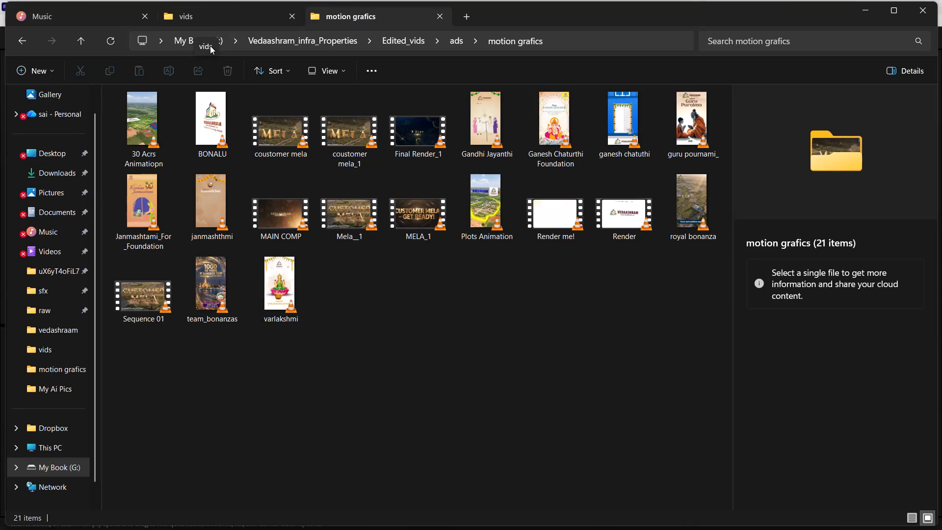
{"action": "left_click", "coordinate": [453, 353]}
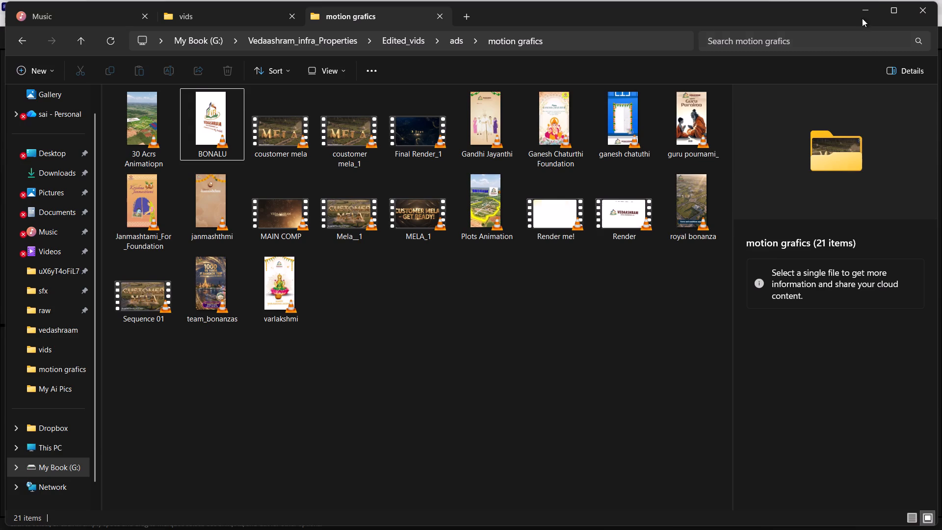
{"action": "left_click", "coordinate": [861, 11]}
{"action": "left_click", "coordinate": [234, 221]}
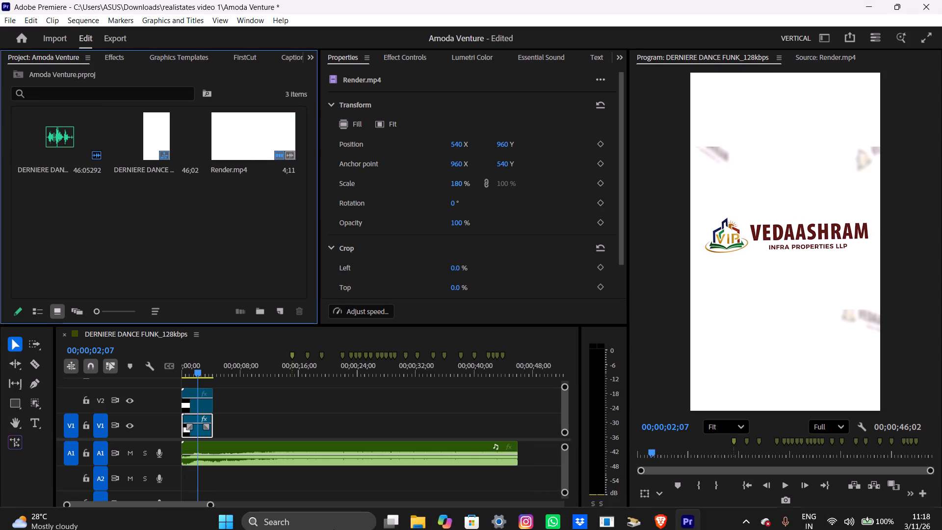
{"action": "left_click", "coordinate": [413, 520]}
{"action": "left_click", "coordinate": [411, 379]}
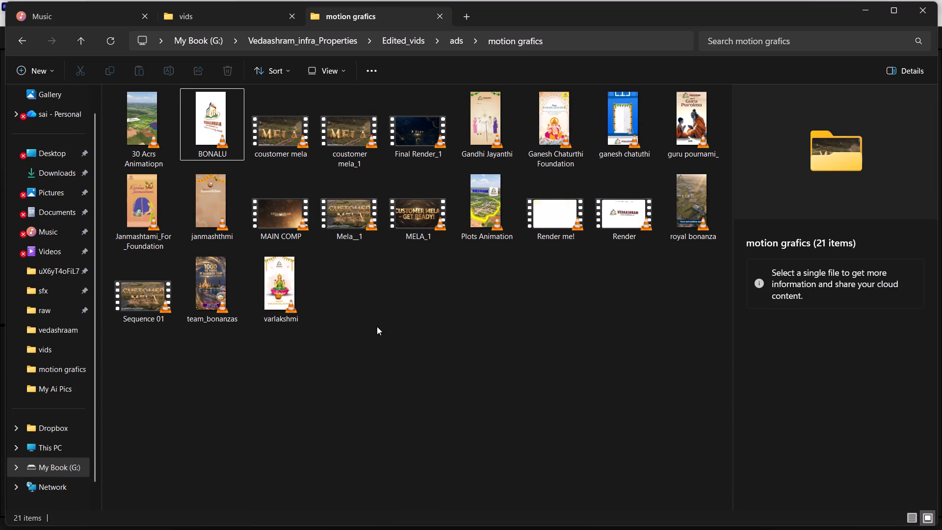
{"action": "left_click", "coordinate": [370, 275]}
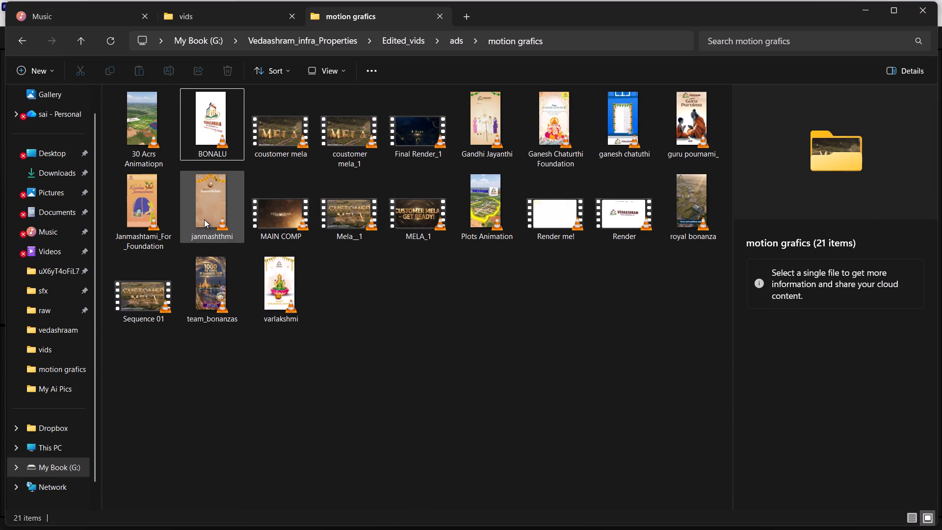
Briefly recheck the 30 Acrs Animatiopn and BONALU videos, and go back up to the ads folder.
{"action": "double_click", "coordinate": [161, 99]}
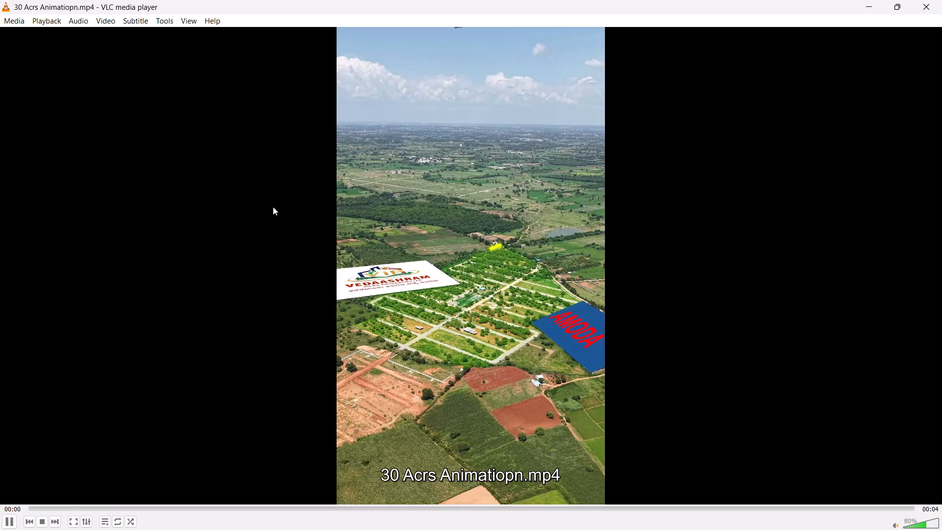
{"action": "scroll", "coordinate": [813, 167], "scroll_direction": "up", "scroll_amount": 4}
{"action": "left_click", "coordinate": [941, 0]}
{"action": "double_click", "coordinate": [196, 148]}
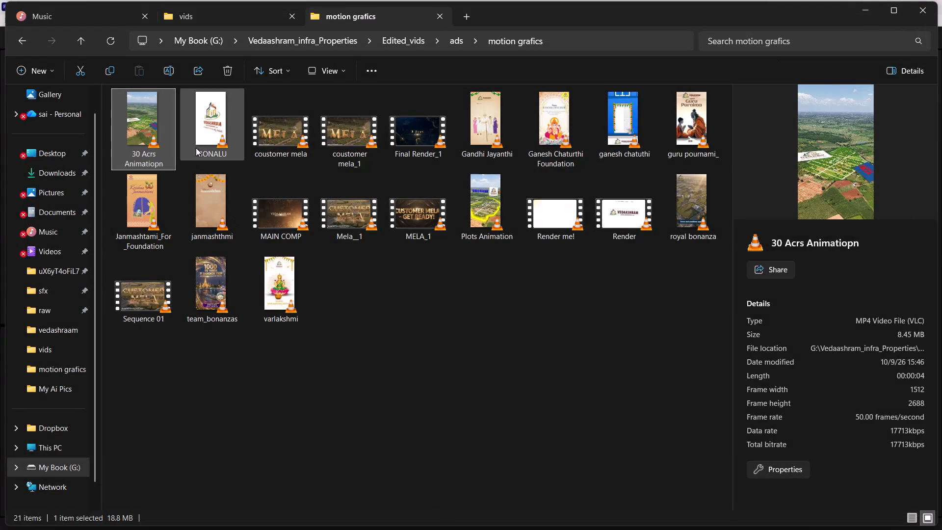
{"action": "scroll", "coordinate": [258, 266], "scroll_direction": "up", "scroll_amount": 1}
{"action": "left_click", "coordinate": [941, 0]}
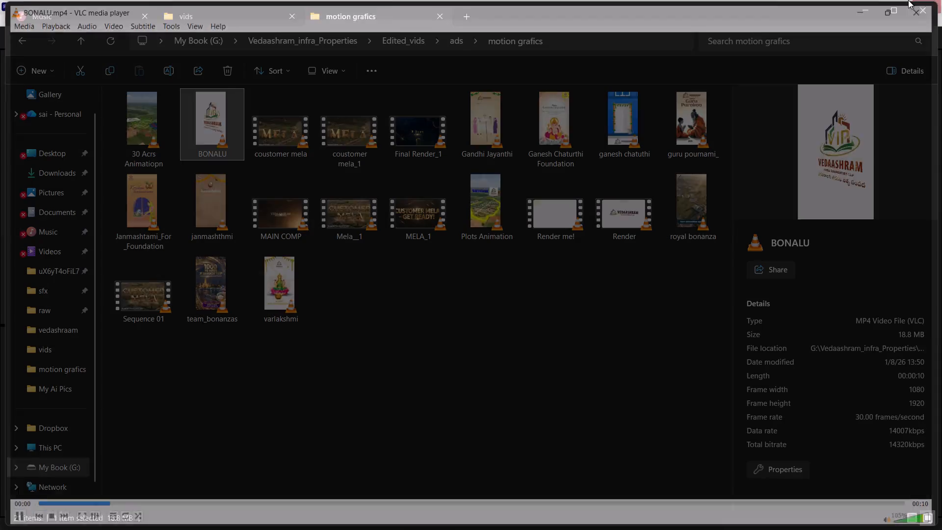
{"action": "left_click", "coordinate": [83, 38]}
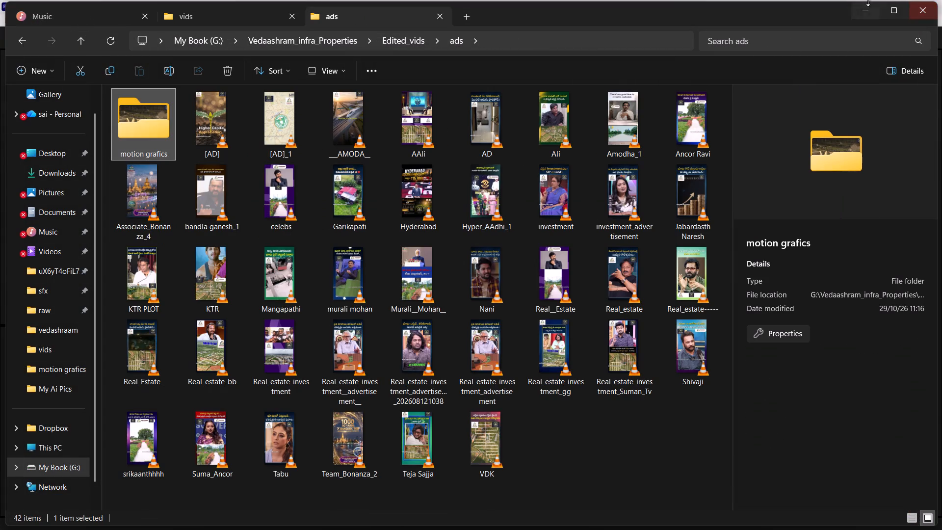
Switch to Premiere and play the sequence from its start through the logo intro into the empty section after it.
{"action": "left_click", "coordinate": [863, 22]}
{"action": "left_click", "coordinate": [864, 15]}
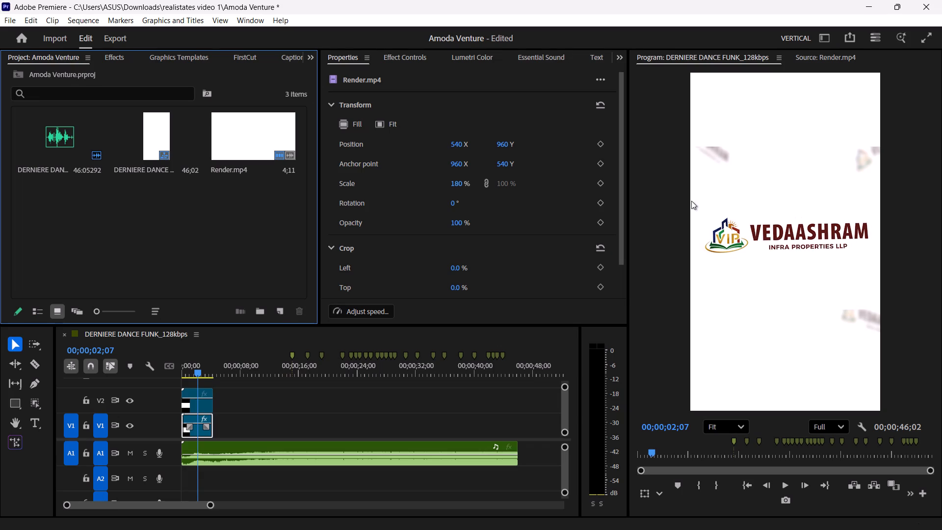
{"action": "left_click_drag", "start_coordinate": [194, 370], "coordinate": [121, 368]}
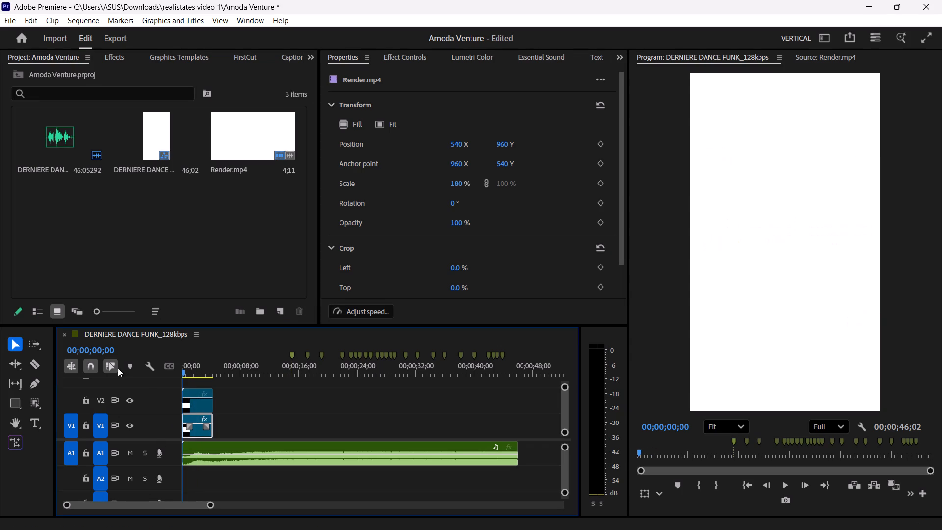
{"action": "key", "text": "space"}
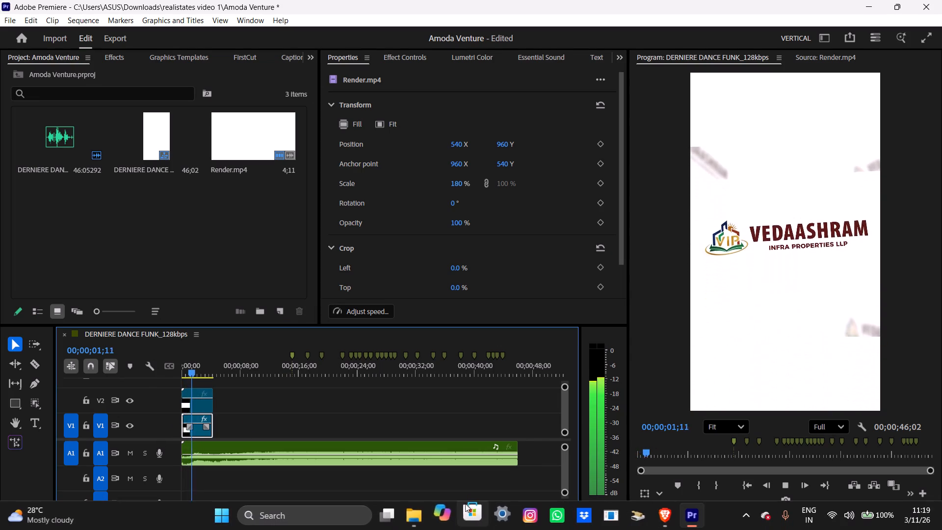
{"action": "left_click", "coordinate": [295, 377]}
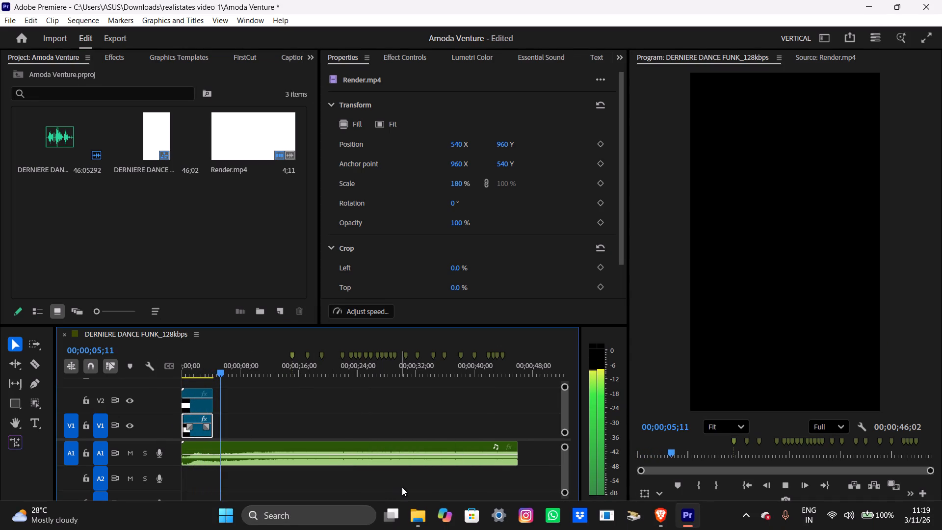
{"action": "key", "text": "space"}
Switch to File Explorer, look through the open folders for site footage, and open the Venture stbl folder inside Videos.
{"action": "left_click", "coordinate": [414, 512]}
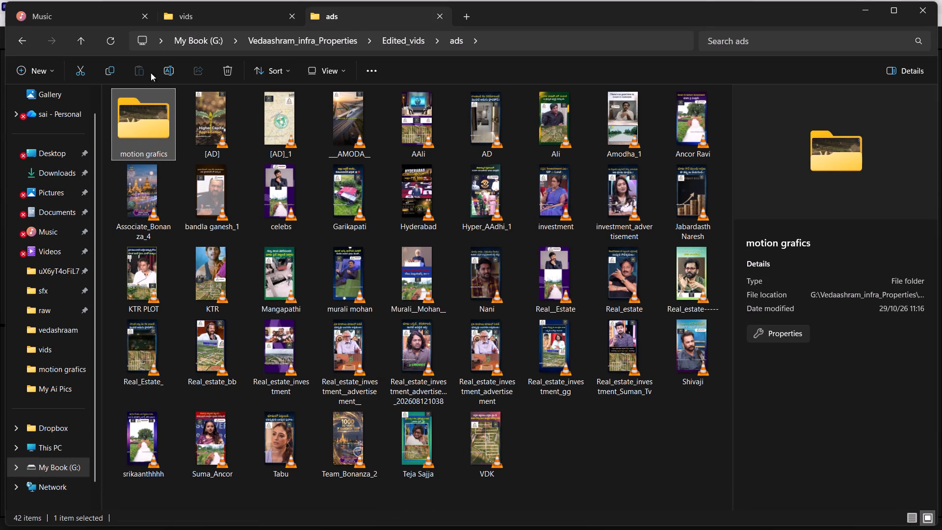
{"action": "left_click", "coordinate": [179, 15]}
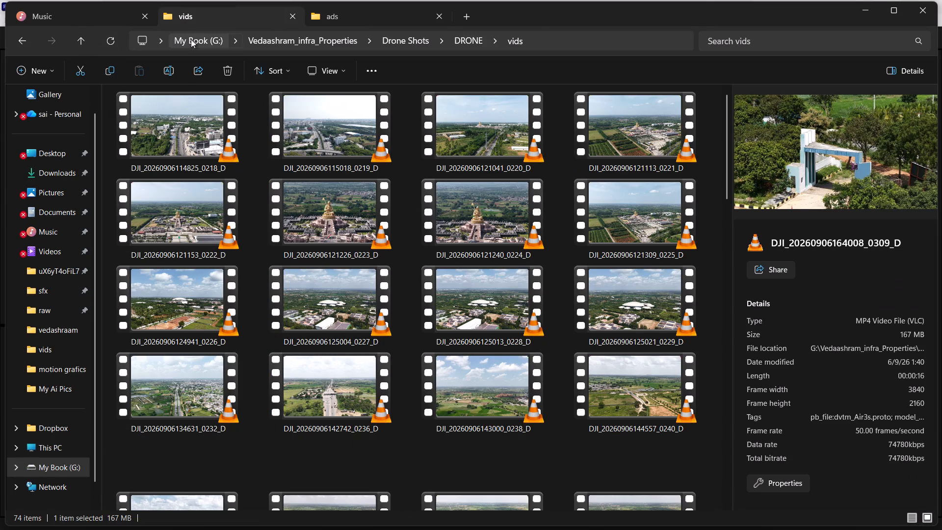
{"action": "left_click", "coordinate": [317, 19]}
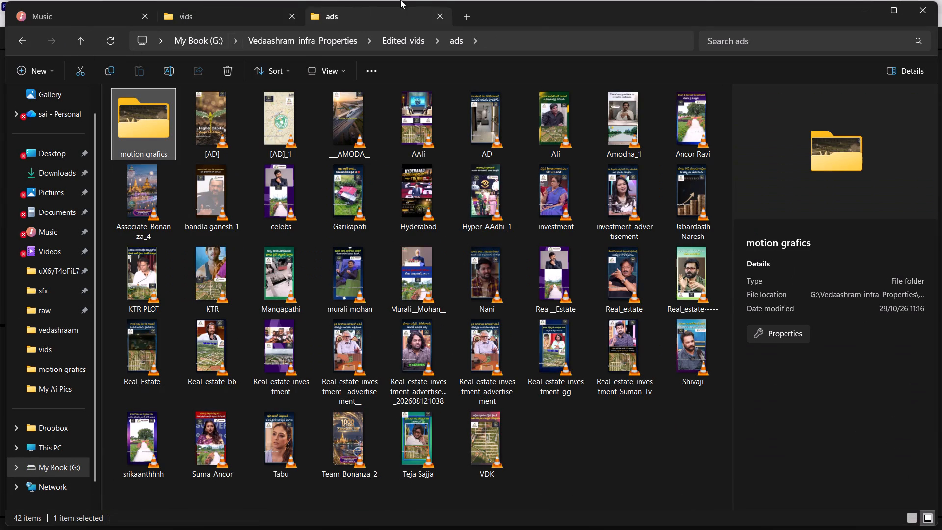
{"action": "left_click", "coordinate": [98, 16]}
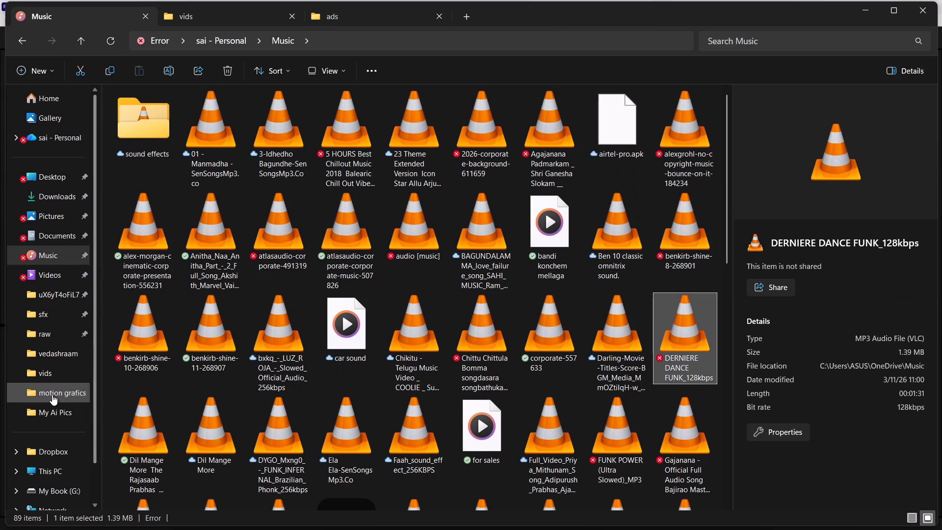
{"action": "left_click", "coordinate": [72, 263]}
{"action": "left_click", "coordinate": [68, 277]}
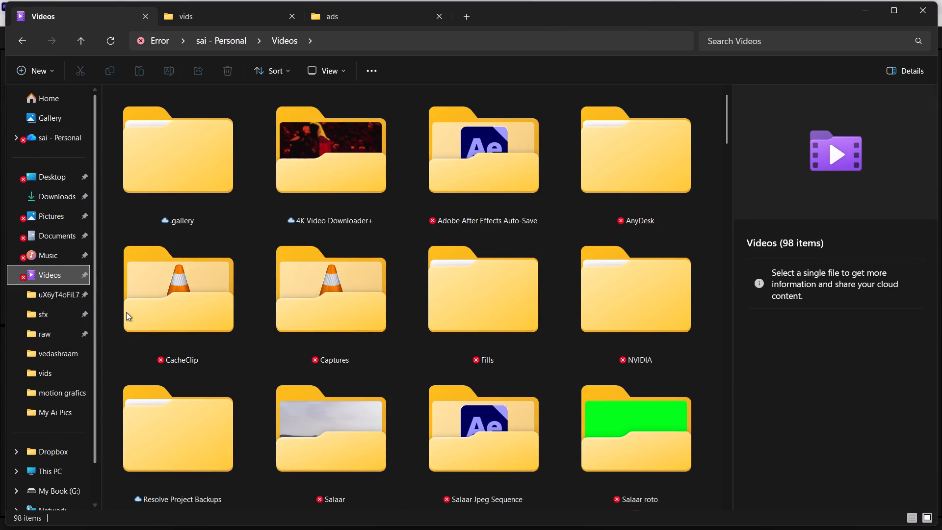
{"action": "scroll", "coordinate": [442, 295], "scroll_direction": "down", "scroll_amount": 3}
{"action": "scroll", "coordinate": [446, 282], "scroll_direction": "up", "scroll_amount": 2}
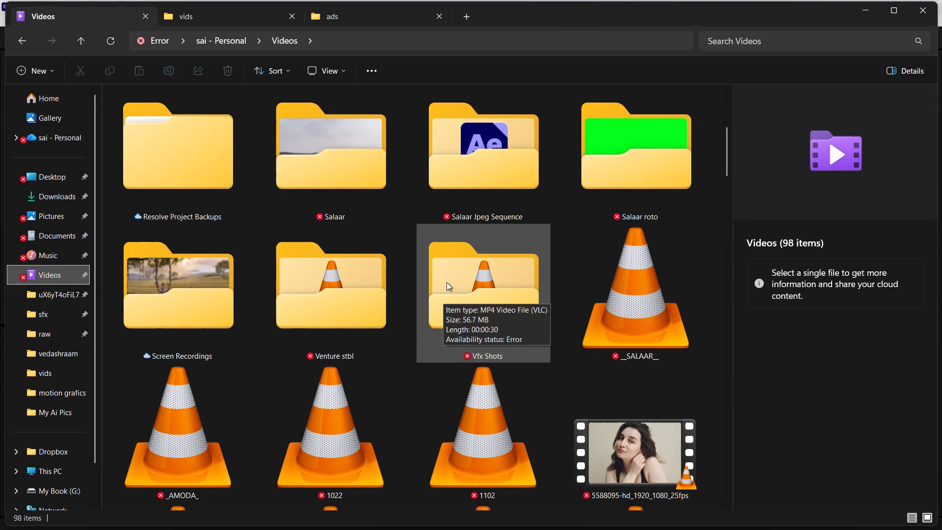
{"action": "double_click", "coordinate": [355, 262]}
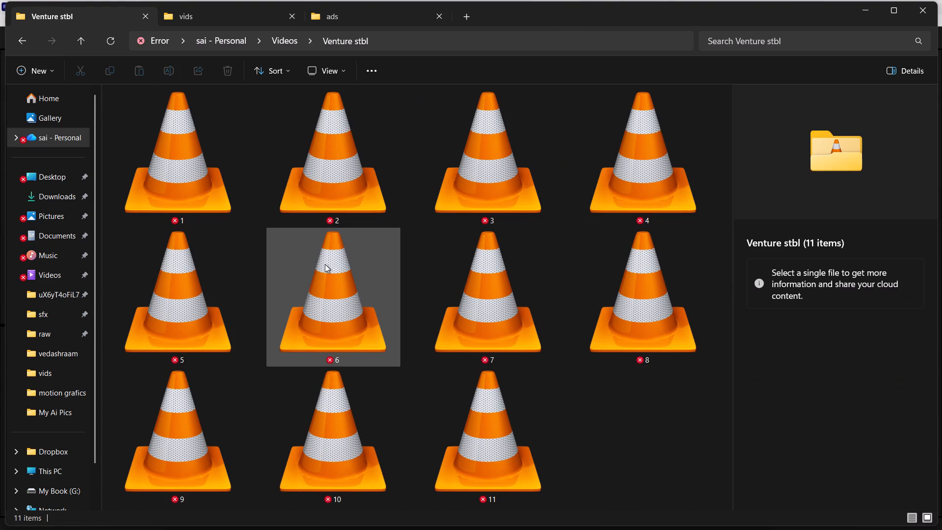
Preview the site footage clips 11, 10, 9, 8, 7 and 6 from the Venture stbl folder one by one.
{"action": "left_click", "coordinate": [181, 166]}
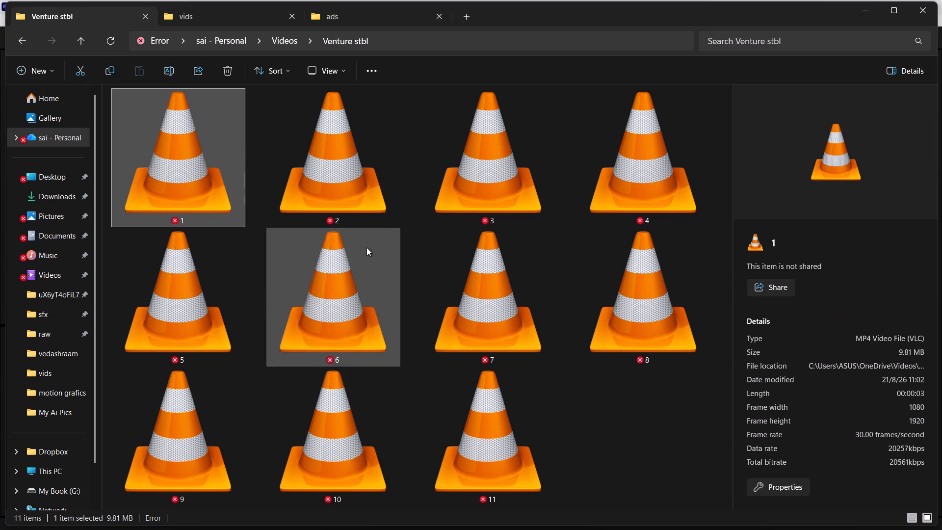
{"action": "double_click", "coordinate": [503, 383]}
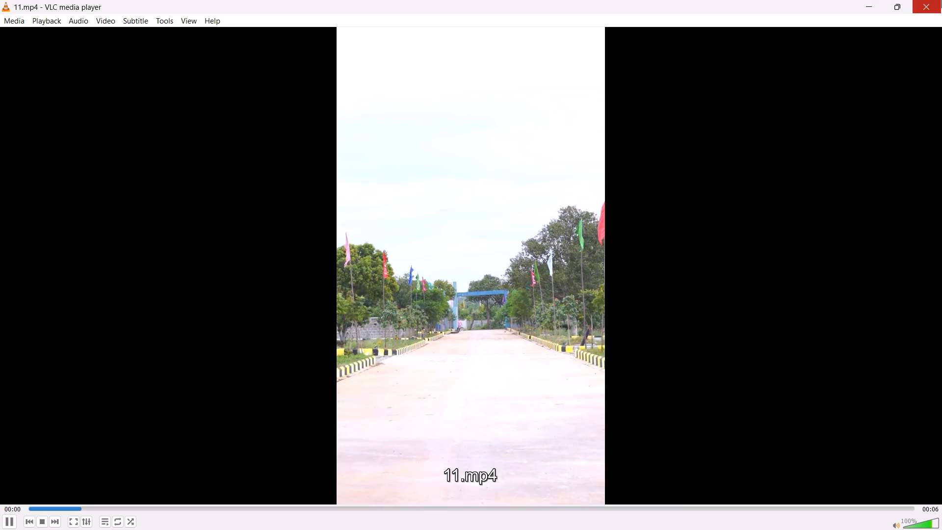
{"action": "left_click", "coordinate": [941, 0]}
{"action": "double_click", "coordinate": [347, 392]}
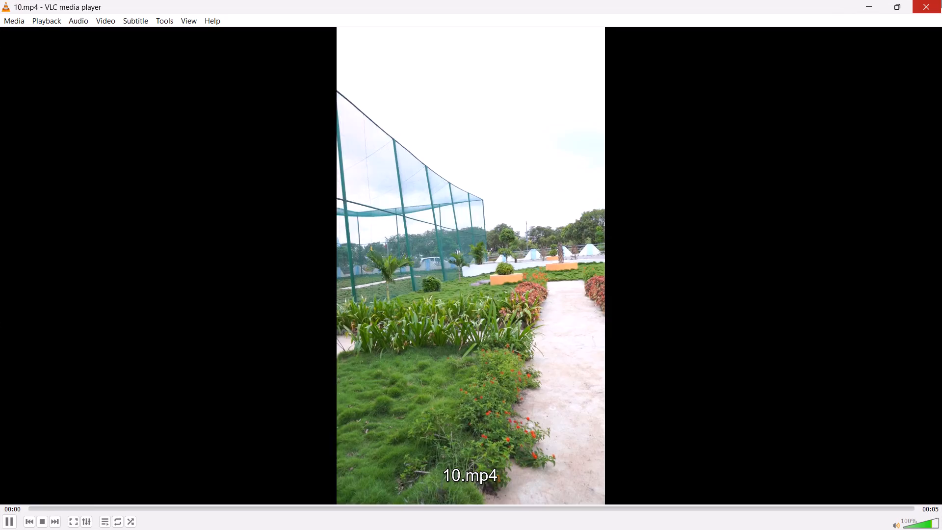
{"action": "left_click", "coordinate": [941, 0]}
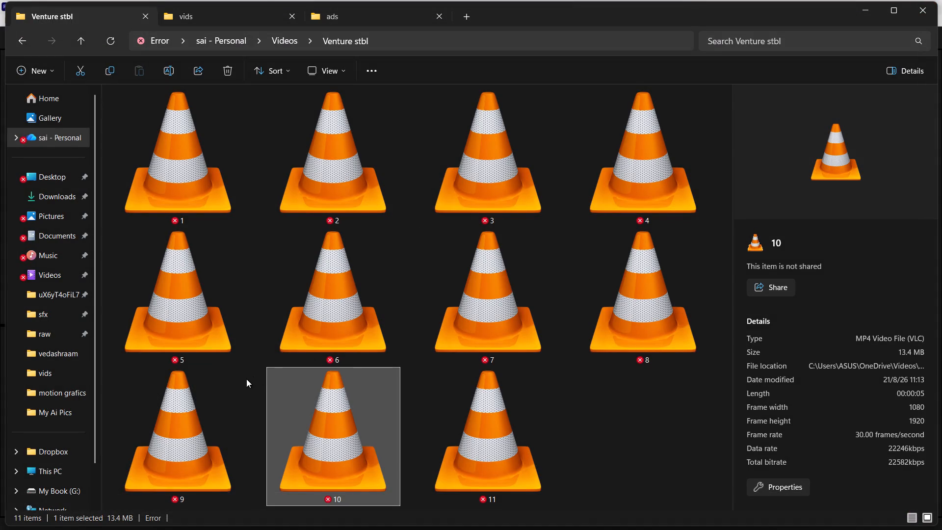
{"action": "double_click", "coordinate": [225, 386]}
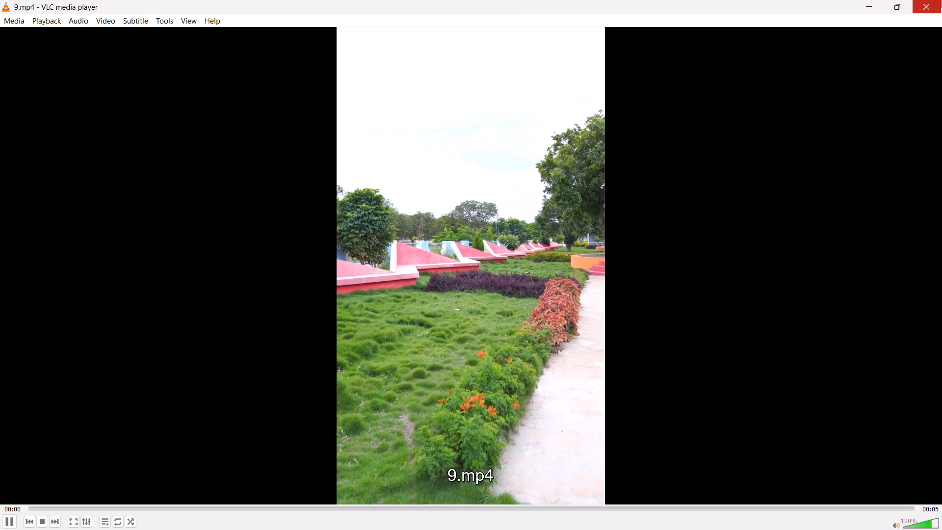
{"action": "left_click", "coordinate": [929, 5]}
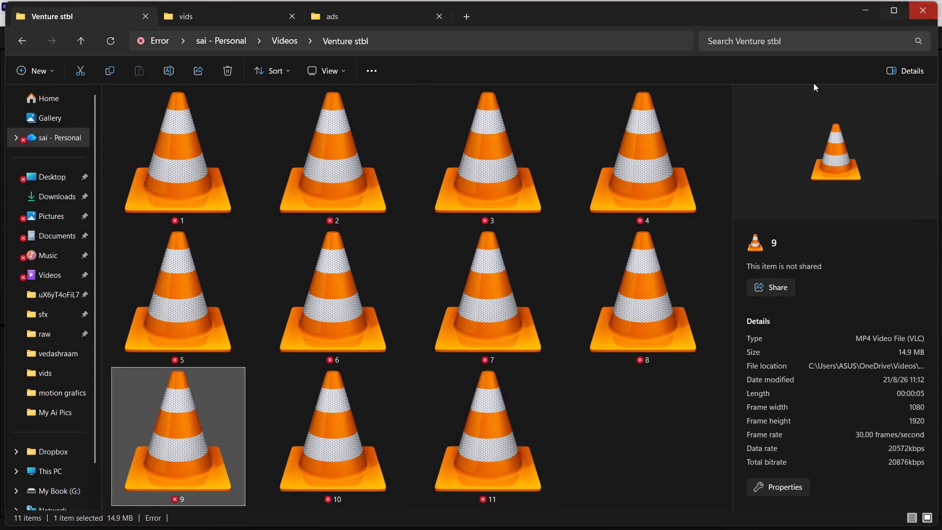
{"action": "double_click", "coordinate": [291, 445]}
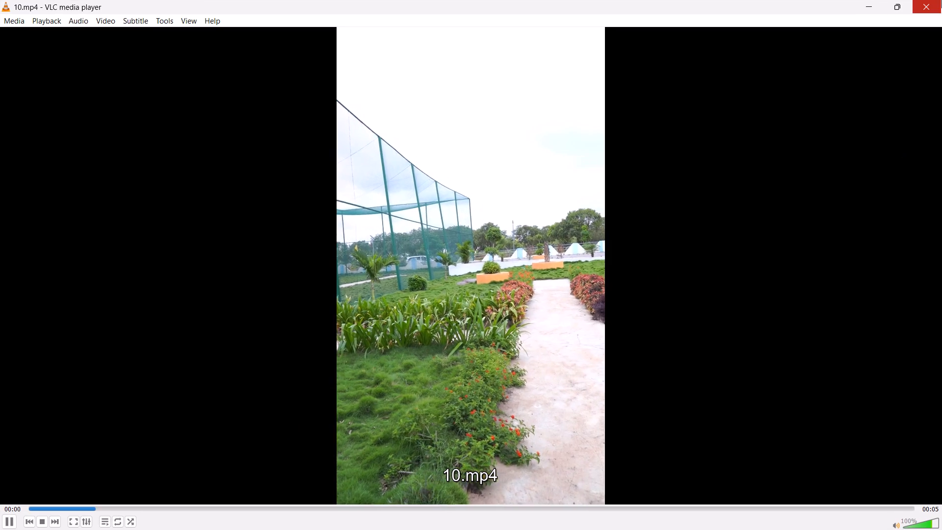
{"action": "left_click", "coordinate": [941, 0]}
{"action": "double_click", "coordinate": [602, 281]}
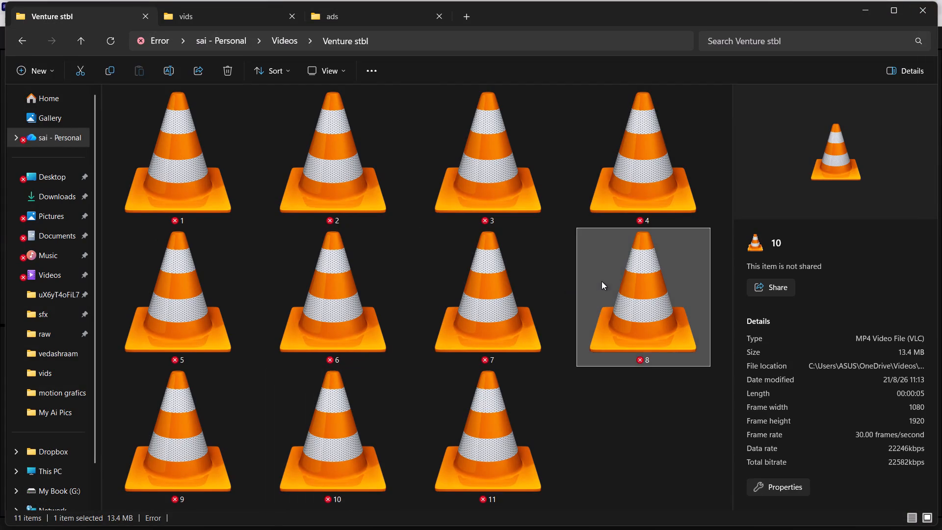
{"action": "left_click", "coordinate": [941, 0]}
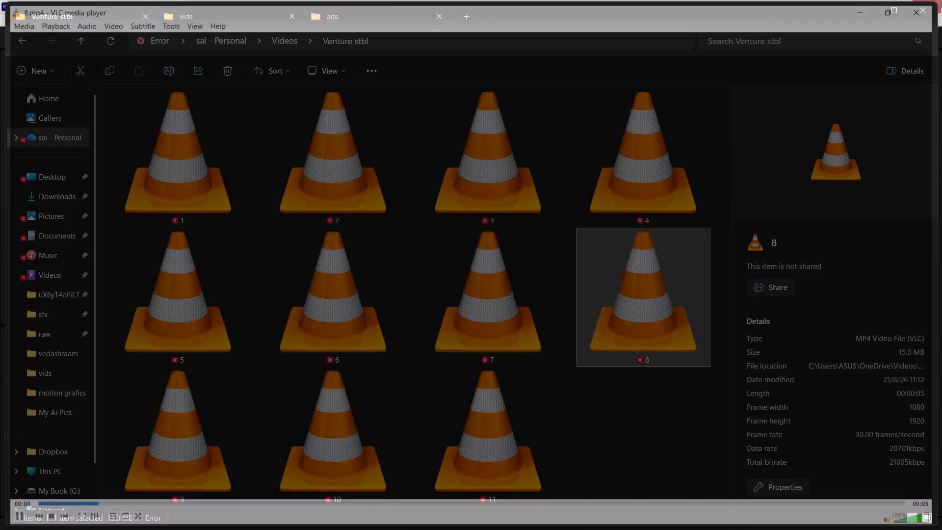
{"action": "double_click", "coordinate": [531, 302]}
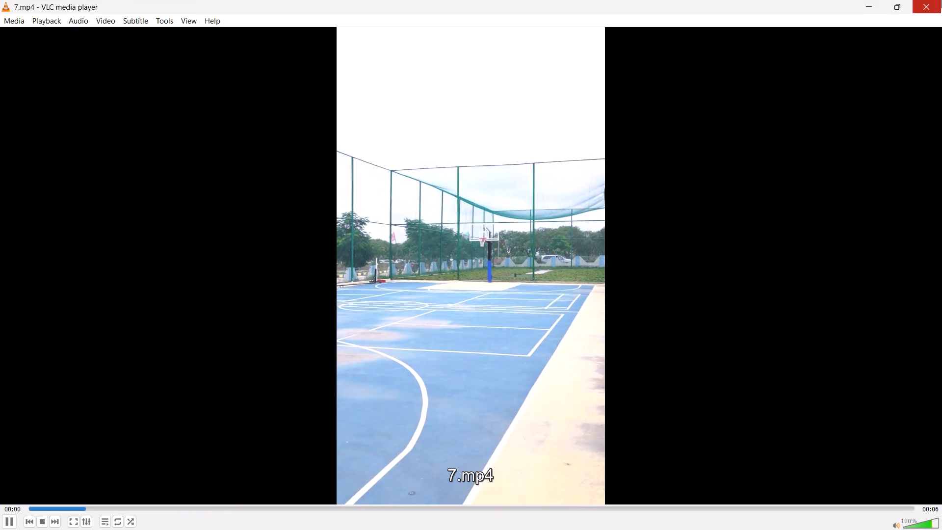
{"action": "left_click", "coordinate": [941, 0]}
{"action": "double_click", "coordinate": [320, 313]}
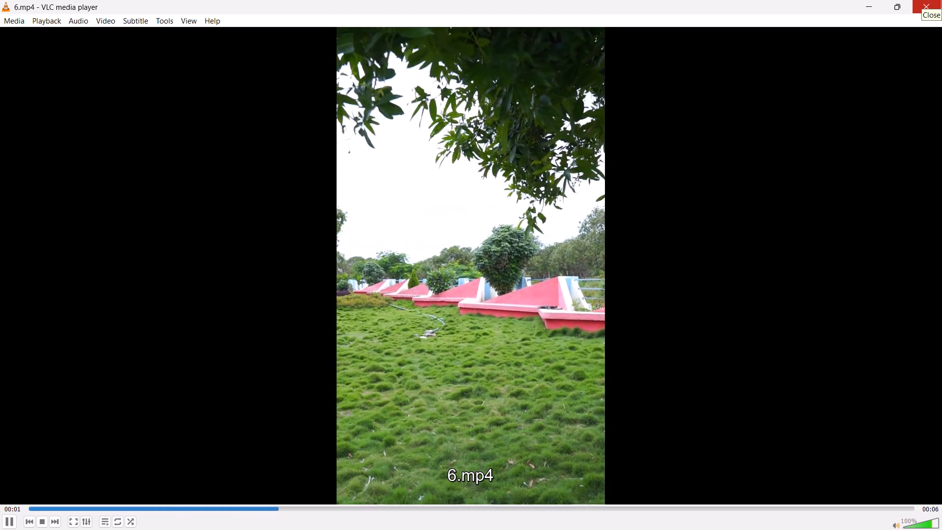
{"action": "left_click", "coordinate": [941, 0]}
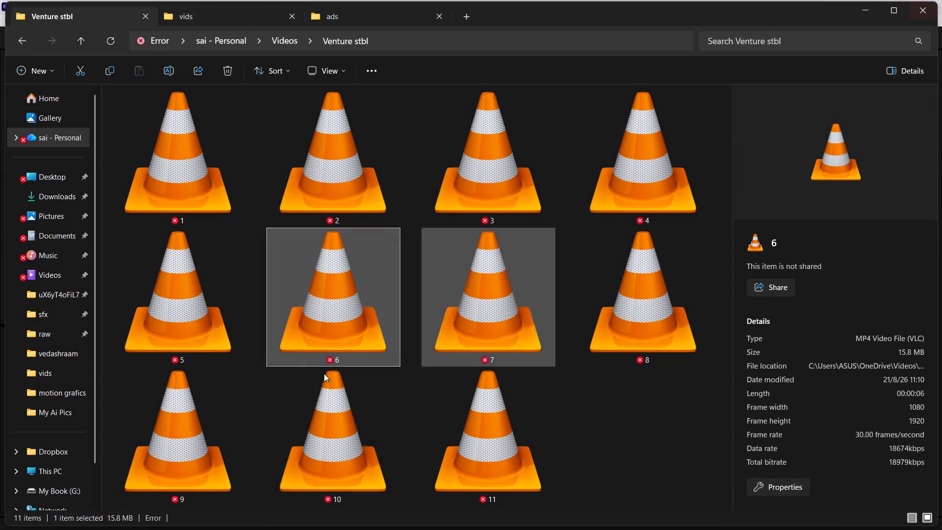
Import clips 6 to 10 from the Venture stbl folder into the Amoda Venture project in Premiere.
{"action": "left_click", "coordinate": [288, 409]}
{"action": "left_click", "coordinate": [318, 298], "text": "shift"}
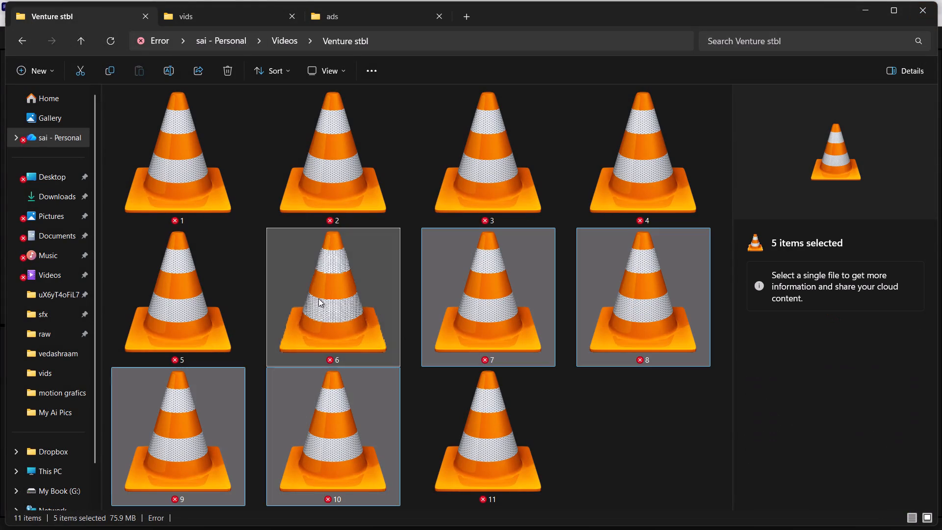
{"action": "left_click_drag", "start_coordinate": [340, 299], "coordinate": [237, 245]}
{"action": "key", "text": "alt+Tab"}
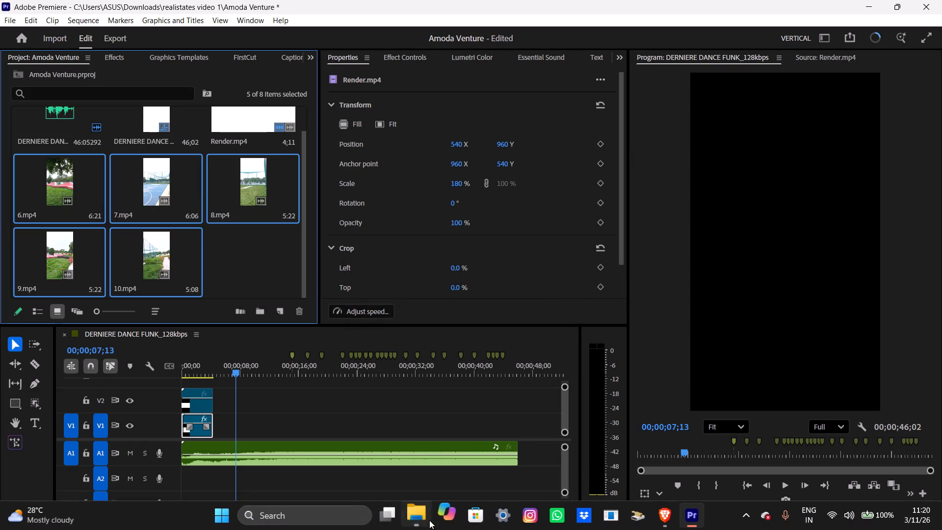
Switch to File Explorer, preview clips 5 and 4 from Venture stbl, and return to Premiere.
{"action": "left_click", "coordinate": [418, 520]}
{"action": "left_click", "coordinate": [208, 327]}
{"action": "double_click", "coordinate": [208, 327]}
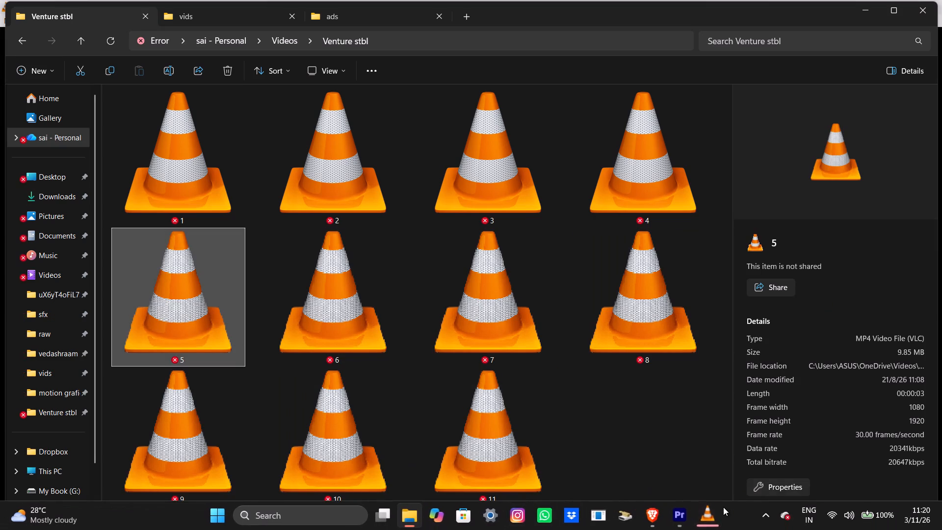
{"action": "left_click", "coordinate": [723, 507]}
{"action": "left_click", "coordinate": [941, 0]}
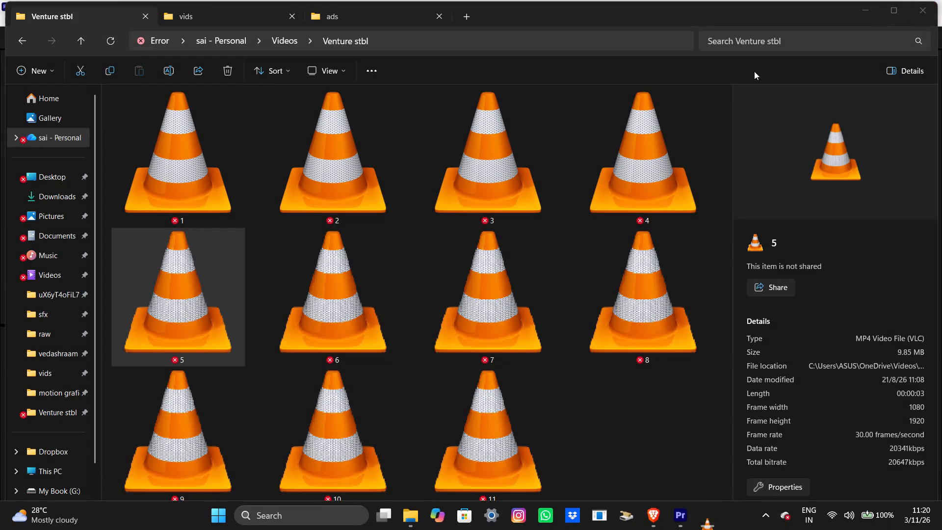
{"action": "double_click", "coordinate": [678, 125]}
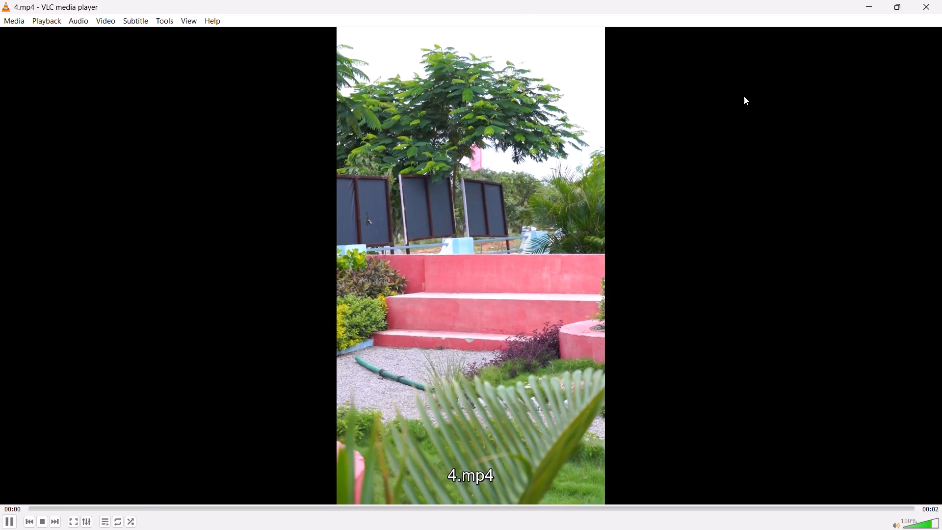
{"action": "left_click", "coordinate": [941, 0]}
{"action": "left_click", "coordinate": [867, 13]}
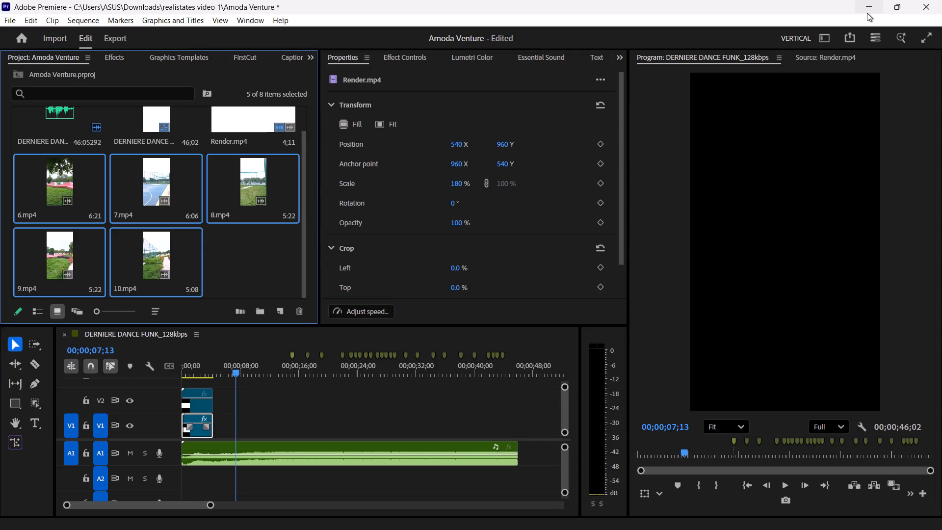
Place 10.mp4 on track V2 so that it starts where the logo intro ends.
{"action": "scroll", "coordinate": [221, 248], "scroll_direction": "down", "scroll_amount": 3}
{"action": "left_click", "coordinate": [224, 256]}
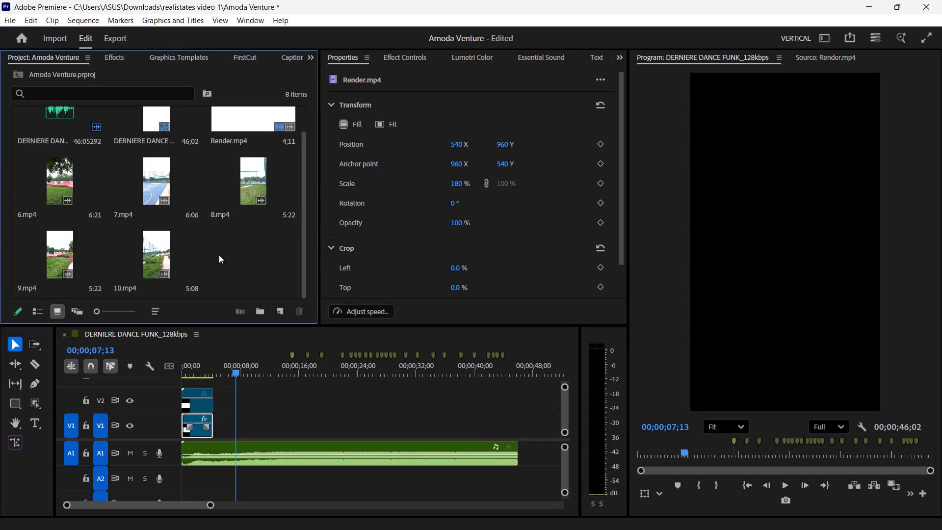
{"action": "left_click", "coordinate": [161, 247]}
{"action": "left_click", "coordinate": [143, 246]}
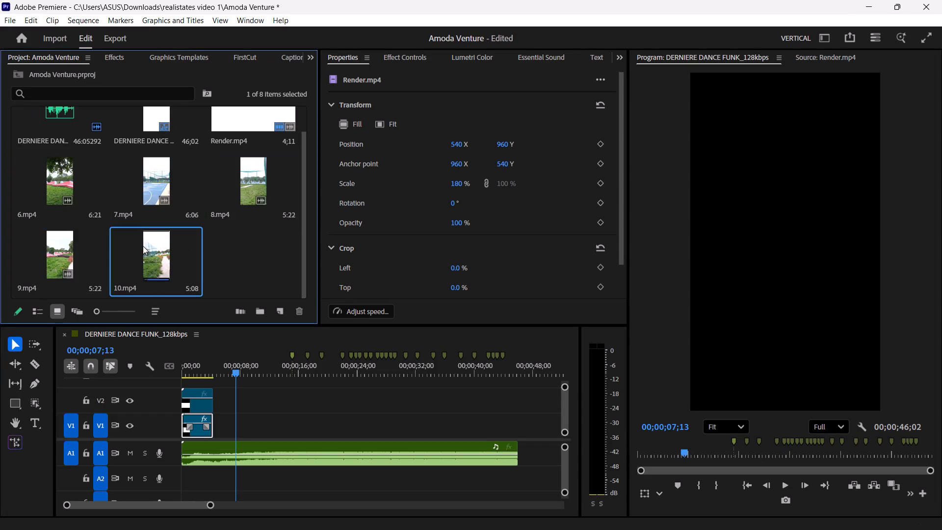
{"action": "left_click_drag", "start_coordinate": [149, 249], "coordinate": [238, 420]}
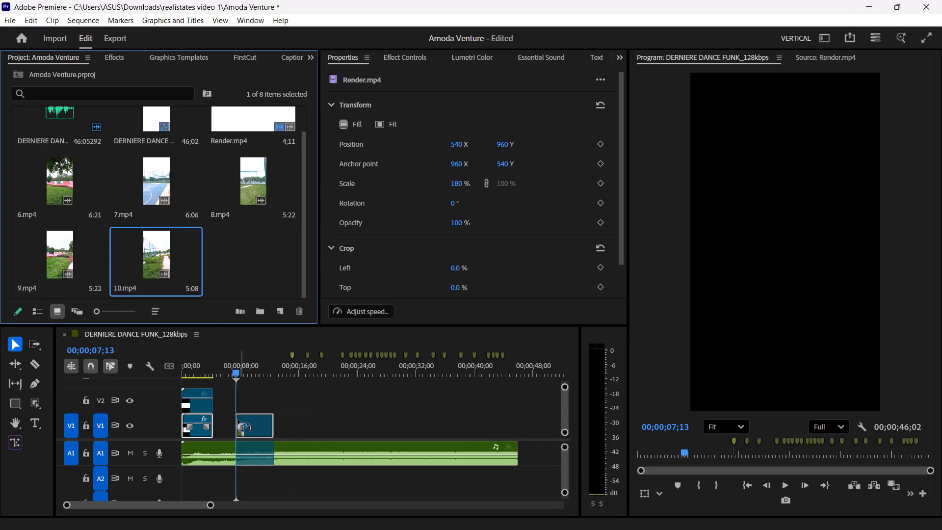
{"action": "left_click_drag", "start_coordinate": [238, 420], "coordinate": [221, 407]}
Turn off linked selection and delete the audio of 10.mp4 from track A2.
{"action": "left_click", "coordinate": [281, 486]}
{"action": "left_click_drag", "start_coordinate": [268, 486], "coordinate": [243, 488]}
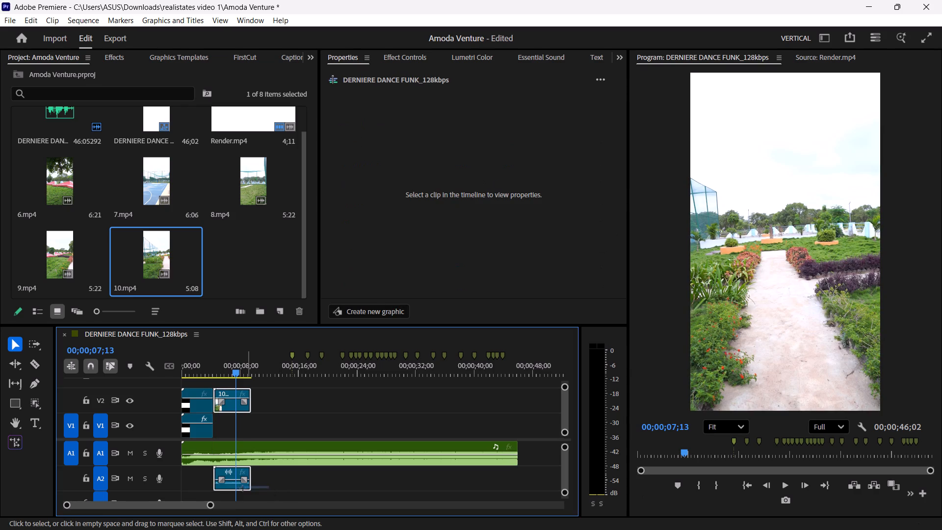
{"action": "left_click_drag", "start_coordinate": [243, 488], "coordinate": [235, 489]}
{"action": "left_click", "coordinate": [289, 467]}
{"action": "left_click", "coordinate": [112, 362]}
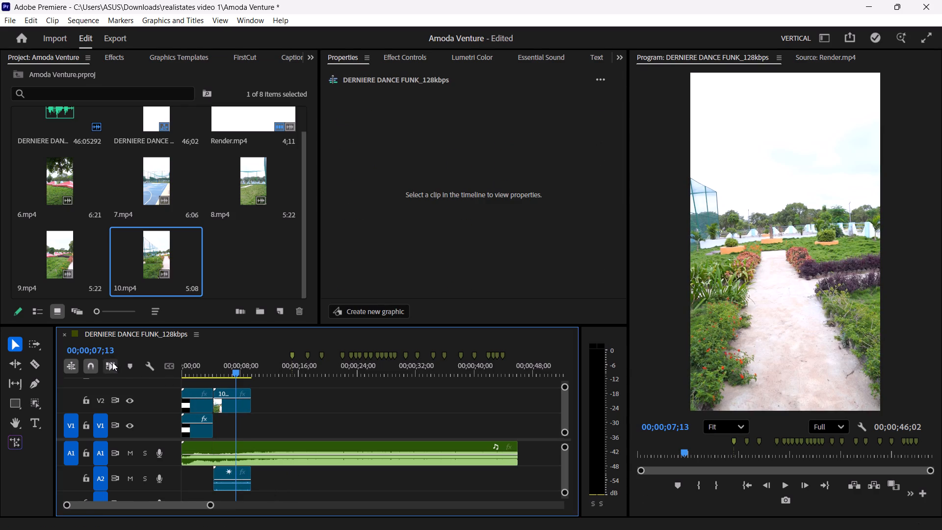
{"action": "left_click_drag", "start_coordinate": [271, 480], "coordinate": [233, 484]}
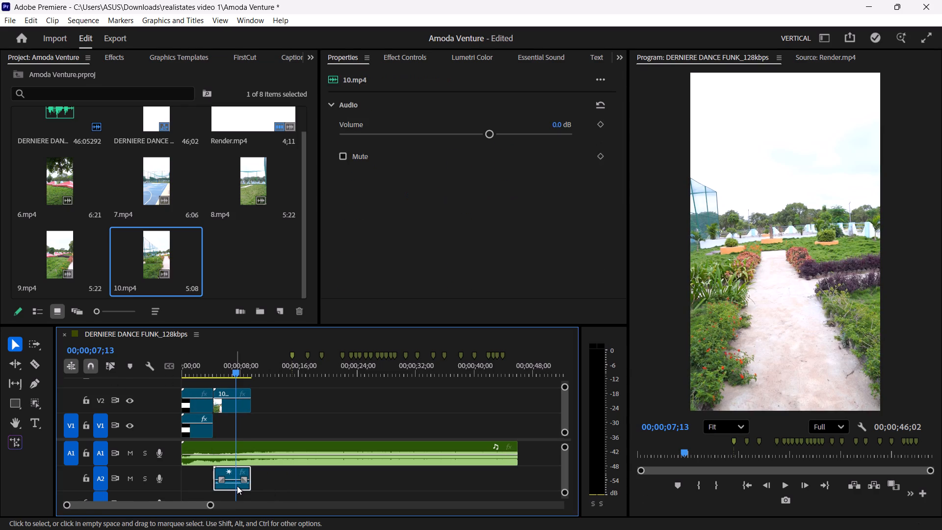
{"action": "key", "text": "Delete"}
Move the 10.mp4 video from V2 down to V1, directly after the logo intro.
{"action": "left_click_drag", "start_coordinate": [231, 406], "coordinate": [230, 416]}
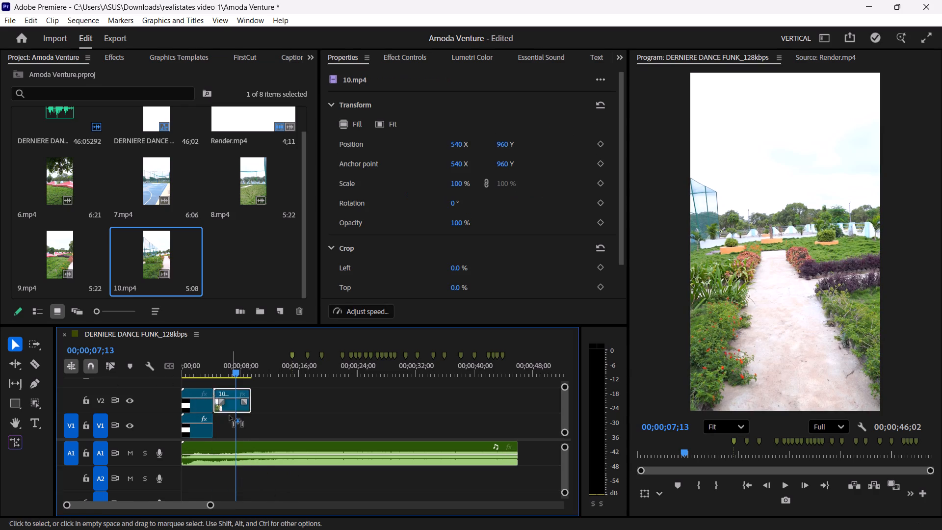
{"action": "left_click_drag", "start_coordinate": [230, 416], "coordinate": [228, 423]}
Play from the intro's end through 10.mp4, and add only the video of 9.mp4 on V1 directly after it.
{"action": "left_click_drag", "start_coordinate": [232, 372], "coordinate": [208, 371]}
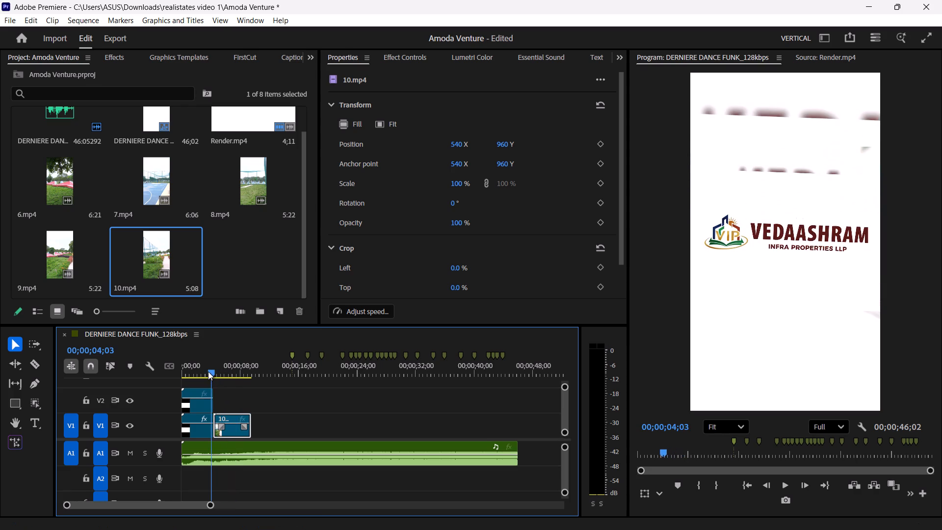
{"action": "key", "text": "space"}
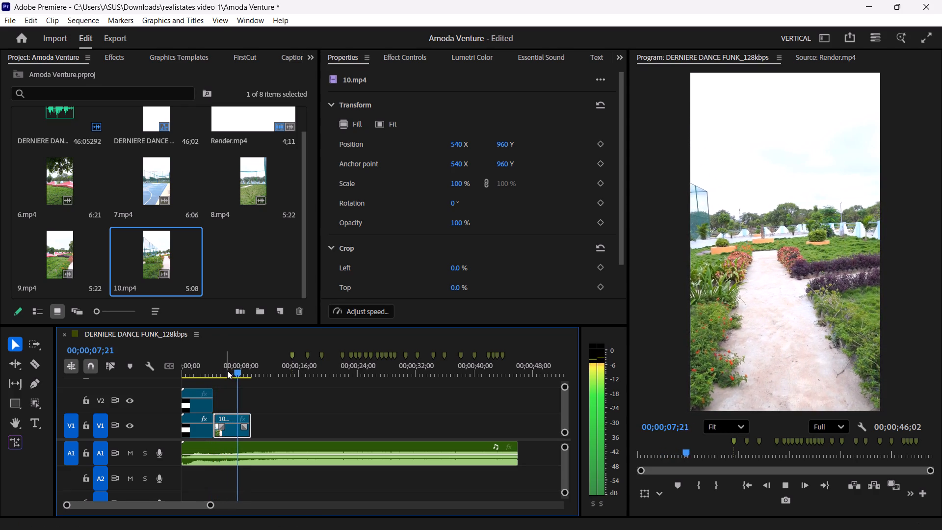
{"action": "key", "text": "space"}
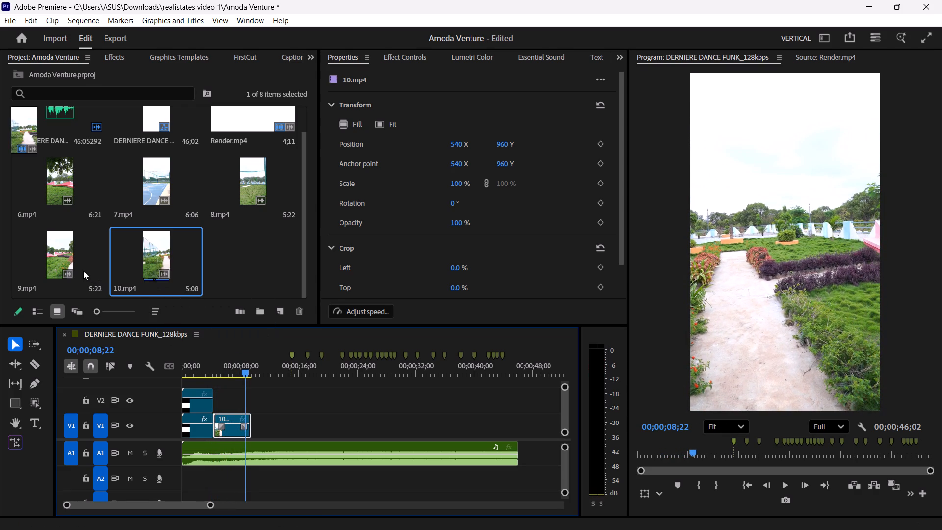
{"action": "double_click", "coordinate": [59, 261]}
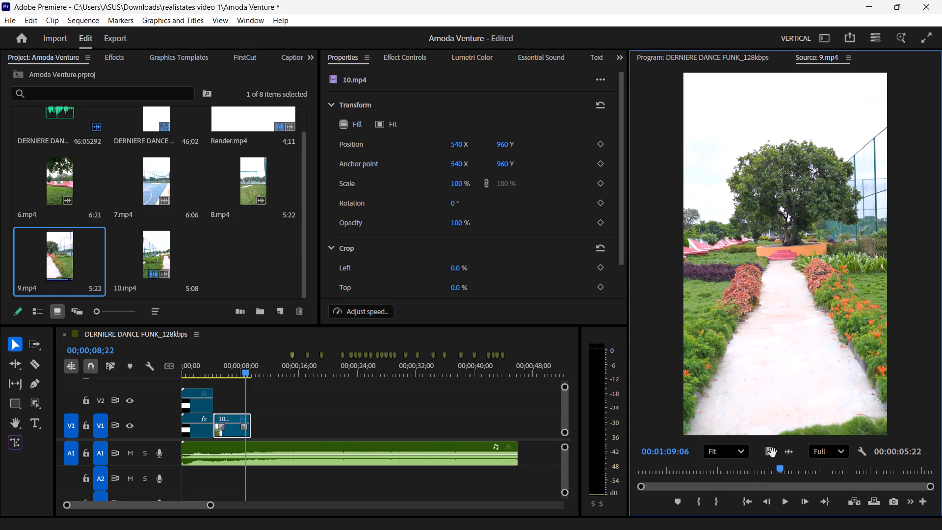
{"action": "left_click_drag", "start_coordinate": [770, 453], "coordinate": [256, 424]}
Play into 9.mp4 and trim its end to the playhead at 00;00;12;07.
{"action": "key", "text": "space"}
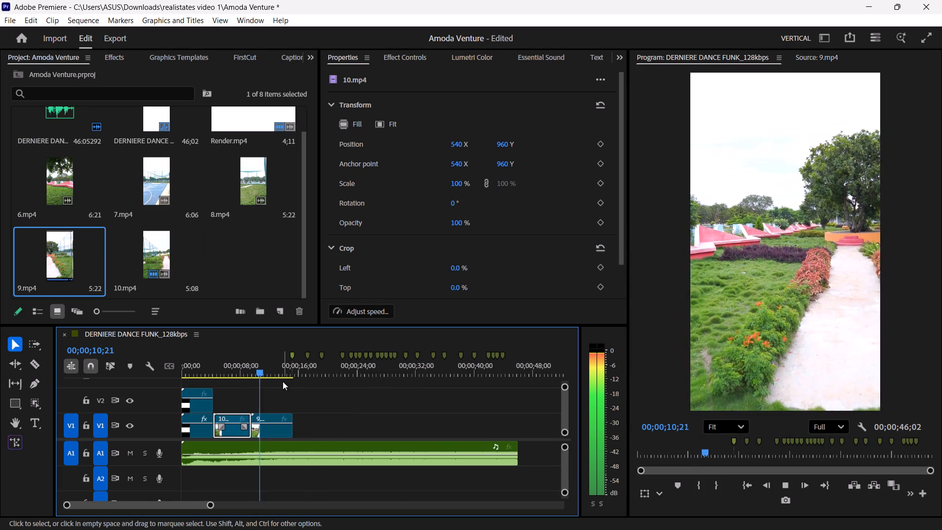
{"action": "key", "text": "space"}
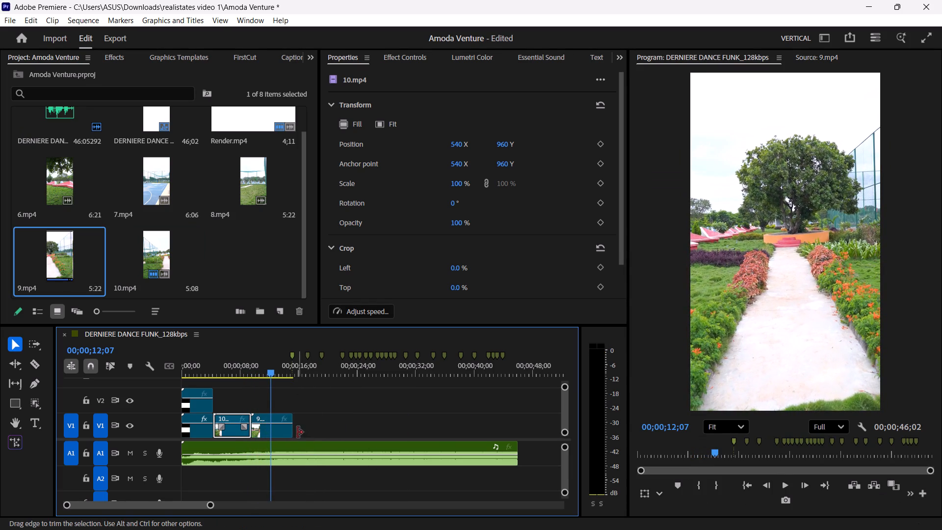
{"action": "left_click_drag", "start_coordinate": [295, 431], "coordinate": [272, 438]}
Place 8.mp4 on V2 with its audio on A2, starting at 00;00;12;07 where 9.mp4 ends.
{"action": "left_click", "coordinate": [250, 188]}
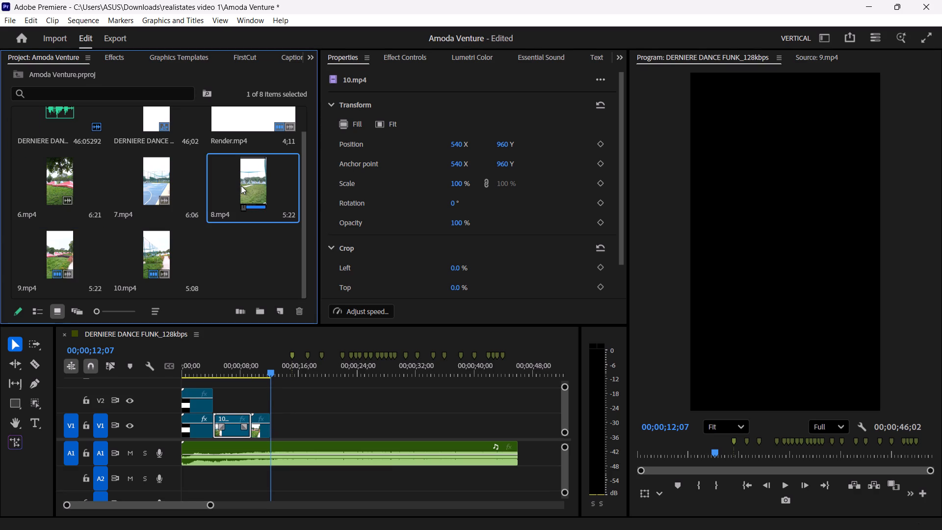
{"action": "left_click_drag", "start_coordinate": [241, 185], "coordinate": [282, 415]}
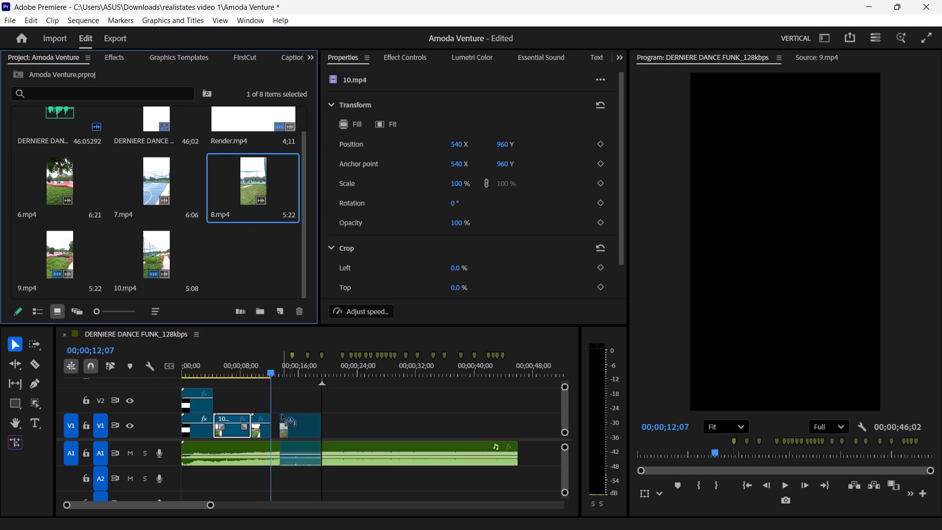
{"action": "left_click_drag", "start_coordinate": [282, 415], "coordinate": [273, 405]}
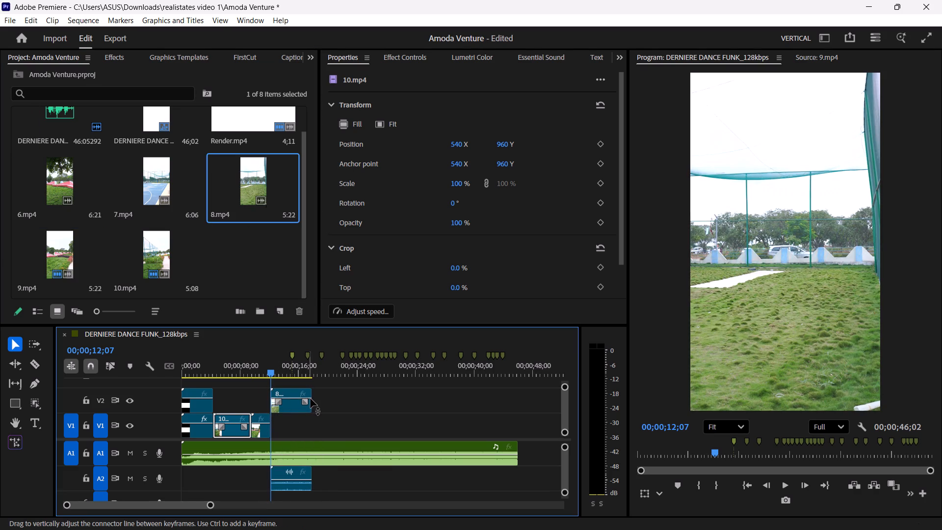
{"action": "left_click", "coordinate": [336, 437]}
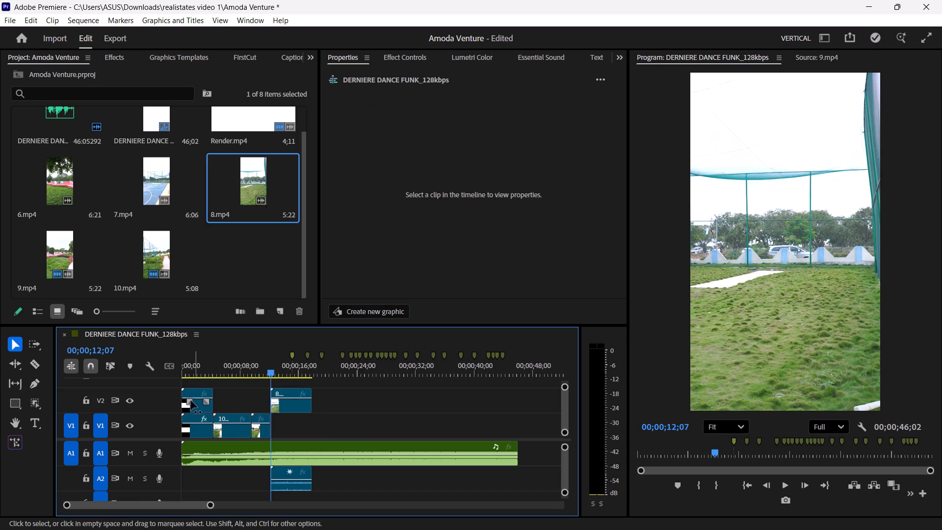
Delete 8.mp4's audio from A2 and move its video down to V1, directly after 9.mp4.
{"action": "left_click", "coordinate": [287, 484]}
{"action": "key", "text": "Delete"}
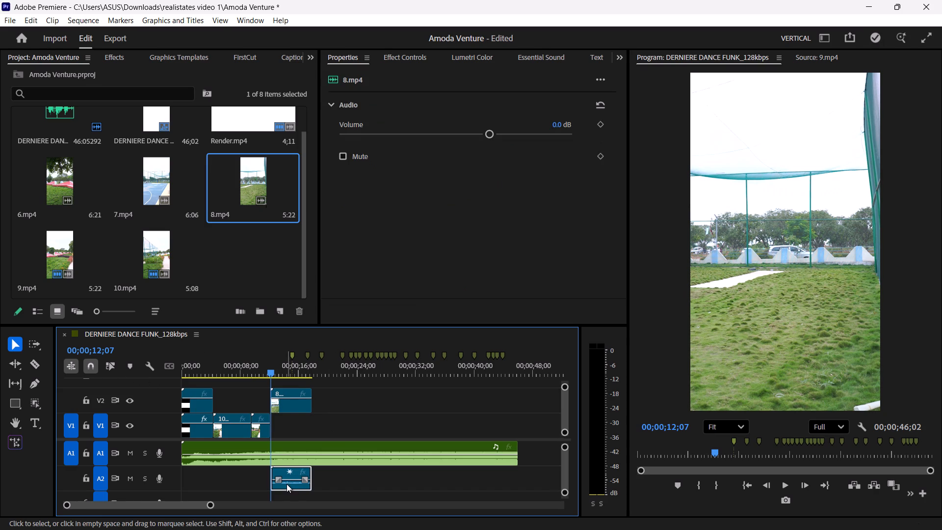
{"action": "left_click_drag", "start_coordinate": [287, 403], "coordinate": [284, 417]}
Play into 8.mp4 and trim its end to the playhead at 00;00;13;19.
{"action": "key", "text": "space"}
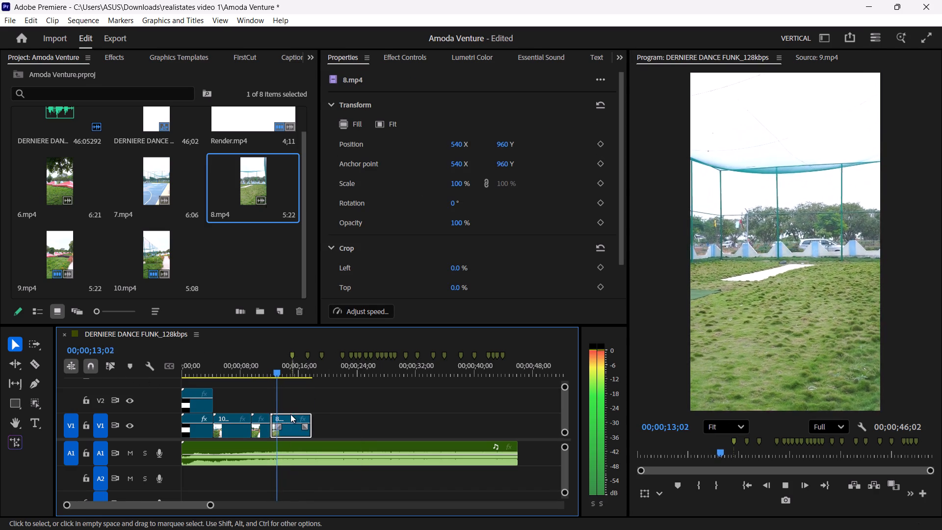
{"action": "key", "text": "space"}
{"action": "left_click_drag", "start_coordinate": [313, 414], "coordinate": [283, 454]}
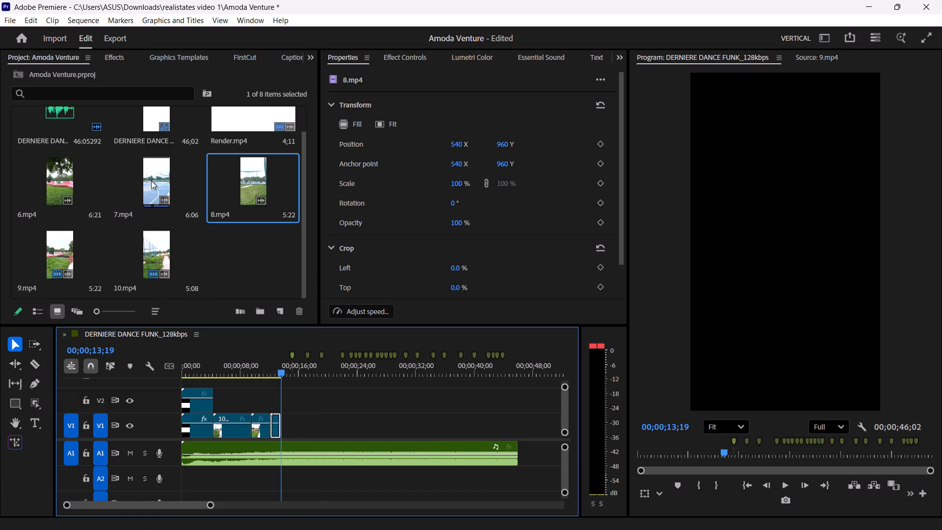
Place 7.mp4 on V2 at 00;00;13;19, where 8.mp4 ends, and trim its video's end to the first beat marker.
{"action": "left_click_drag", "start_coordinate": [151, 181], "coordinate": [288, 406]}
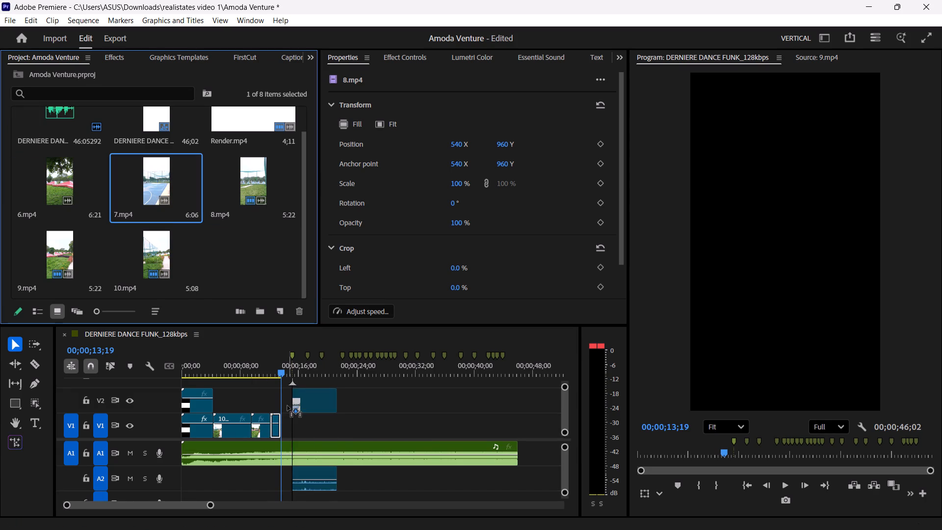
{"action": "left_click_drag", "start_coordinate": [288, 406], "coordinate": [281, 404]}
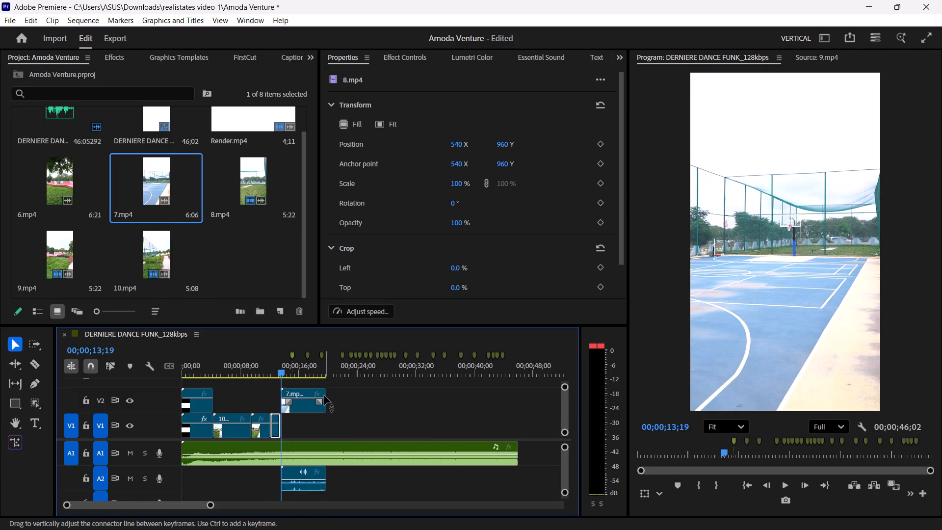
{"action": "left_click_drag", "start_coordinate": [328, 392], "coordinate": [297, 418]}
{"action": "left_click", "coordinate": [307, 410]}
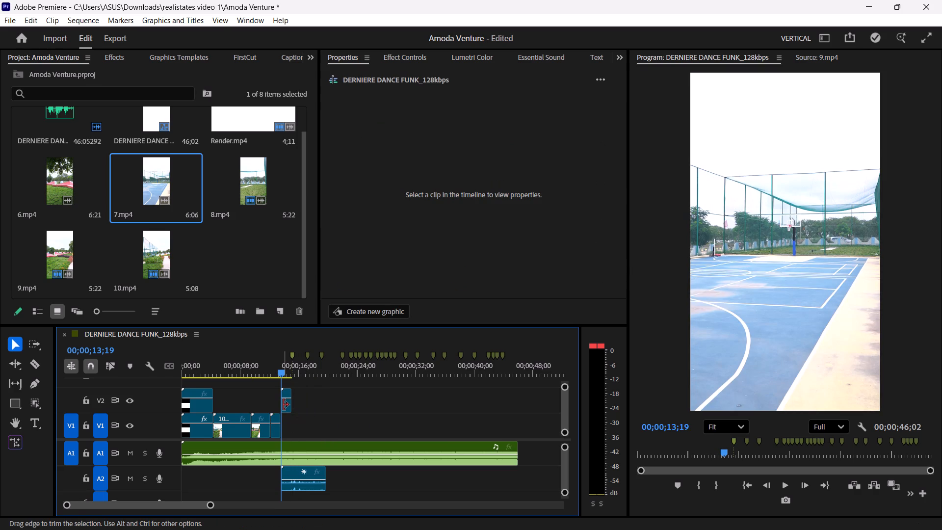
Move the 7.mp4 video down to V1, directly after 8.mp4, and delete its audio from A2.
{"action": "left_click_drag", "start_coordinate": [285, 405], "coordinate": [286, 421]}
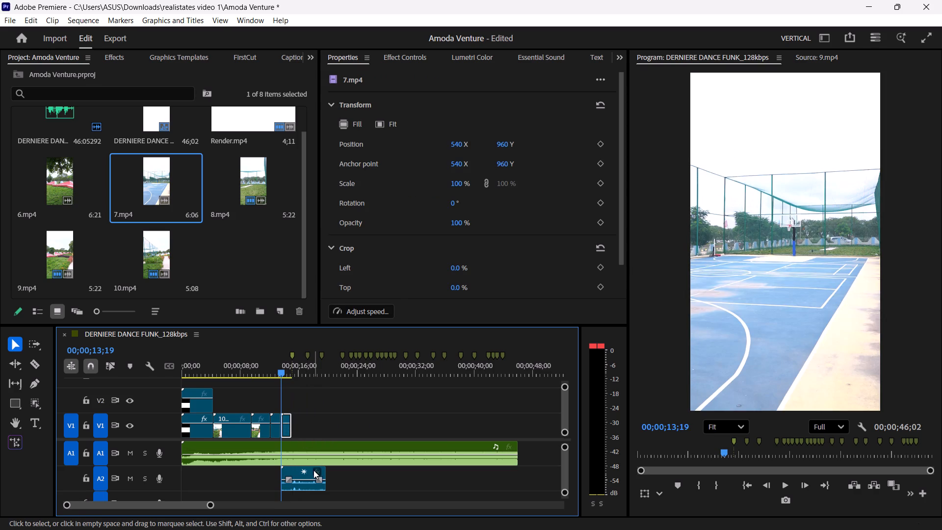
{"action": "left_click", "coordinate": [314, 470]}
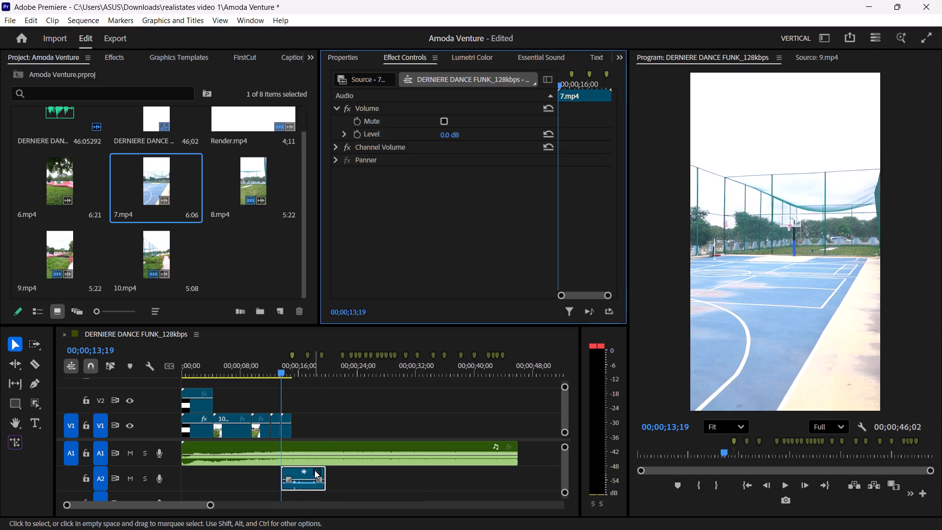
{"action": "key", "text": "Delete"}
{"action": "left_click", "coordinate": [308, 483]}
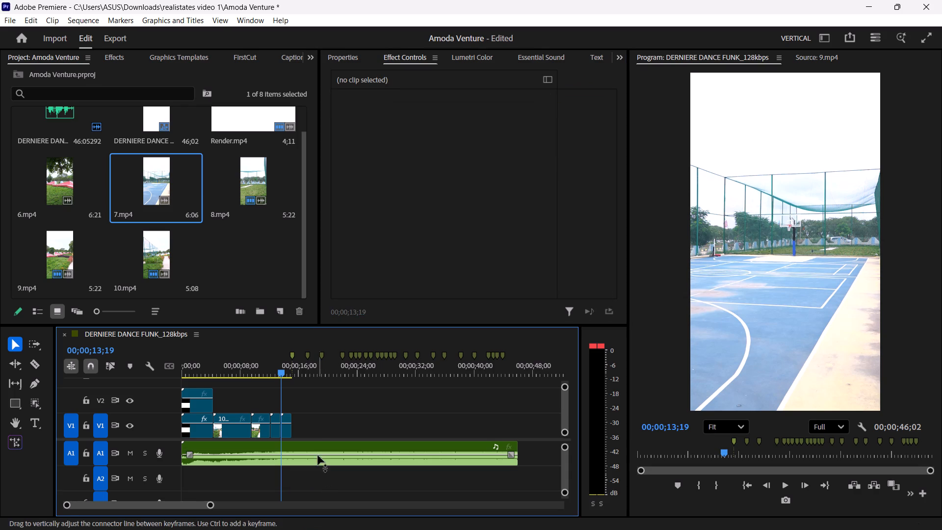
Play the edit from the start past 7.mp4 and park the playhead on the first marker at 00;00;15;05.
{"action": "key", "text": "space"}
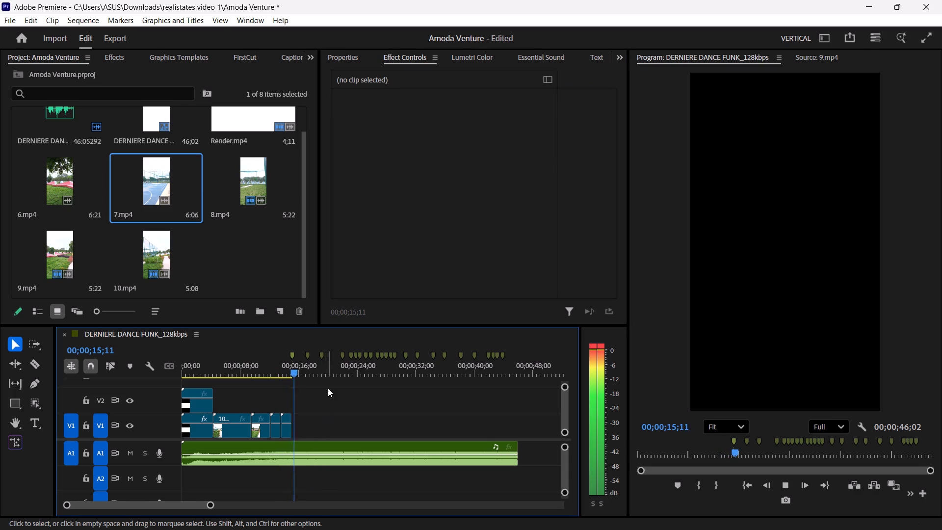
{"action": "left_click_drag", "start_coordinate": [295, 368], "coordinate": [144, 375]}
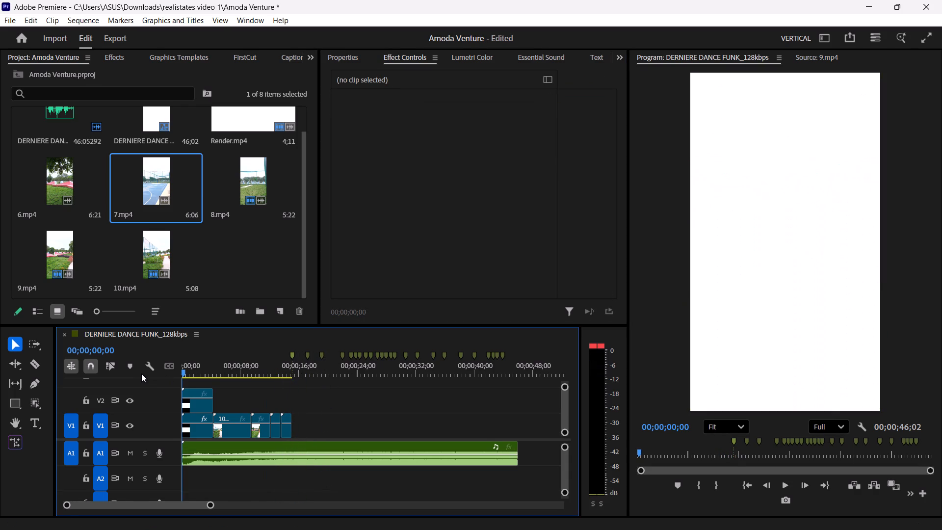
{"action": "key", "text": "space"}
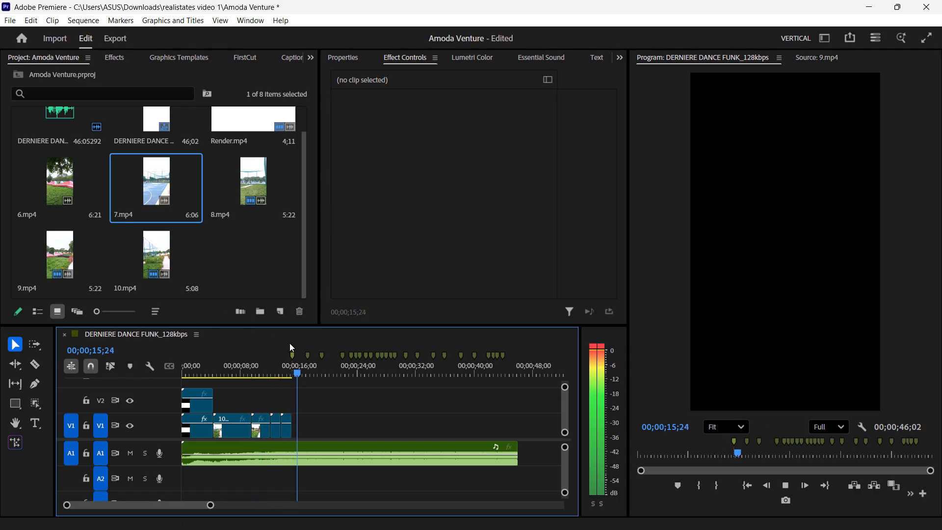
{"action": "key", "text": "space"}
{"action": "left_click", "coordinate": [293, 353]}
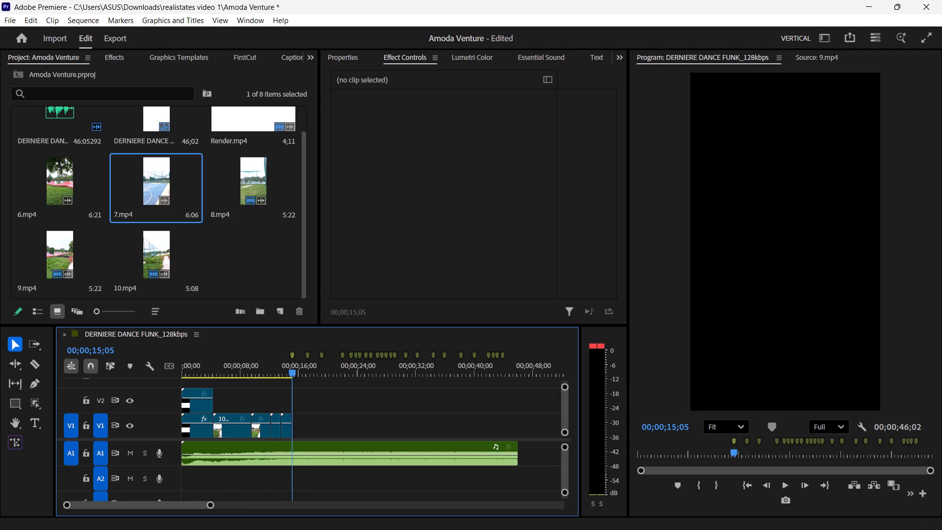
Switch to File Explorer and look through the drone footage in the vids folder for the next shot.
{"action": "left_click", "coordinate": [422, 519]}
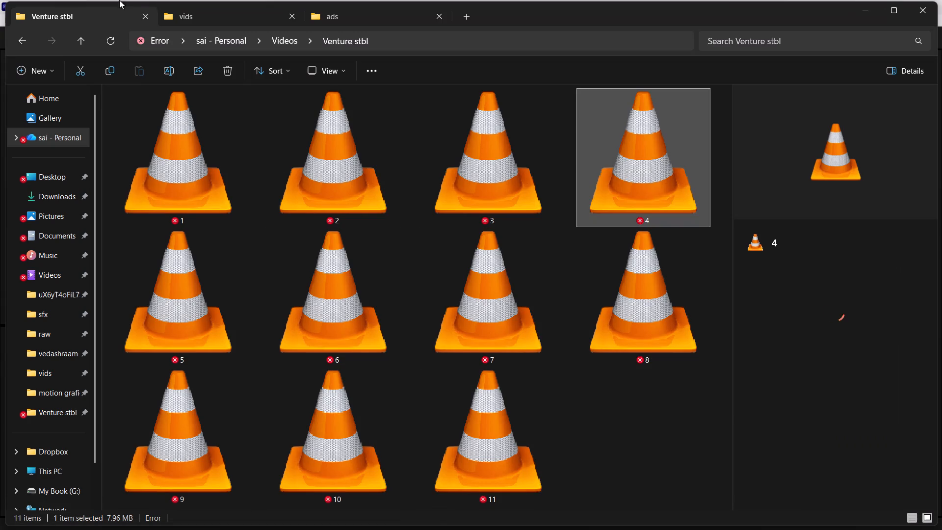
{"action": "left_click", "coordinate": [198, 7]}
{"action": "scroll", "coordinate": [319, 276], "scroll_direction": "down", "scroll_amount": 2}
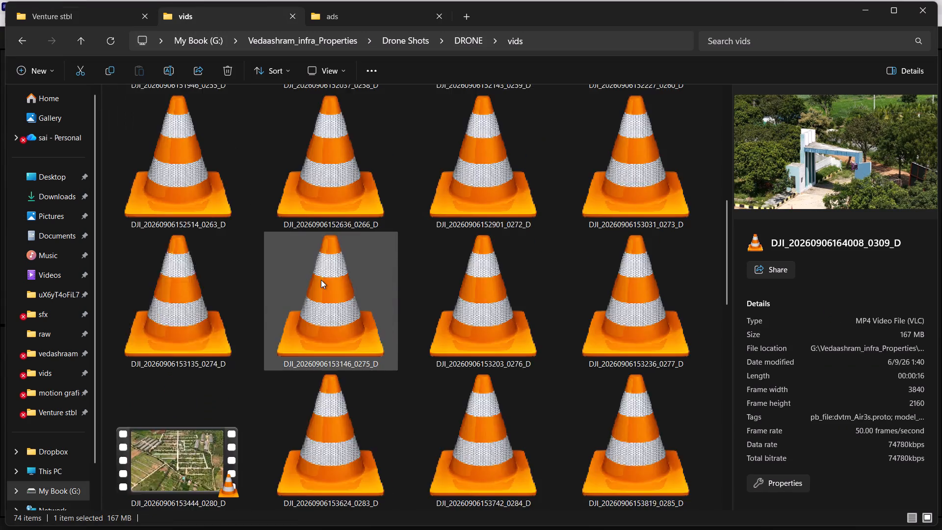
{"action": "scroll", "coordinate": [321, 280], "scroll_direction": "down", "scroll_amount": 6}
{"action": "scroll", "coordinate": [358, 427], "scroll_direction": "up", "scroll_amount": 1}
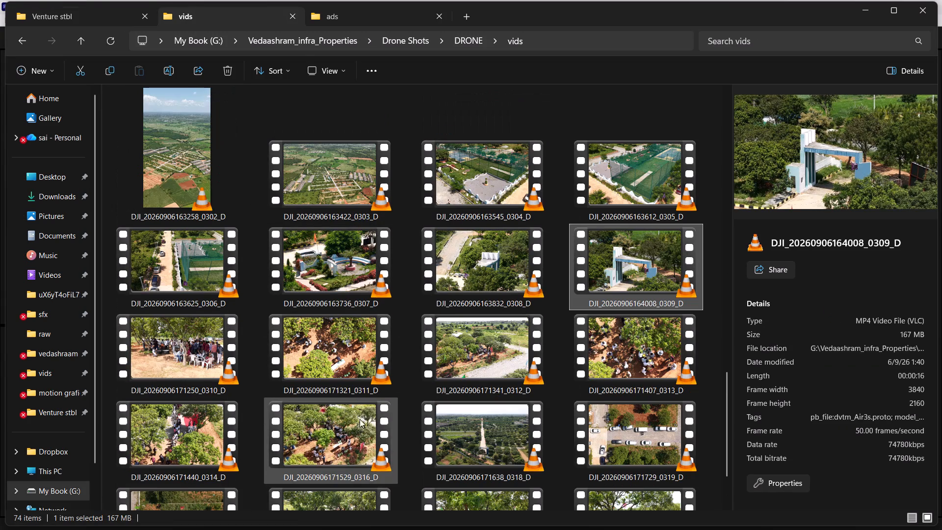
{"action": "scroll", "coordinate": [404, 284], "scroll_direction": "up", "scroll_amount": 3}
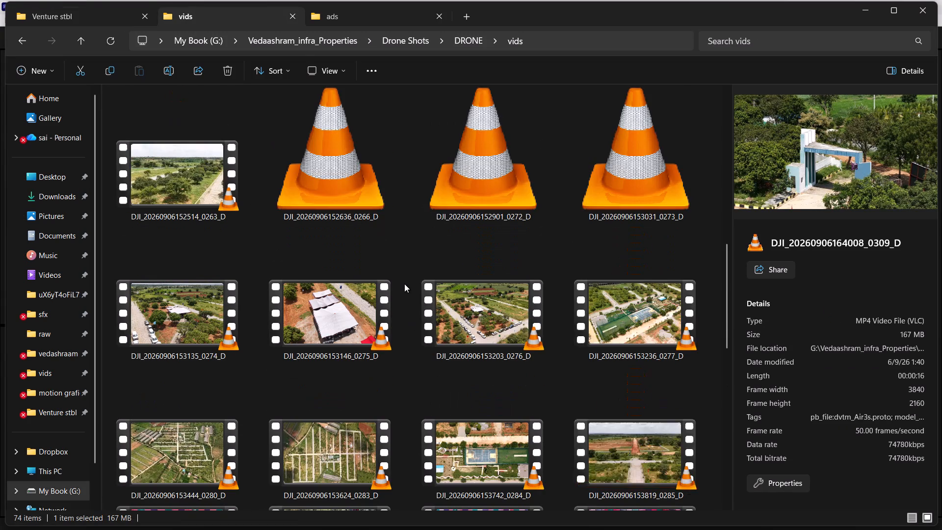
{"action": "scroll", "coordinate": [404, 284], "scroll_direction": "down", "scroll_amount": 2}
{"action": "scroll", "coordinate": [404, 285], "scroll_direction": "up", "scroll_amount": 1}
{"action": "scroll", "coordinate": [404, 285], "scroll_direction": "down", "scroll_amount": 3}
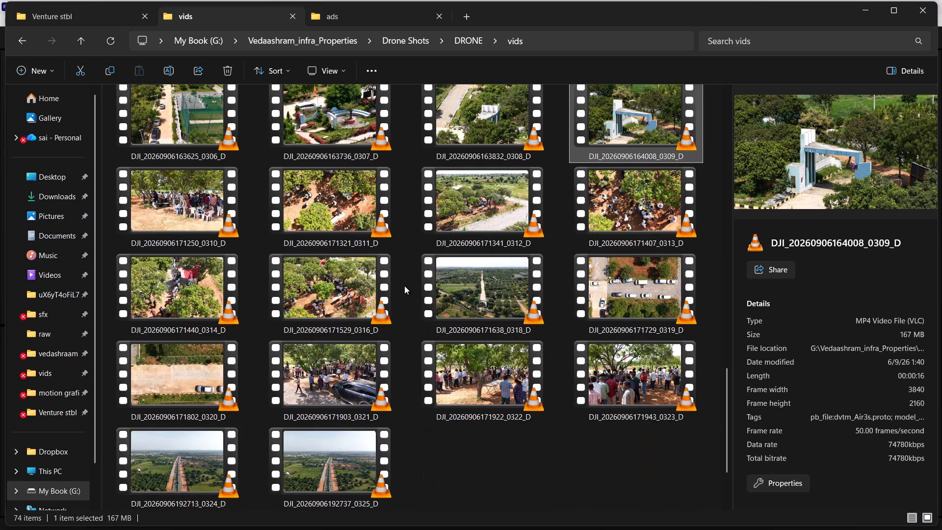
{"action": "scroll", "coordinate": [404, 286], "scroll_direction": "up", "scroll_amount": 1}
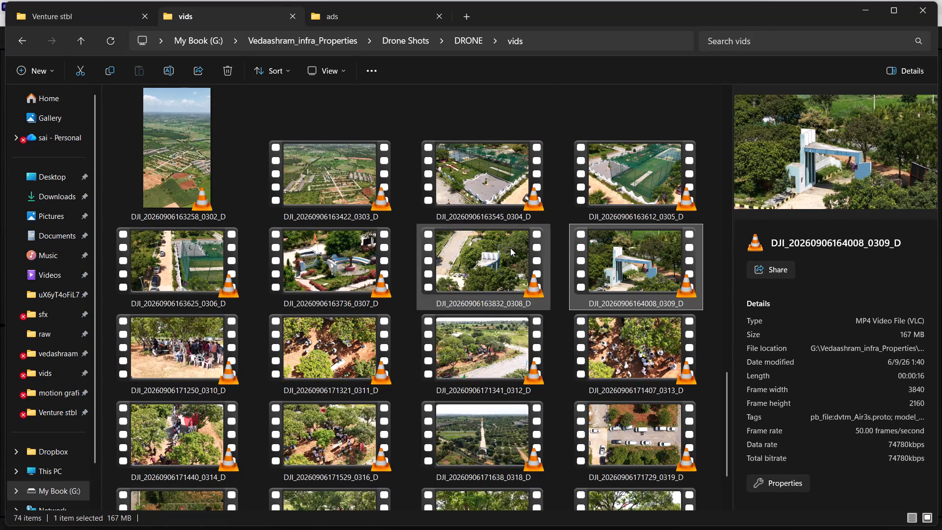
{"action": "double_click", "coordinate": [631, 247]}
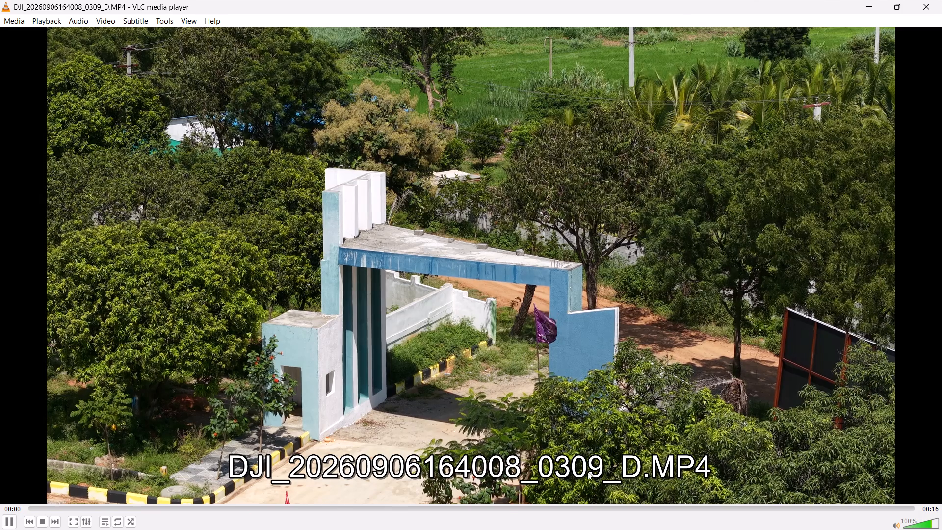
{"action": "left_click", "coordinate": [573, 501]}
{"action": "left_click", "coordinate": [588, 511]}
{"action": "left_click", "coordinate": [656, 508]}
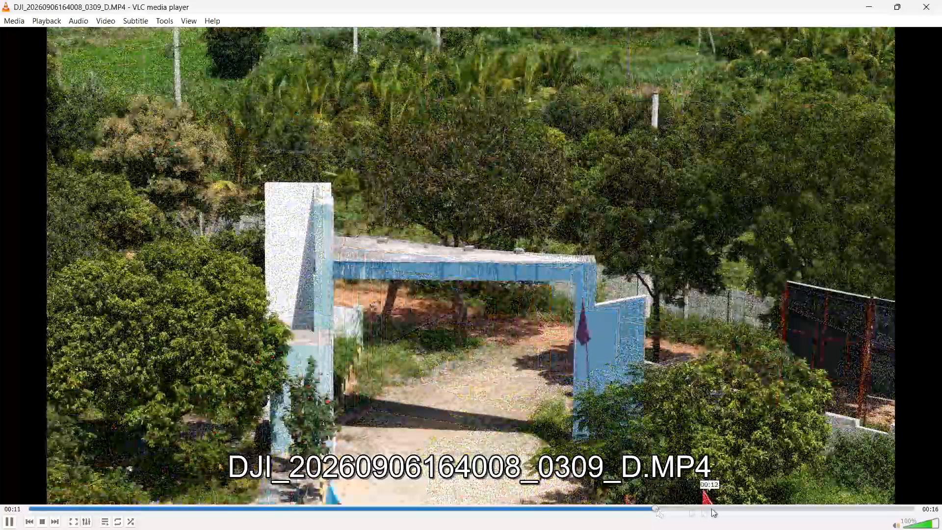
{"action": "left_click", "coordinate": [713, 508]}
{"action": "left_click", "coordinate": [774, 510]}
{"action": "left_click", "coordinate": [863, 513]}
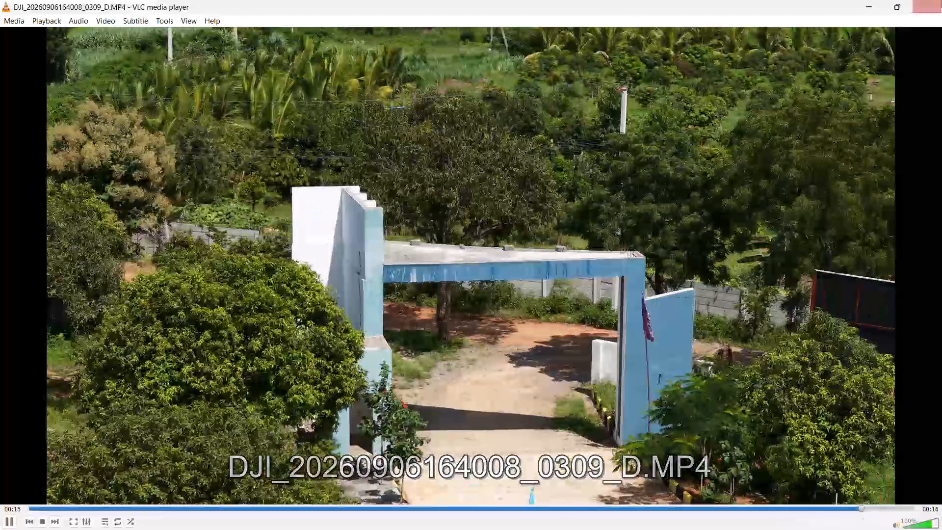
{"action": "left_click", "coordinate": [941, 0]}
{"action": "double_click", "coordinate": [515, 263]}
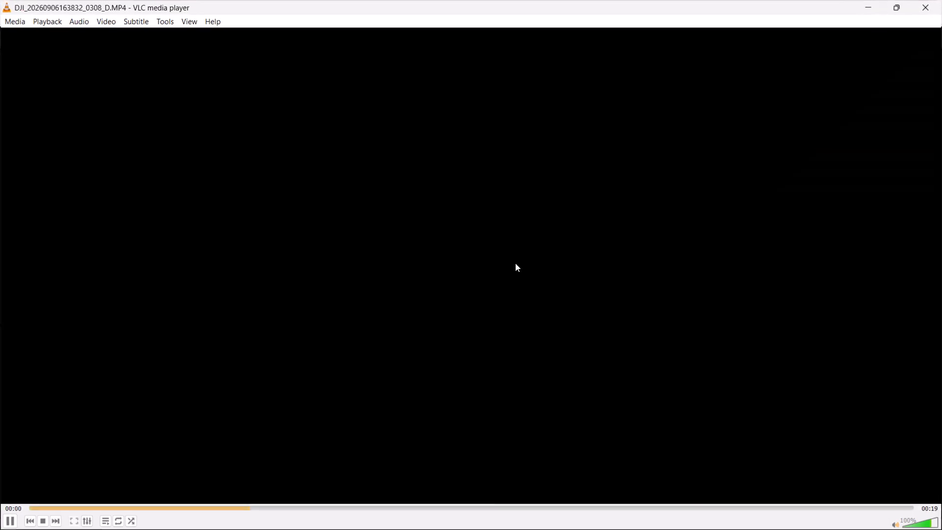
{"action": "left_click", "coordinate": [173, 511]}
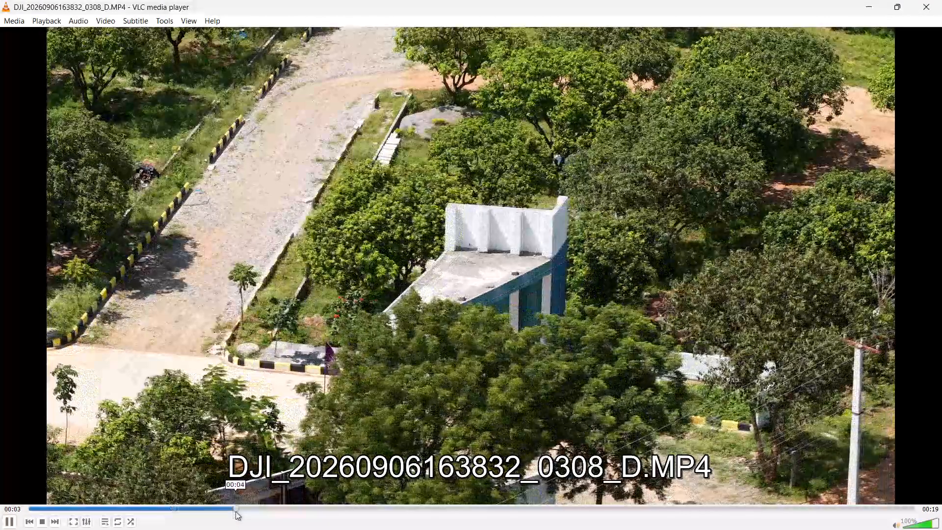
{"action": "left_click", "coordinate": [235, 511]}
{"action": "left_click", "coordinate": [317, 509]}
{"action": "left_click", "coordinate": [455, 512]}
{"action": "left_click", "coordinate": [523, 511]}
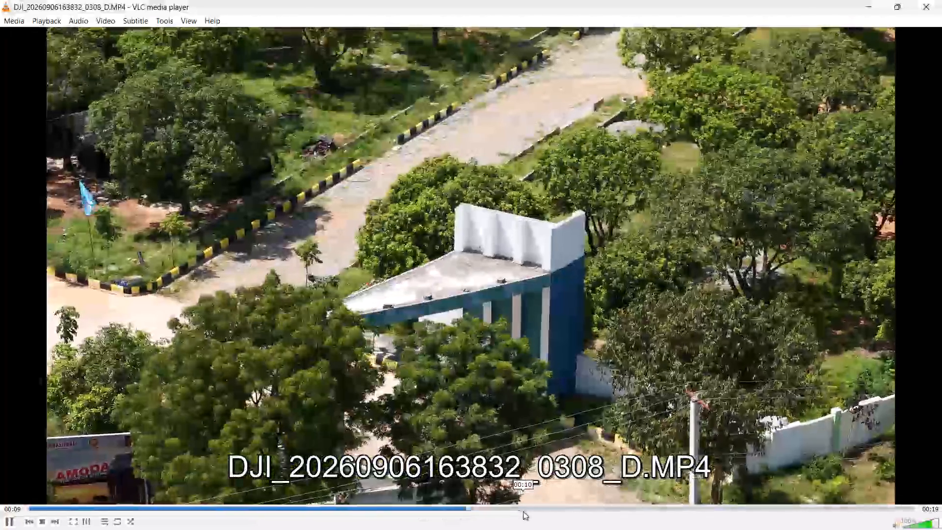
{"action": "left_click", "coordinate": [593, 515]}
{"action": "left_click", "coordinate": [634, 511]}
{"action": "left_click", "coordinate": [727, 513]}
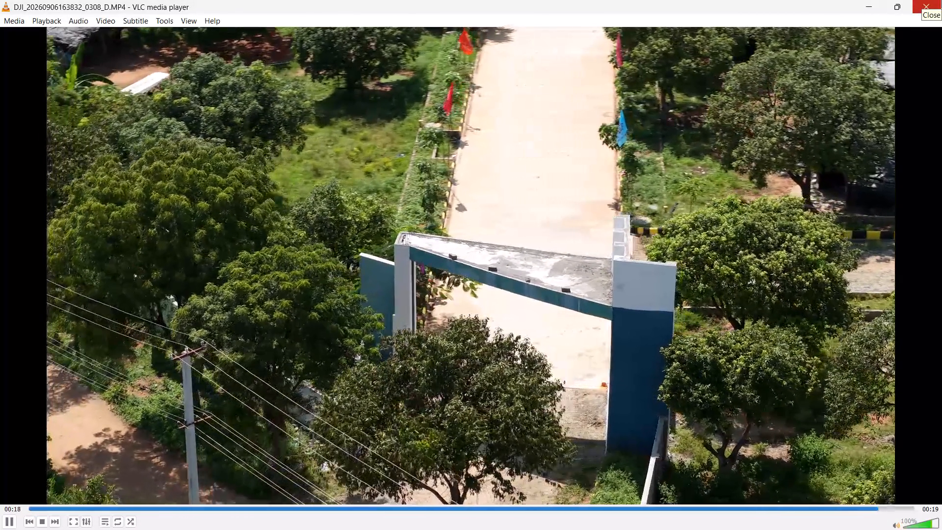
{"action": "left_click", "coordinate": [941, 0]}
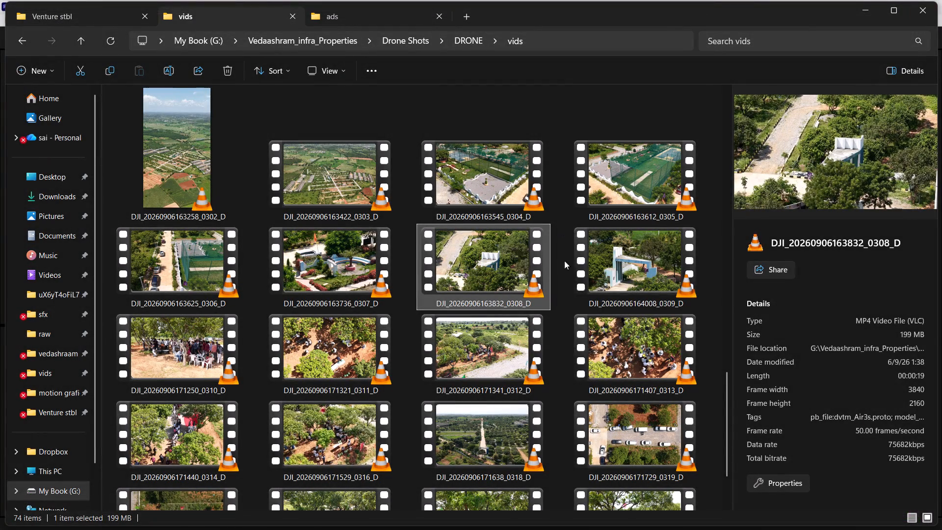
{"action": "left_click", "coordinate": [588, 262]}
{"action": "left_click", "coordinate": [474, 250]}
{"action": "left_click_drag", "start_coordinate": [449, 256], "coordinate": [640, 184]}
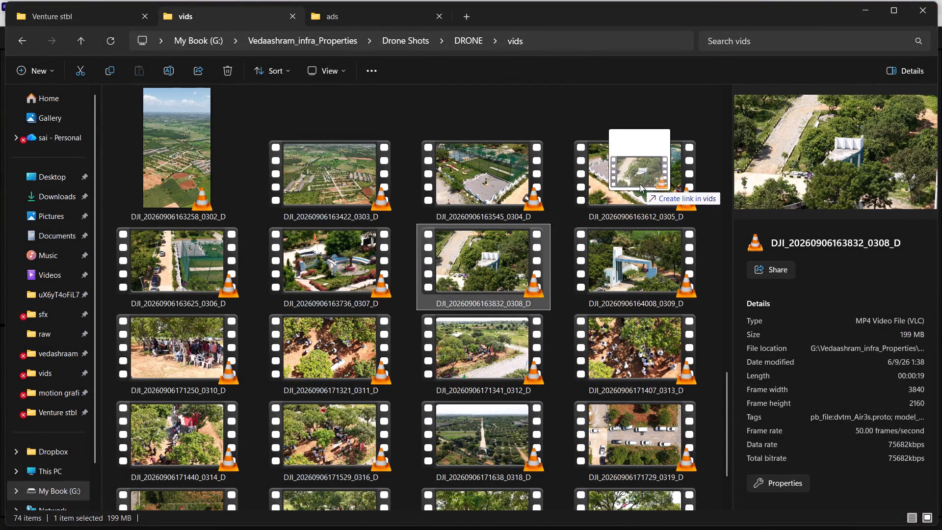
{"action": "left_click_drag", "start_coordinate": [640, 184], "coordinate": [246, 259]}
{"action": "key", "text": "alt+Tab"}
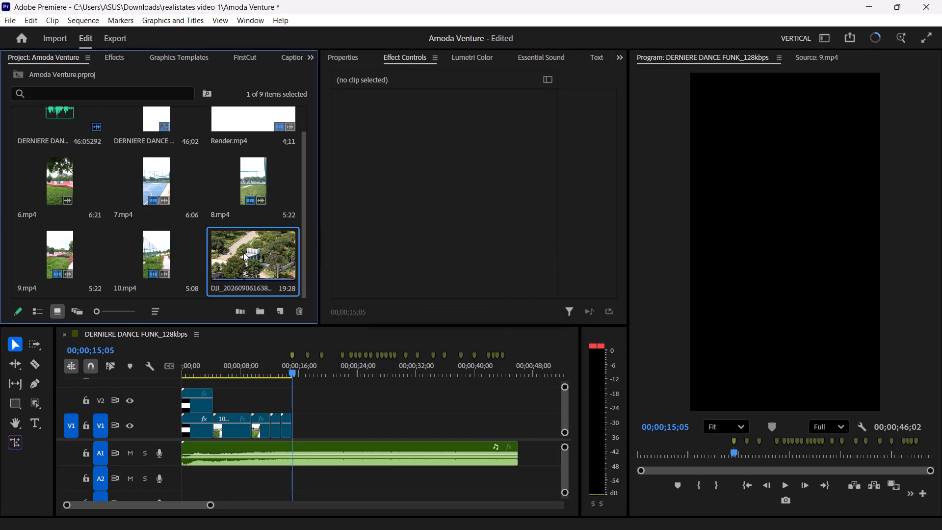
{"action": "double_click", "coordinate": [243, 253]}
{"action": "left_click_drag", "start_coordinate": [754, 470], "coordinate": [759, 467]}
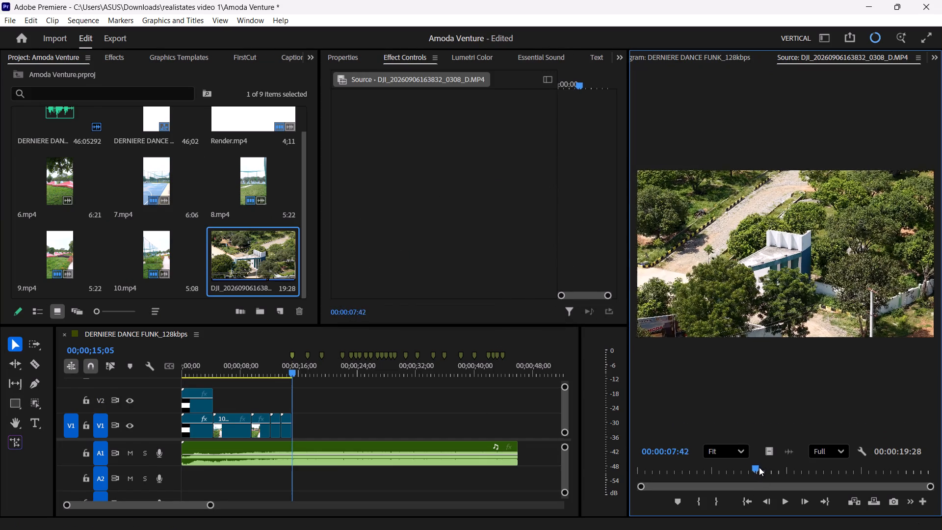
{"action": "left_click_drag", "start_coordinate": [759, 467], "coordinate": [804, 473]}
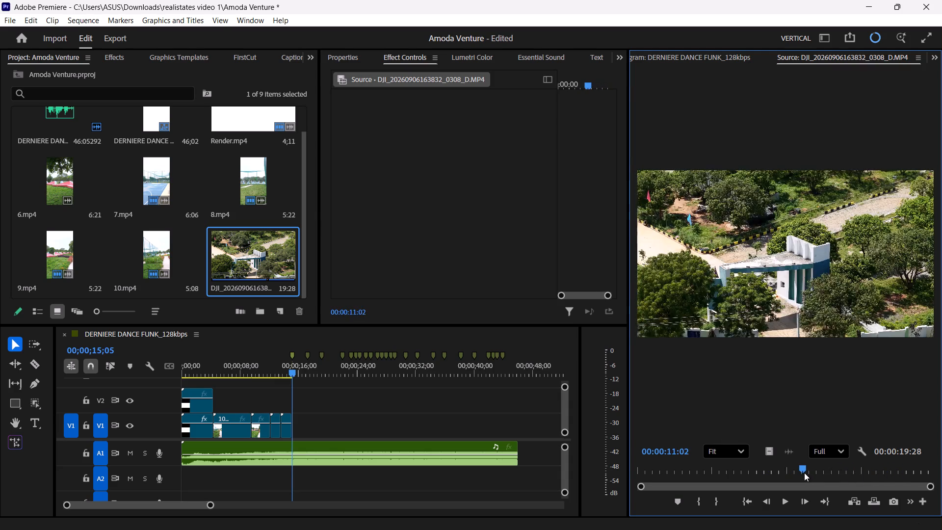
{"action": "left_click_drag", "start_coordinate": [804, 473], "coordinate": [832, 465]}
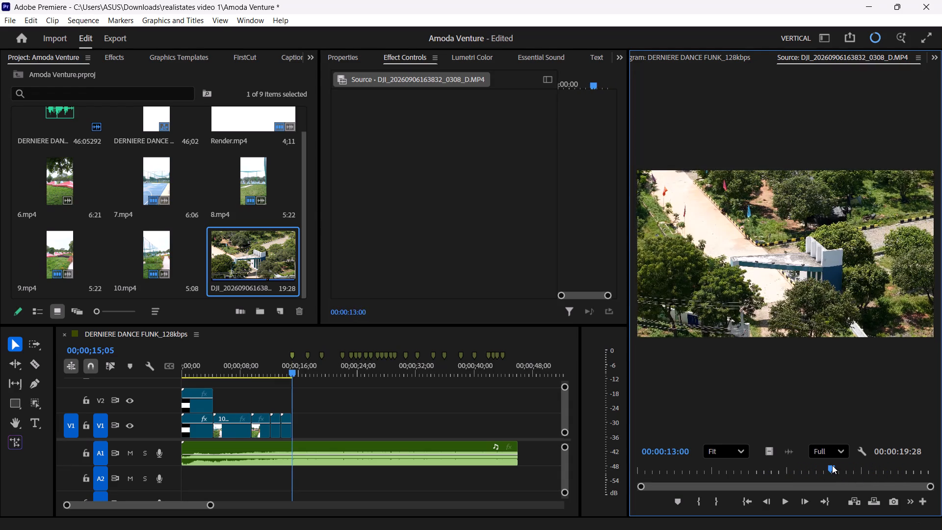
{"action": "left_click_drag", "start_coordinate": [832, 465], "coordinate": [831, 465]}
{"action": "left_click", "coordinate": [701, 503]}
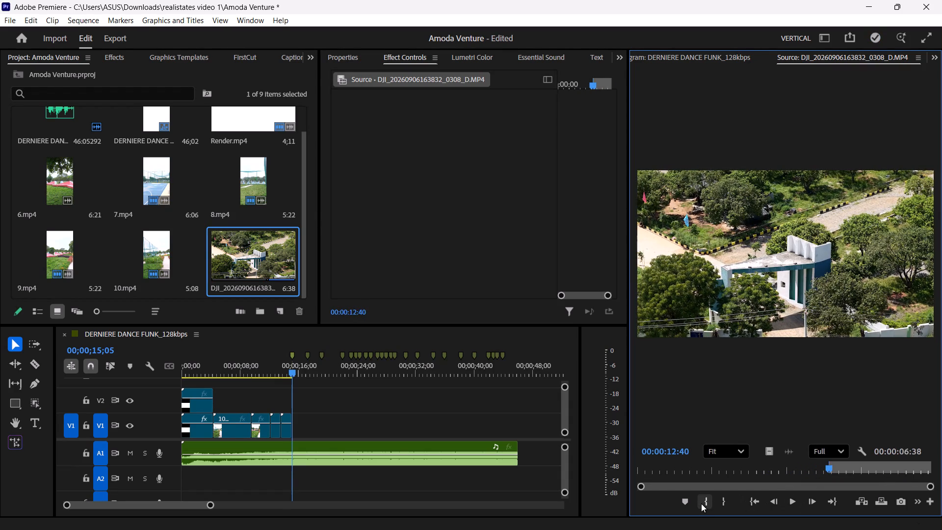
{"action": "key", "text": "space"}
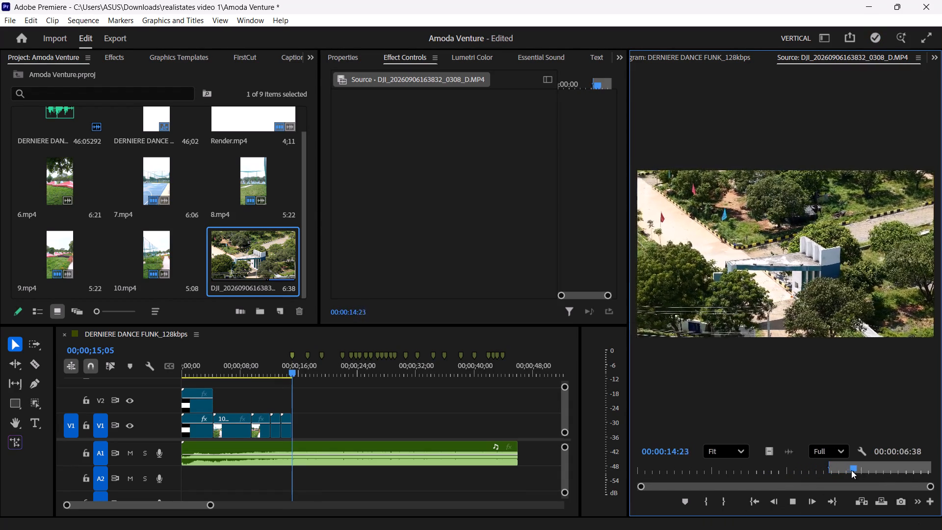
{"action": "left_click_drag", "start_coordinate": [851, 470], "coordinate": [835, 471]}
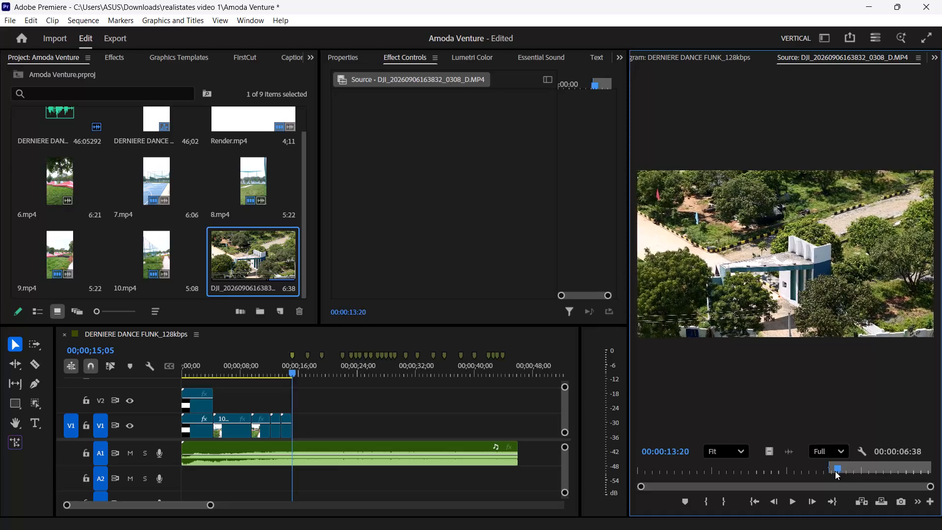
{"action": "left_click_drag", "start_coordinate": [835, 471], "coordinate": [834, 471]}
{"action": "left_click", "coordinate": [706, 501]}
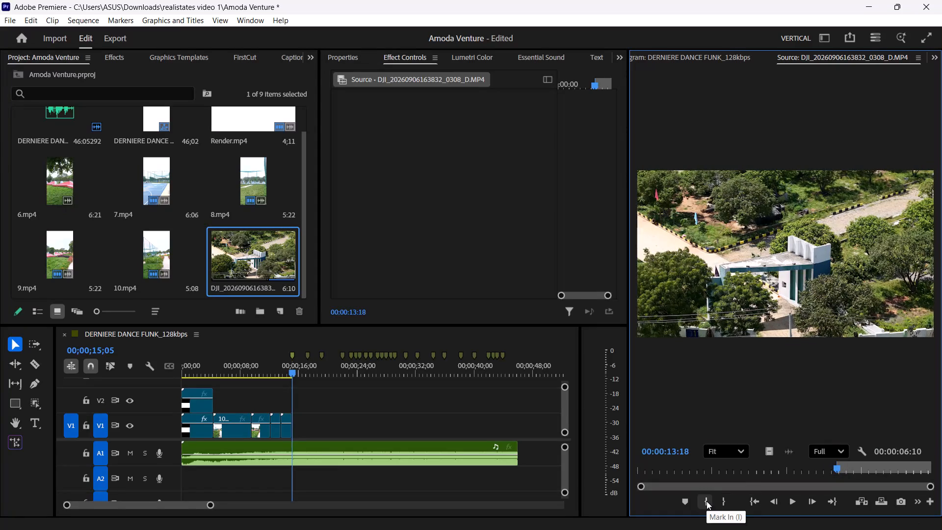
{"action": "key", "text": "space"}
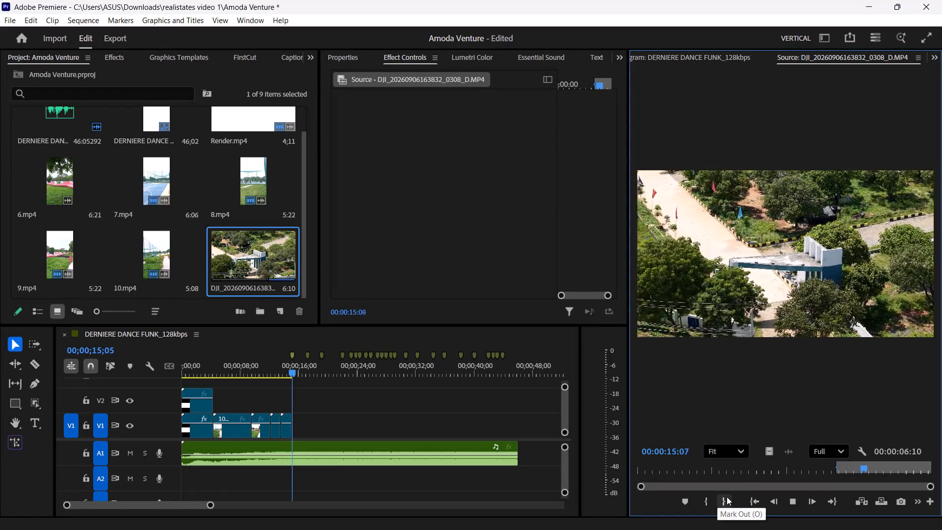
{"action": "key", "text": "space"}
{"action": "left_click", "coordinate": [731, 497]}
Place the marked drone shot's video on V1 directly after 7.mp4 and trim its end to the next beat marker.
{"action": "left_click_drag", "start_coordinate": [765, 454], "coordinate": [745, 451]}
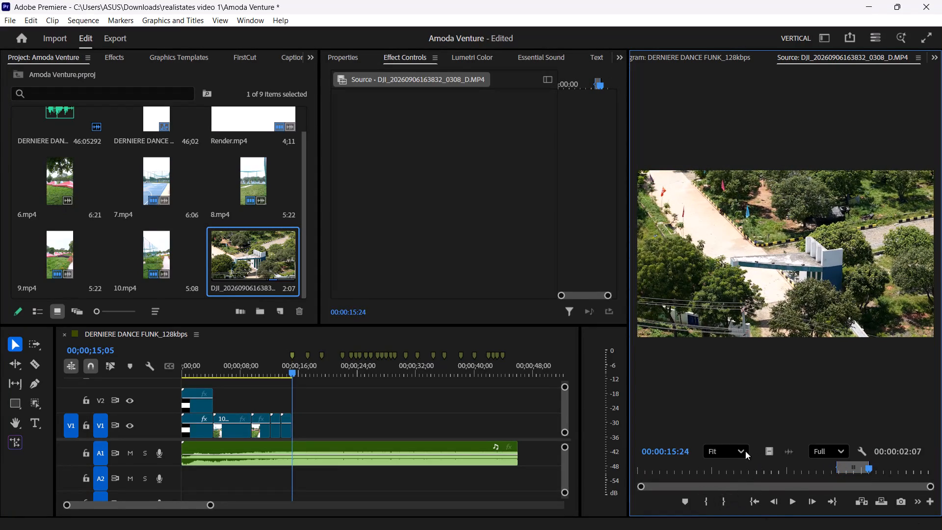
{"action": "left_click_drag", "start_coordinate": [745, 451], "coordinate": [297, 434]}
{"action": "scroll", "coordinate": [297, 434], "scroll_direction": "up", "scroll_amount": 14, "text": "alt"}
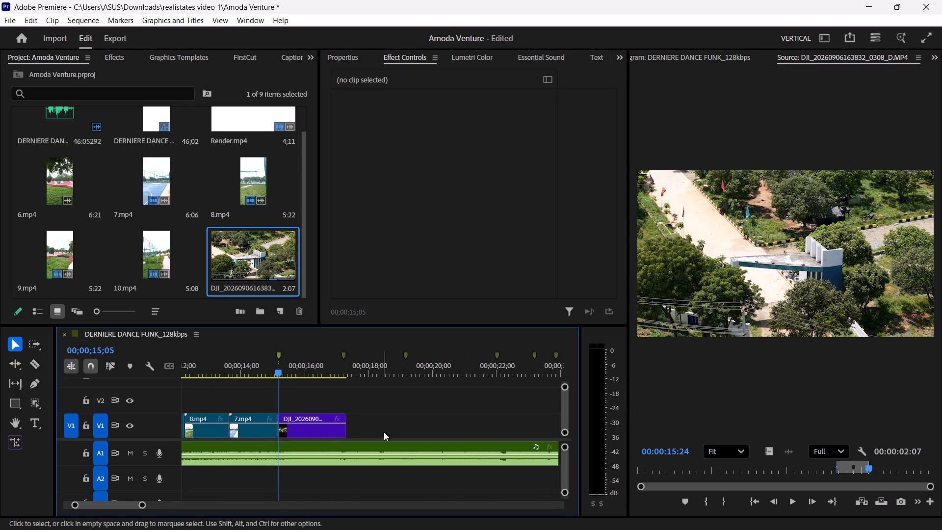
{"action": "left_click_drag", "start_coordinate": [350, 424], "coordinate": [345, 425]}
{"action": "key", "text": "space"}
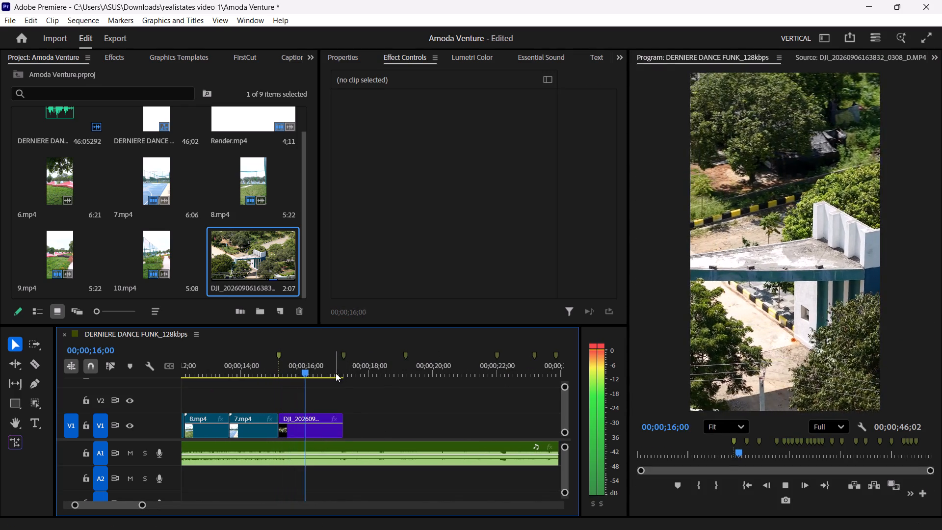
{"action": "key", "text": "space"}
Scale the drone clip on V1 to fill the vertical frame.
{"action": "left_click", "coordinate": [314, 418]}
{"action": "left_click", "coordinate": [348, 53]}
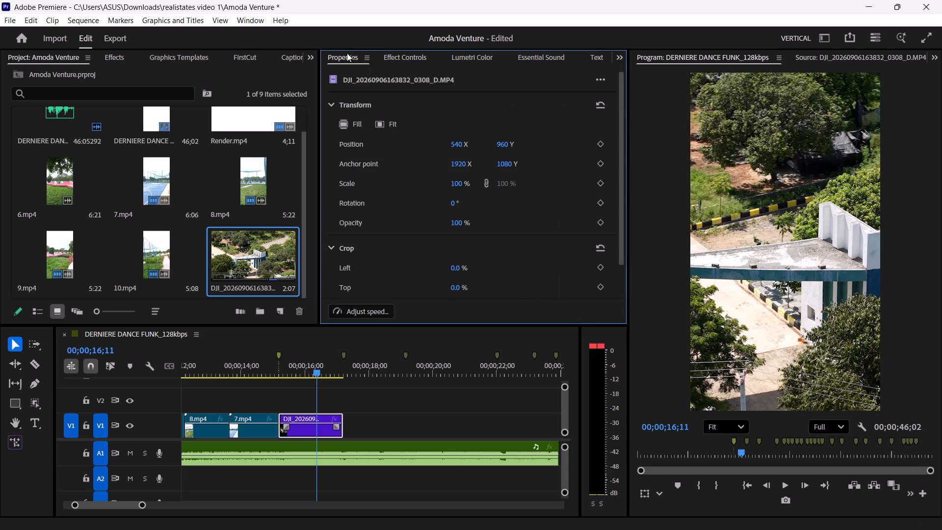
{"action": "left_click", "coordinate": [355, 116]}
{"action": "left_click", "coordinate": [352, 122]}
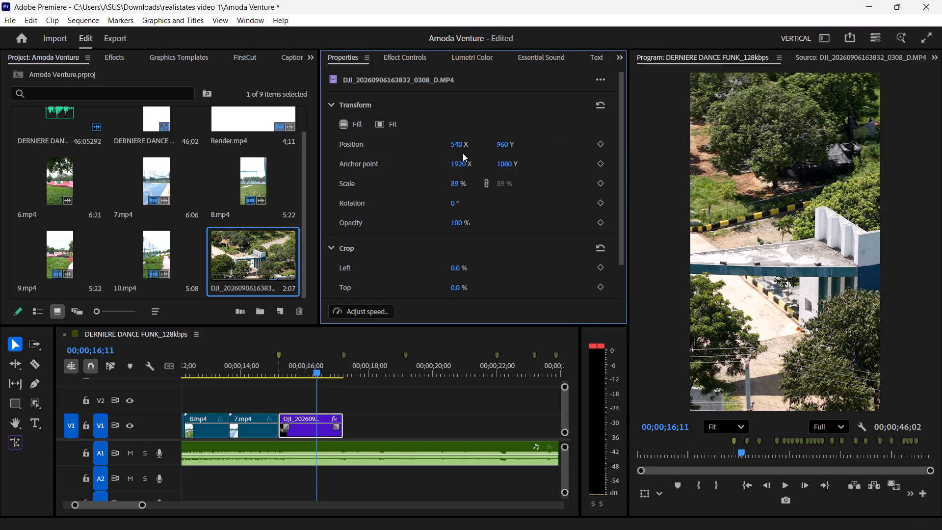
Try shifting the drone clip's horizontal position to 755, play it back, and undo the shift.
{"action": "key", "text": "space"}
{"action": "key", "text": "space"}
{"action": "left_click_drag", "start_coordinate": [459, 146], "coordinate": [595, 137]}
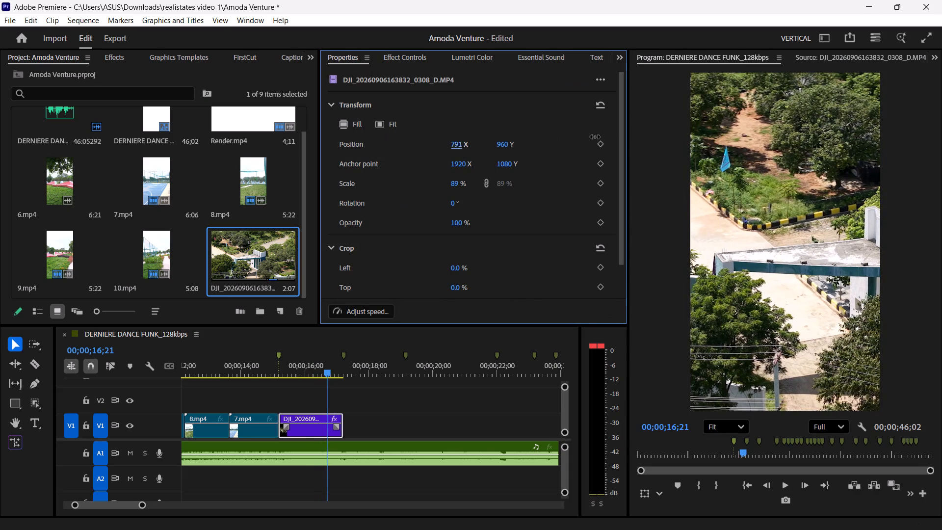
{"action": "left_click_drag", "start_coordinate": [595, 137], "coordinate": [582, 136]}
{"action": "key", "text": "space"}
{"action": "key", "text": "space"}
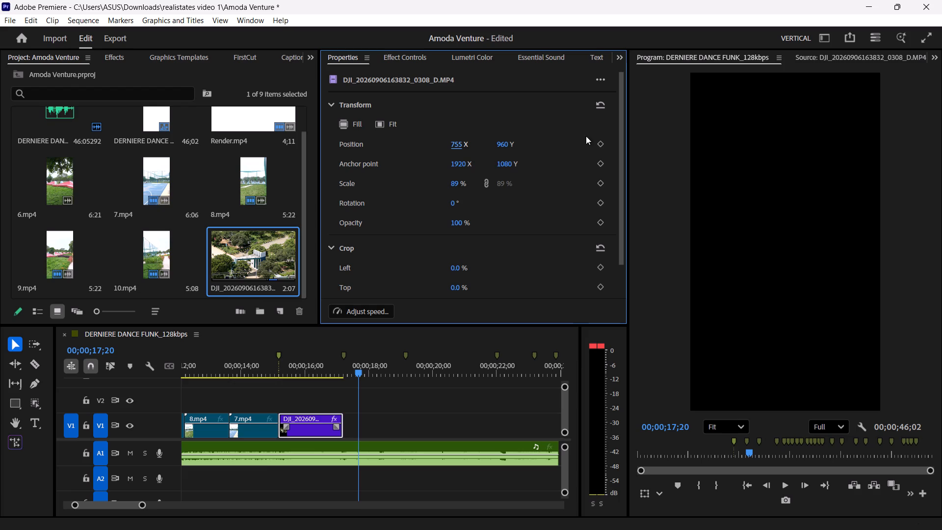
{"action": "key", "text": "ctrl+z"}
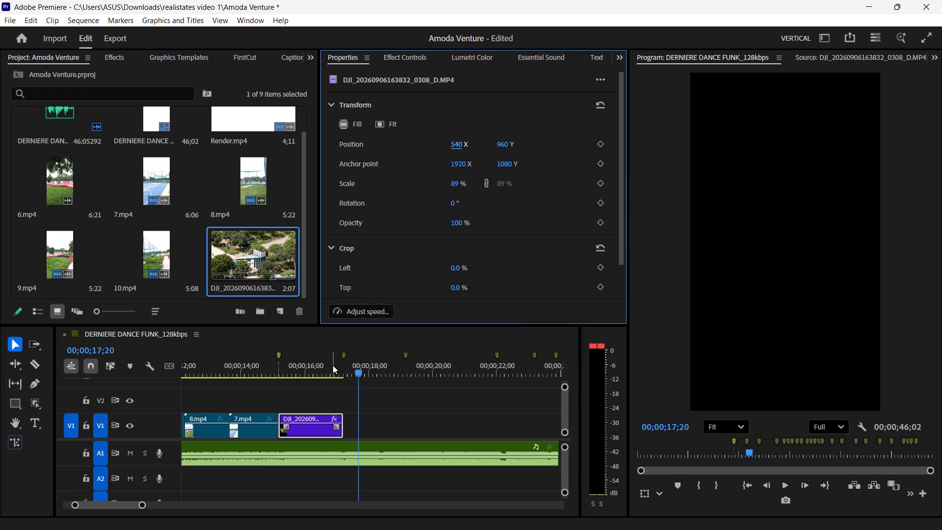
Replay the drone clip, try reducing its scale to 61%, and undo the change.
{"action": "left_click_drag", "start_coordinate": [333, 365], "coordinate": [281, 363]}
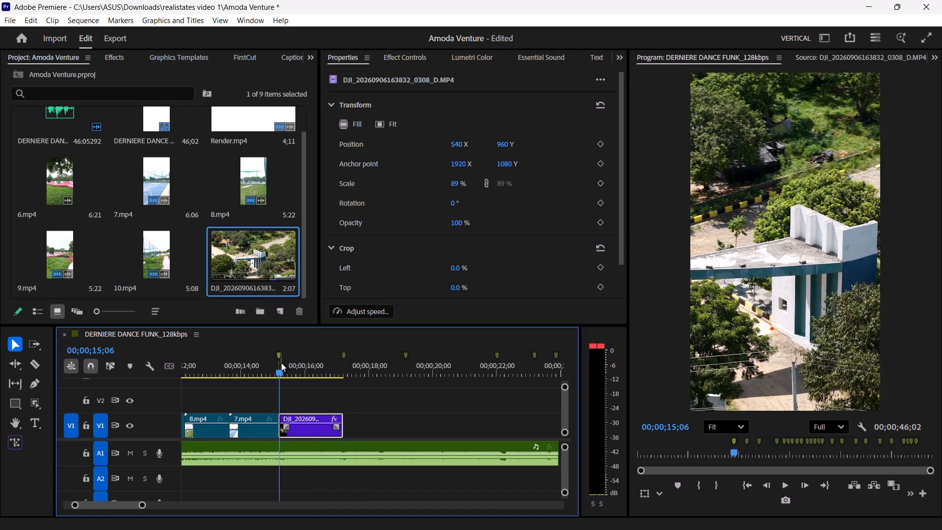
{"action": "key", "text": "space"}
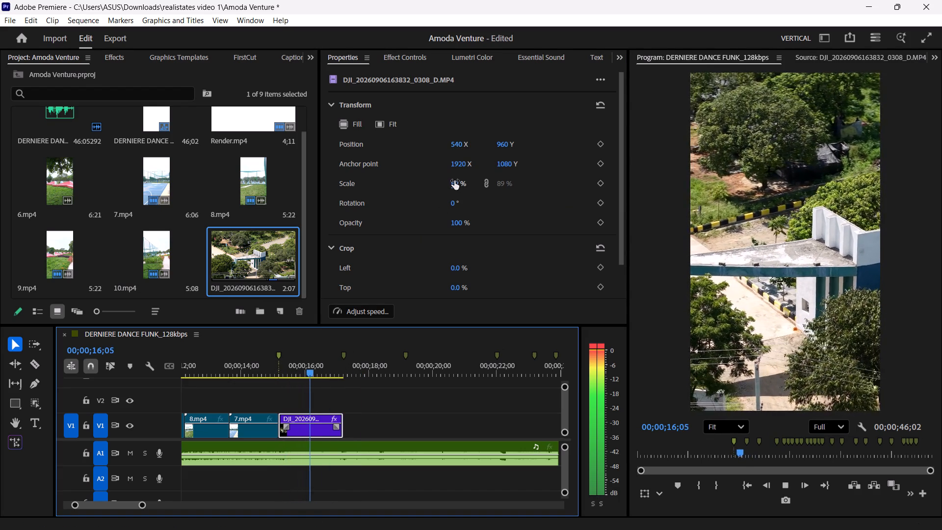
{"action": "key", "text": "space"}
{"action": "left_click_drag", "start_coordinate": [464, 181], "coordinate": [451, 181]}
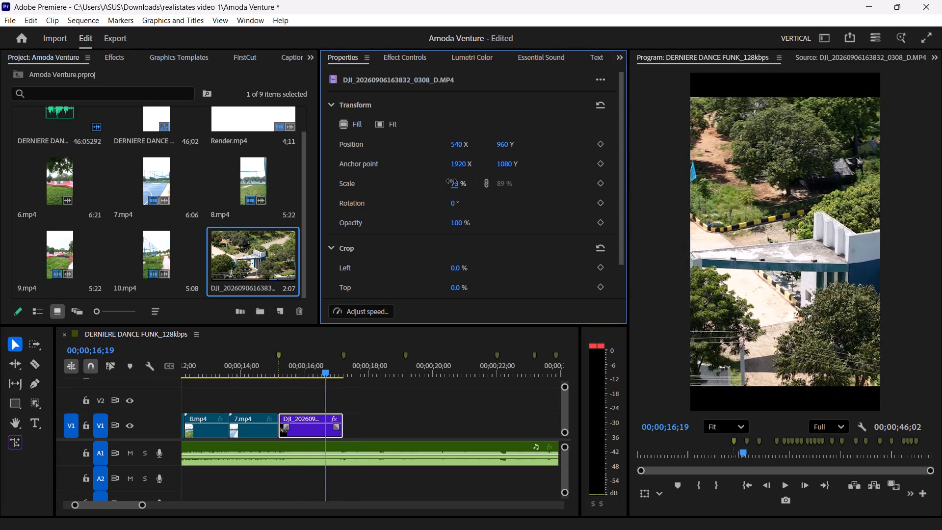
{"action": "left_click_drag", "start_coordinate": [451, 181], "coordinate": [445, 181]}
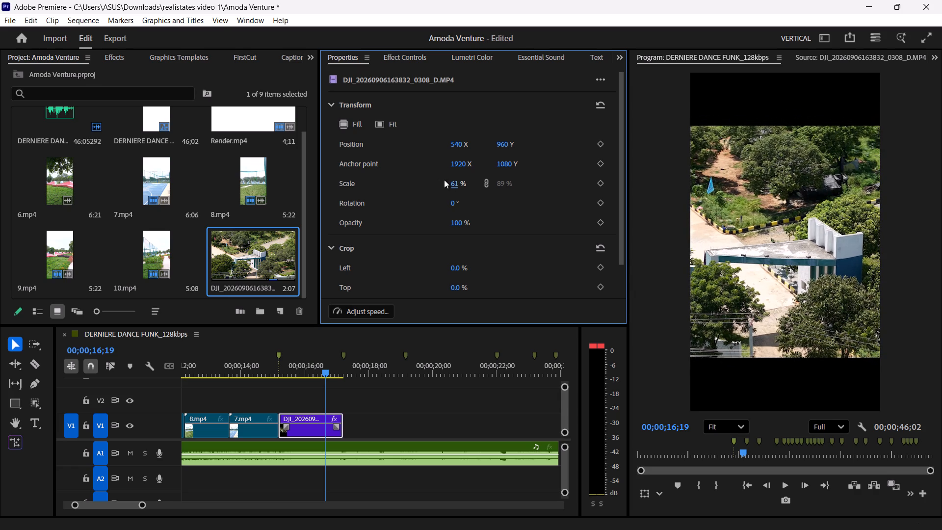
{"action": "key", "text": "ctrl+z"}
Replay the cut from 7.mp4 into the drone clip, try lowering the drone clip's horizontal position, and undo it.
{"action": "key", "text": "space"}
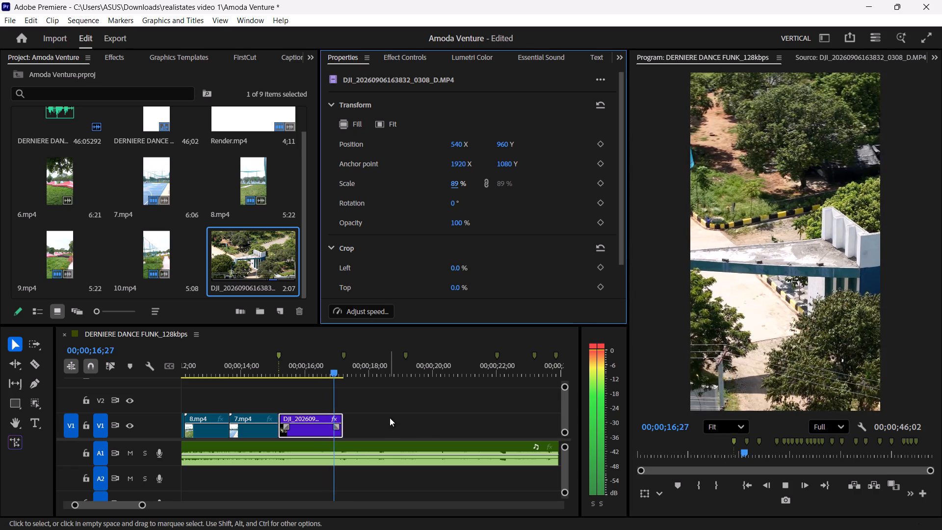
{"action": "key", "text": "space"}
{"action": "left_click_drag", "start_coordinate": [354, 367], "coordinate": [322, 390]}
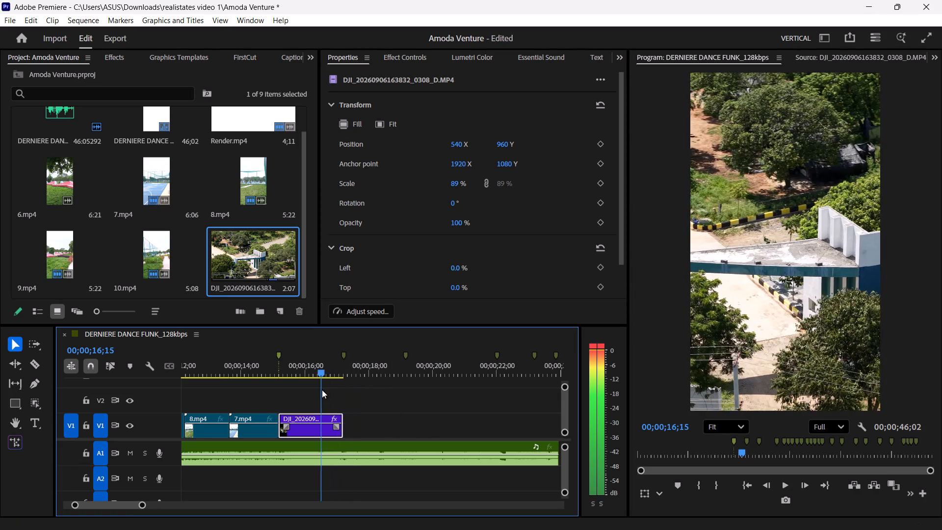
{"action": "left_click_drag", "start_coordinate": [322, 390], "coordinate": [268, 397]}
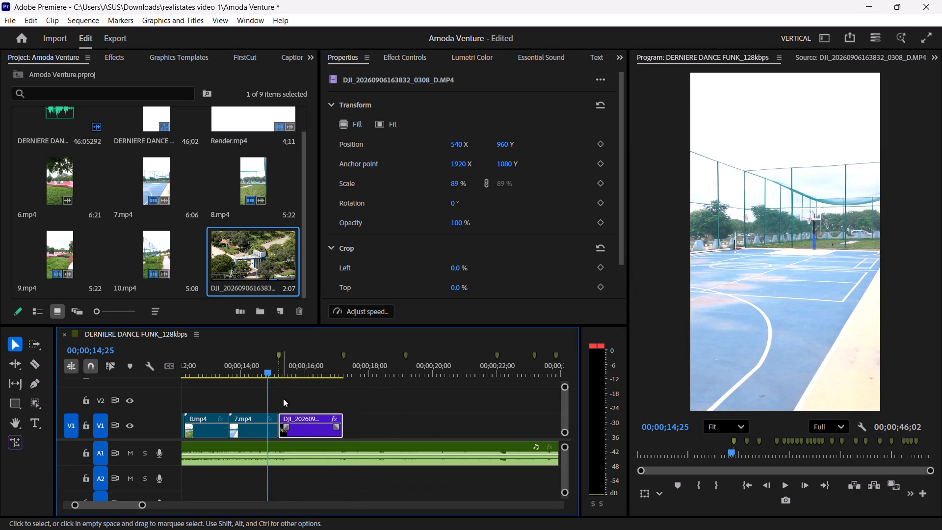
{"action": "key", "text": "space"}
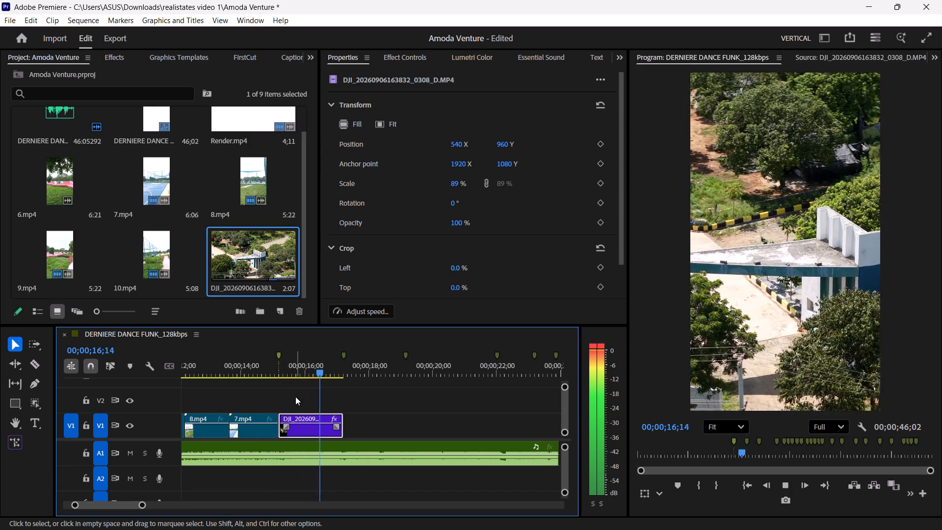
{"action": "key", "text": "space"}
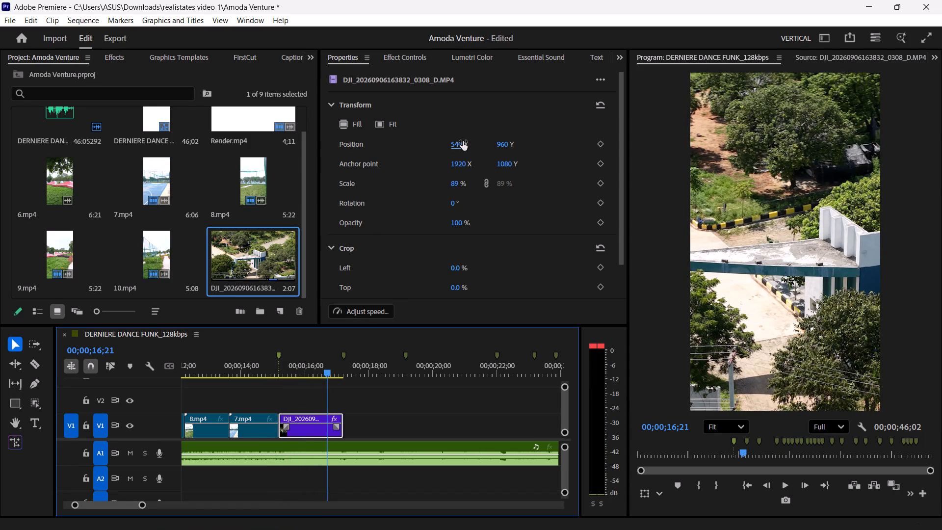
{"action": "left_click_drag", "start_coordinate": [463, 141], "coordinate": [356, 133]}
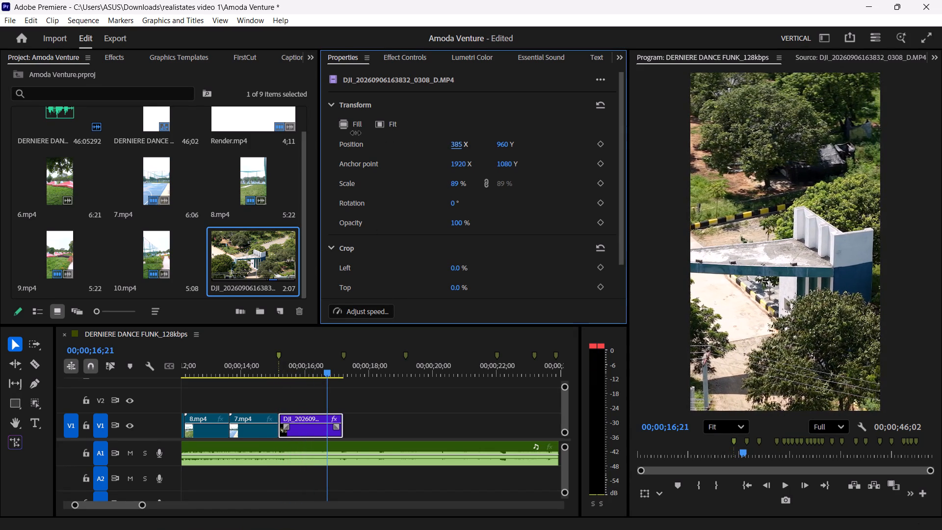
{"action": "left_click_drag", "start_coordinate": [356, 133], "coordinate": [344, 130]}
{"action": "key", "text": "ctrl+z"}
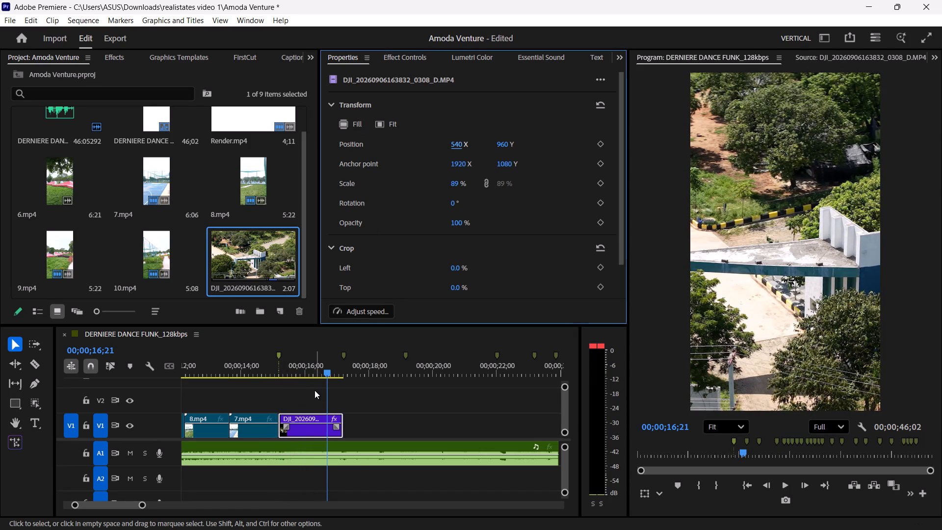
Play the whole sequence from the start through the drone clip to review the cuts against the music.
{"action": "scroll", "coordinate": [314, 390], "scroll_direction": "down", "scroll_amount": 9, "text": "alt"}
{"action": "scroll", "coordinate": [400, 408], "scroll_direction": "down", "scroll_amount": 3, "text": "alt"}
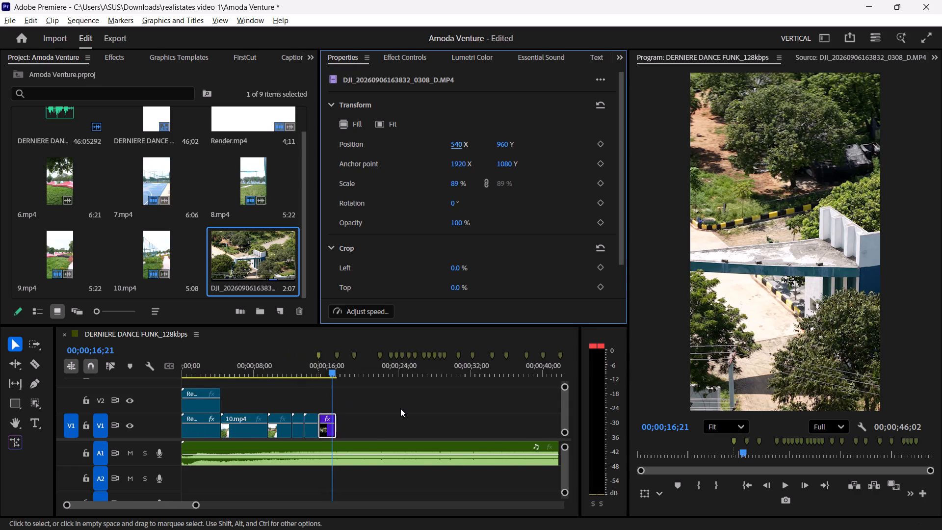
{"action": "scroll", "coordinate": [400, 408], "scroll_direction": "down", "scroll_amount": 2, "text": "alt"}
{"action": "left_click_drag", "start_coordinate": [266, 367], "coordinate": [149, 378]}
{"action": "key", "text": "space"}
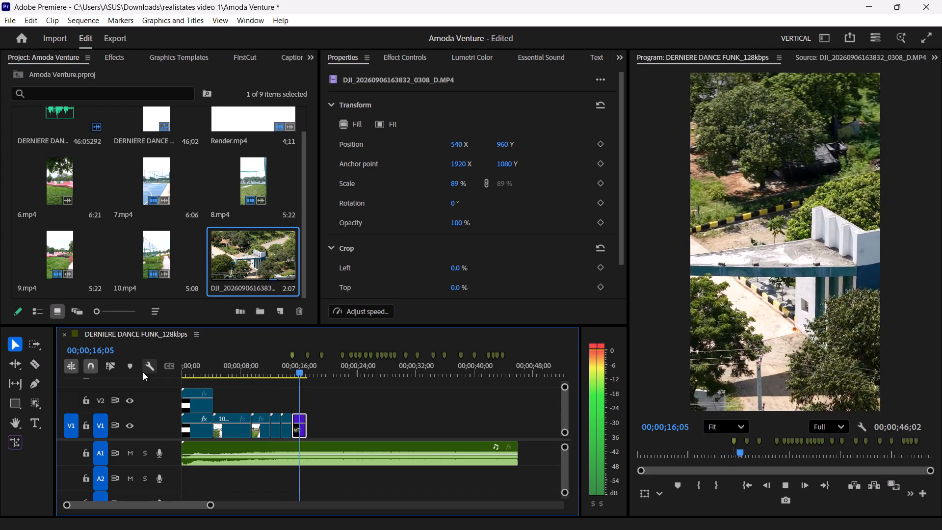
{"action": "key", "text": "space"}
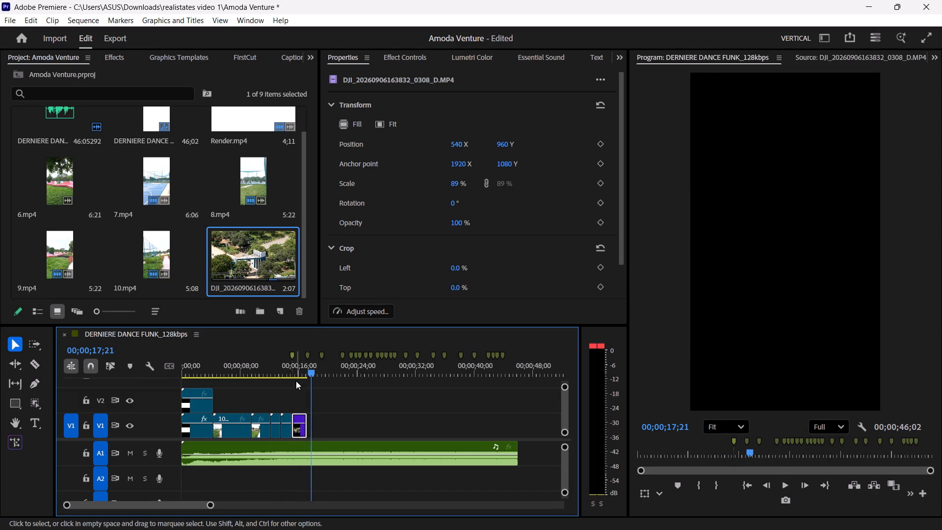
Move the playhead to the beat marker at 00;00;17;06, at the end of the drone clip.
{"action": "left_click", "coordinate": [309, 353]}
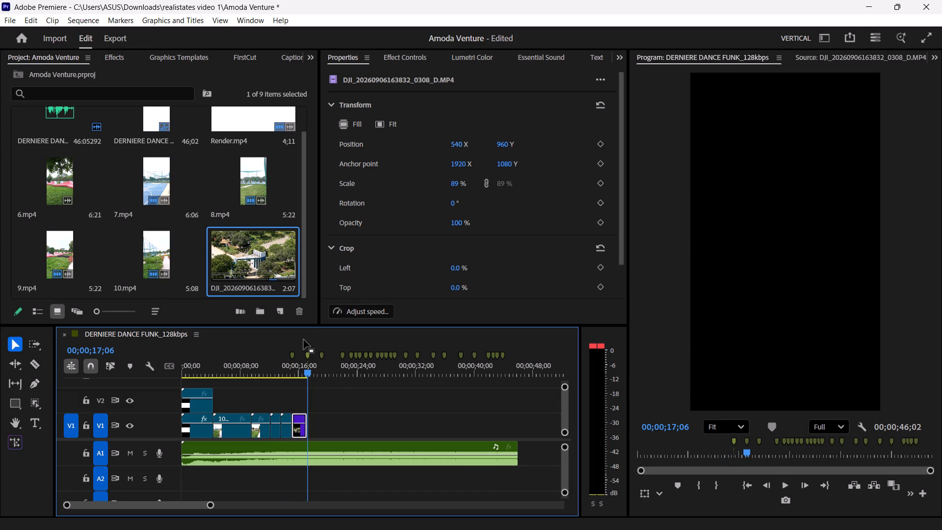
Create a new bin named Drone Shots in the Amoda Venture project.
{"action": "scroll", "coordinate": [253, 283], "scroll_direction": "down", "scroll_amount": 5}
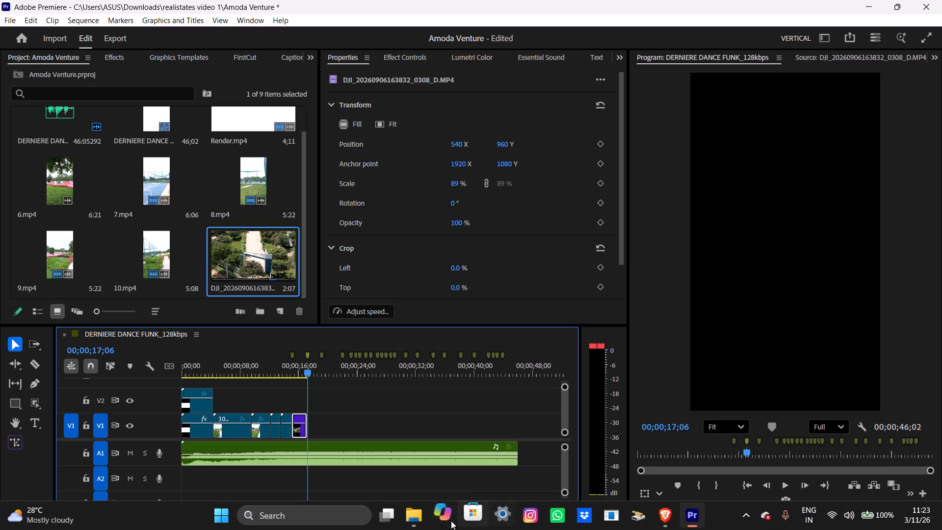
{"action": "left_click", "coordinate": [266, 313]}
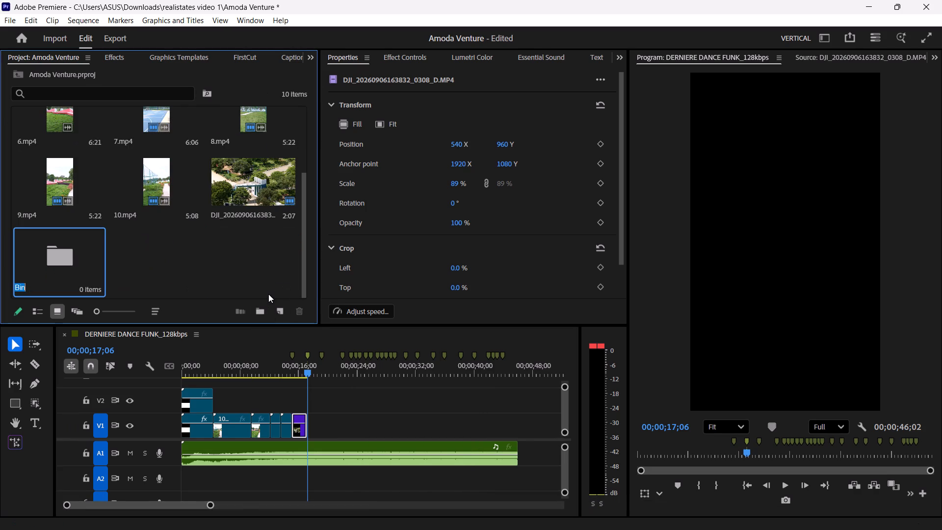
{"action": "key", "text": "shift+d"}
{"action": "type", "text": "rone"}
{"action": "key", "text": "space"}
{"action": "key", "text": "shift+s"}
{"action": "key", "text": "h"}
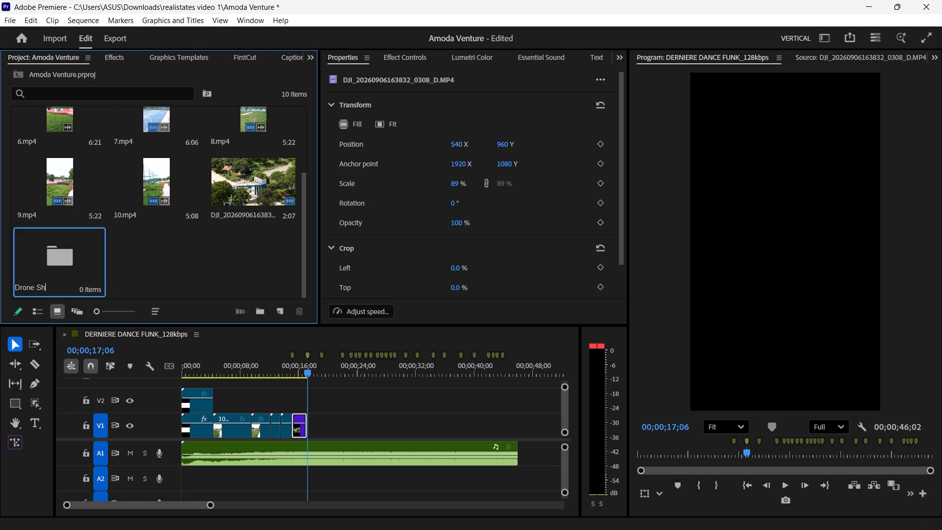
{"action": "type", "text": "ots"}
{"action": "key", "text": "Return"}
{"action": "scroll", "coordinate": [180, 259], "scroll_direction": "down", "scroll_amount": 3}
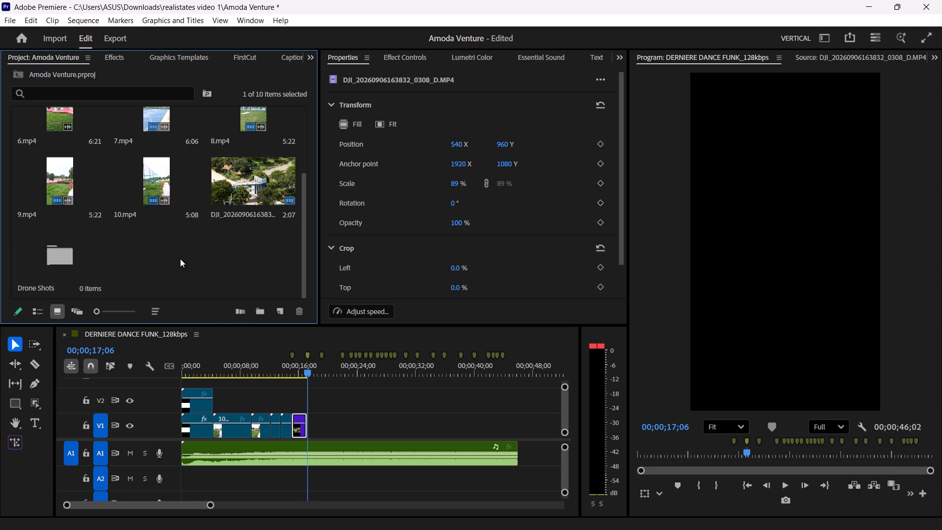
{"action": "scroll", "coordinate": [180, 259], "scroll_direction": "down", "scroll_amount": 5}
{"action": "left_click", "coordinate": [129, 270]}
{"action": "left_click", "coordinate": [78, 268]}
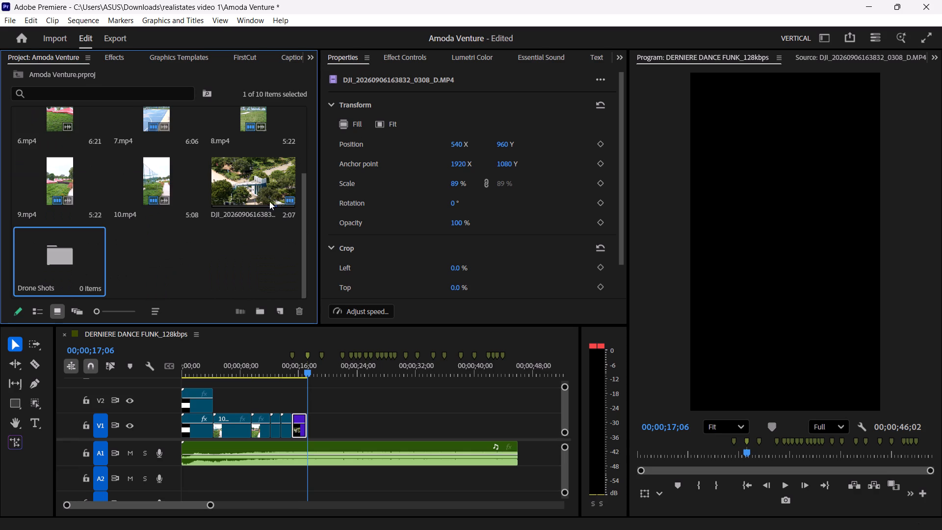
{"action": "left_click_drag", "start_coordinate": [266, 185], "coordinate": [59, 261]}
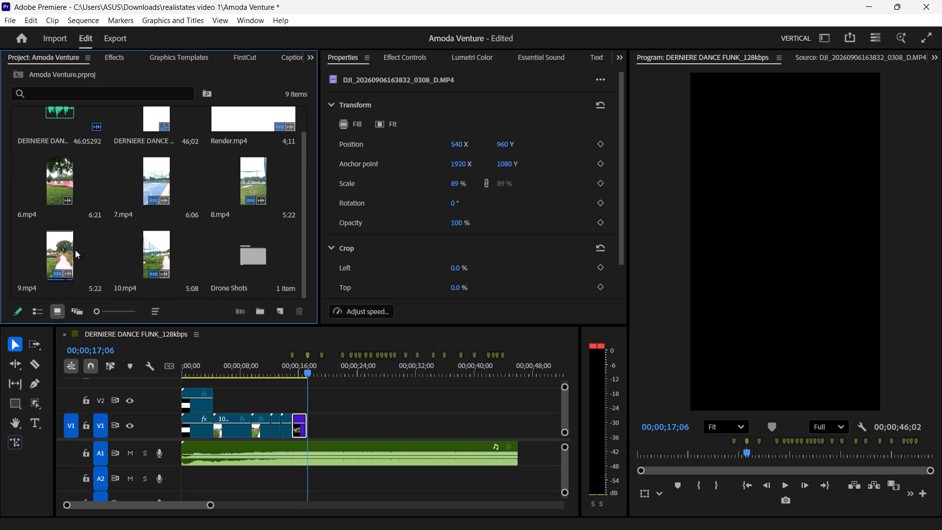
{"action": "scroll", "coordinate": [82, 248], "scroll_direction": "down", "scroll_amount": 4}
Open the Drone Shots bin and switch to the drone vids folder in File Explorer.
{"action": "double_click", "coordinate": [242, 269]}
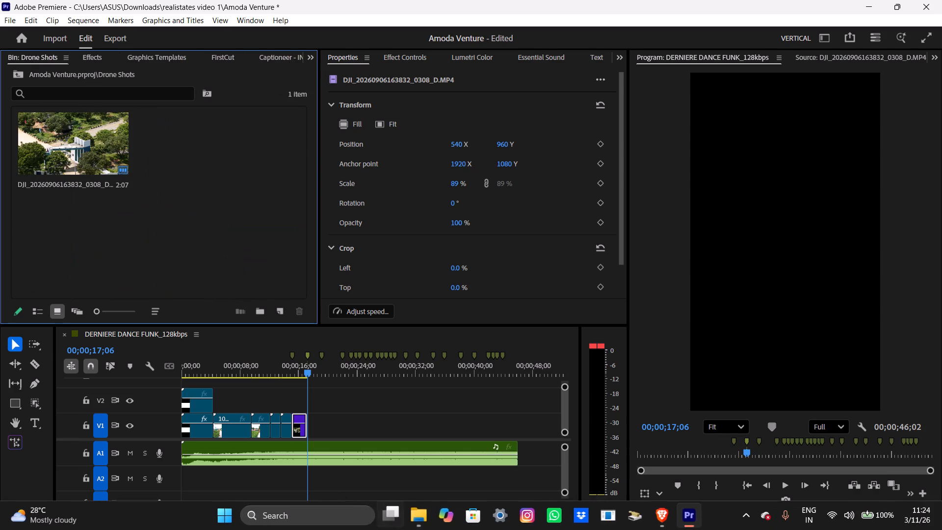
{"action": "left_click", "coordinate": [411, 529]}
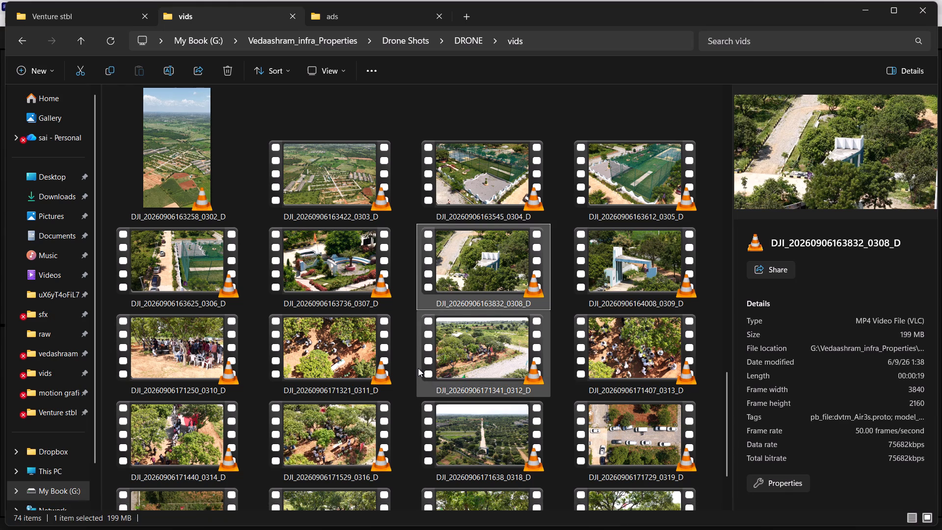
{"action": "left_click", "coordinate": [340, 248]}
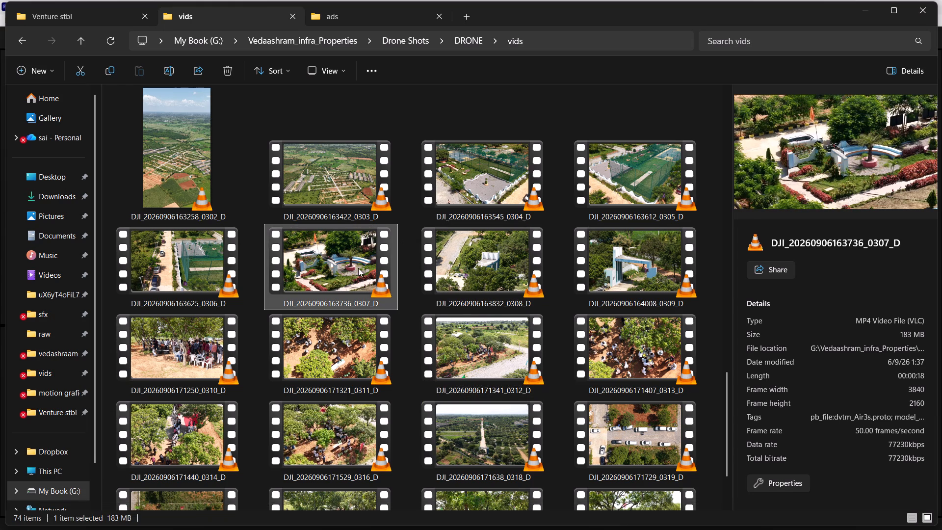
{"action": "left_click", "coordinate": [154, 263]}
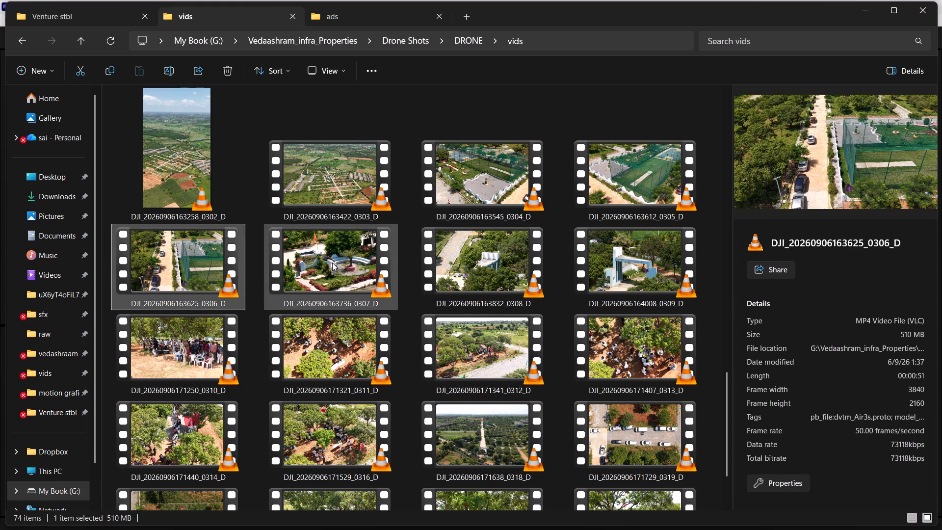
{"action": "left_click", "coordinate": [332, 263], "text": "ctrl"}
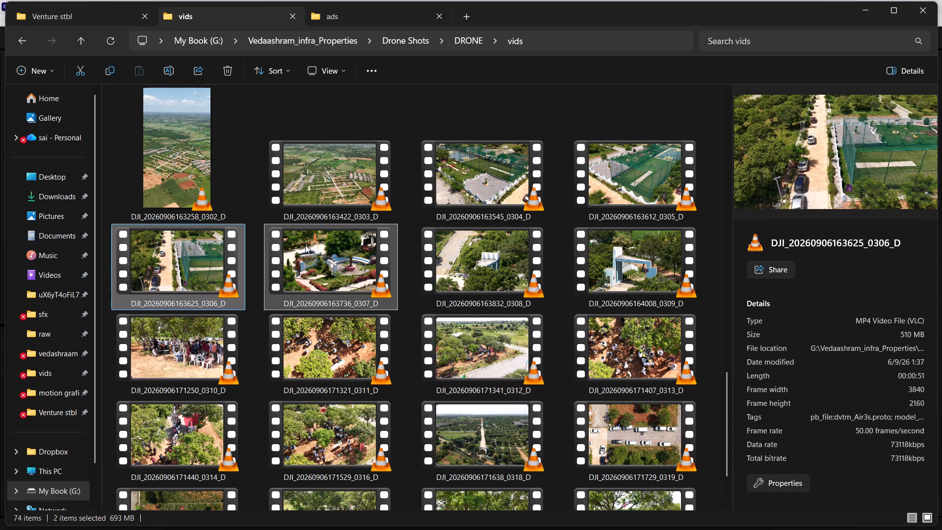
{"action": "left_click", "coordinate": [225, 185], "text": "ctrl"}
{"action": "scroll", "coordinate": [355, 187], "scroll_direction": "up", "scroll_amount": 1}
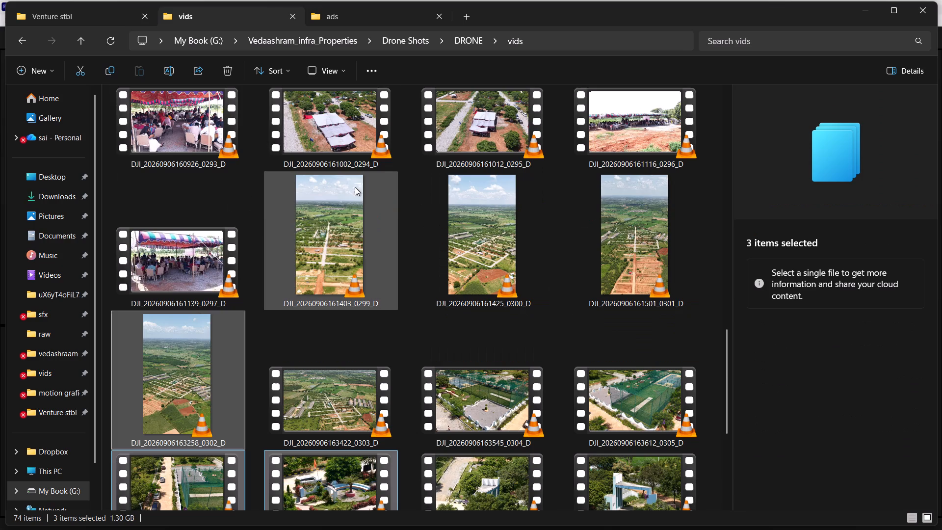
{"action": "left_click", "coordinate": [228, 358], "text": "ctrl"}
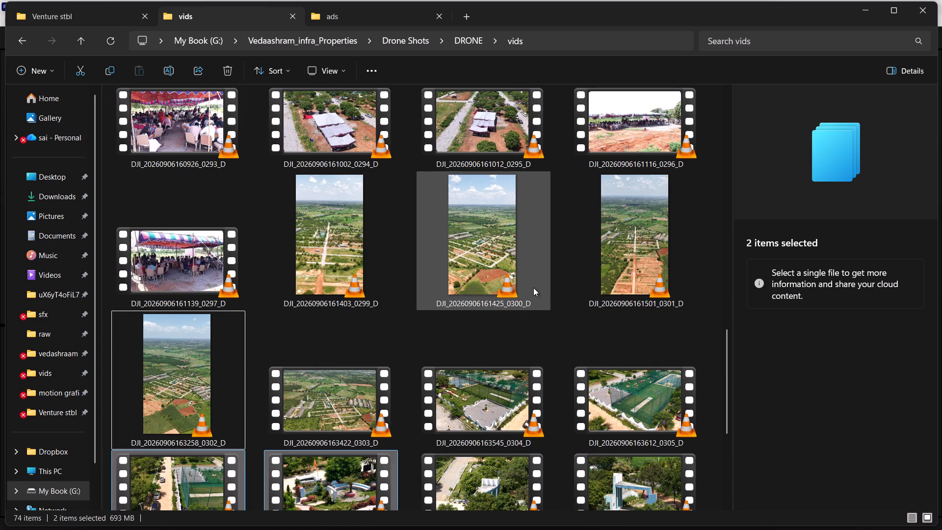
Preview the vertical aerial clips ending 0300, 0299 and 0301 in VLC, skipping ahead through 0301.
{"action": "double_click", "coordinate": [511, 254]}
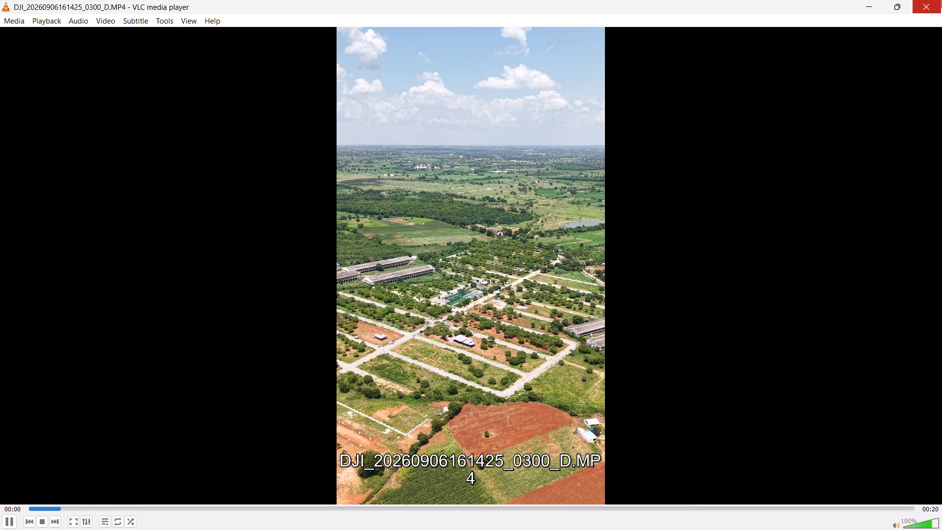
{"action": "left_click", "coordinate": [941, 0]}
{"action": "double_click", "coordinate": [333, 273]}
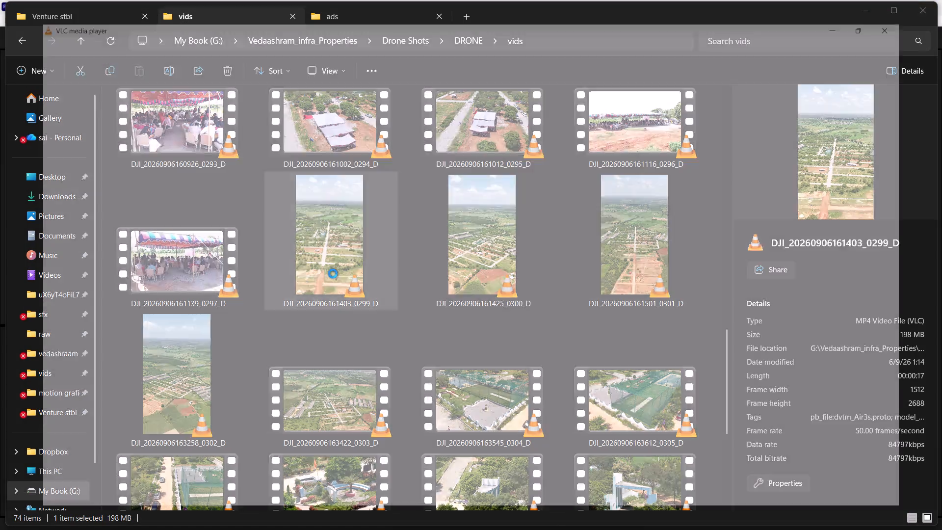
{"action": "left_click", "coordinate": [941, 0]}
{"action": "double_click", "coordinate": [677, 192]}
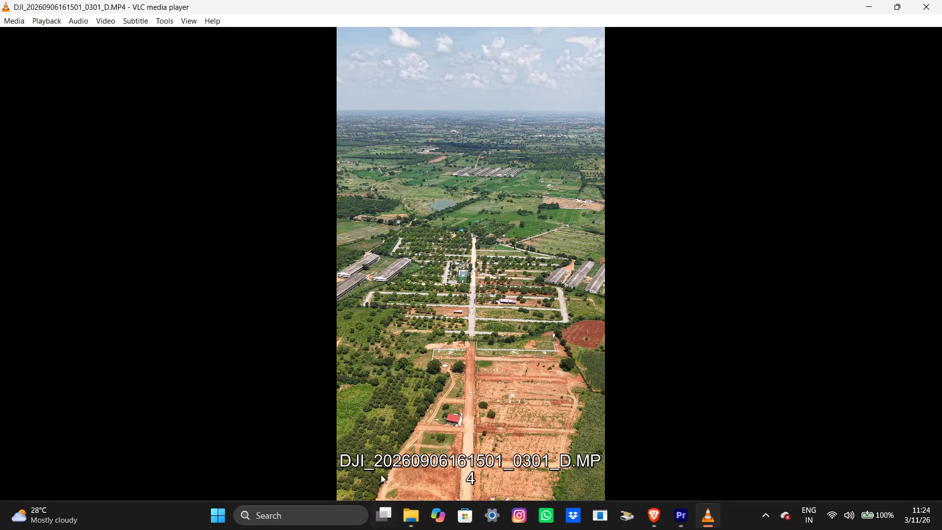
{"action": "left_click", "coordinate": [423, 510]}
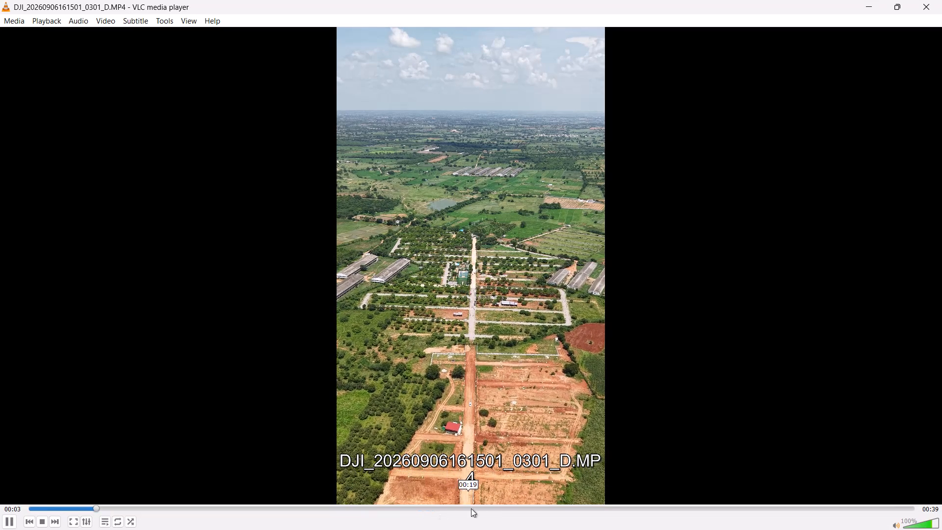
{"action": "left_click", "coordinate": [492, 506]}
{"action": "left_click", "coordinate": [941, 0]}
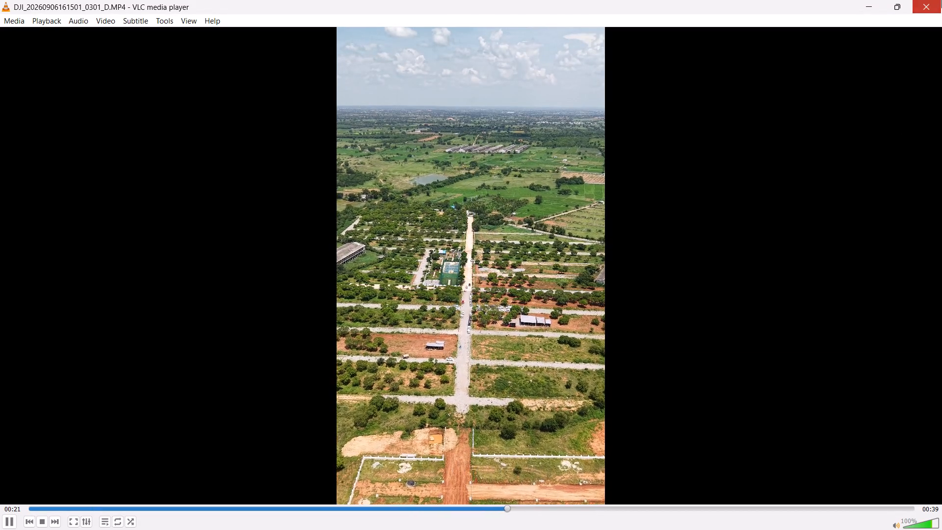
Import the drone clips ending 0307, 0306, 0301, 0320, 0283 and 0285 from the vids folder into the Drone Shots bin.
{"action": "scroll", "coordinate": [367, 263], "scroll_direction": "down", "scroll_amount": 1}
{"action": "left_click", "coordinate": [335, 311]}
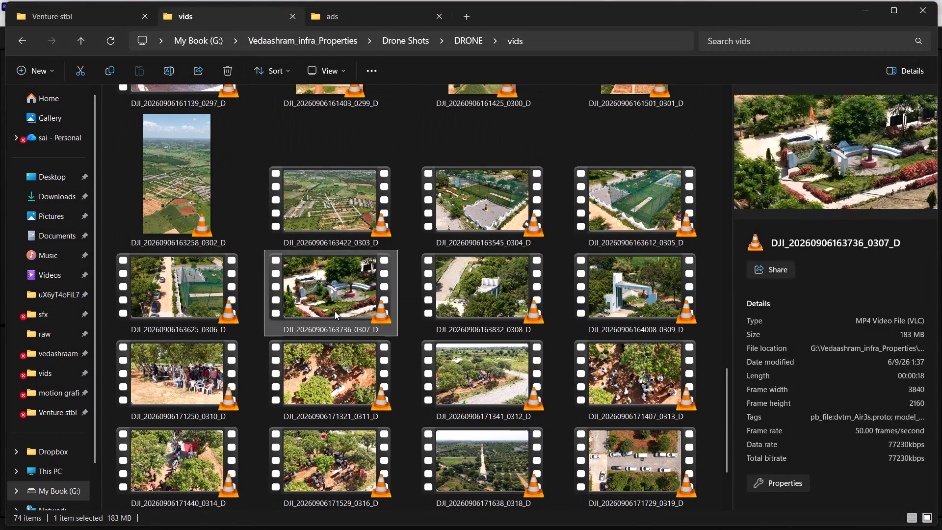
{"action": "left_click", "coordinate": [190, 302], "text": "ctrl"}
{"action": "scroll", "coordinate": [525, 267], "scroll_direction": "up", "scroll_amount": 1}
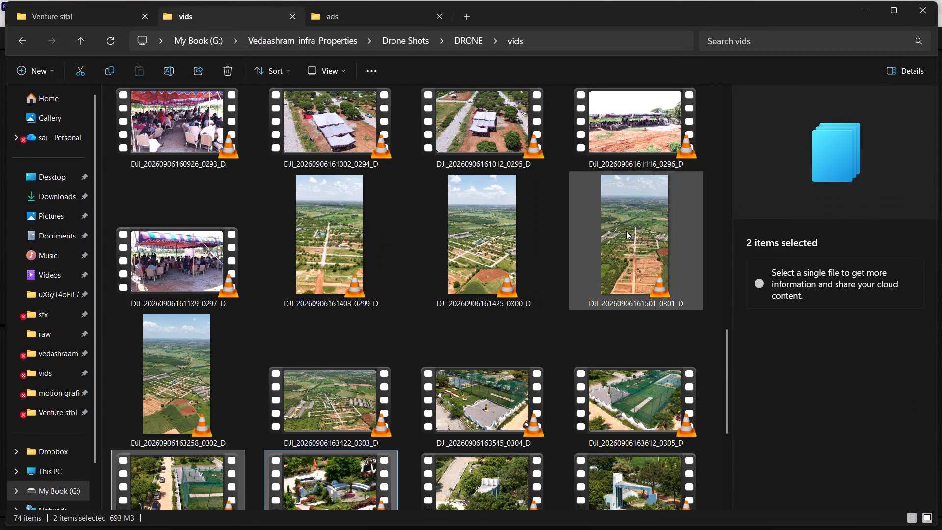
{"action": "left_click", "coordinate": [626, 231], "text": "ctrl"}
{"action": "scroll", "coordinate": [546, 351], "scroll_direction": "down", "scroll_amount": 1}
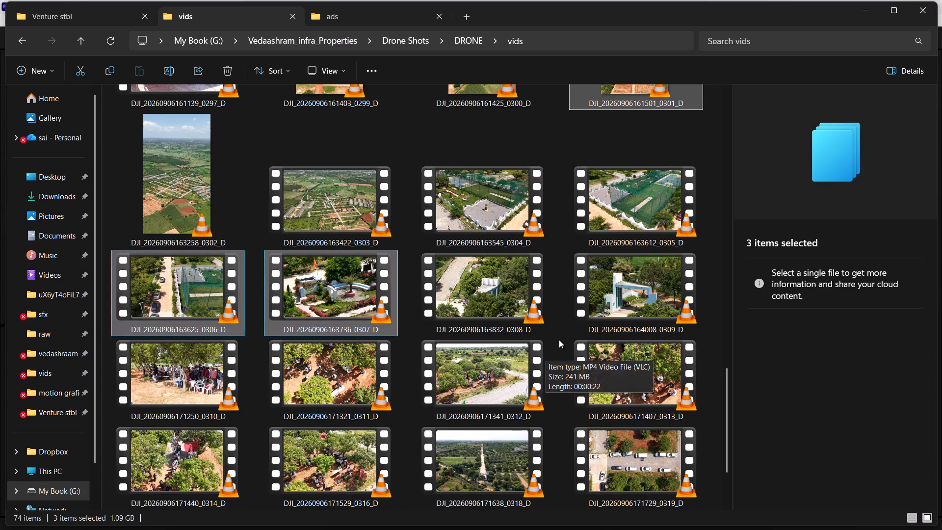
{"action": "scroll", "coordinate": [552, 344], "scroll_direction": "down", "scroll_amount": 2}
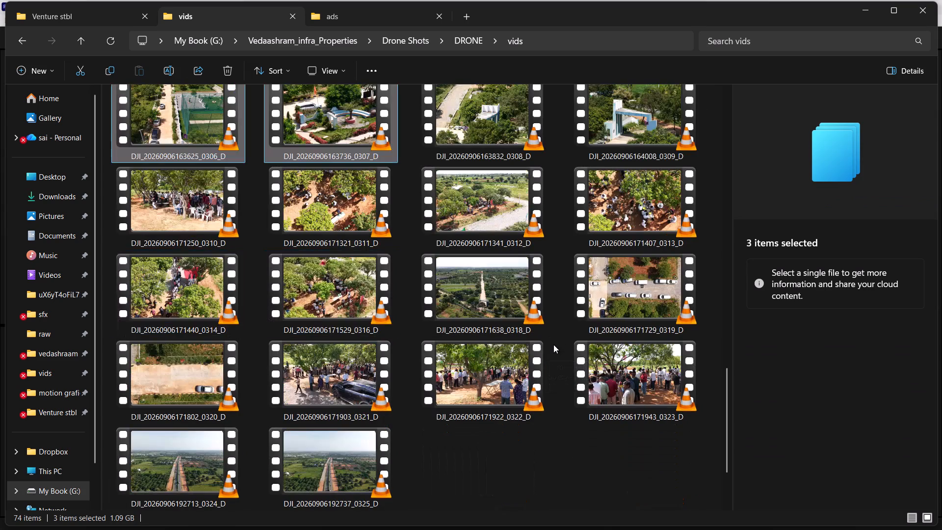
{"action": "left_click", "coordinate": [217, 388], "text": "ctrl"}
{"action": "scroll", "coordinate": [523, 279], "scroll_direction": "up", "scroll_amount": 1}
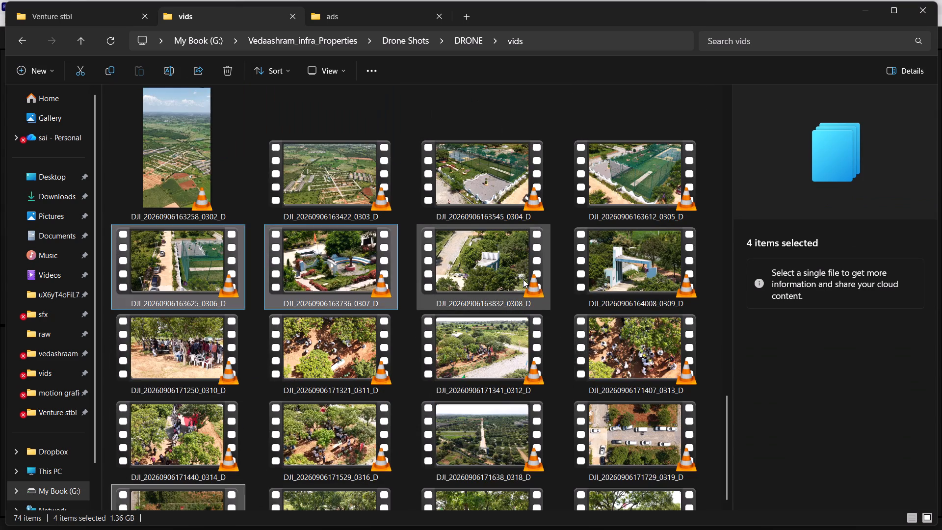
{"action": "scroll", "coordinate": [523, 279], "scroll_direction": "up", "scroll_amount": 1}
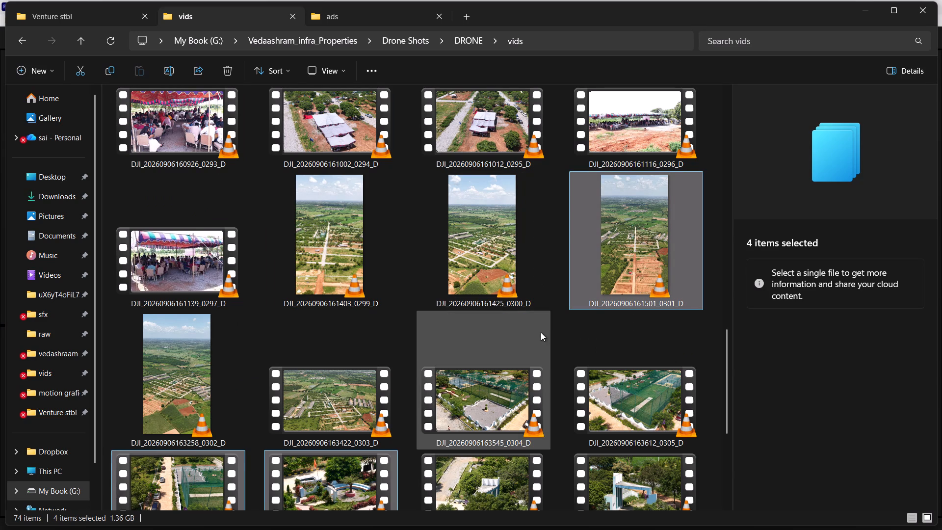
{"action": "scroll", "coordinate": [585, 257], "scroll_direction": "up", "scroll_amount": 1}
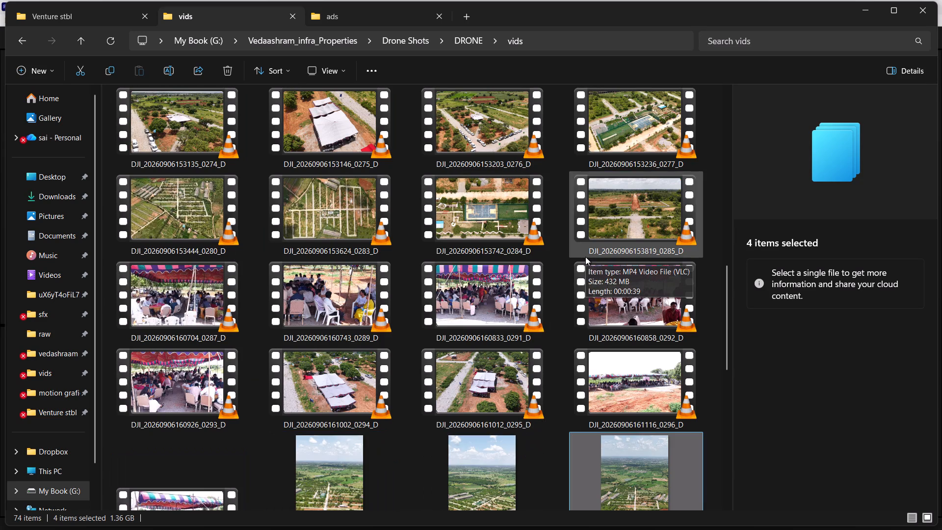
{"action": "left_click", "coordinate": [320, 211], "text": "ctrl"}
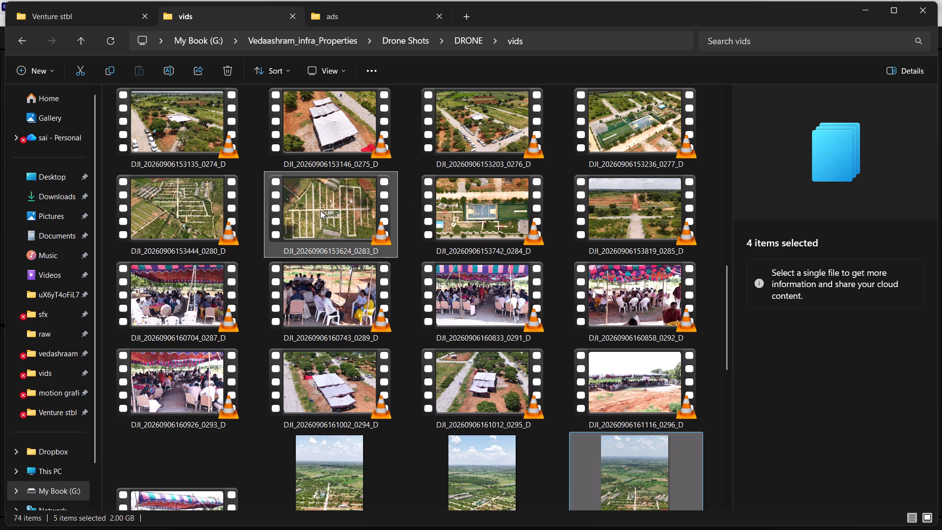
{"action": "left_click", "coordinate": [606, 218], "text": "ctrl"}
{"action": "scroll", "coordinate": [606, 218], "scroll_direction": "up", "scroll_amount": 1}
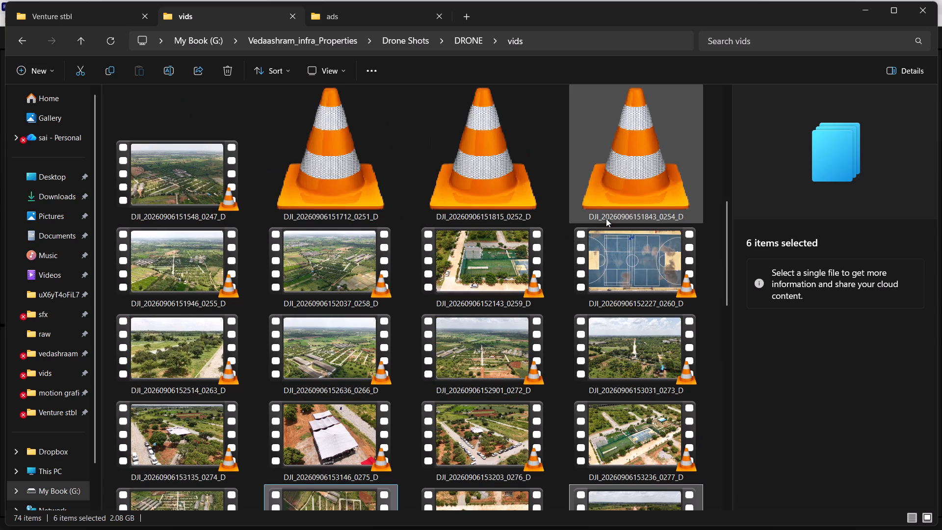
{"action": "scroll", "coordinate": [504, 250], "scroll_direction": "up", "scroll_amount": 1}
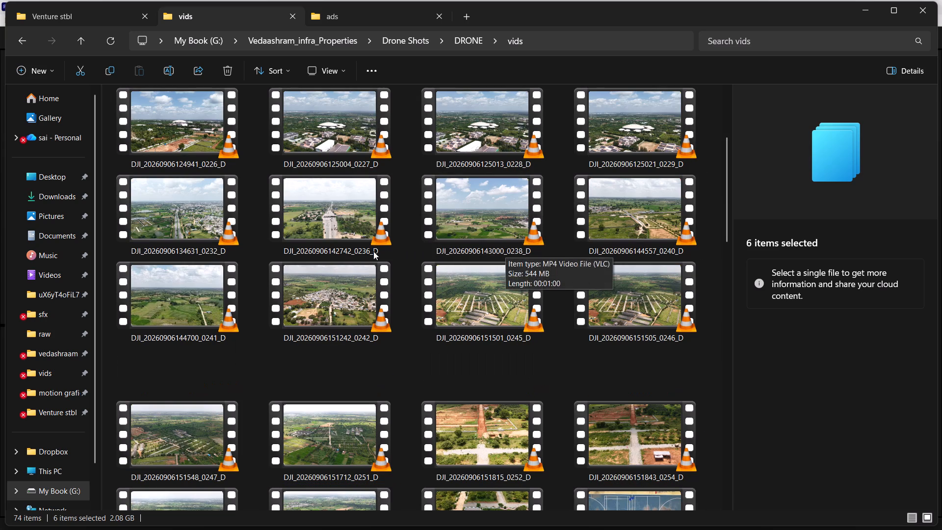
{"action": "scroll", "coordinate": [532, 216], "scroll_direction": "up", "scroll_amount": 3}
{"action": "scroll", "coordinate": [532, 216], "scroll_direction": "down", "scroll_amount": 1}
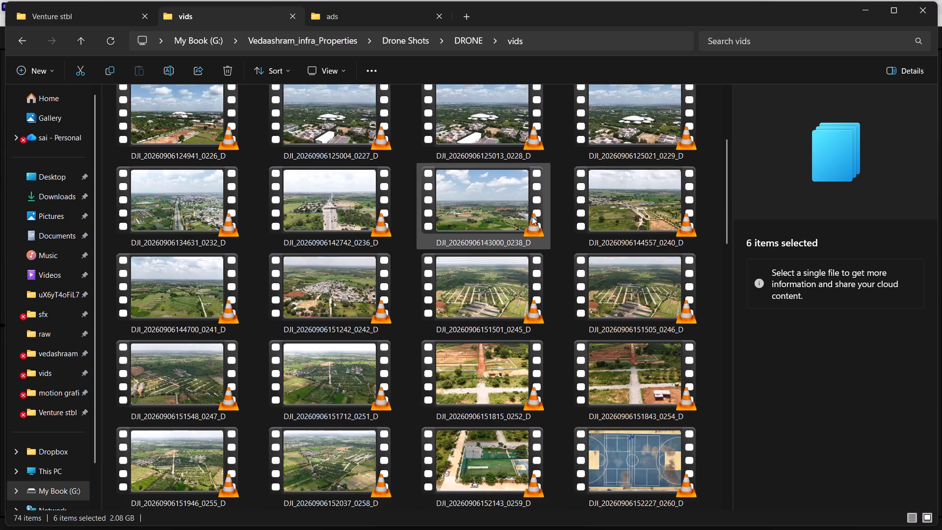
{"action": "scroll", "coordinate": [532, 216], "scroll_direction": "down", "scroll_amount": 2}
{"action": "left_click_drag", "start_coordinate": [646, 158], "coordinate": [644, 158]}
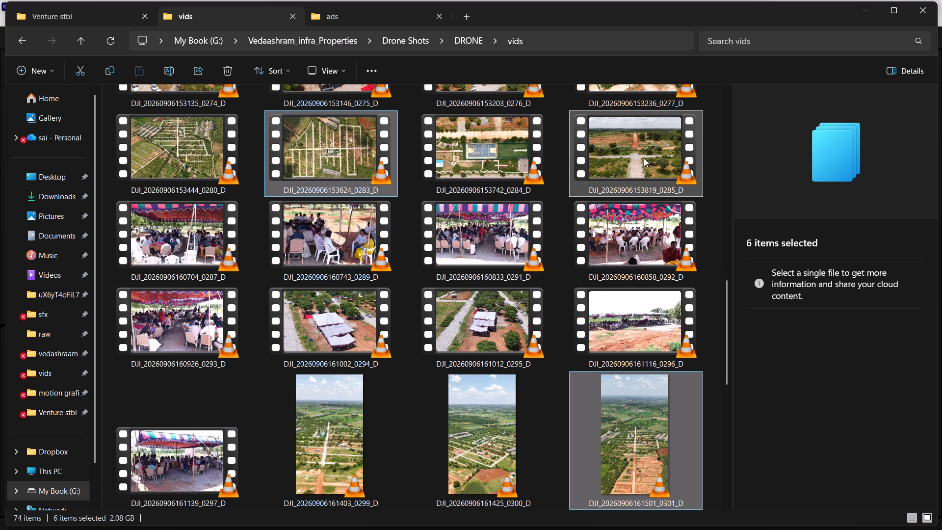
{"action": "left_click_drag", "start_coordinate": [644, 158], "coordinate": [212, 212]}
{"action": "key", "text": "alt+Tab"}
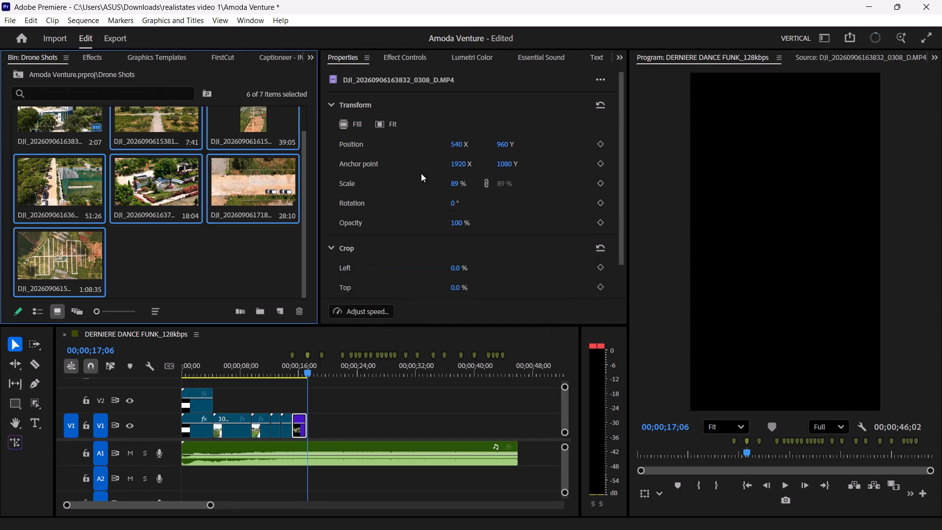
{"action": "left_click", "coordinate": [273, 262]}
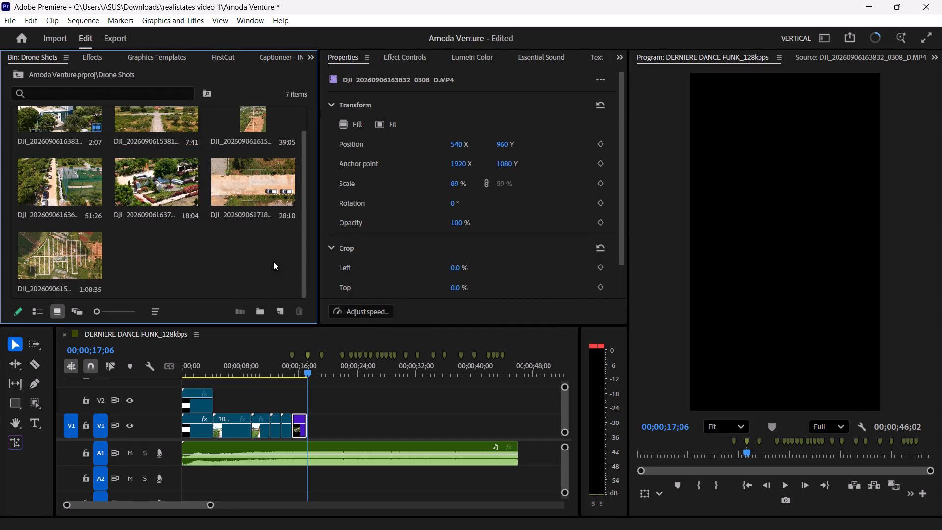
Set the DERNIERE DANCE FUNK sequence timebase to 60.00 frames/second.
{"action": "left_click", "coordinate": [76, 22]}
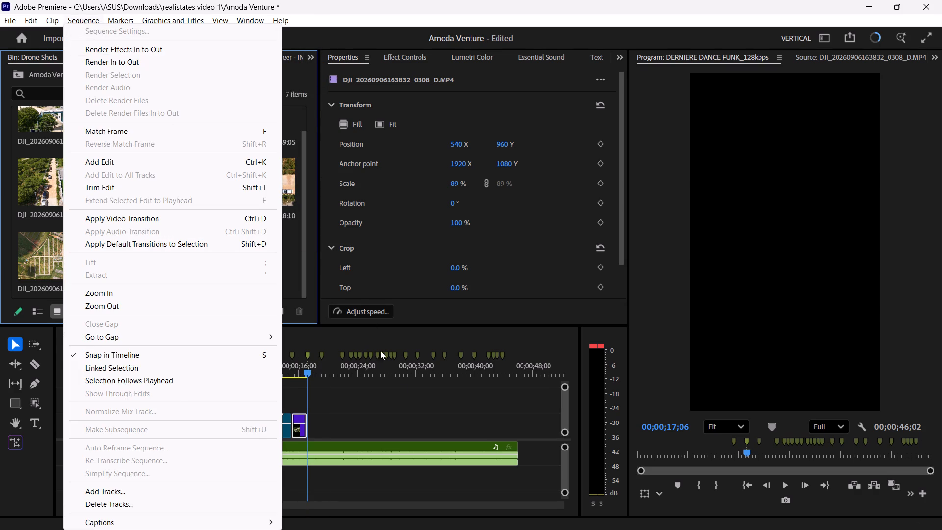
{"action": "left_click", "coordinate": [398, 385]}
{"action": "left_click", "coordinate": [87, 18]}
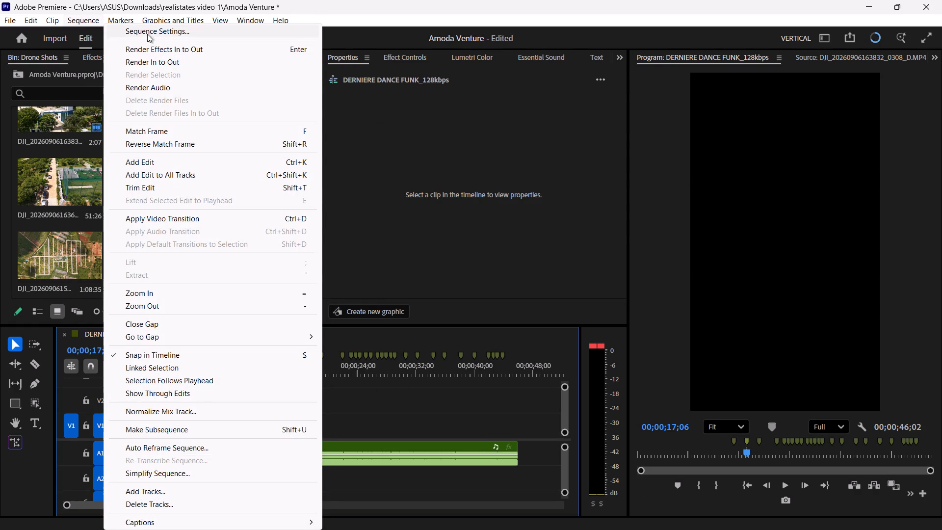
{"action": "left_click", "coordinate": [147, 34]}
{"action": "left_click", "coordinate": [571, 103]}
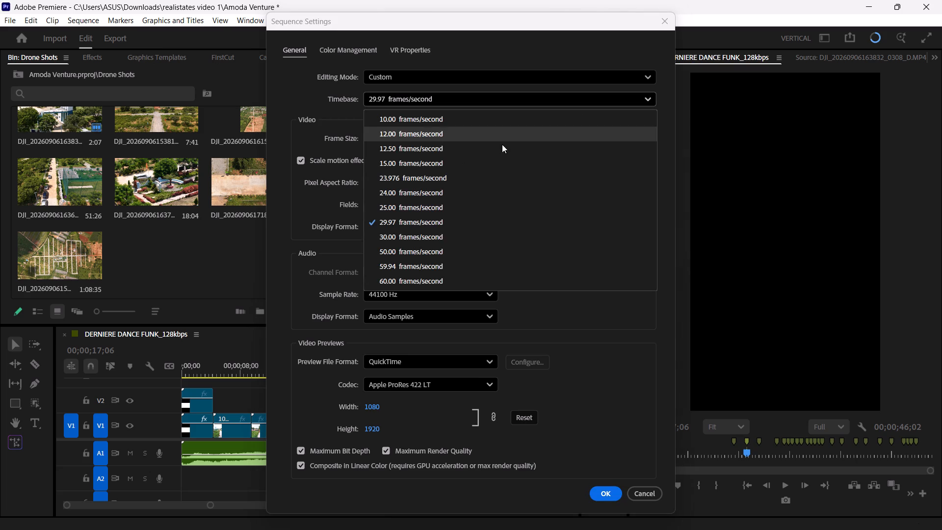
{"action": "left_click", "coordinate": [443, 278]}
{"action": "left_click", "coordinate": [567, 223]}
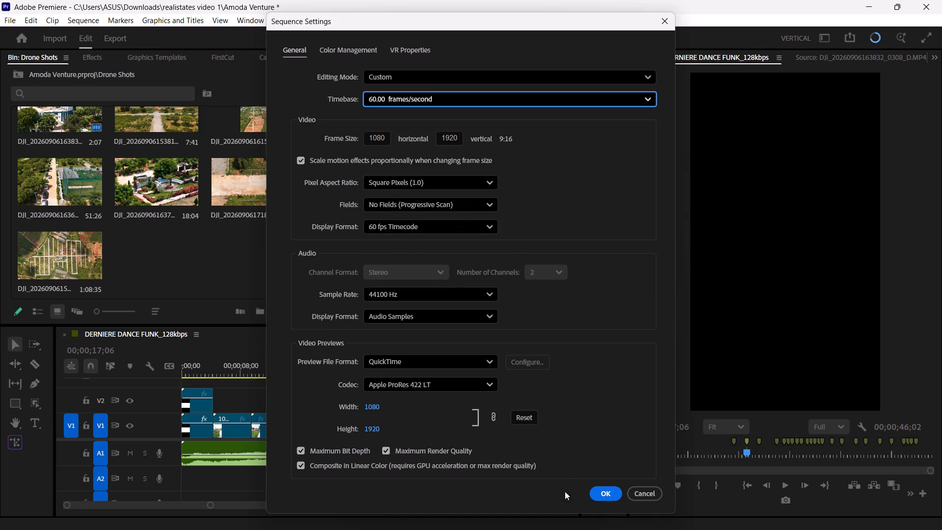
{"action": "left_click", "coordinate": [612, 498]}
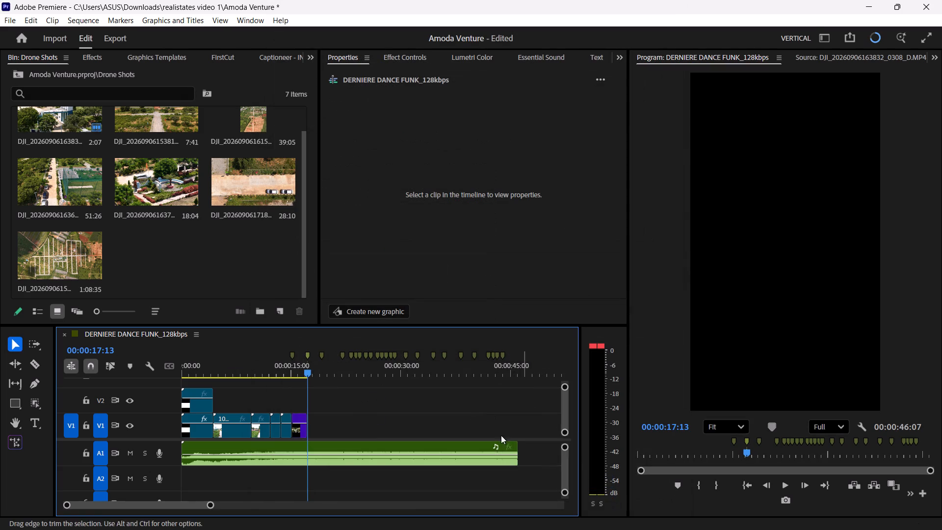
Play back the music near the end of the sequence and the cut around the last drone clip.
{"action": "left_click", "coordinate": [504, 375]}
{"action": "key", "text": "space"}
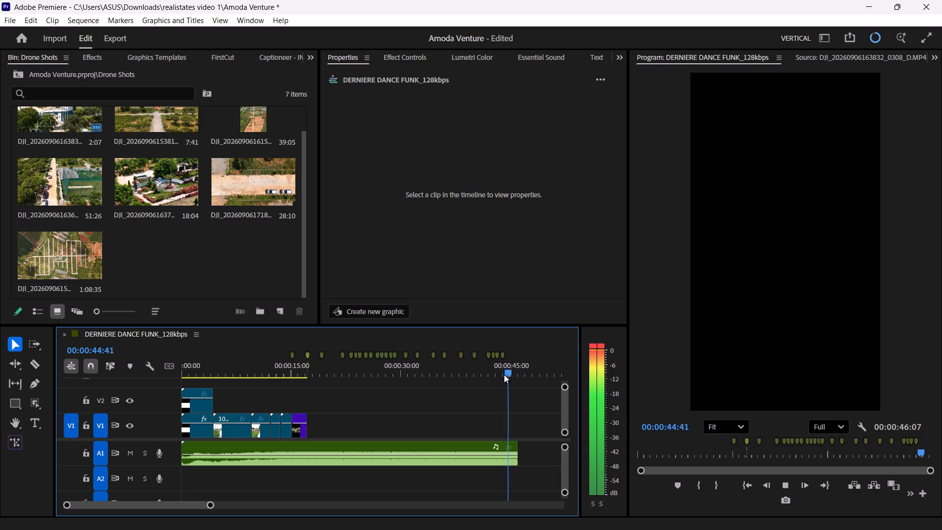
{"action": "left_click_drag", "start_coordinate": [508, 372], "coordinate": [321, 386]}
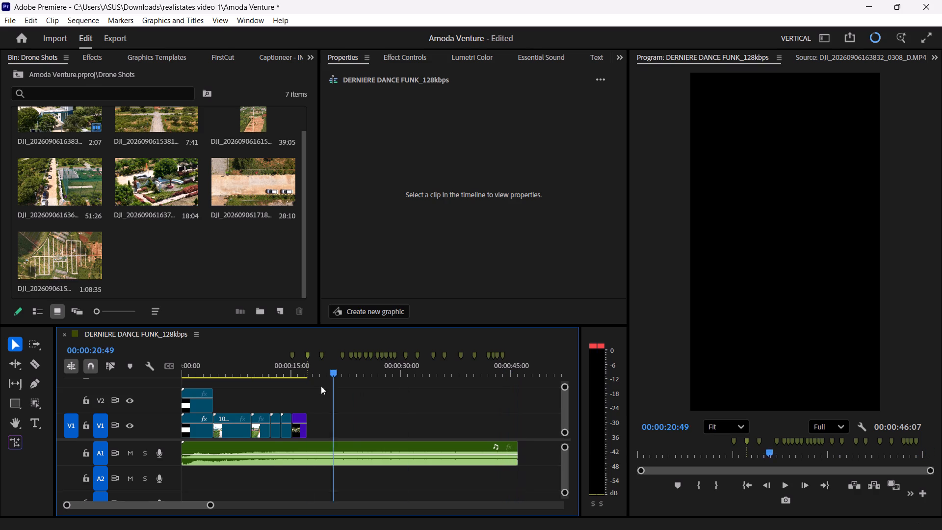
{"action": "left_click_drag", "start_coordinate": [321, 386], "coordinate": [284, 387]}
{"action": "key", "text": "space"}
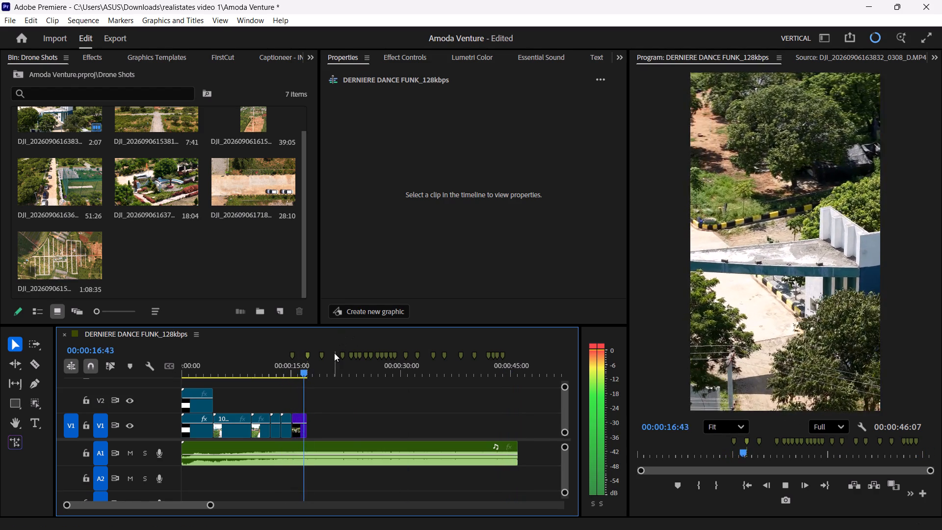
{"action": "key", "text": "space"}
{"action": "left_click", "coordinate": [306, 355]}
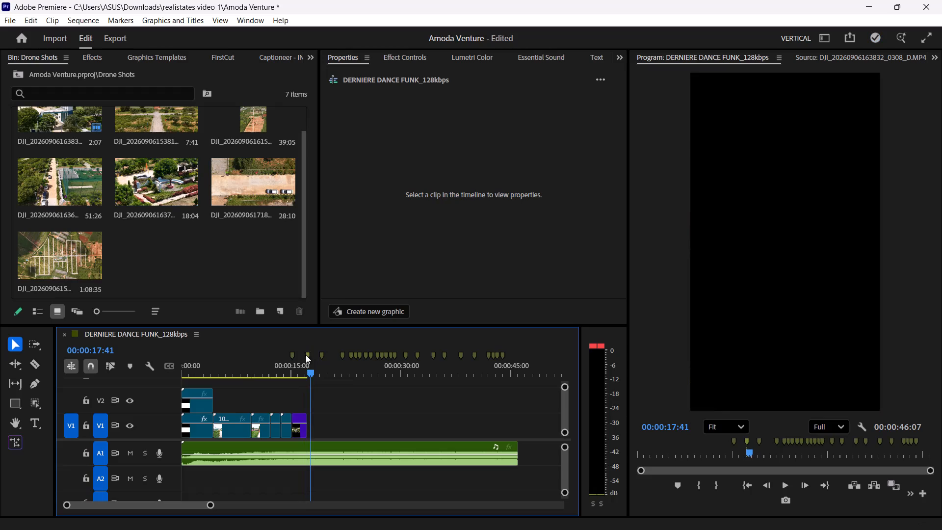
{"action": "scroll", "coordinate": [133, 176], "scroll_direction": "up", "scroll_amount": 1}
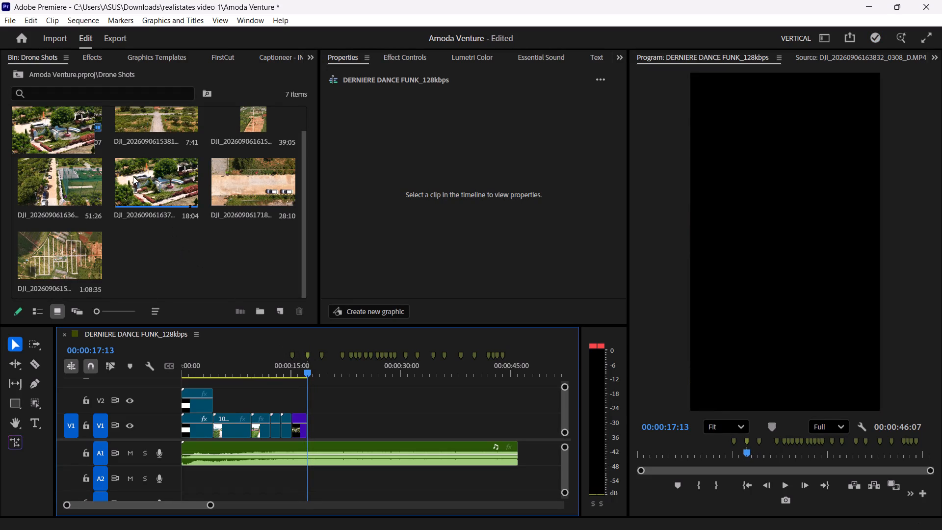
{"action": "double_click", "coordinate": [137, 204]}
{"action": "left_click_drag", "start_coordinate": [717, 471], "coordinate": [866, 472]}
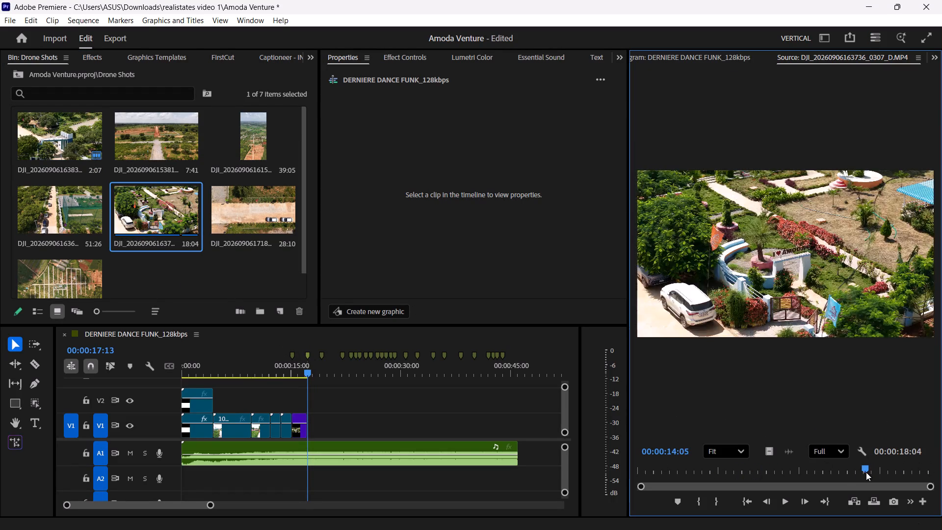
{"action": "left_click_drag", "start_coordinate": [866, 472], "coordinate": [786, 469]}
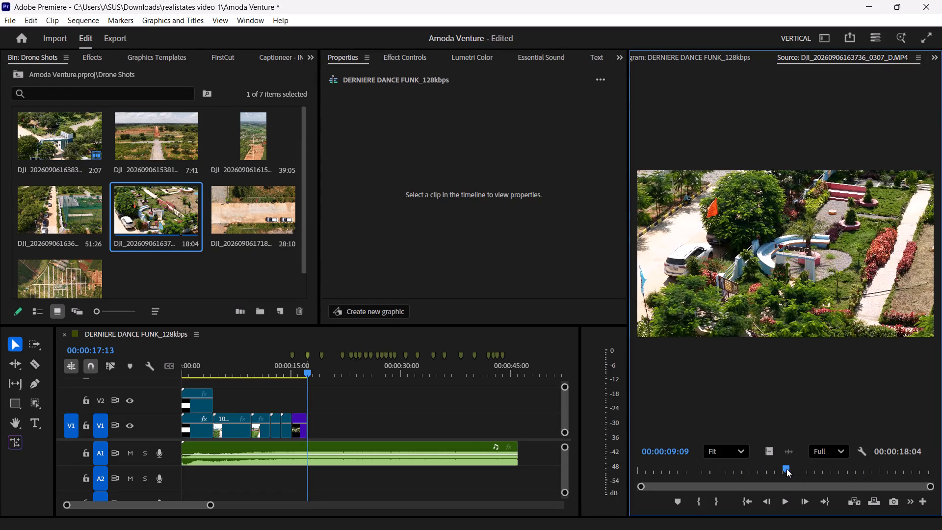
{"action": "left_click", "coordinate": [695, 500]}
{"action": "key", "text": "space"}
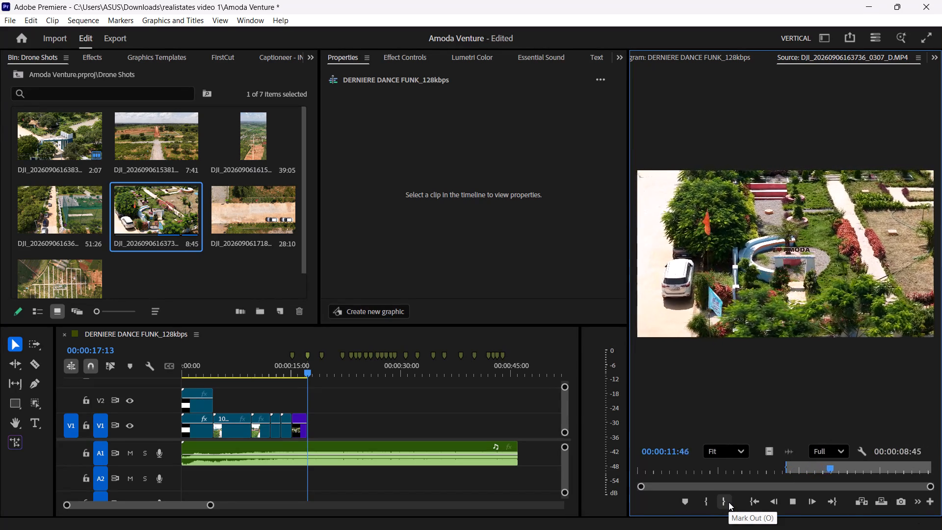
{"action": "key", "text": "space"}
{"action": "left_click", "coordinate": [729, 502]}
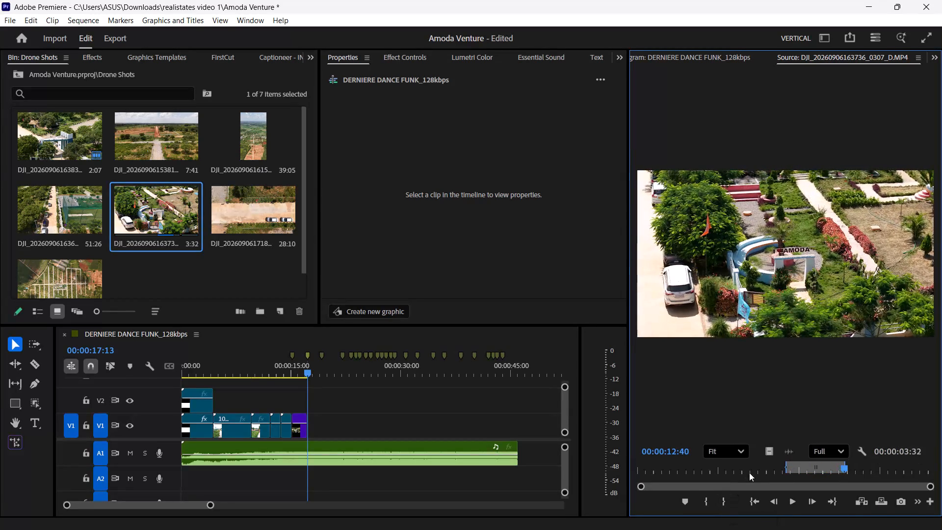
Place the marked 0307 range on V1 at 00:00:17:13 and trim its end to the next beat marker.
{"action": "left_click_drag", "start_coordinate": [771, 454], "coordinate": [315, 433]}
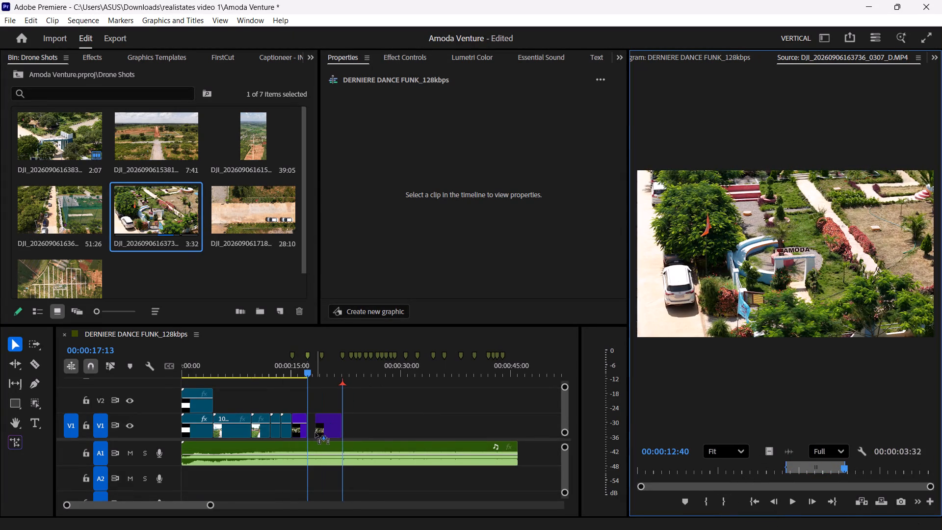
{"action": "left_click_drag", "start_coordinate": [315, 433], "coordinate": [311, 433]}
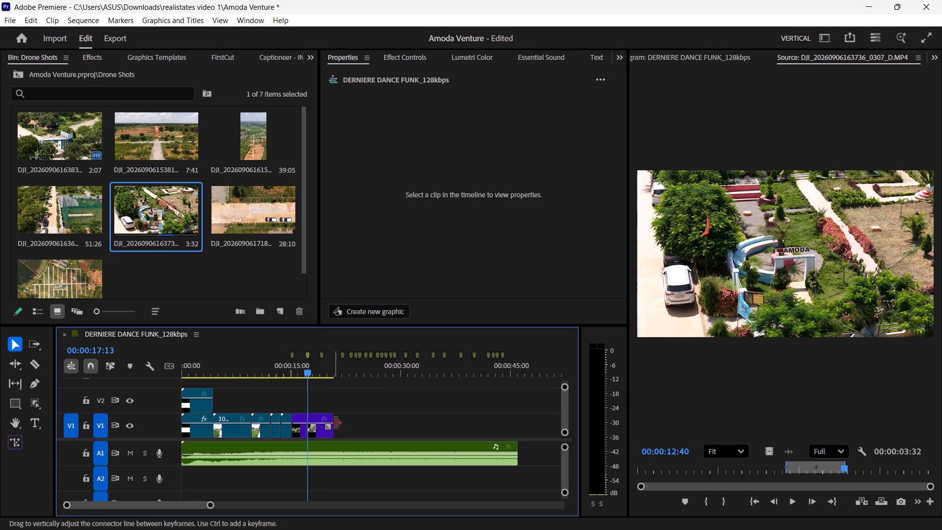
{"action": "left_click_drag", "start_coordinate": [335, 423], "coordinate": [324, 429]}
Play the new 0307 clip and scale it to fill the vertical frame.
{"action": "key", "text": "space"}
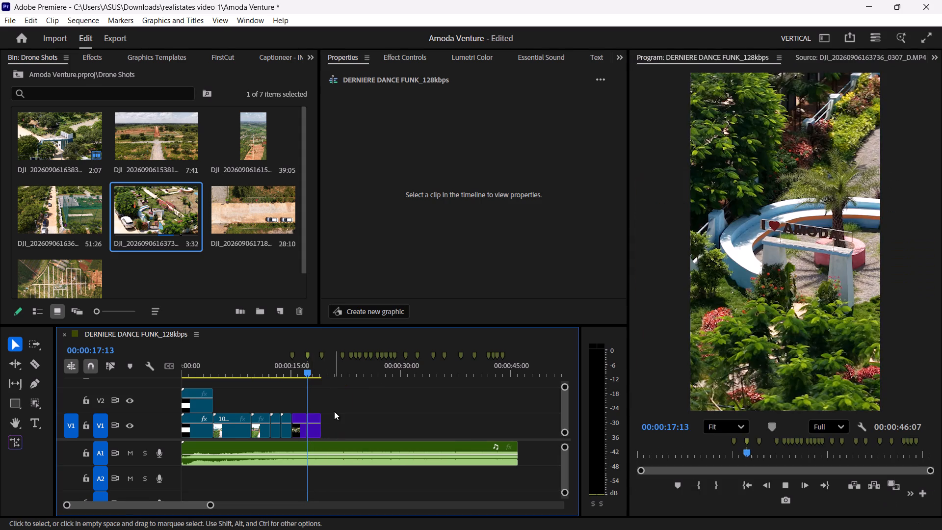
{"action": "key", "text": "space"}
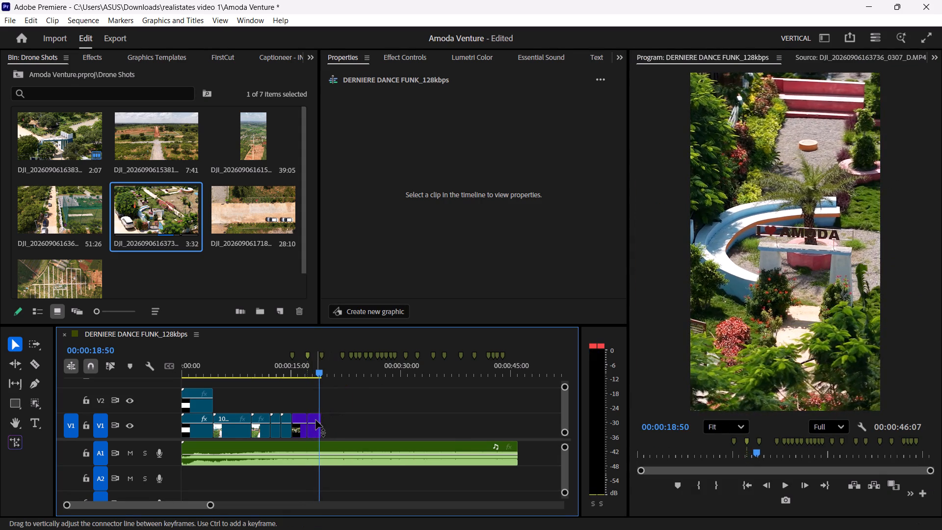
{"action": "left_click", "coordinate": [316, 420]}
{"action": "left_click", "coordinate": [341, 129]}
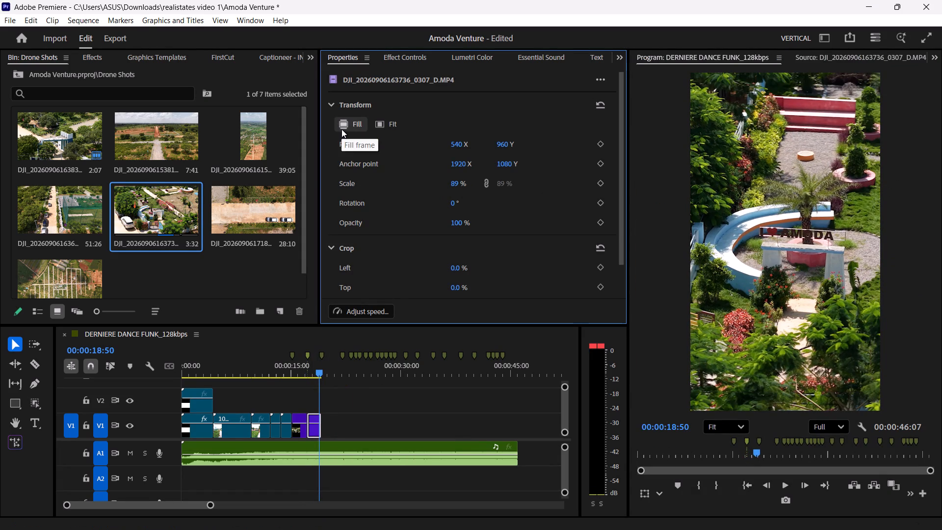
Play back the cut between the last two drone clips against the music.
{"action": "scroll", "coordinate": [225, 196], "scroll_direction": "up", "scroll_amount": 3}
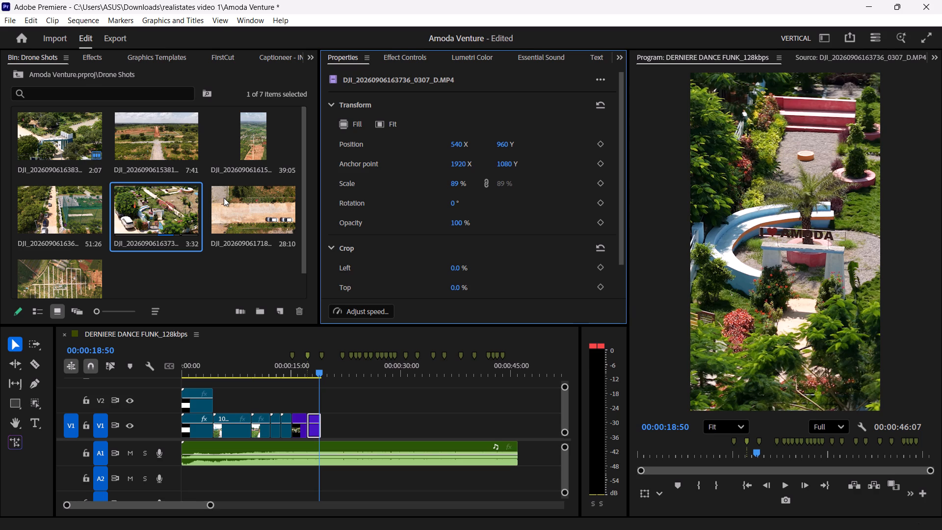
{"action": "scroll", "coordinate": [224, 198], "scroll_direction": "up", "scroll_amount": 3}
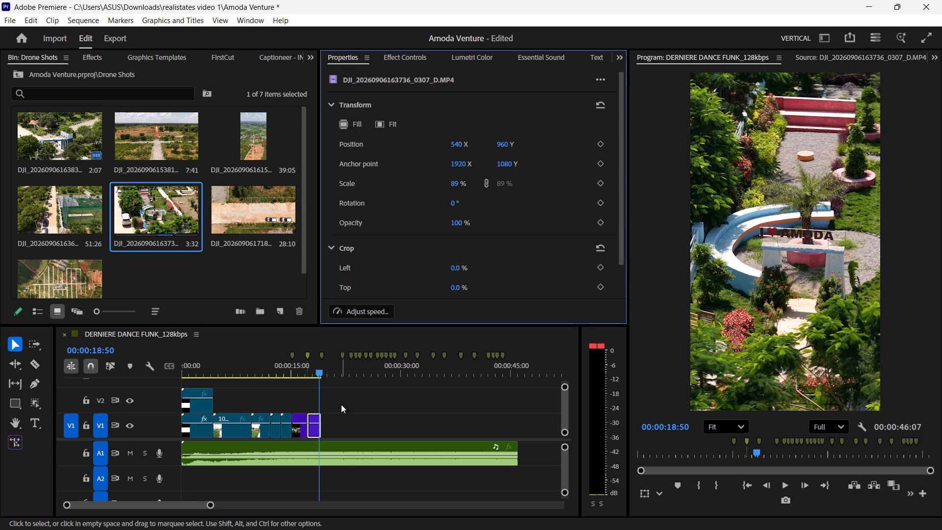
{"action": "left_click_drag", "start_coordinate": [315, 375], "coordinate": [303, 374]}
{"action": "key", "text": "space"}
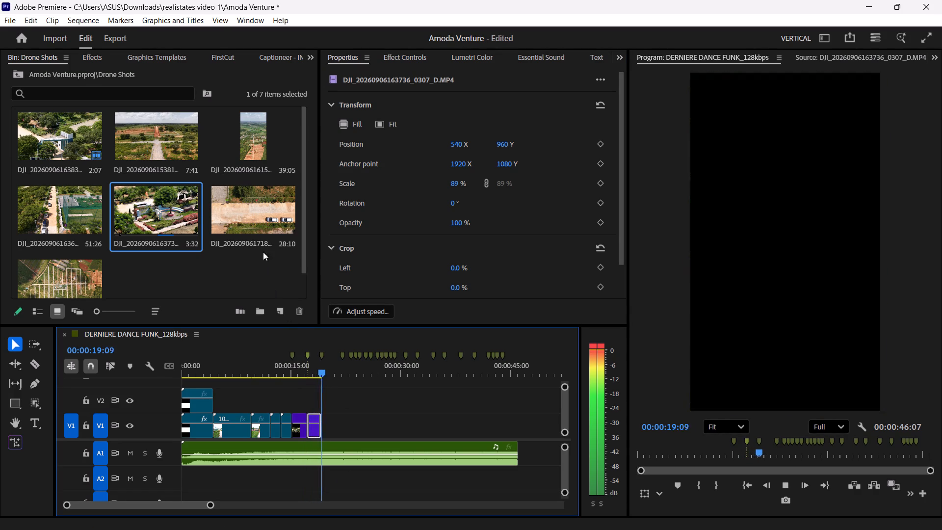
{"action": "key", "text": "space"}
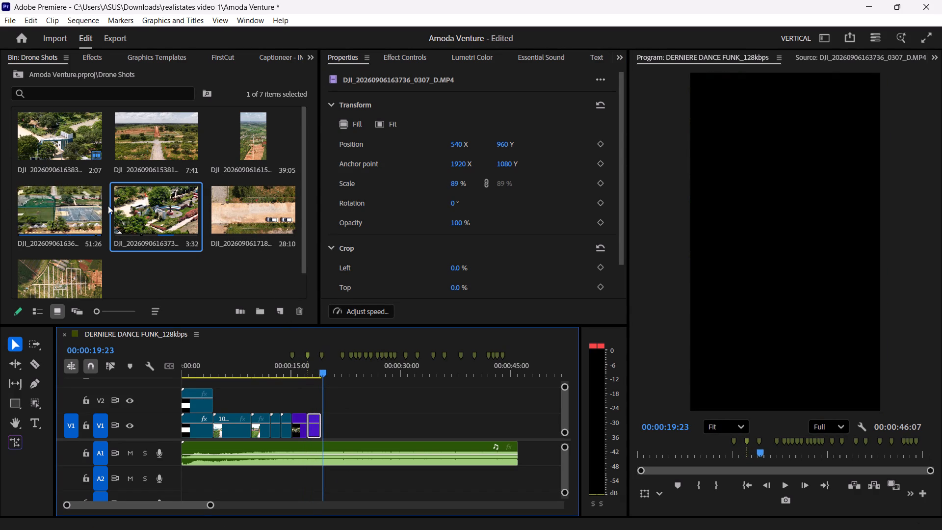
{"action": "double_click", "coordinate": [42, 223]}
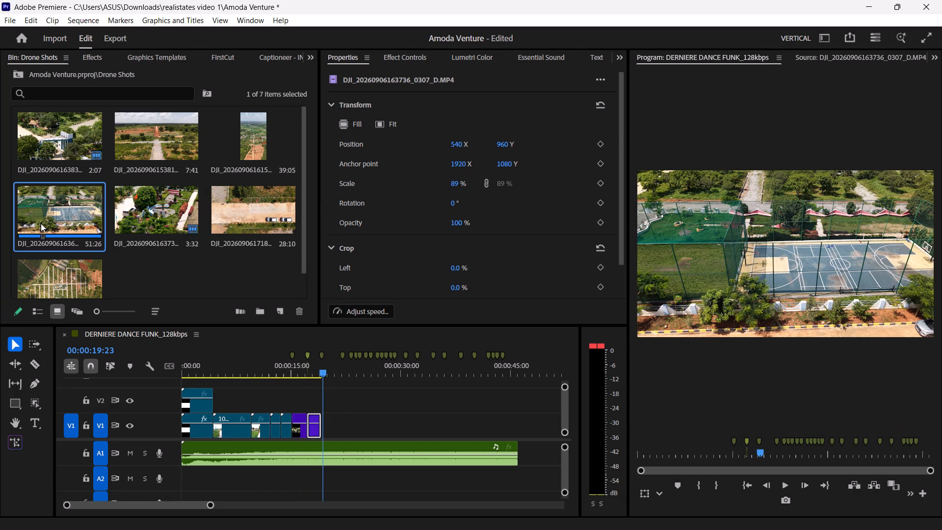
{"action": "left_click_drag", "start_coordinate": [730, 473], "coordinate": [766, 469]}
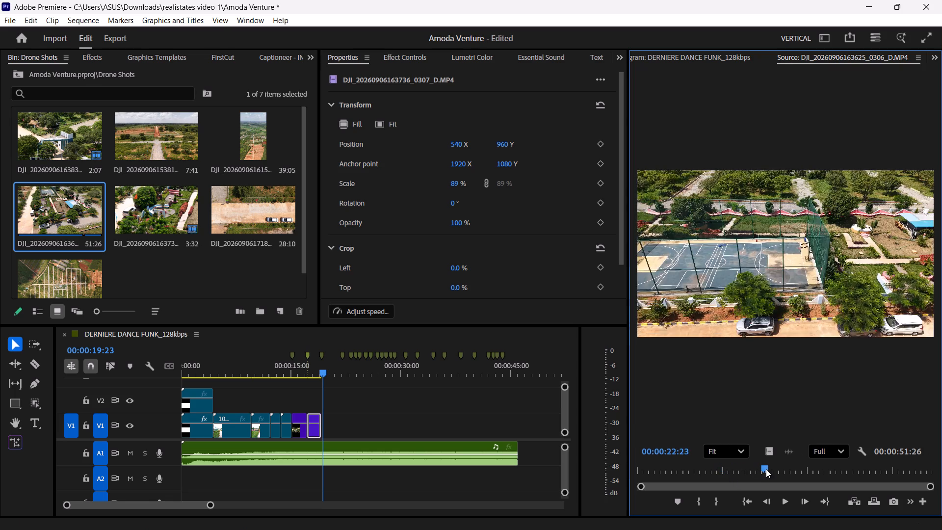
{"action": "left_click_drag", "start_coordinate": [766, 469], "coordinate": [707, 478]}
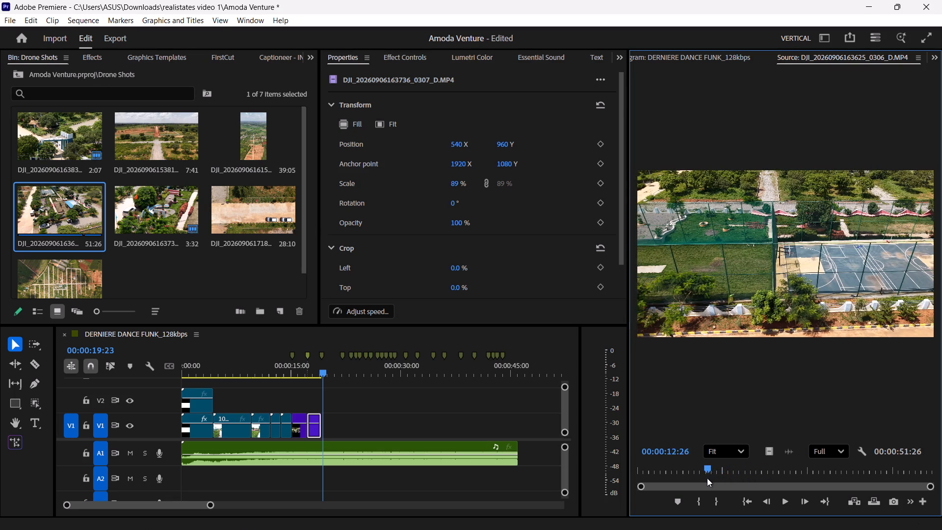
{"action": "left_click_drag", "start_coordinate": [707, 478], "coordinate": [692, 478]}
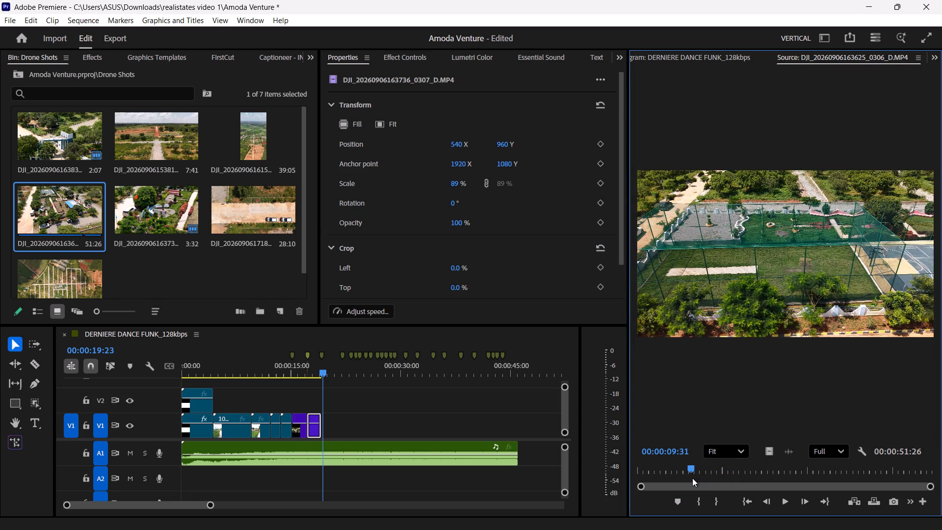
{"action": "left_click_drag", "start_coordinate": [692, 478], "coordinate": [693, 476]}
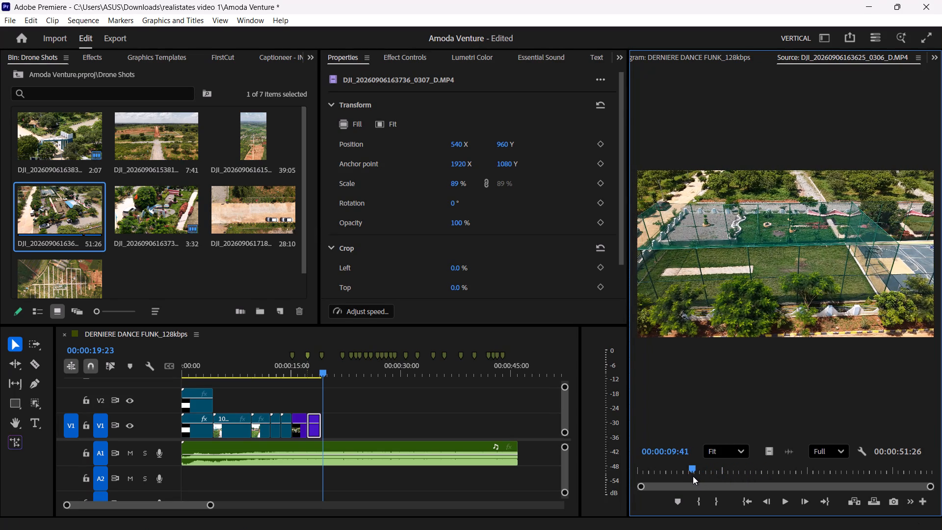
{"action": "left_click_drag", "start_coordinate": [693, 476], "coordinate": [683, 476]}
{"action": "left_click", "coordinate": [701, 506]}
{"action": "key", "text": "space"}
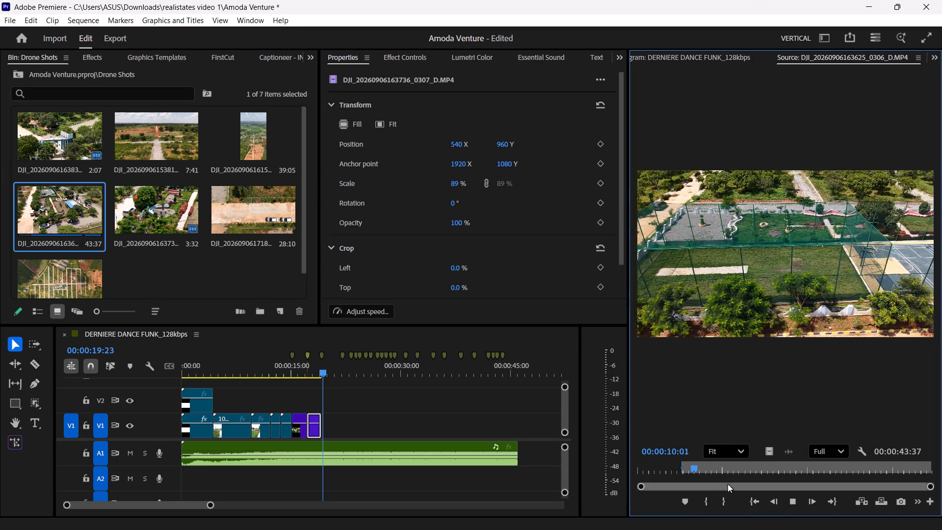
{"action": "key", "text": "space"}
{"action": "left_click", "coordinate": [728, 502]}
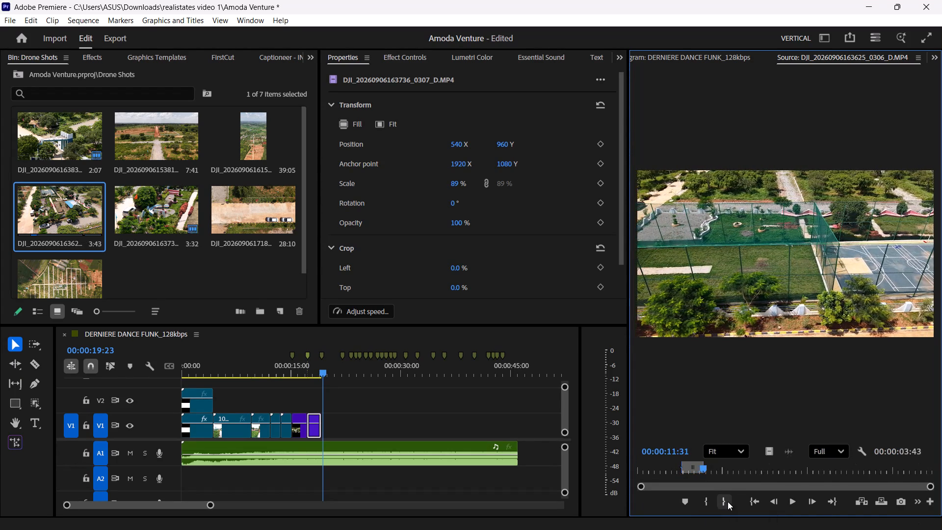
Place the marked 0306 range on V1 so it starts at the beat marker where the last 0307 clip ends.
{"action": "left_click_drag", "start_coordinate": [764, 456], "coordinate": [321, 433]}
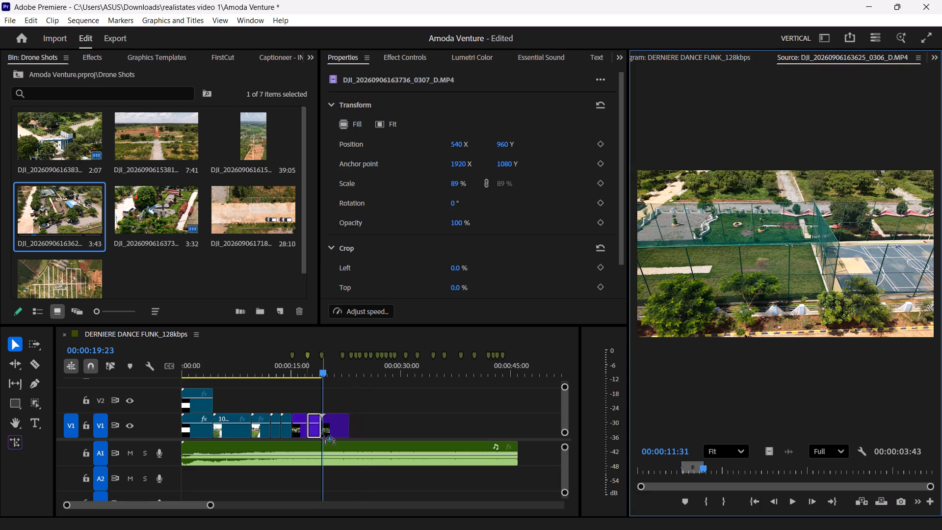
{"action": "left_click_drag", "start_coordinate": [321, 433], "coordinate": [324, 413]}
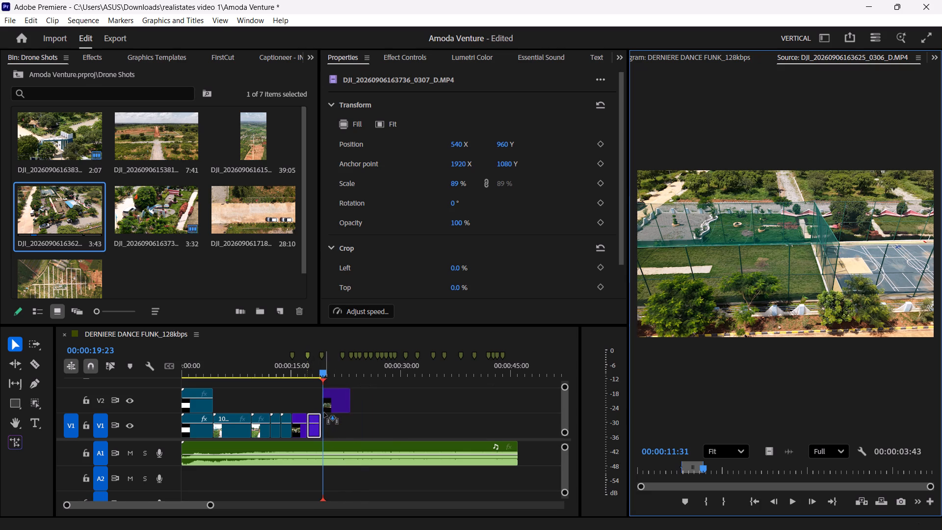
{"action": "left_click_drag", "start_coordinate": [324, 413], "coordinate": [327, 422]}
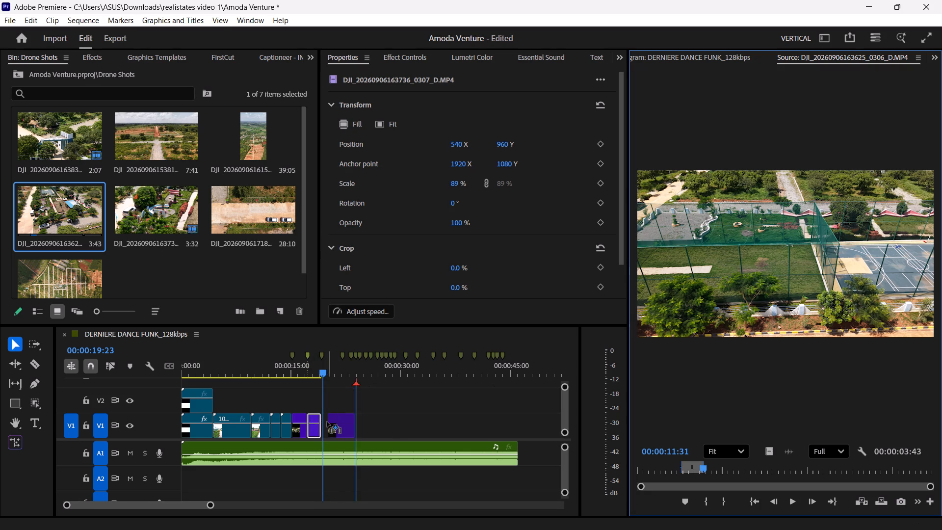
{"action": "left_click_drag", "start_coordinate": [327, 422], "coordinate": [326, 422]}
{"action": "scroll", "coordinate": [321, 422], "scroll_direction": "up", "scroll_amount": 14, "text": "alt"}
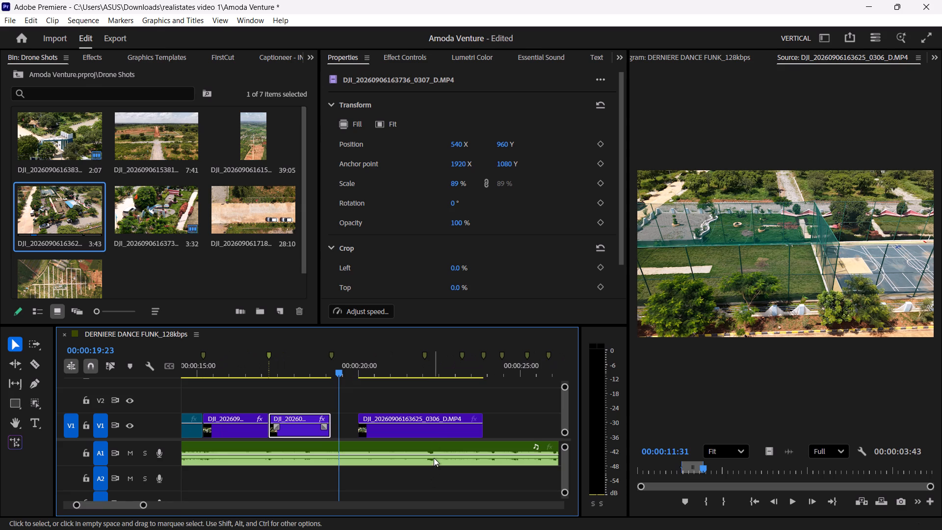
{"action": "left_click_drag", "start_coordinate": [424, 417], "coordinate": [398, 420]}
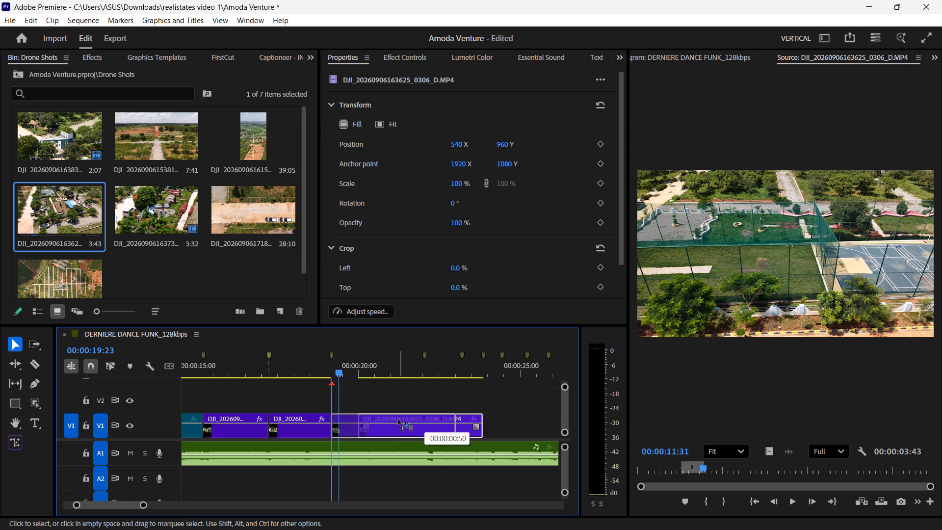
{"action": "left_click_drag", "start_coordinate": [398, 420], "coordinate": [388, 420]}
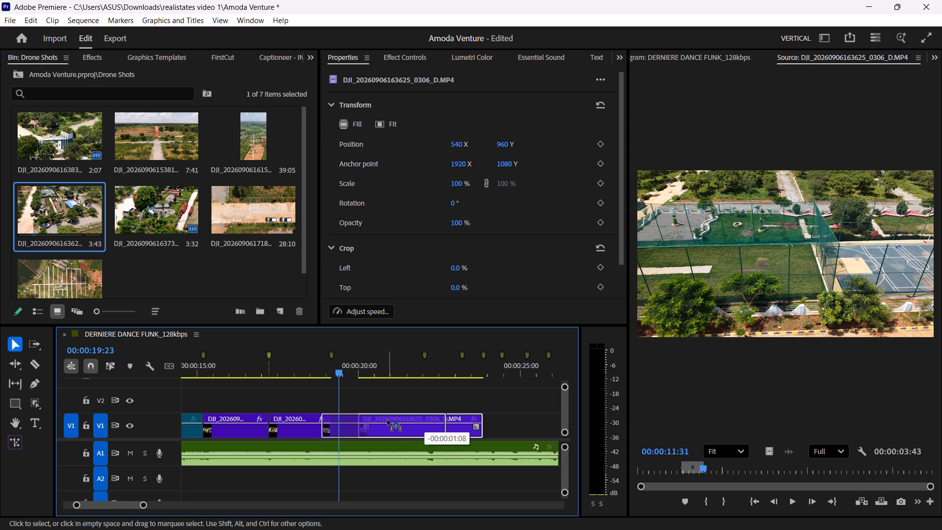
{"action": "left_click_drag", "start_coordinate": [388, 420], "coordinate": [393, 419]}
Play the new 0306 clip and scale it to fill the vertical frame.
{"action": "key", "text": "space"}
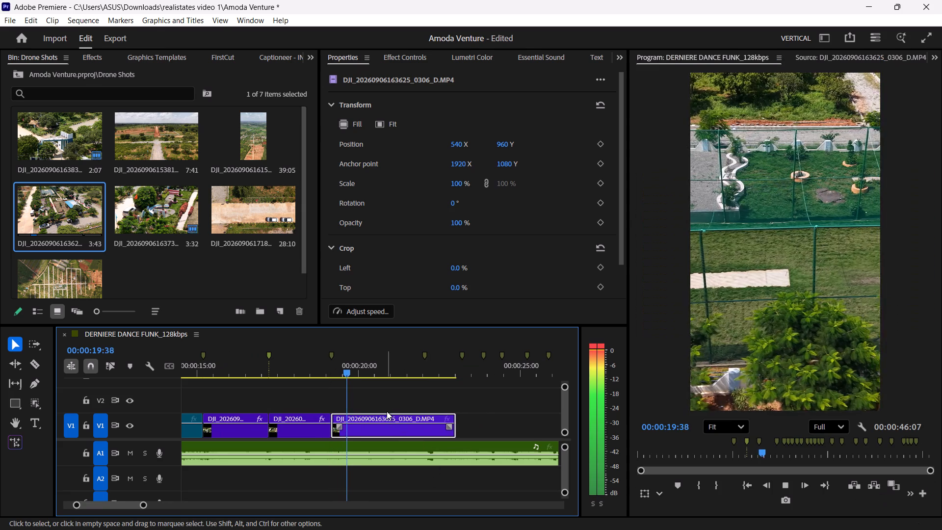
{"action": "key", "text": "space"}
{"action": "left_click", "coordinate": [343, 128]}
Play through the 0306 clip and trim its end back to the beat marker at 00:00:22:01.
{"action": "key", "text": "space"}
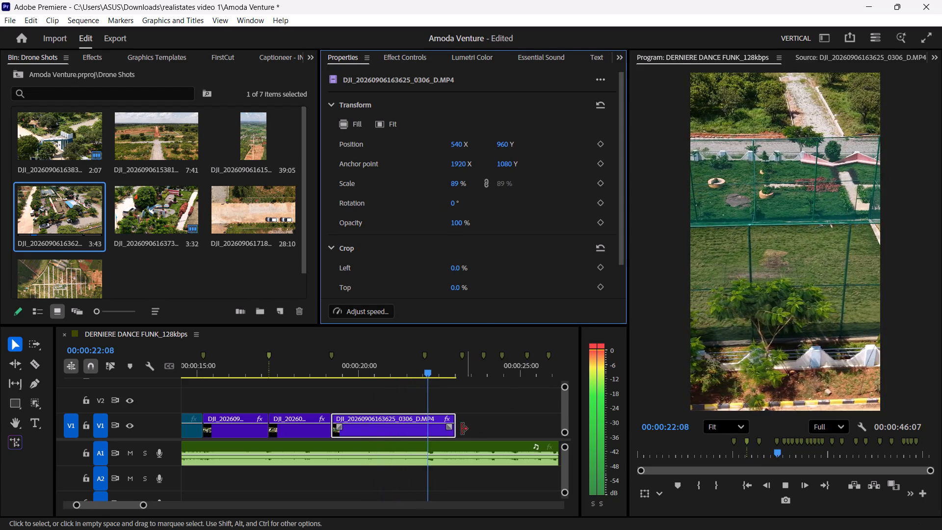
{"action": "key", "text": "space"}
{"action": "left_click_drag", "start_coordinate": [455, 429], "coordinate": [423, 432]}
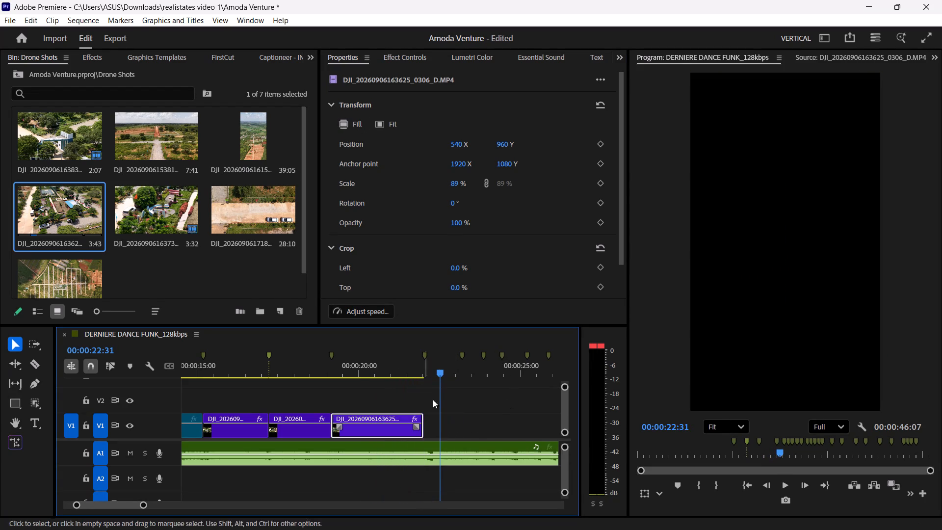
Play back the last three drone clips on V1 to check their cuts against the music.
{"action": "left_click_drag", "start_coordinate": [442, 369], "coordinate": [419, 375]}
{"action": "key", "text": "space"}
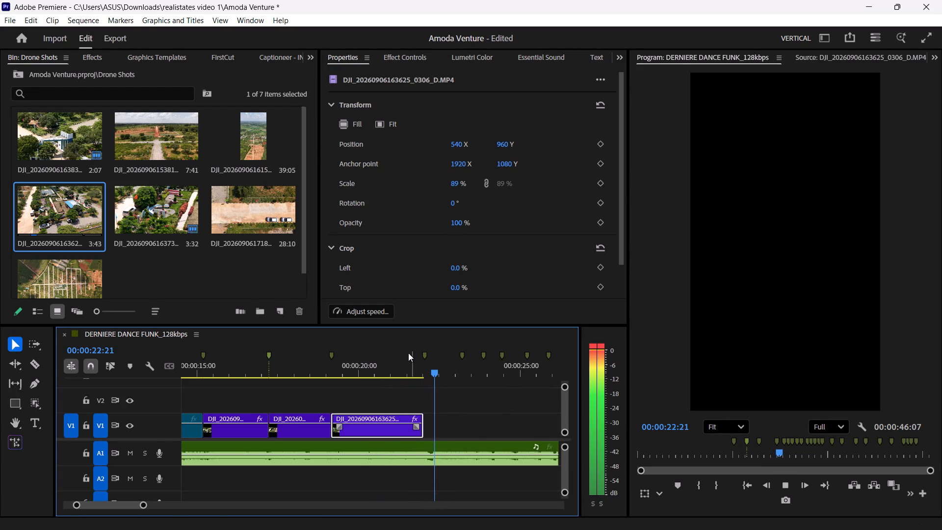
{"action": "key", "text": "space"}
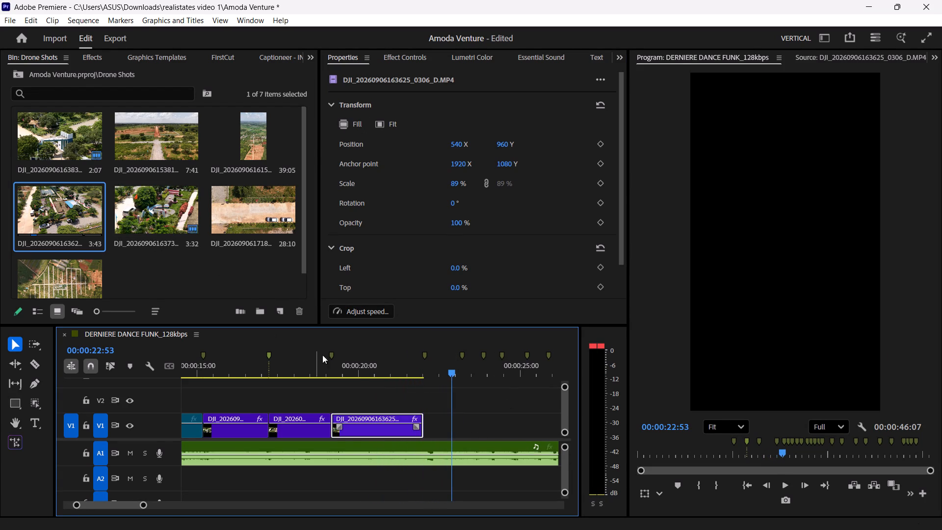
{"action": "left_click_drag", "start_coordinate": [366, 362], "coordinate": [217, 404]}
{"action": "key", "text": "space"}
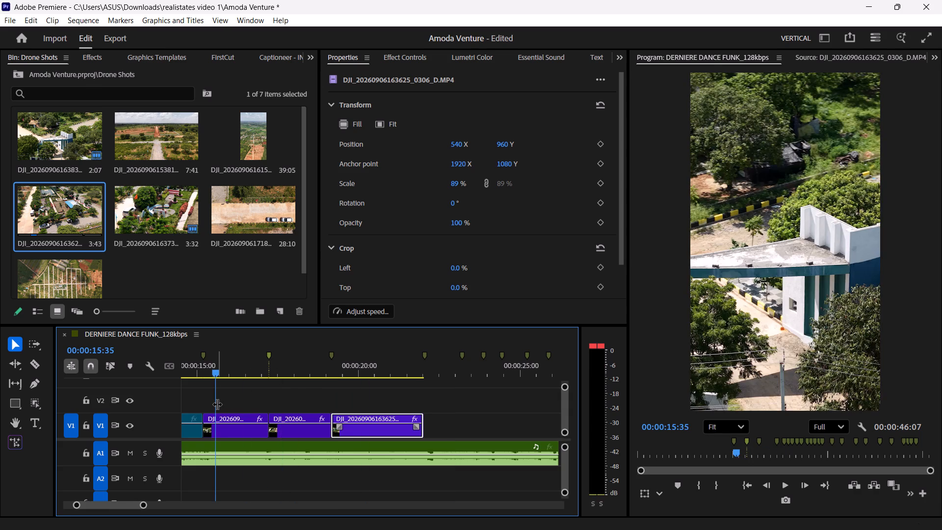
{"action": "left_click", "coordinate": [294, 404]}
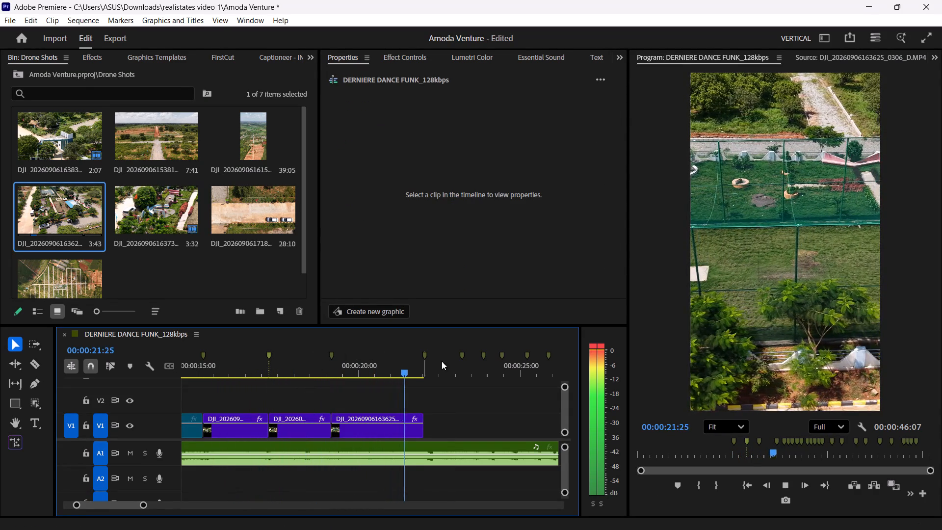
{"action": "left_click_drag", "start_coordinate": [454, 372], "coordinate": [452, 372]}
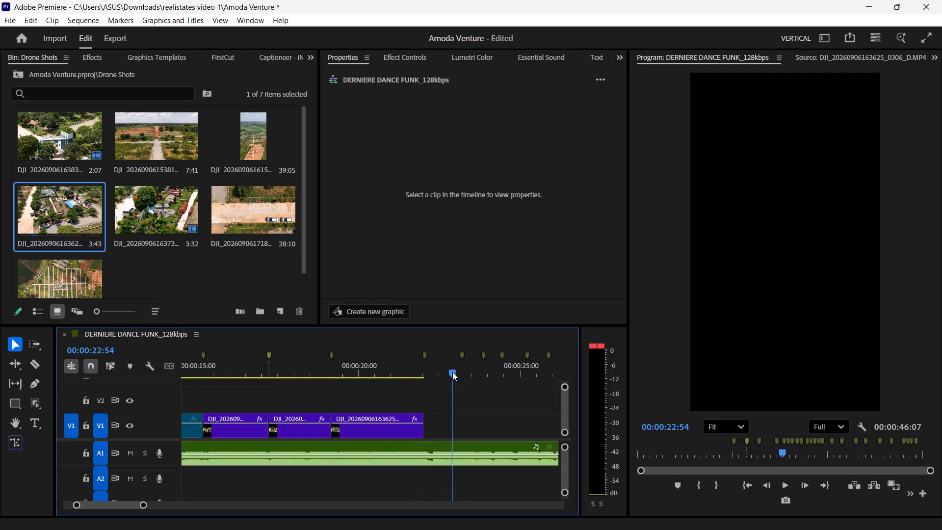
{"action": "left_click_drag", "start_coordinate": [452, 372], "coordinate": [387, 381]}
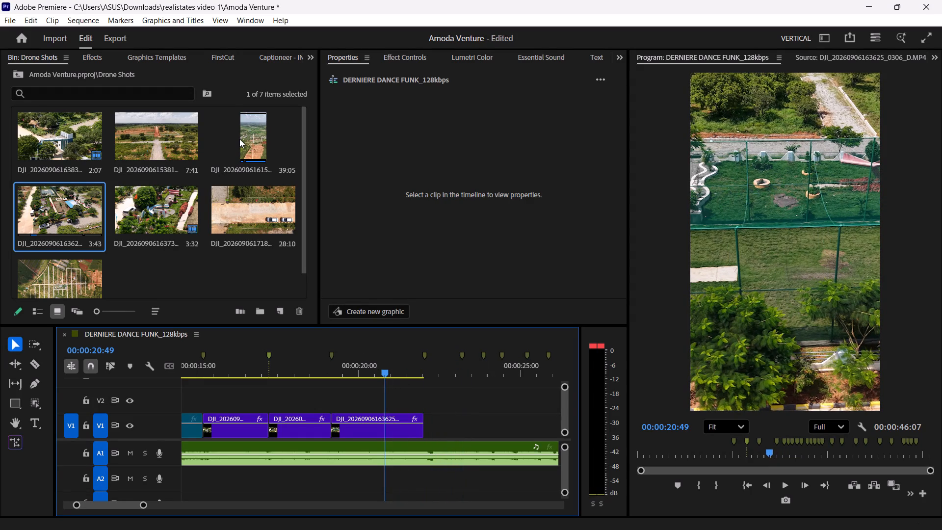
{"action": "left_click", "coordinate": [266, 208]}
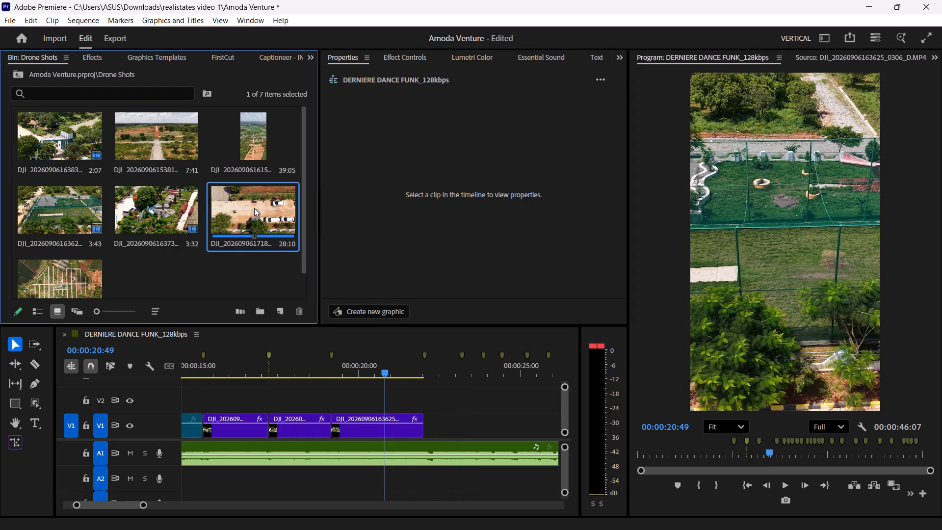
{"action": "double_click", "coordinate": [154, 141]}
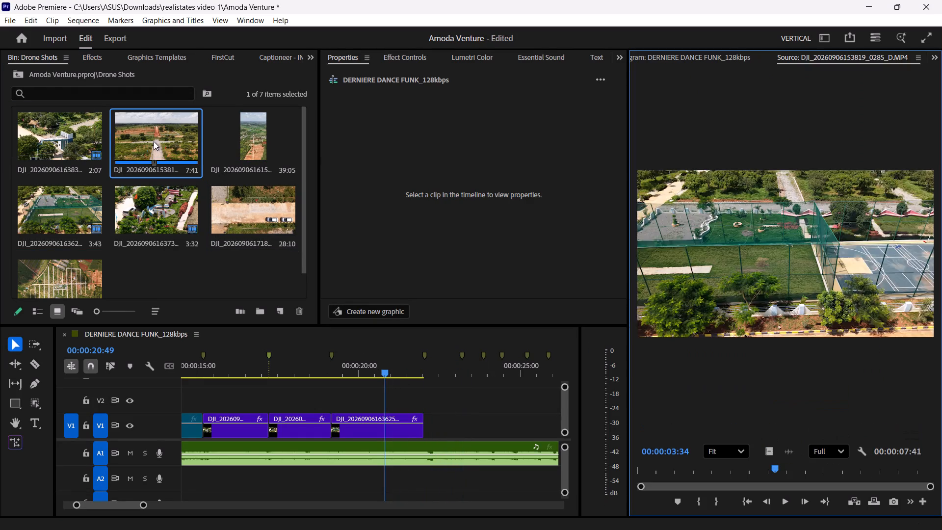
{"action": "left_click_drag", "start_coordinate": [772, 471], "coordinate": [834, 473]}
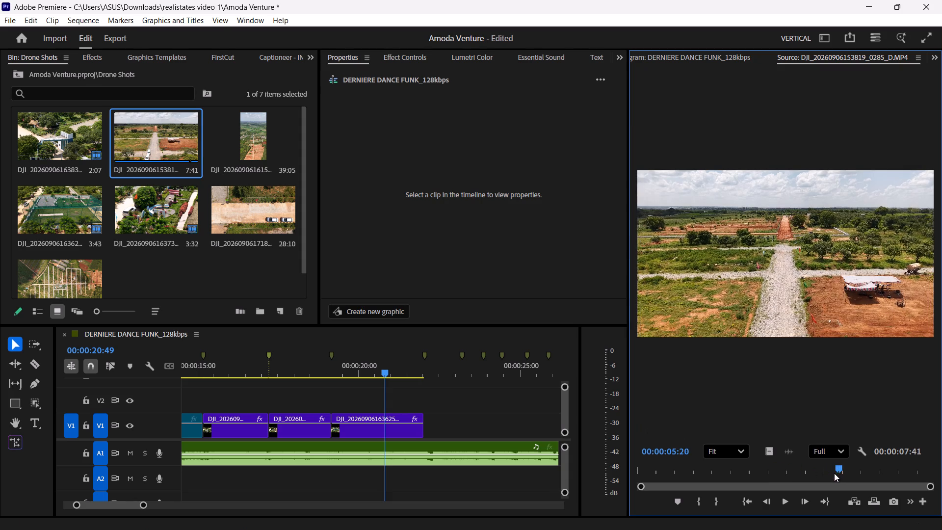
{"action": "left_click_drag", "start_coordinate": [834, 473], "coordinate": [769, 476]}
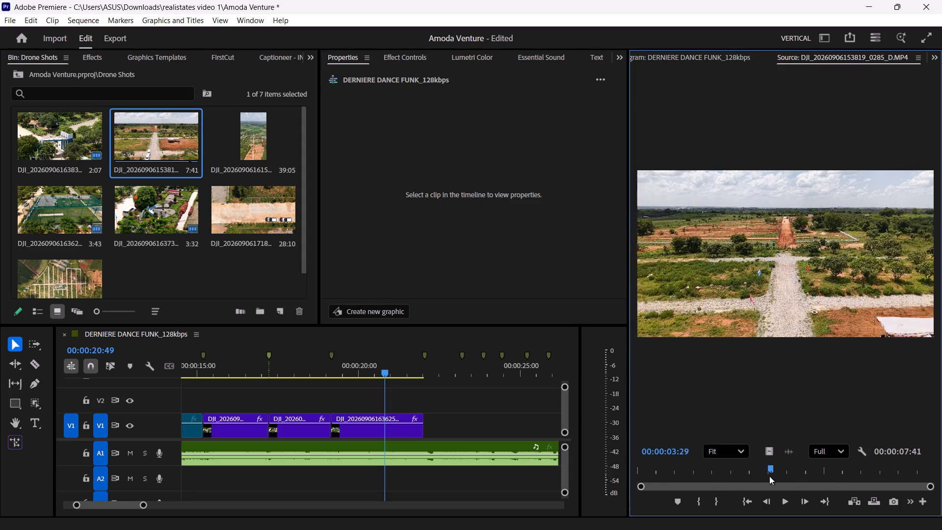
{"action": "left_click_drag", "start_coordinate": [769, 476], "coordinate": [694, 477]}
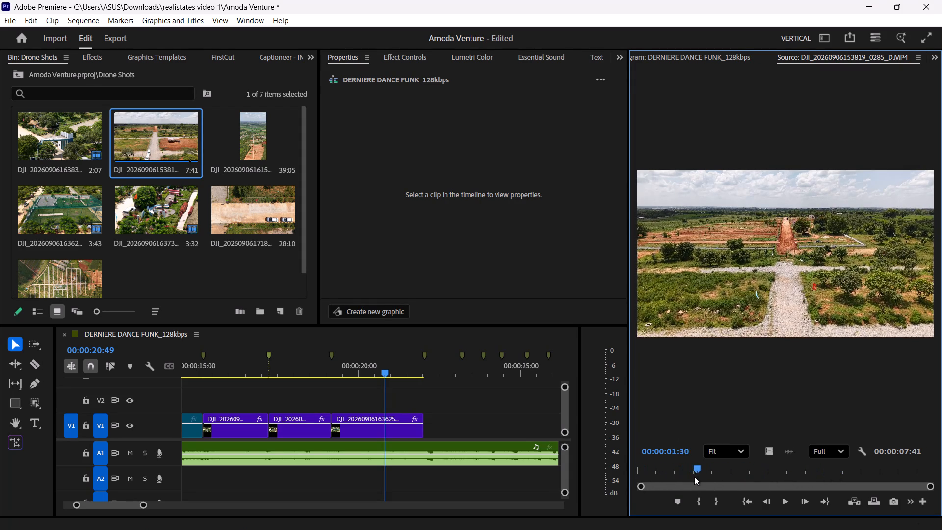
{"action": "left_click_drag", "start_coordinate": [694, 477], "coordinate": [720, 477]}
{"action": "left_click", "coordinate": [699, 503]}
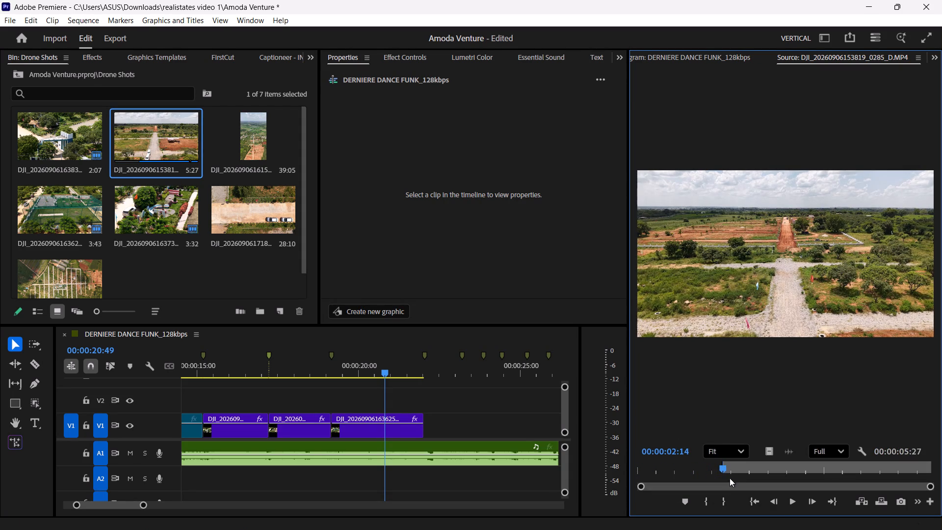
{"action": "left_click_drag", "start_coordinate": [726, 470], "coordinate": [779, 465]}
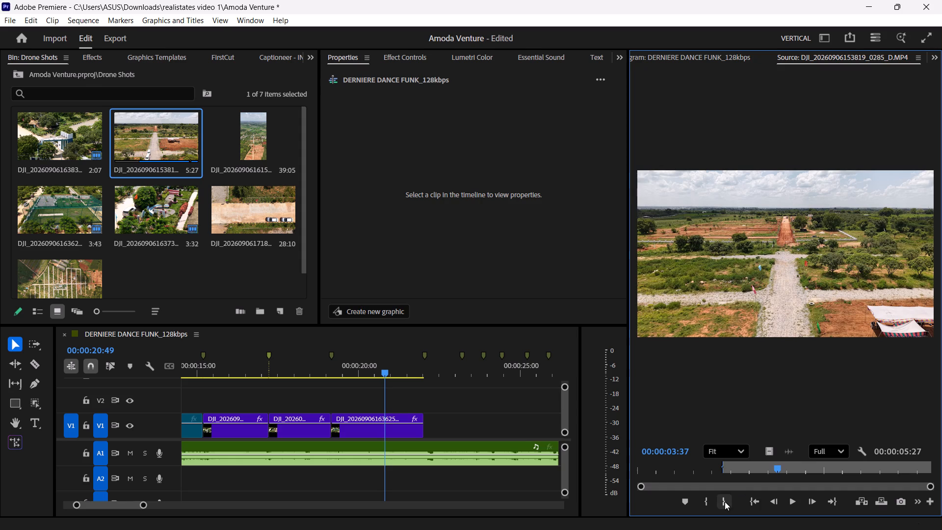
{"action": "left_click", "coordinate": [725, 502]}
Place the marked 0285 range on V1 at 00:00:22:01 and trim its end to the next beat marker.
{"action": "left_click_drag", "start_coordinate": [767, 452], "coordinate": [428, 425]}
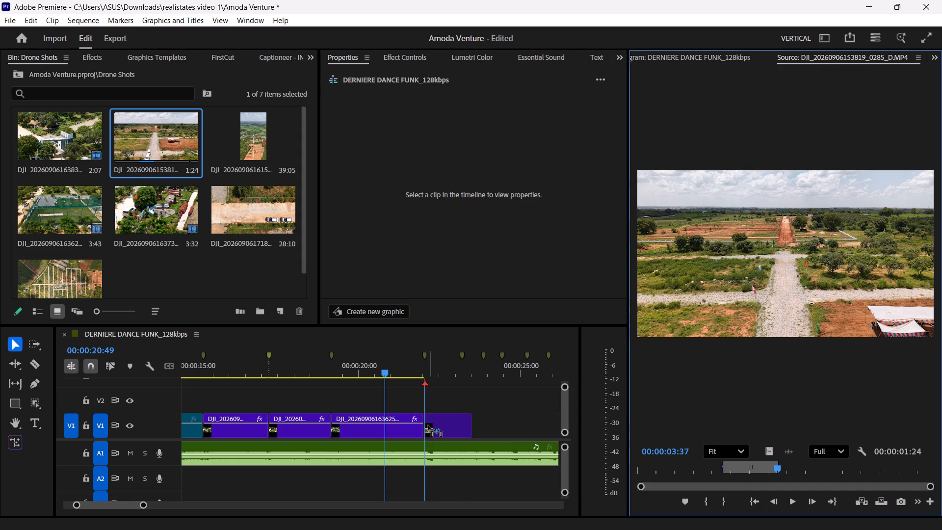
{"action": "left_click_drag", "start_coordinate": [428, 425], "coordinate": [424, 430]}
{"action": "left_click_drag", "start_coordinate": [424, 430], "coordinate": [416, 431]}
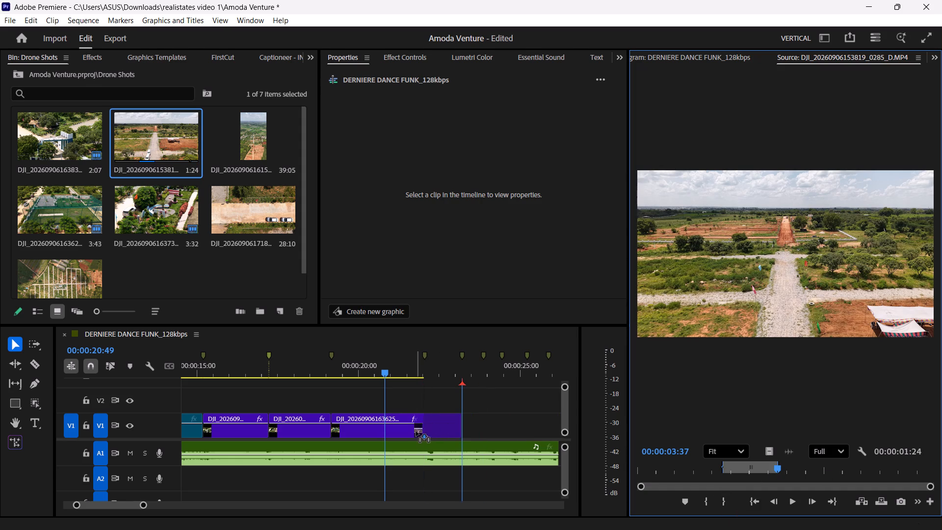
{"action": "left_click_drag", "start_coordinate": [416, 431], "coordinate": [435, 427]}
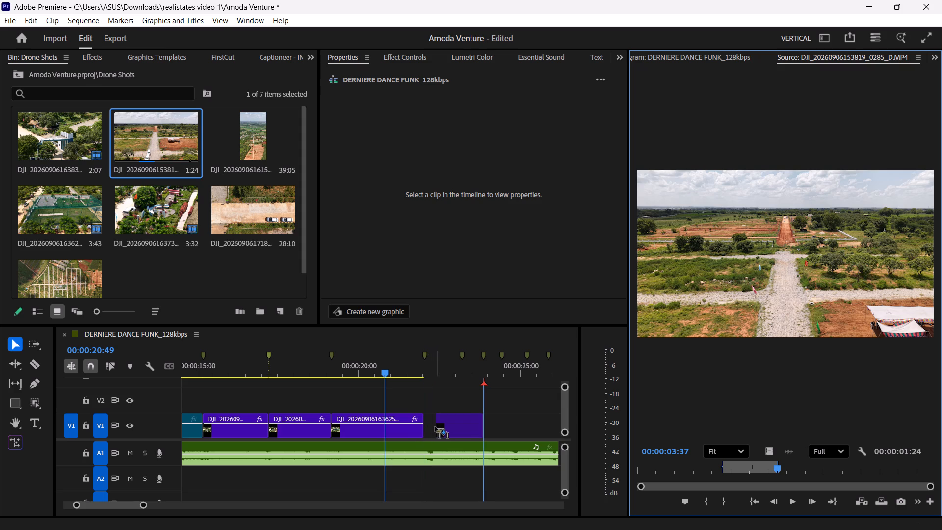
{"action": "left_click_drag", "start_coordinate": [435, 427], "coordinate": [425, 429]}
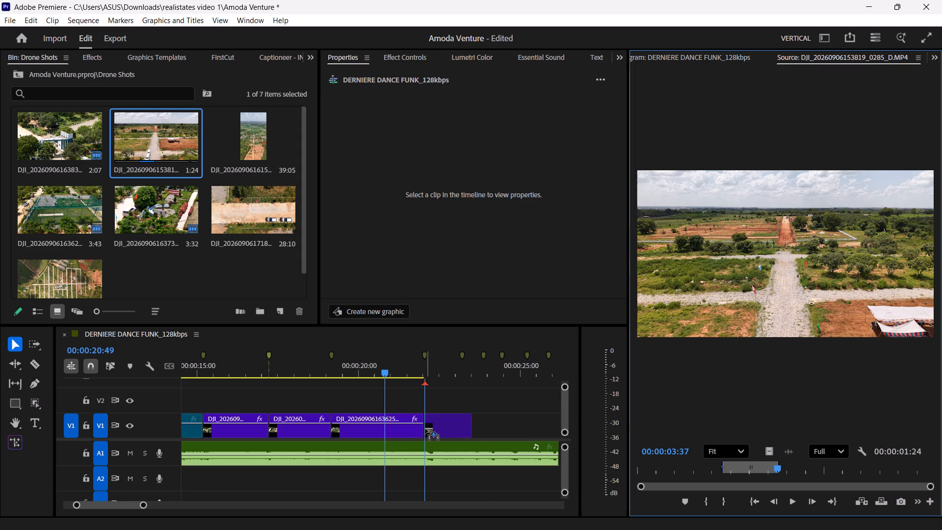
{"action": "left_click_drag", "start_coordinate": [425, 429], "coordinate": [423, 429]}
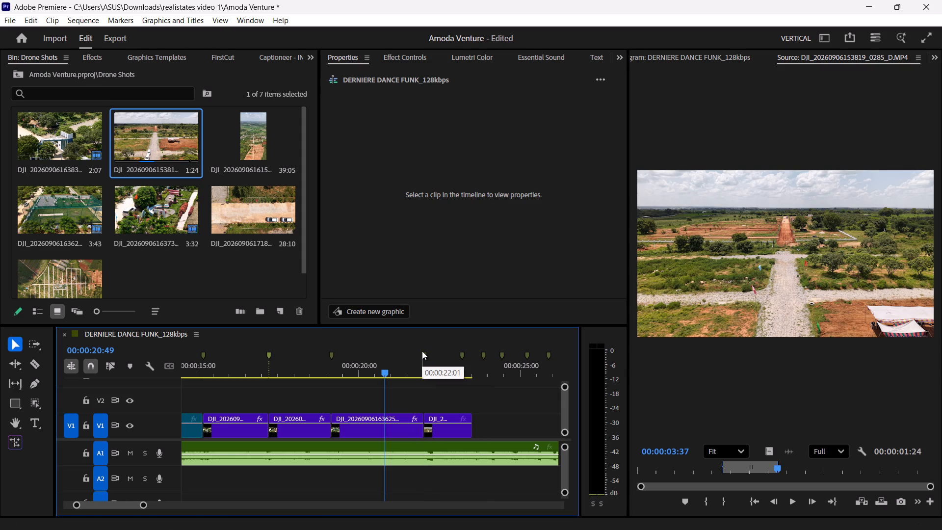
{"action": "left_click", "coordinate": [425, 354]}
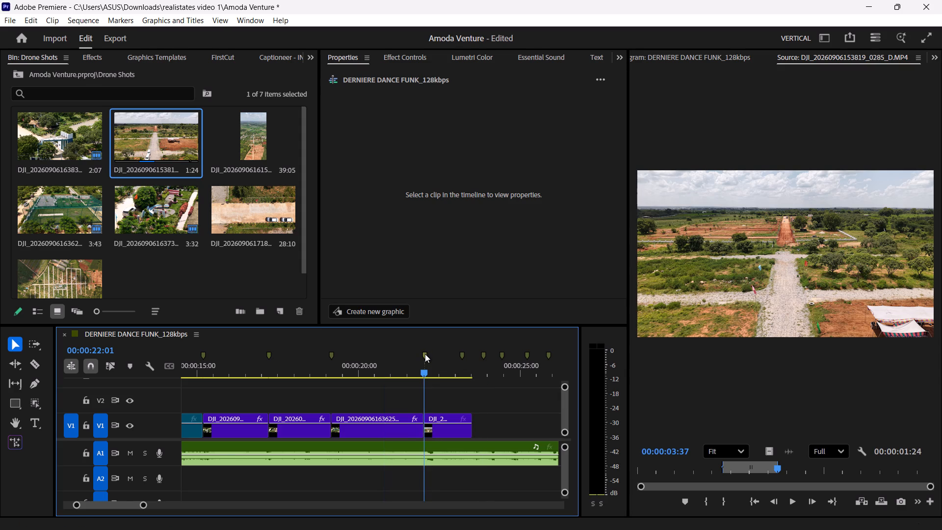
{"action": "left_click_drag", "start_coordinate": [473, 423], "coordinate": [464, 427]}
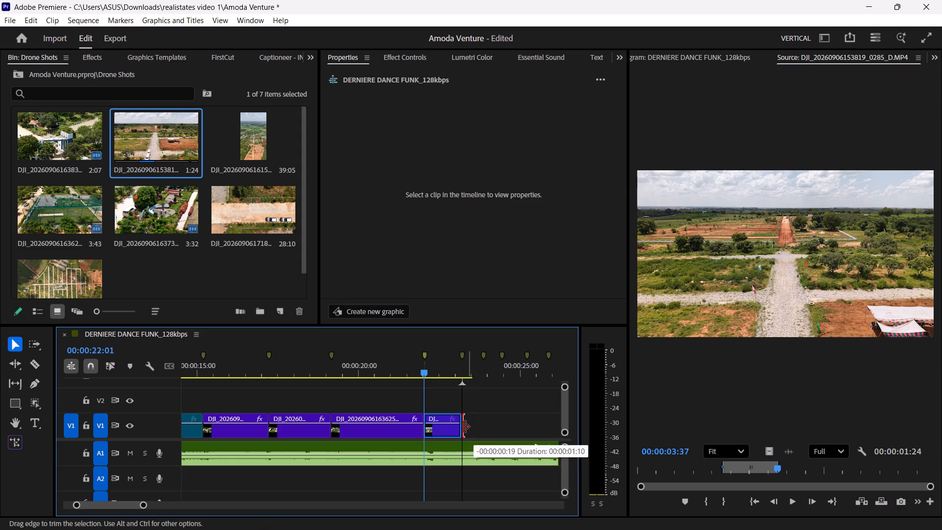
{"action": "left_click_drag", "start_coordinate": [464, 427], "coordinate": [463, 427]}
Play the new 0285 clip and scale it to fill the vertical frame.
{"action": "key", "text": "space"}
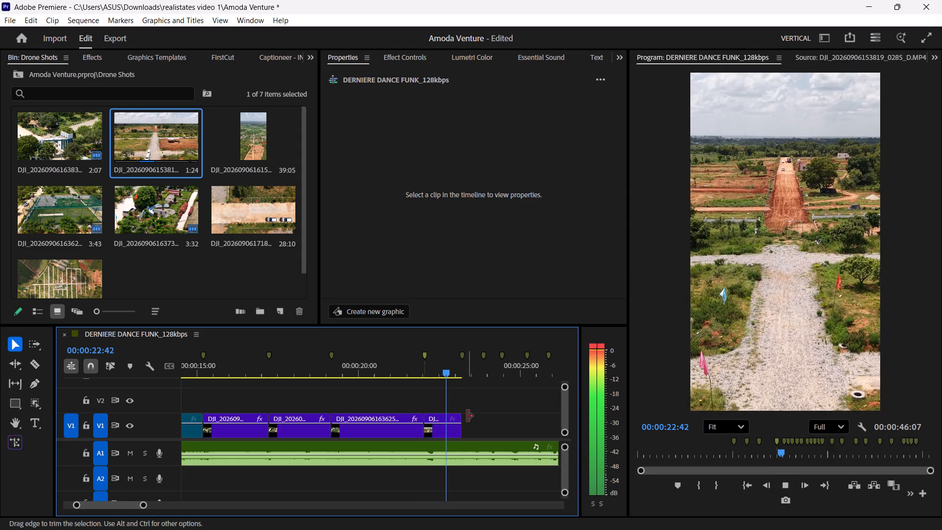
{"action": "key", "text": "space"}
{"action": "left_click", "coordinate": [444, 419]}
{"action": "left_click", "coordinate": [353, 129]}
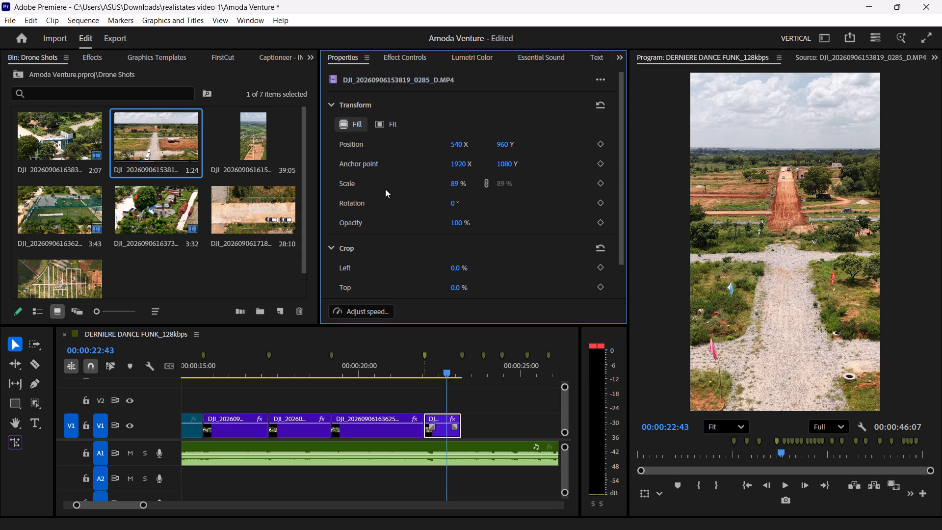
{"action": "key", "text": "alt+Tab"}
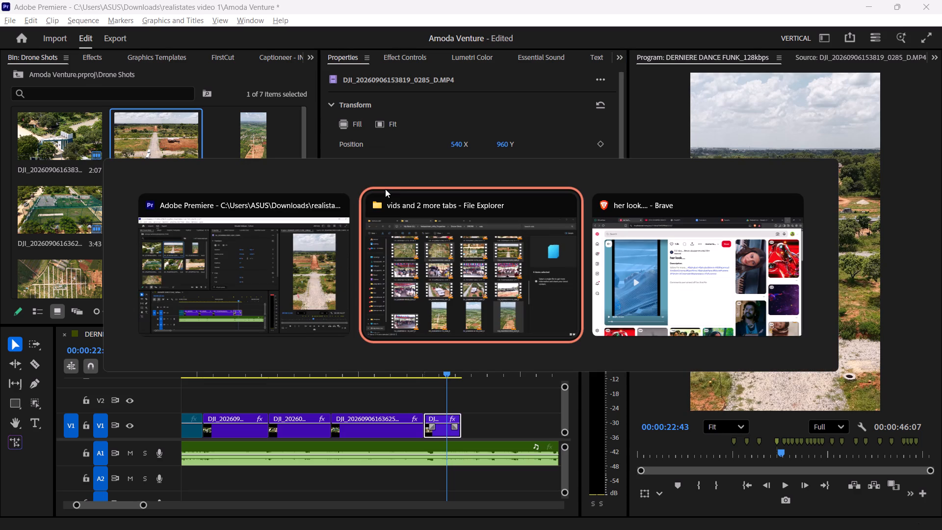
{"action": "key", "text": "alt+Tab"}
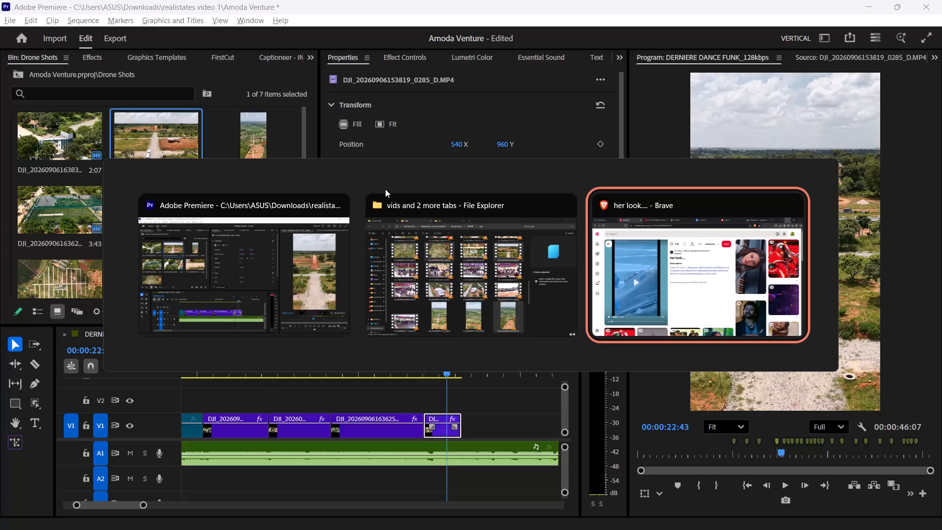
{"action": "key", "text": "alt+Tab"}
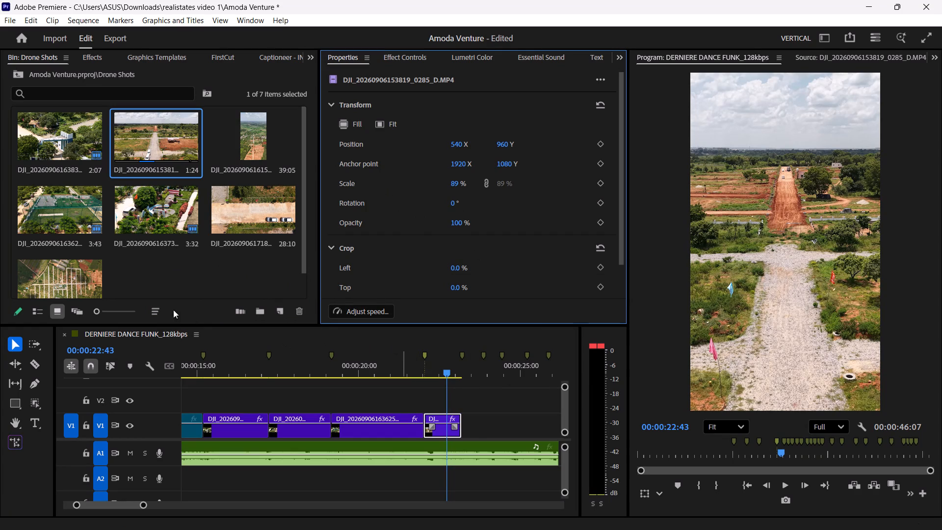
{"action": "double_click", "coordinate": [64, 272]}
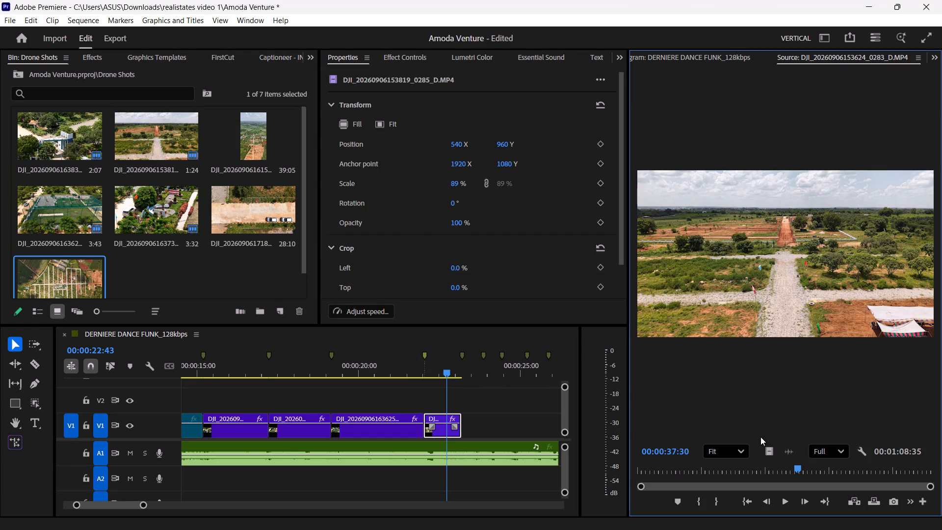
{"action": "left_click_drag", "start_coordinate": [796, 475], "coordinate": [738, 479]}
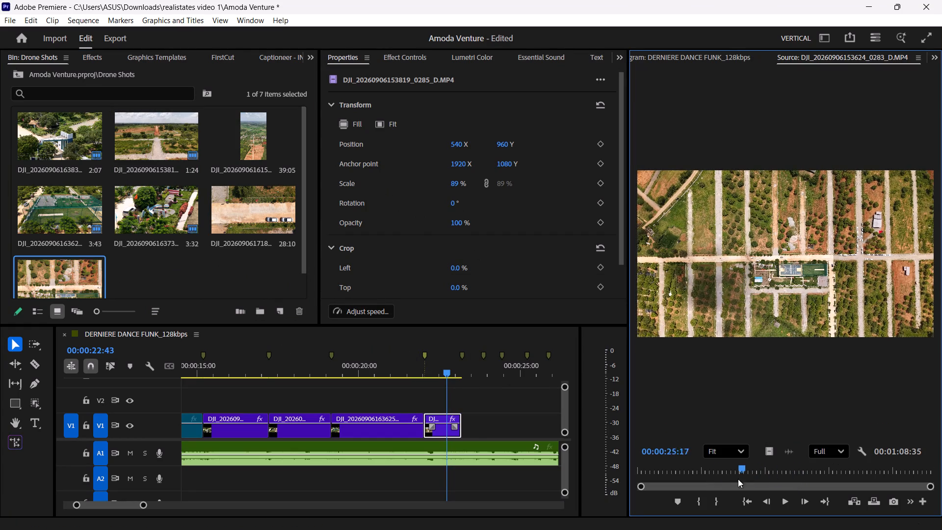
{"action": "left_click_drag", "start_coordinate": [738, 479], "coordinate": [713, 482]}
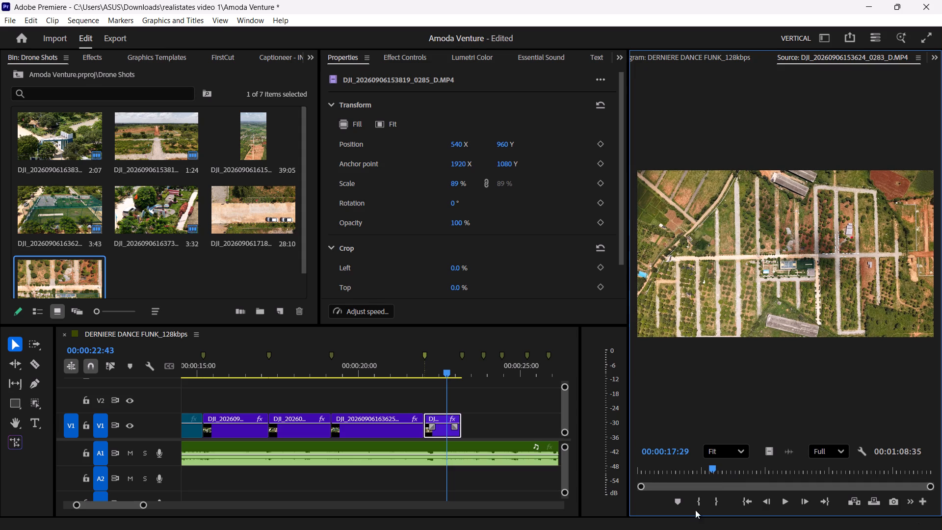
{"action": "left_click", "coordinate": [701, 503]}
{"action": "left_click_drag", "start_coordinate": [713, 476], "coordinate": [732, 468]}
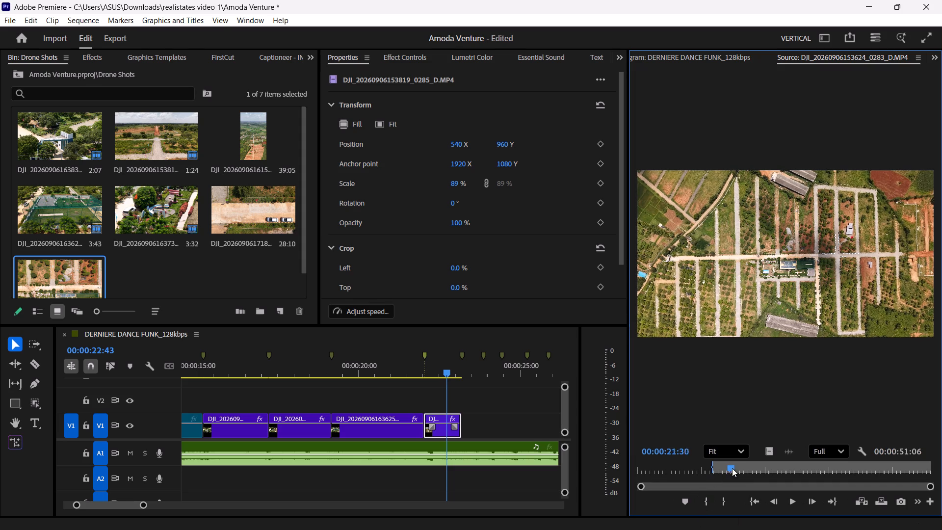
{"action": "left_click_drag", "start_coordinate": [732, 468], "coordinate": [738, 465]}
{"action": "left_click", "coordinate": [723, 505]}
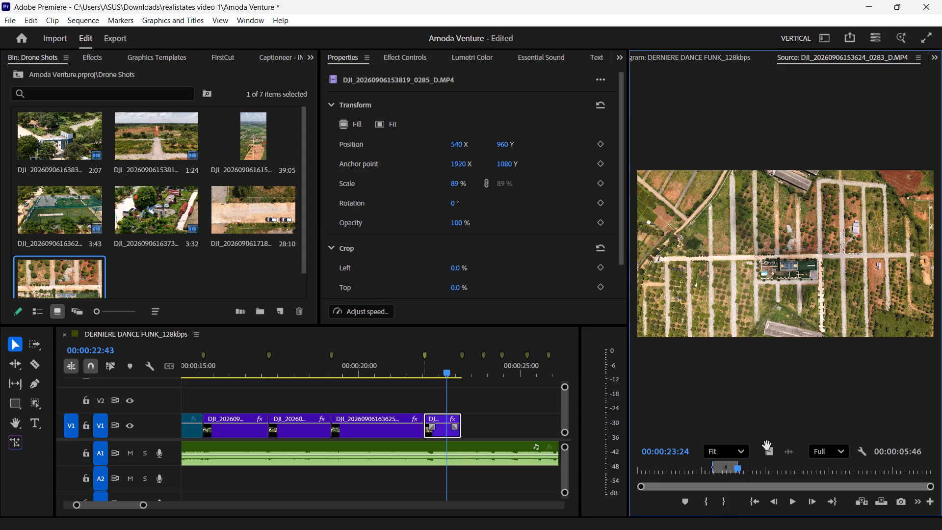
Place the marked 0283 range on V1 directly after the 0285 clip, cut it at the 00:00:23:51 marker and delete the remainder.
{"action": "left_click_drag", "start_coordinate": [770, 453], "coordinate": [493, 433]}
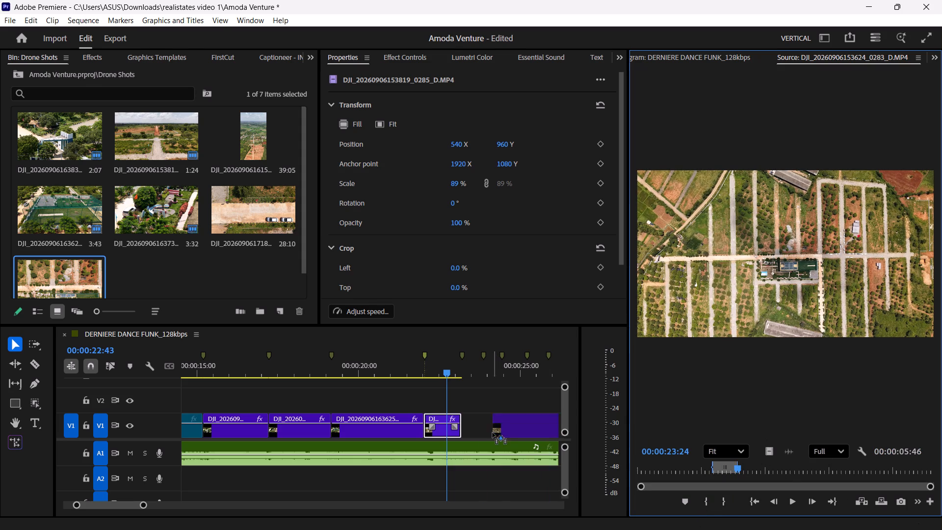
{"action": "left_click_drag", "start_coordinate": [493, 433], "coordinate": [466, 428]}
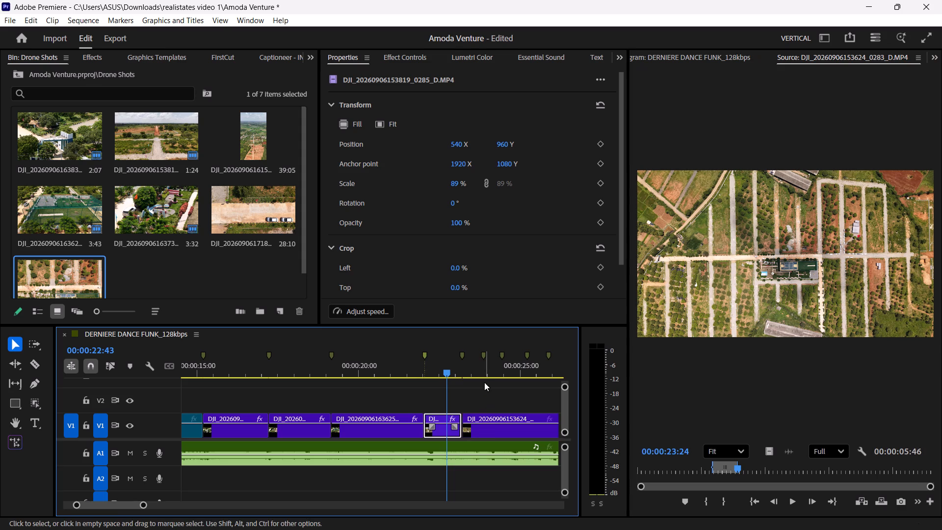
{"action": "left_click", "coordinate": [488, 418]}
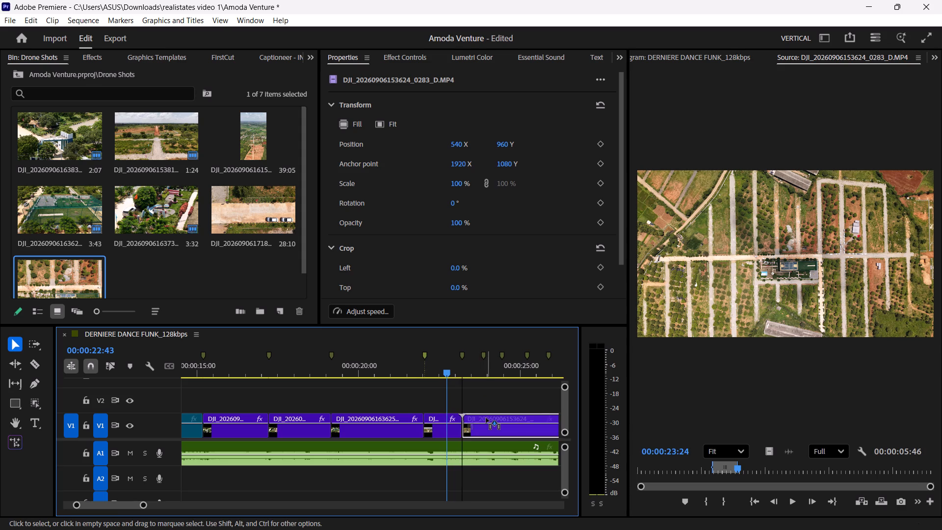
{"action": "left_click", "coordinate": [484, 355]}
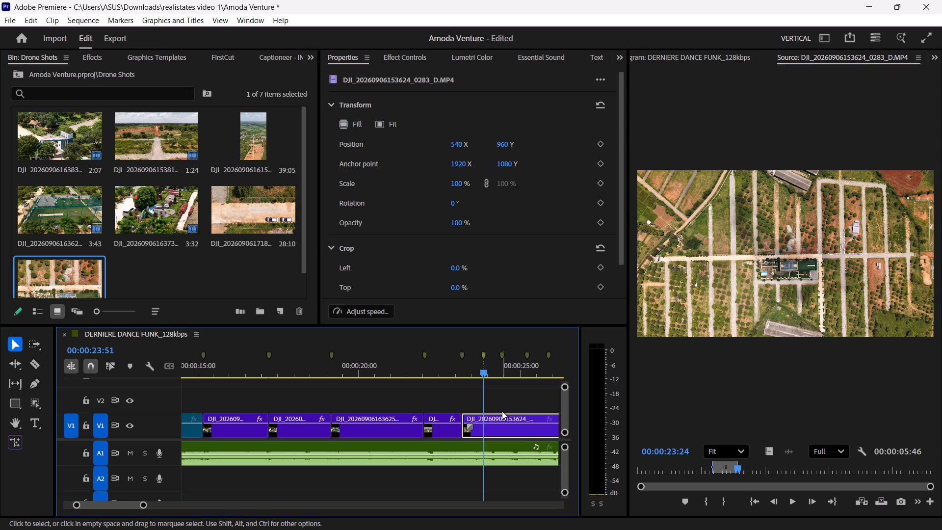
{"action": "key", "text": "ctrl+k"}
{"action": "left_click", "coordinate": [535, 429]}
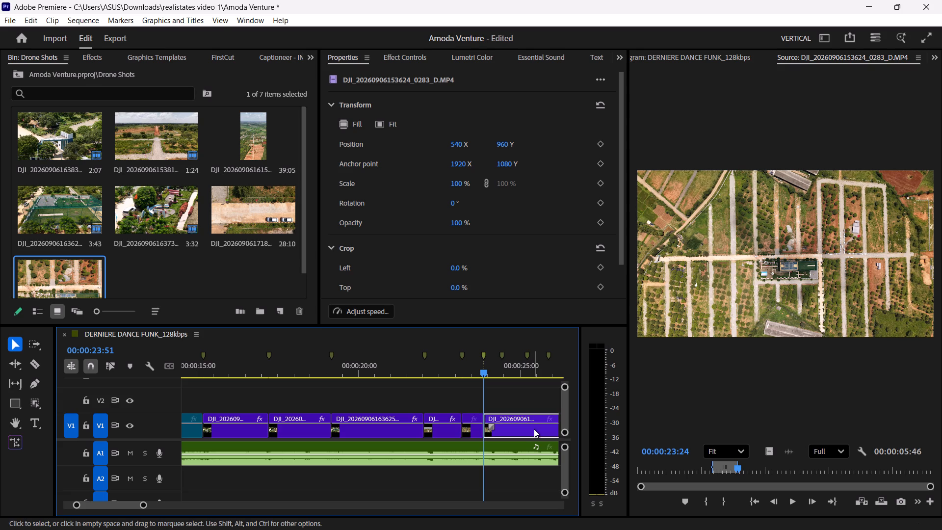
{"action": "key", "text": "Delete"}
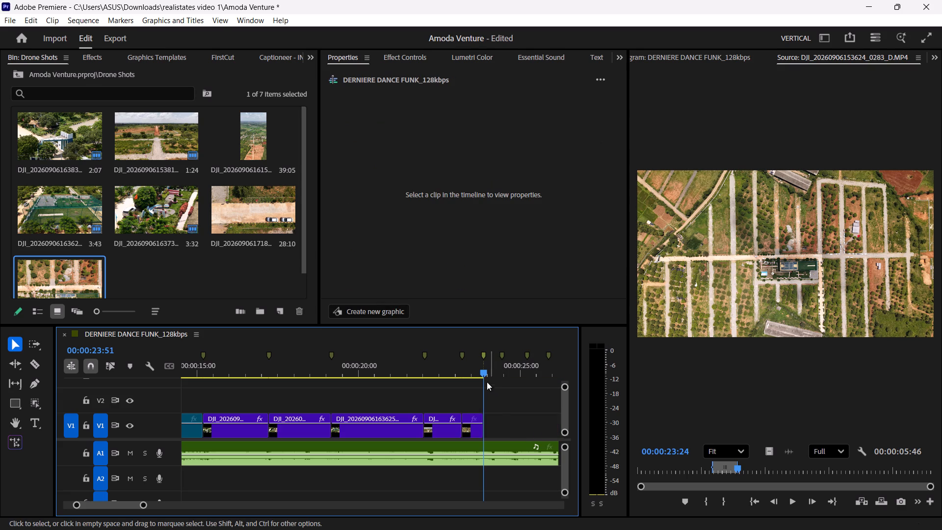
Scale the new 0283 clip on V1 to fill the frame and set its rotation to -90°.
{"action": "left_click_drag", "start_coordinate": [483, 370], "coordinate": [471, 371]}
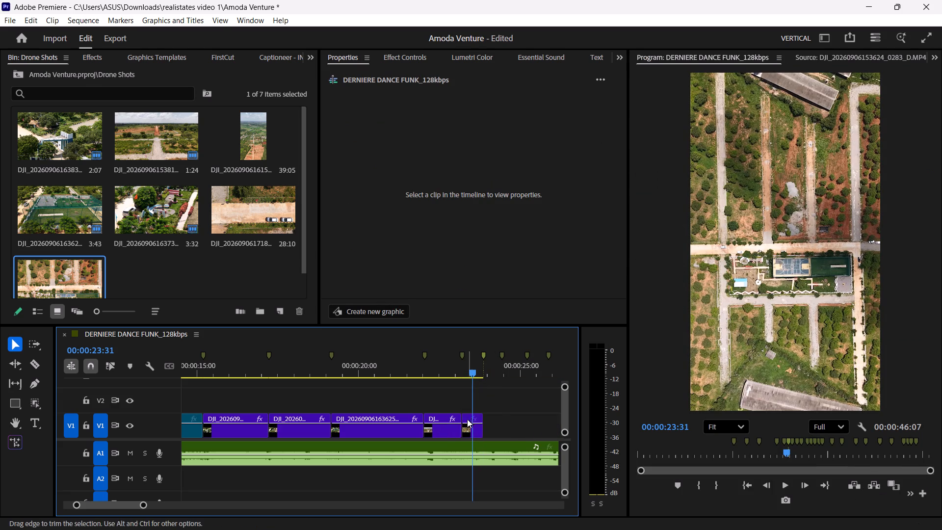
{"action": "left_click", "coordinate": [472, 419]}
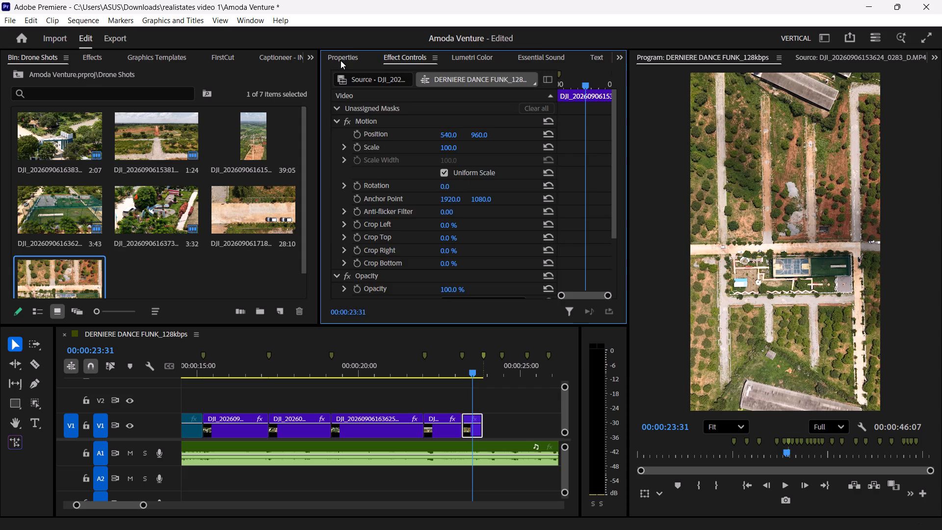
{"action": "left_click", "coordinate": [346, 58]}
{"action": "left_click", "coordinate": [344, 126]}
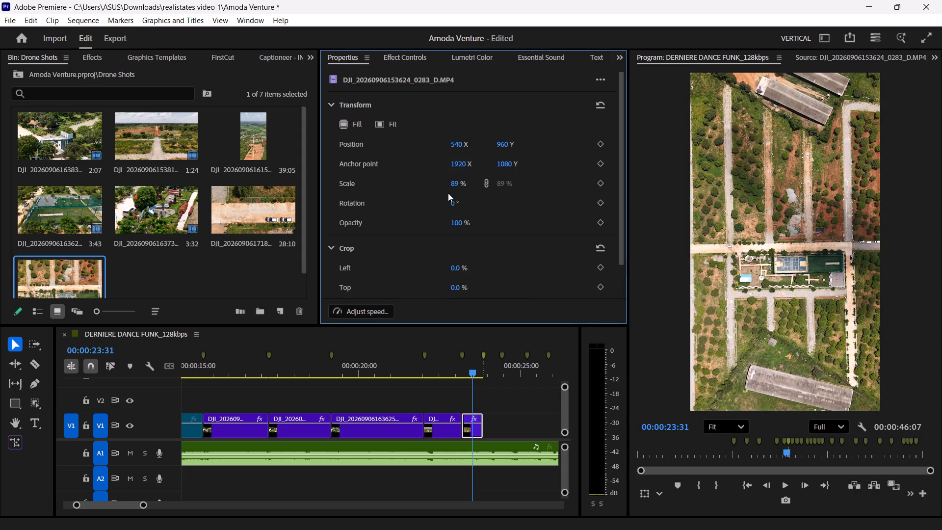
{"action": "left_click", "coordinate": [454, 198]}
{"action": "type", "text": "90"}
{"action": "key", "text": "Left"}
{"action": "key", "text": "Left"}
{"action": "key", "text": "Left"}
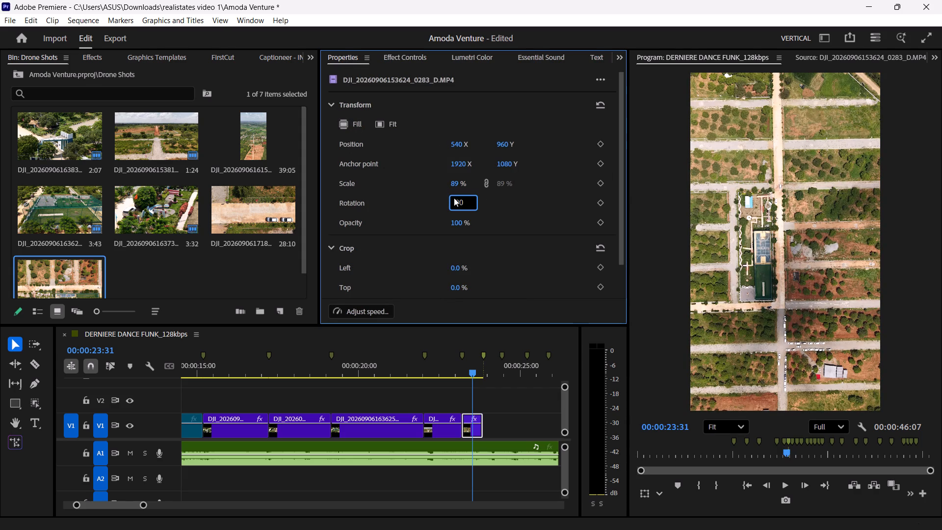
{"action": "key", "text": "minus"}
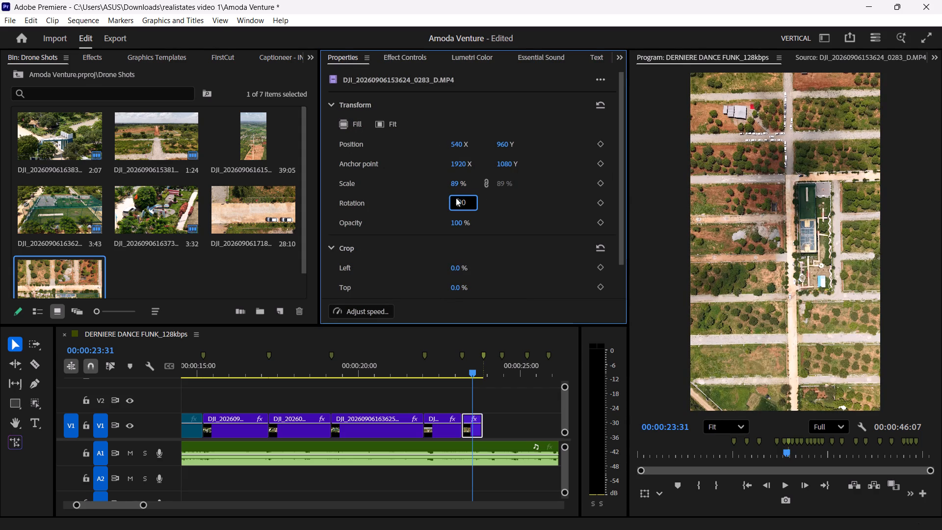
{"action": "left_click", "coordinate": [552, 212]}
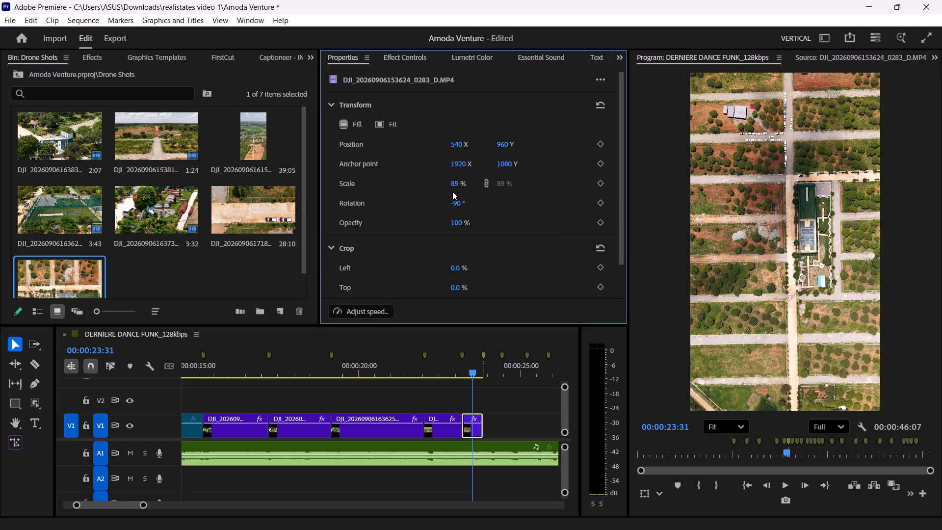
Reduce the rotated 0283 clip's scale to 51% so more of the layout shows without black borders.
{"action": "left_click_drag", "start_coordinate": [462, 185], "coordinate": [435, 185]}
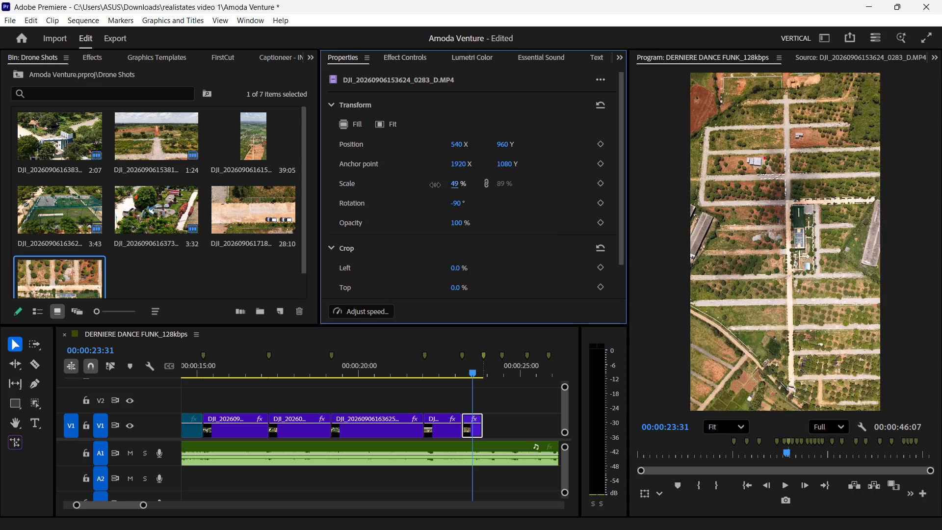
{"action": "left_click_drag", "start_coordinate": [435, 185], "coordinate": [433, 185]}
{"action": "left_click", "coordinate": [433, 185]}
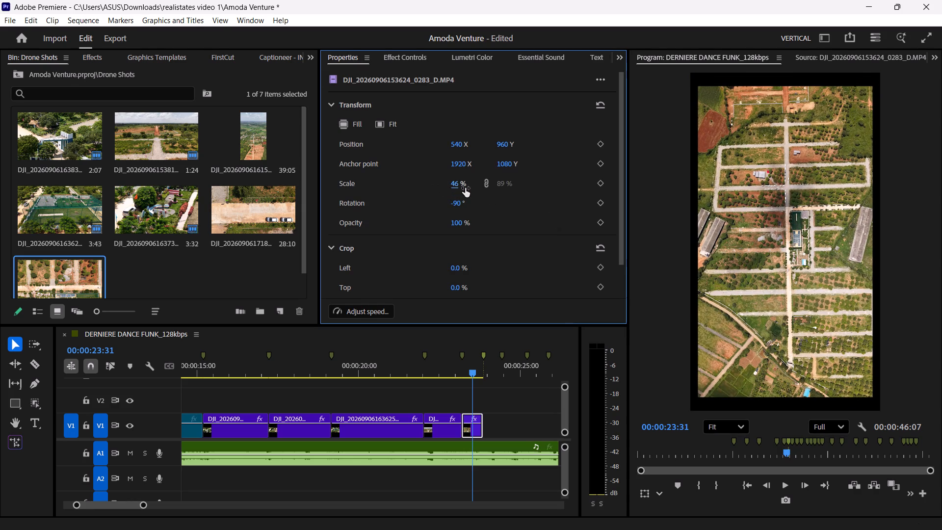
{"action": "left_click", "coordinate": [458, 187]}
{"action": "key", "text": "Up"}
{"action": "key", "text": "Up"}
{"action": "key", "text": "Up"}
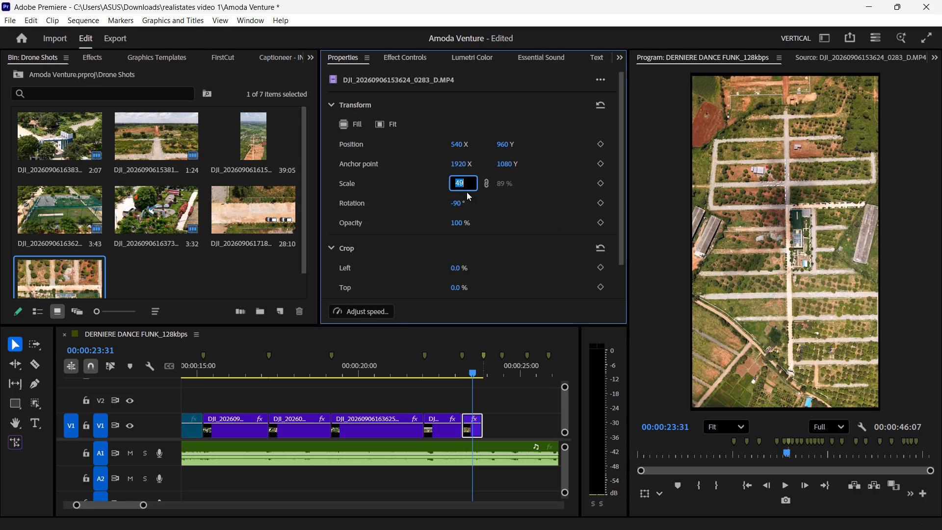
{"action": "key", "text": "Up"}
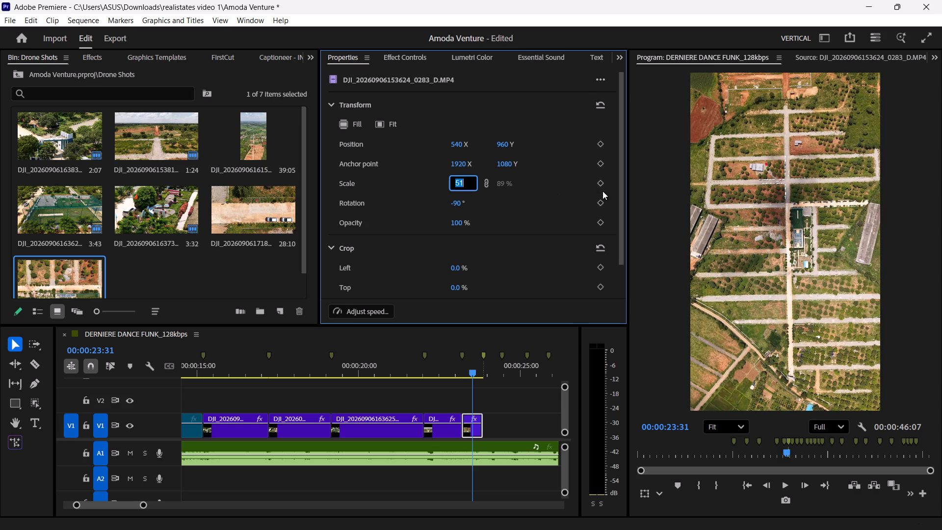
{"action": "left_click", "coordinate": [447, 179]}
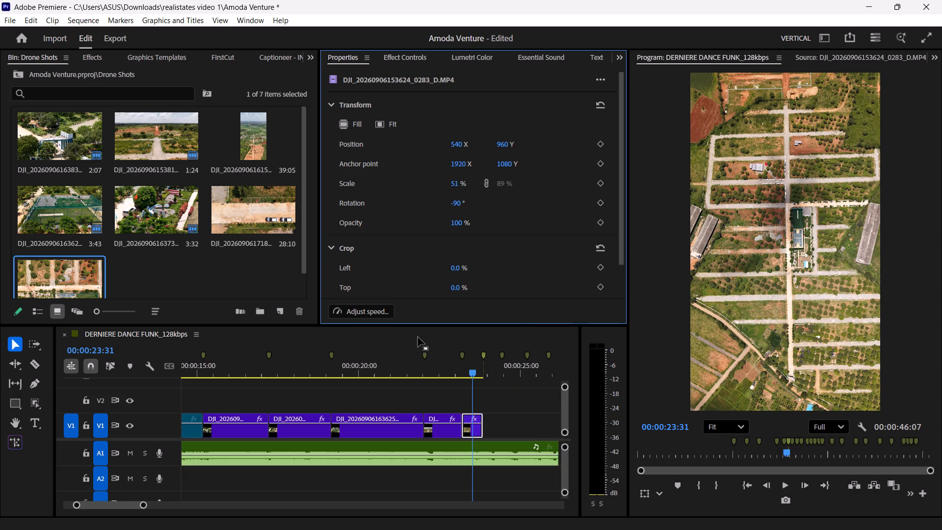
{"action": "double_click", "coordinate": [249, 145]}
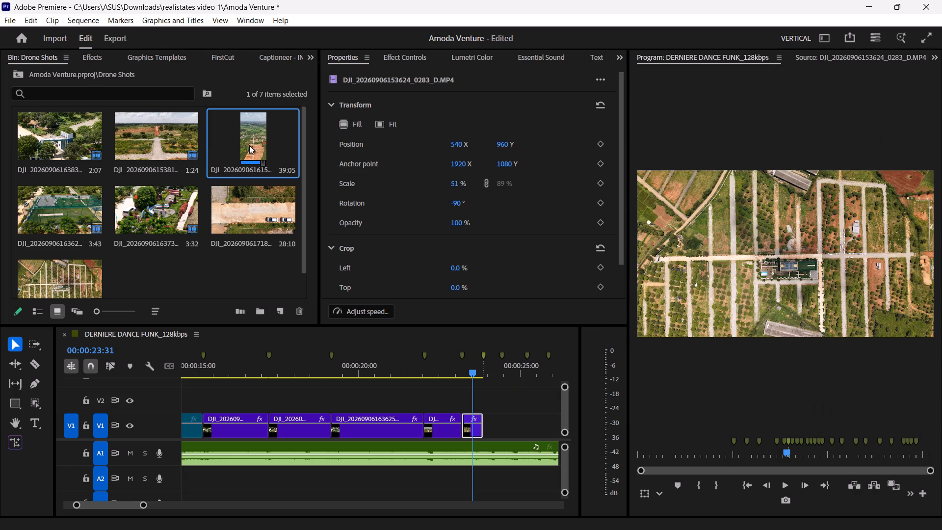
{"action": "left_click_drag", "start_coordinate": [741, 468], "coordinate": [806, 465]}
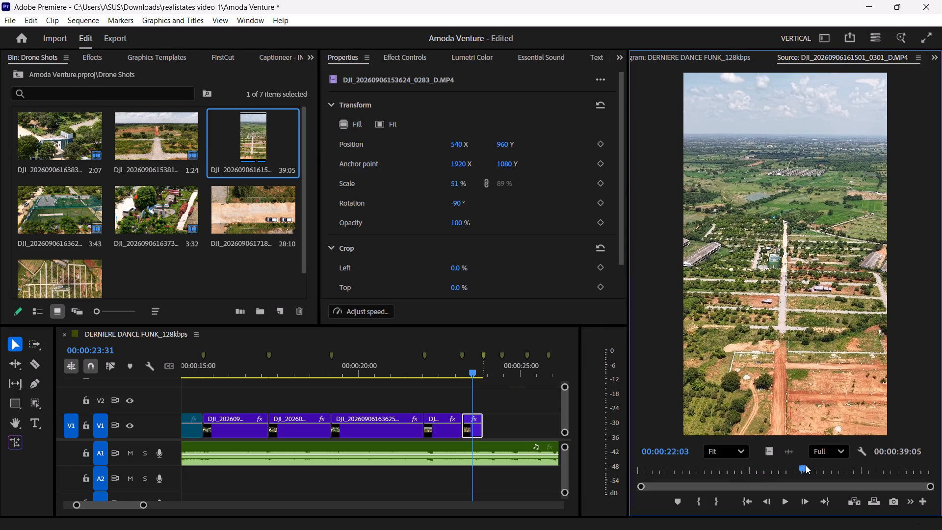
{"action": "left_click_drag", "start_coordinate": [806, 465], "coordinate": [864, 462]}
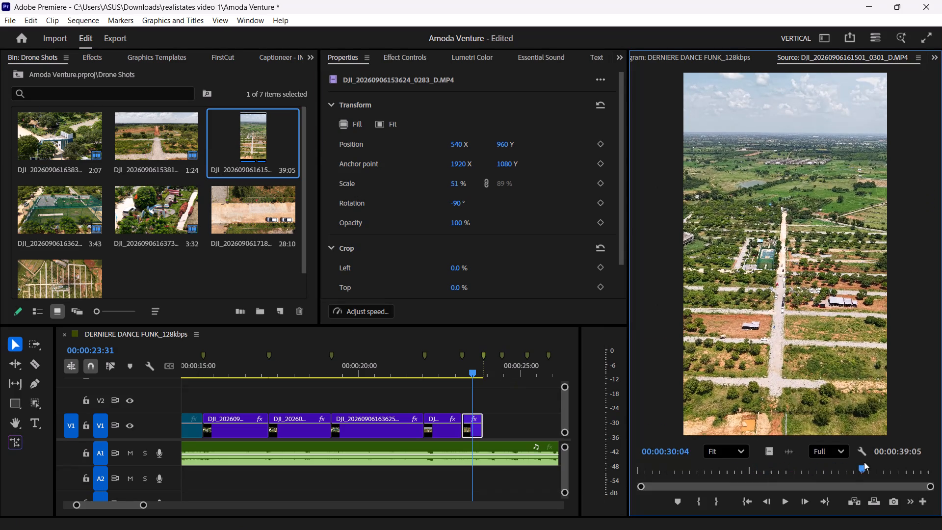
{"action": "left_click_drag", "start_coordinate": [864, 462], "coordinate": [824, 473]}
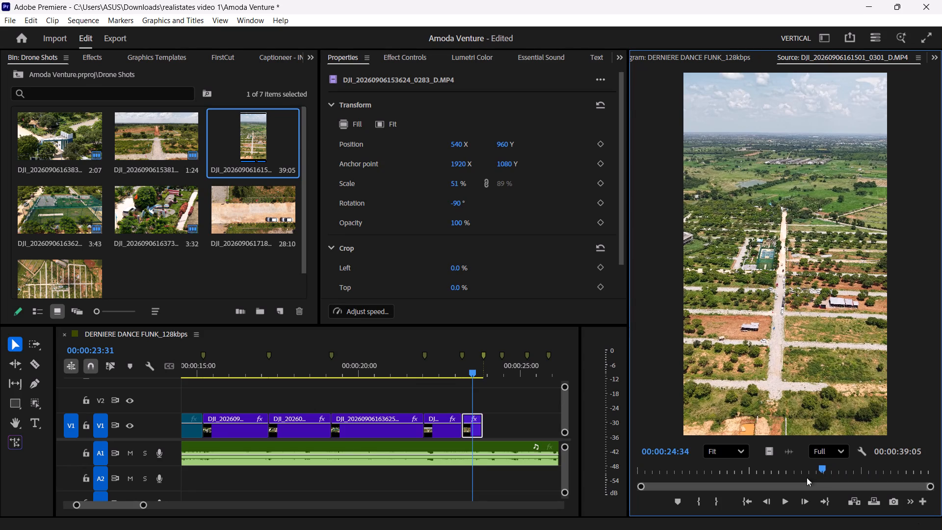
{"action": "left_click", "coordinate": [698, 499]}
{"action": "left_click_drag", "start_coordinate": [832, 473], "coordinate": [842, 468]}
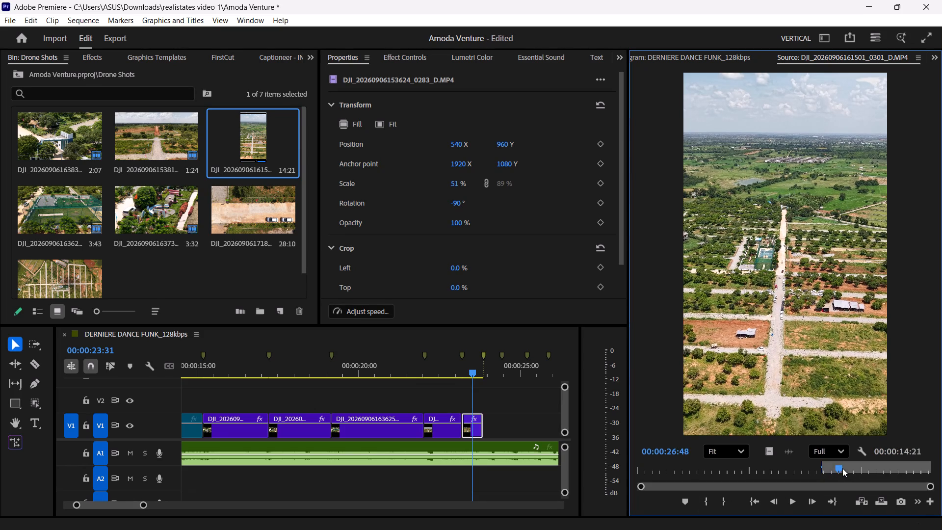
{"action": "left_click_drag", "start_coordinate": [842, 468], "coordinate": [851, 468]}
{"action": "left_click", "coordinate": [721, 497]}
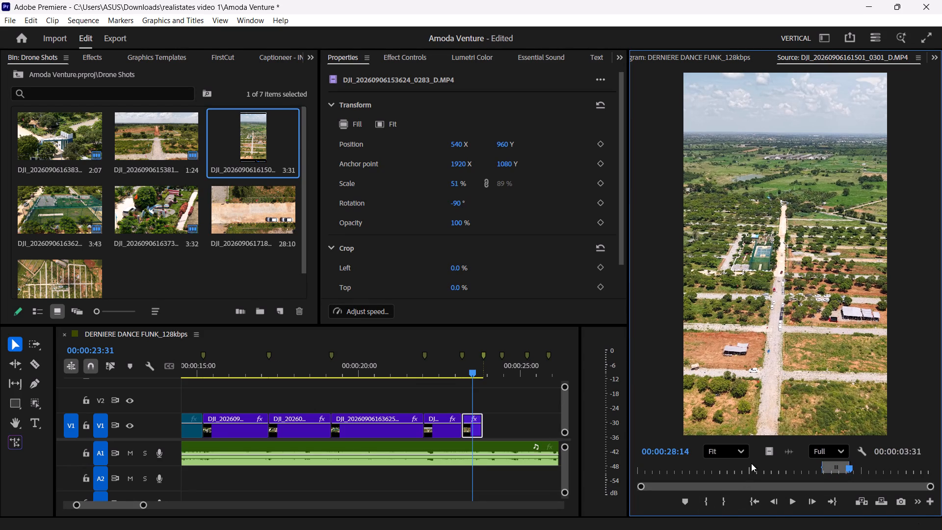
Place the marked 0301 range on V1 at 00:00:23:51, cut it at the 00:00:24:25 marker and delete the remainder.
{"action": "left_click_drag", "start_coordinate": [772, 447], "coordinate": [488, 420]}
{"action": "left_click", "coordinate": [502, 358]}
{"action": "left_click", "coordinate": [510, 415]}
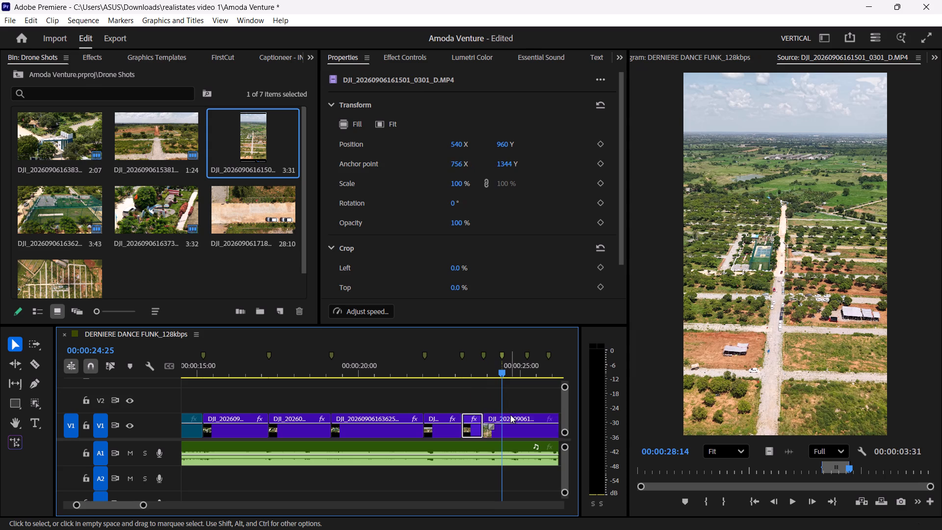
{"action": "key", "text": "ctrl+k"}
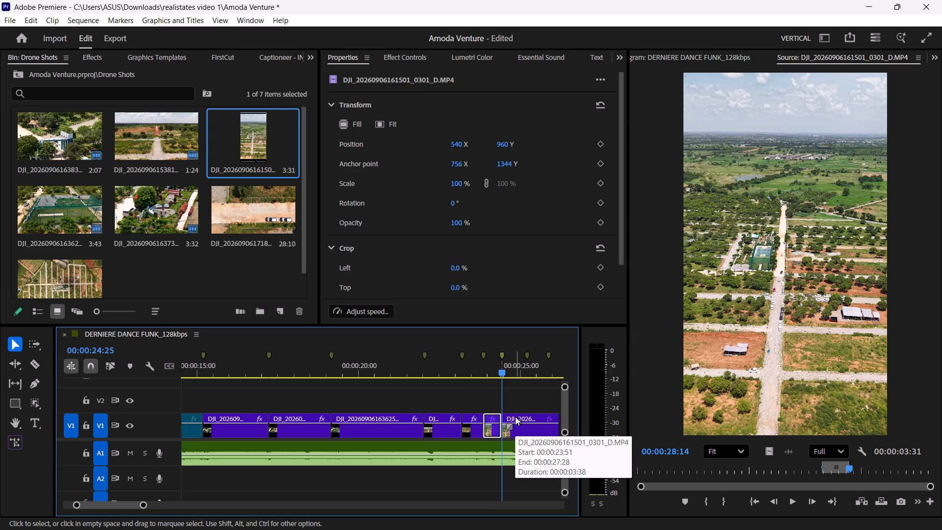
{"action": "left_click", "coordinate": [515, 417]}
{"action": "key", "text": "Delete"}
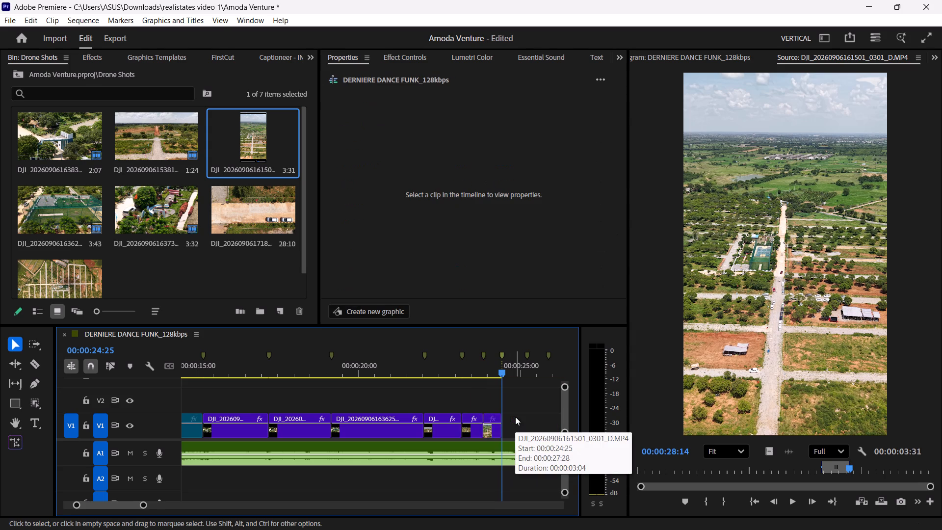
Scale the new 0301 clip on V1 to fill the vertical frame.
{"action": "left_click_drag", "start_coordinate": [501, 397], "coordinate": [492, 397]}
{"action": "left_click", "coordinate": [493, 434]}
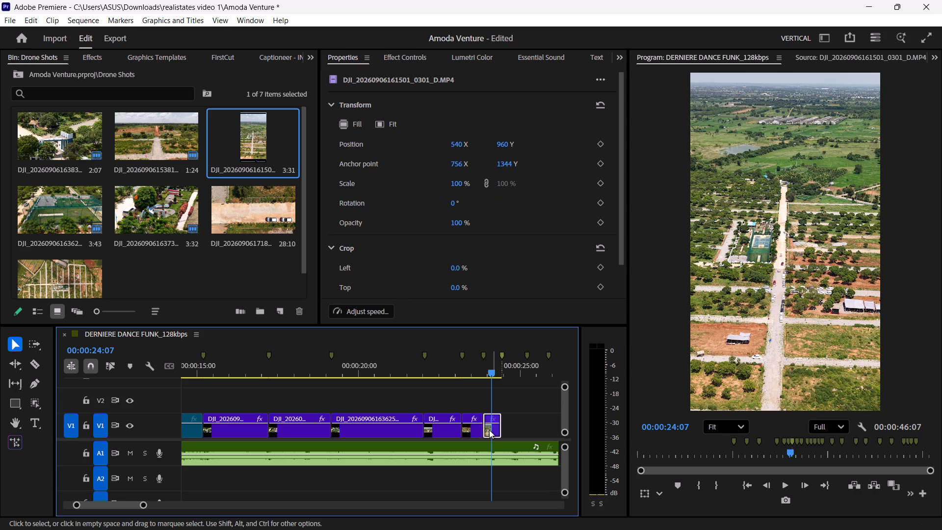
{"action": "left_click", "coordinate": [348, 123]}
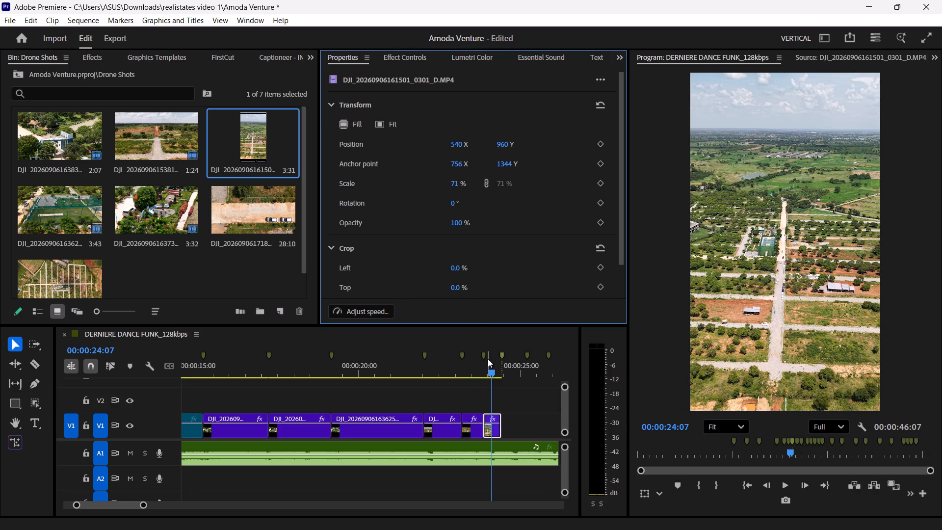
Scrub back through the edit to the start of the sequence at 00:00:00:00.
{"action": "left_click_drag", "start_coordinate": [489, 370], "coordinate": [460, 395]}
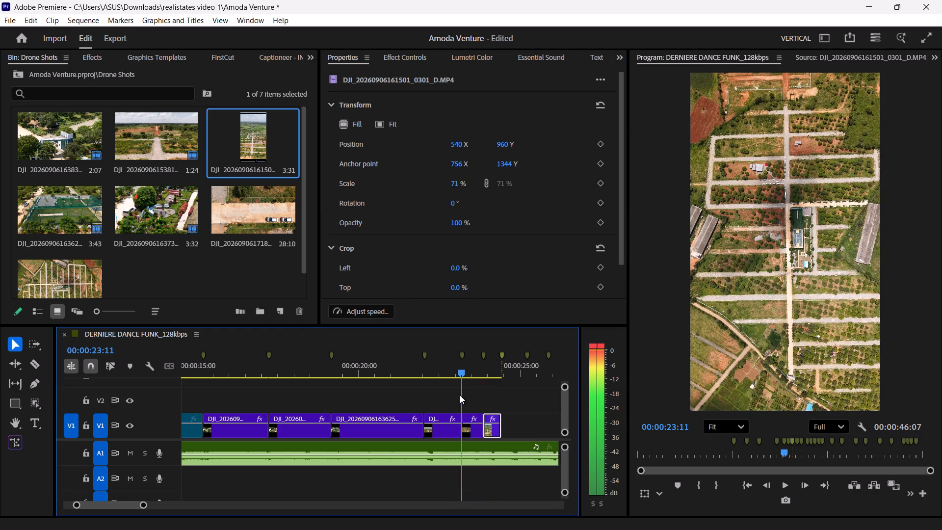
{"action": "left_click_drag", "start_coordinate": [460, 395], "coordinate": [0, 482]}
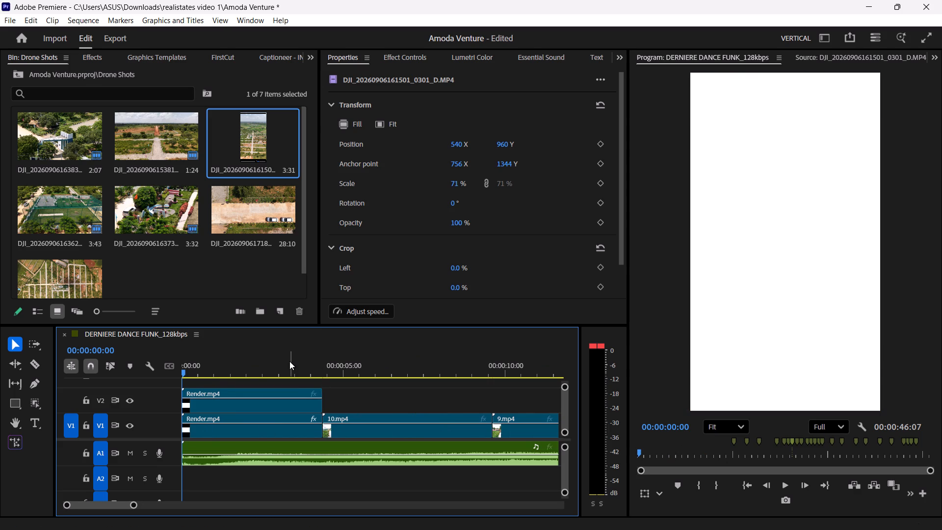
Play the edit from the start, replay the last cuts from 00:00:22:57 and check the V1 clips against the beat markers.
{"action": "key", "text": "space"}
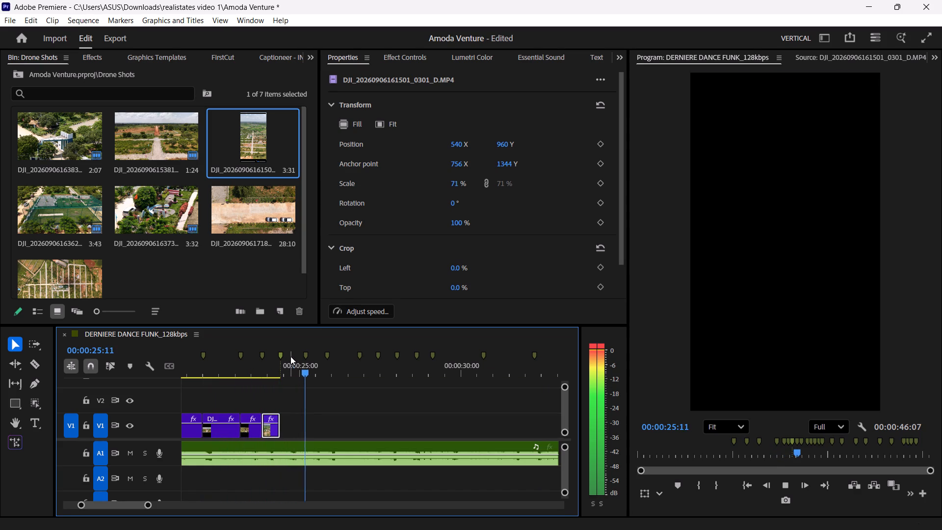
{"action": "left_click", "coordinate": [262, 373]}
{"action": "left_click_drag", "start_coordinate": [261, 373], "coordinate": [235, 382]}
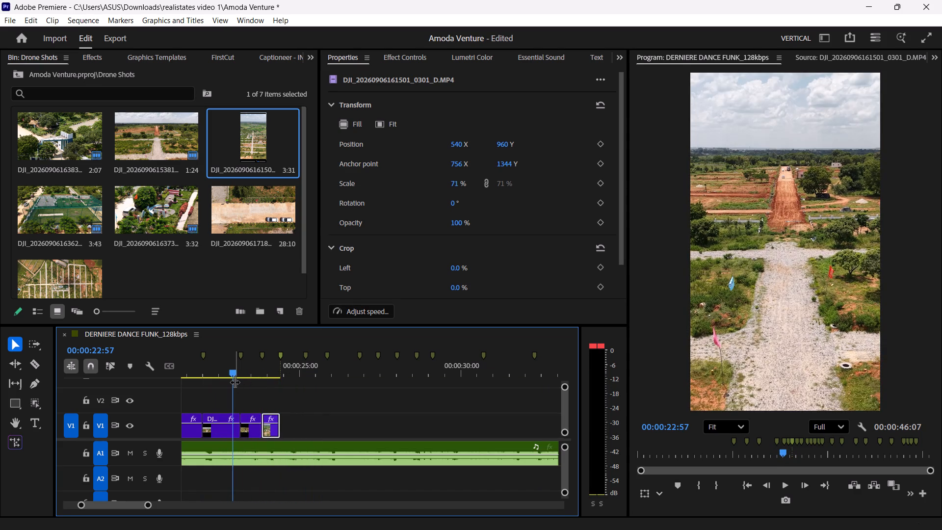
{"action": "key", "text": "space"}
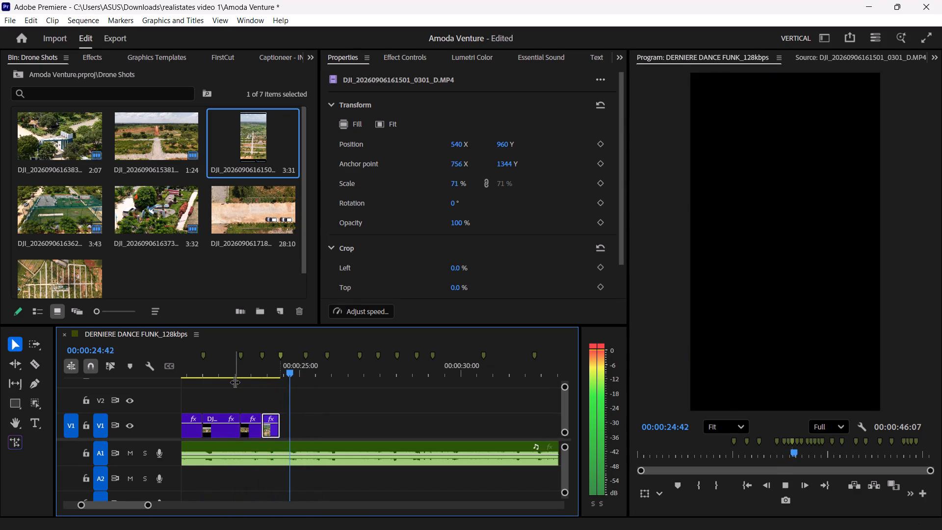
{"action": "key", "text": "space"}
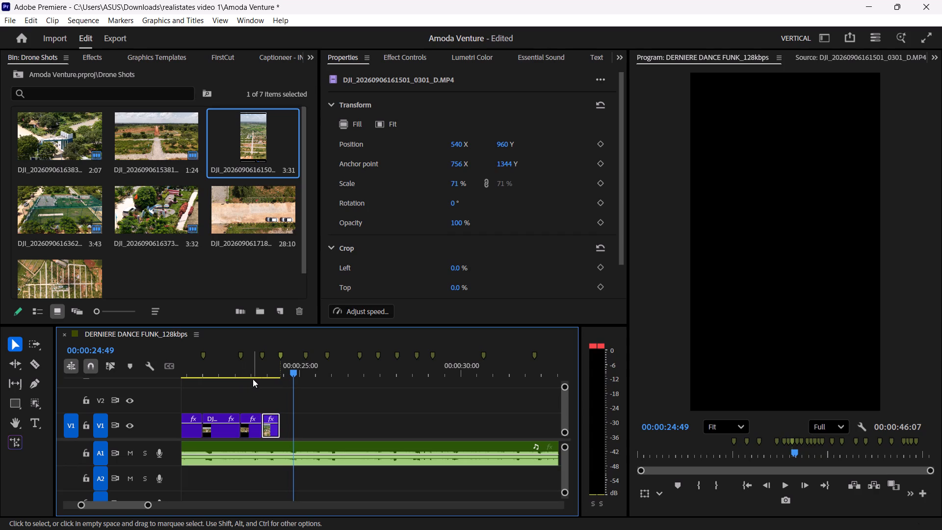
{"action": "scroll", "coordinate": [254, 378], "scroll_direction": "down", "scroll_amount": 5, "text": "alt"}
{"action": "scroll", "coordinate": [319, 398], "scroll_direction": "down", "scroll_amount": 6, "text": "alt"}
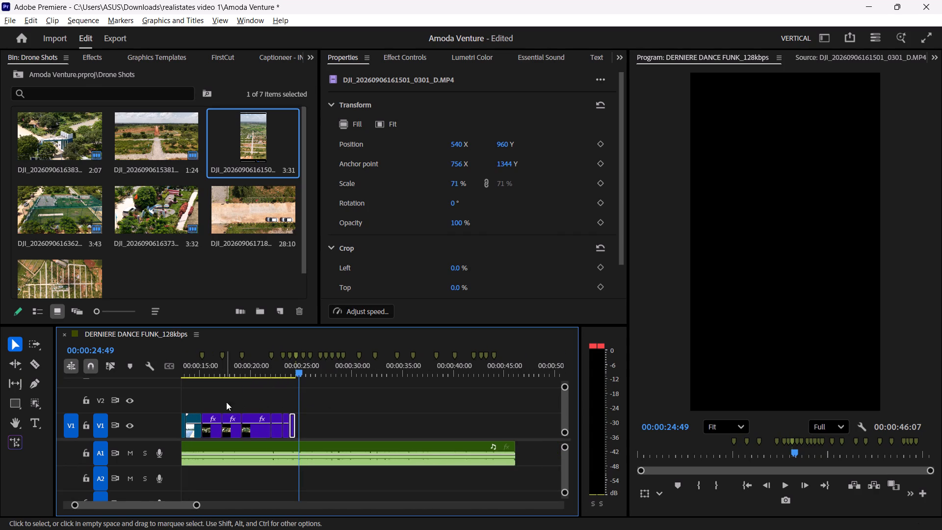
{"action": "scroll", "coordinate": [409, 387], "scroll_direction": "down", "scroll_amount": 5, "text": "alt"}
{"action": "scroll", "coordinate": [233, 405], "scroll_direction": "up", "scroll_amount": 7, "text": "alt"}
{"action": "scroll", "coordinate": [387, 430], "scroll_direction": "up", "scroll_amount": 4, "text": "alt"}
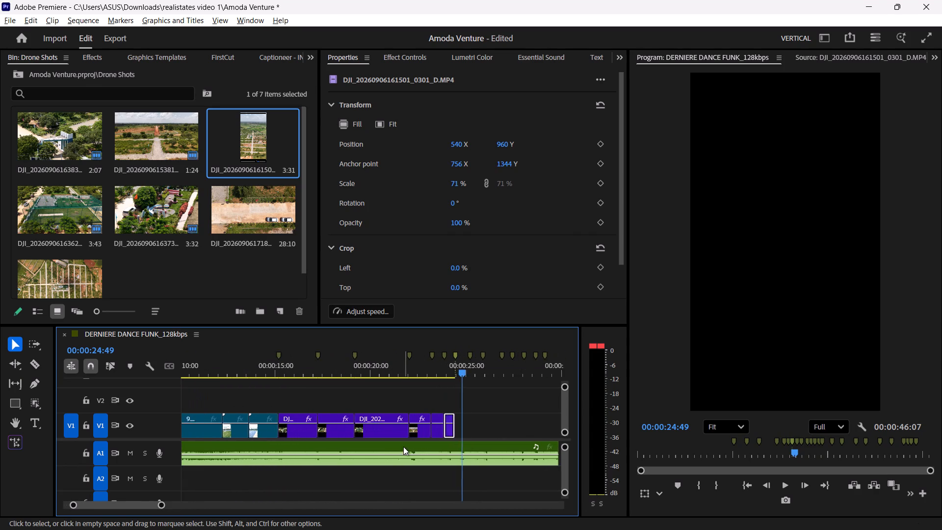
{"action": "scroll", "coordinate": [403, 447], "scroll_direction": "up", "scroll_amount": 1, "text": "alt"}
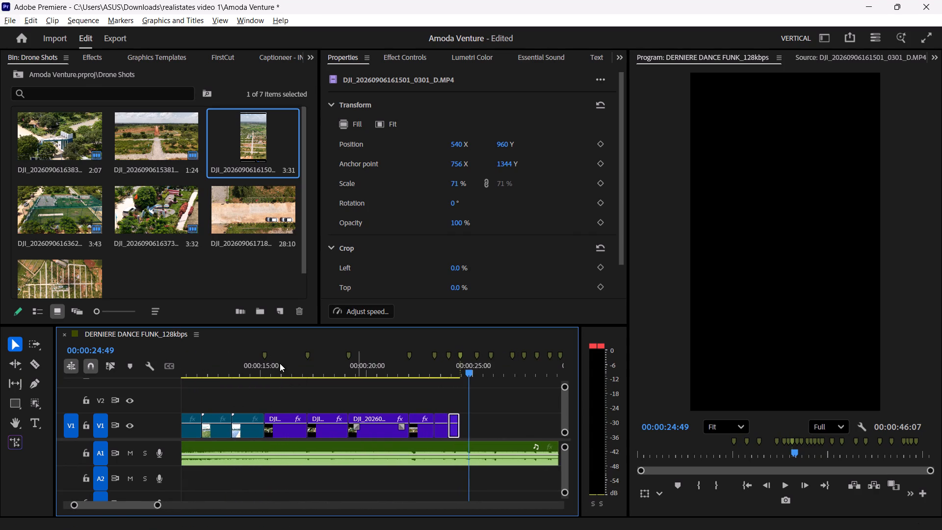
{"action": "scroll", "coordinate": [140, 269], "scroll_direction": "down", "scroll_amount": 7}
{"action": "double_click", "coordinate": [227, 206]}
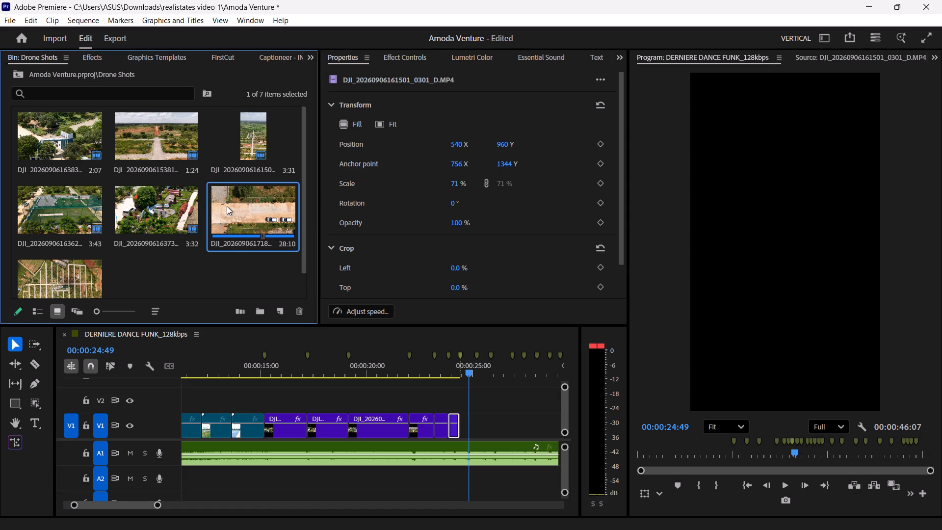
{"action": "left_click_drag", "start_coordinate": [698, 468], "coordinate": [643, 471]}
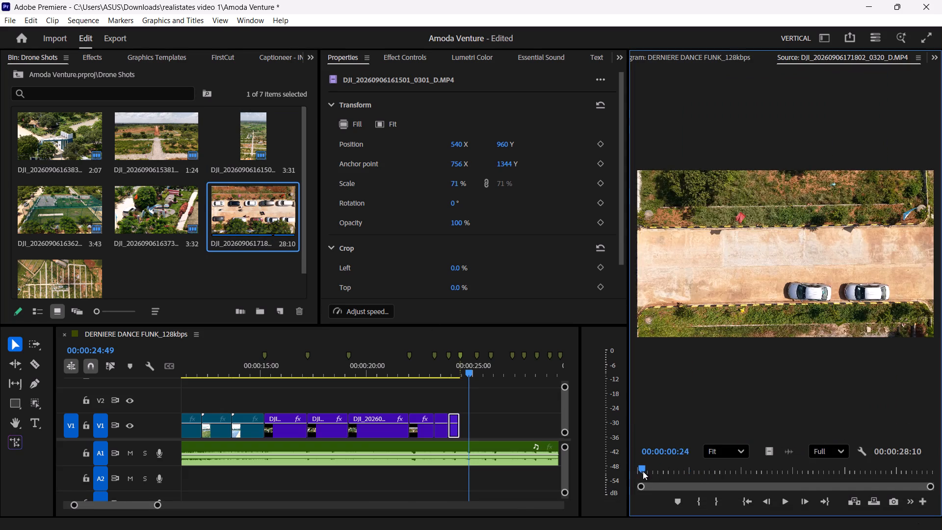
{"action": "left_click_drag", "start_coordinate": [643, 471], "coordinate": [714, 507]}
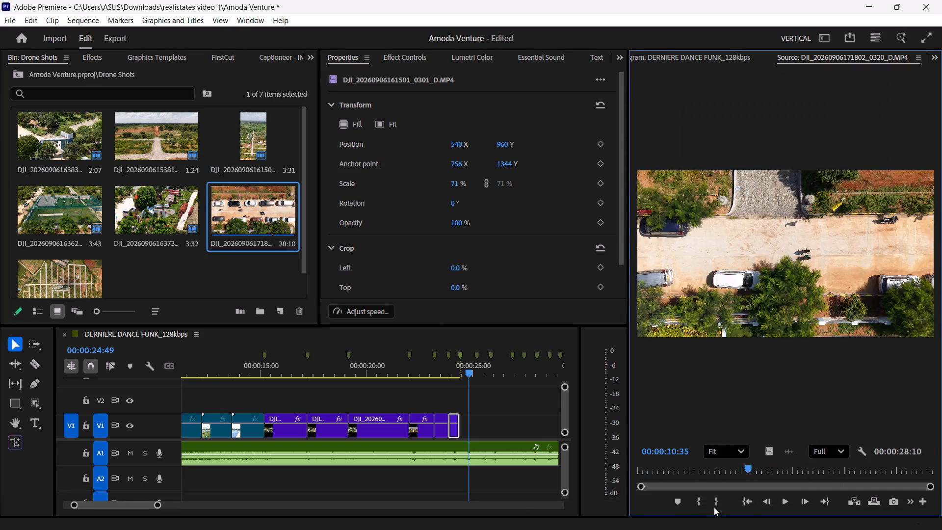
{"action": "left_click_drag", "start_coordinate": [714, 507], "coordinate": [665, 505]}
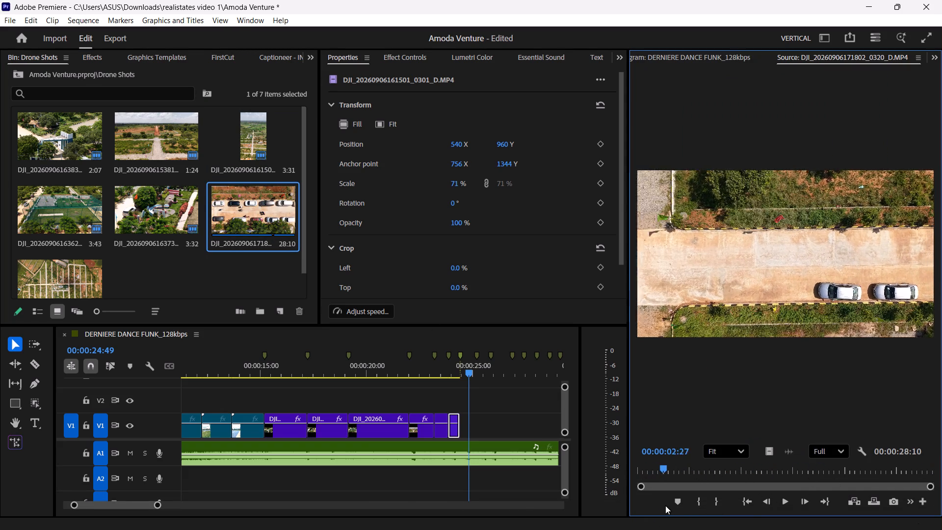
{"action": "left_click_drag", "start_coordinate": [665, 505], "coordinate": [674, 504]}
{"action": "left_click", "coordinate": [700, 506]}
{"action": "key", "text": "space"}
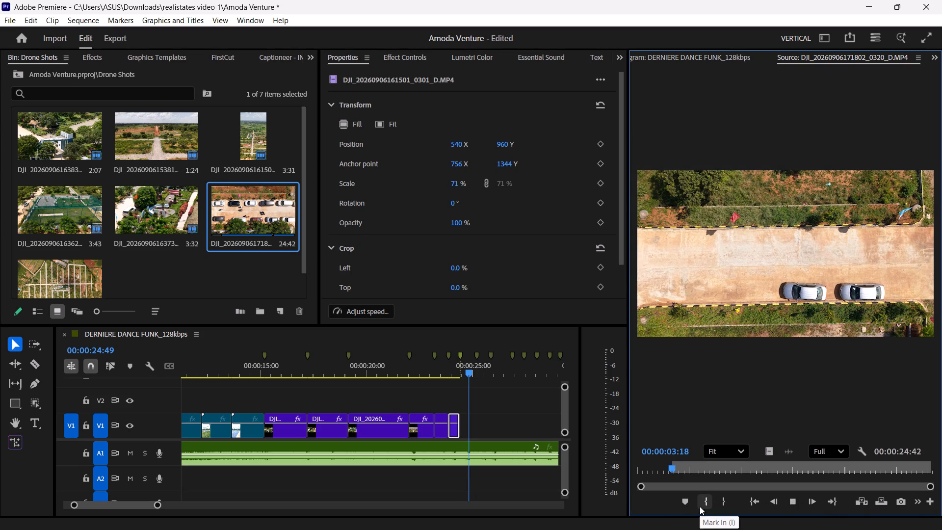
{"action": "left_click", "coordinate": [693, 468]}
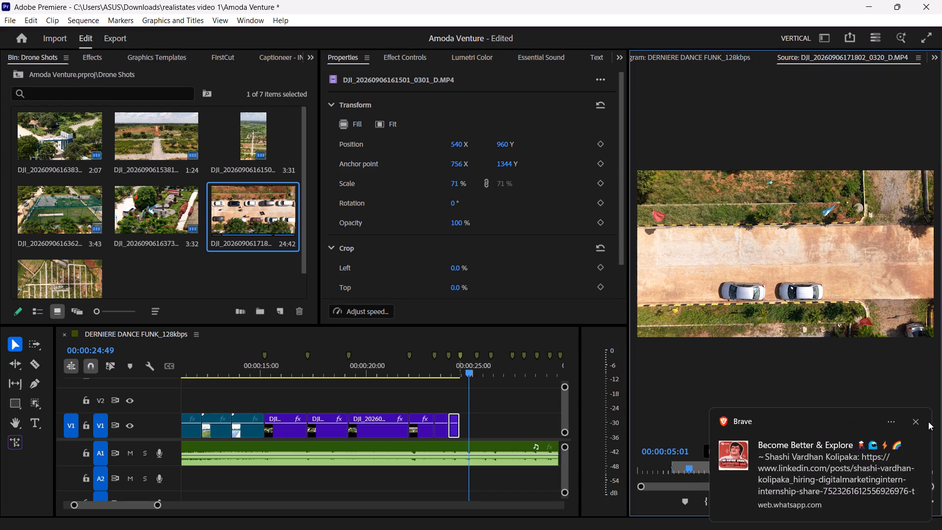
{"action": "left_click", "coordinate": [919, 424]}
{"action": "left_click", "coordinate": [710, 502]}
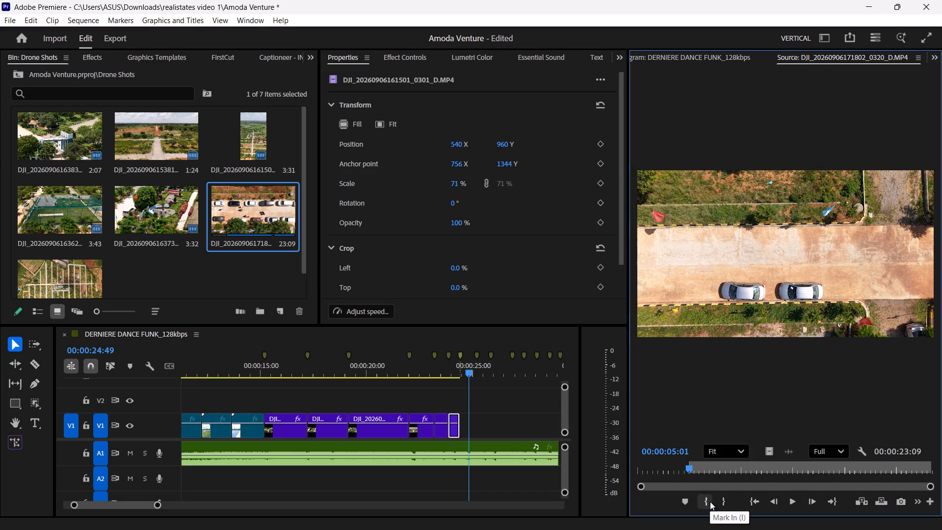
{"action": "key", "text": "space"}
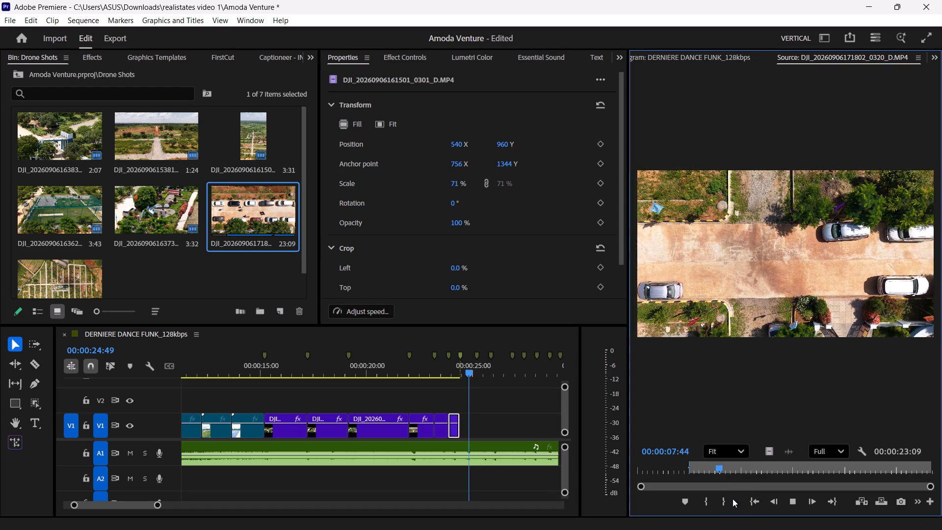
{"action": "key", "text": "space"}
{"action": "left_click", "coordinate": [732, 499]}
Place the marked 0320 range, video only, on V1 directly after the last clip and trim its end to the next beat marker.
{"action": "left_click_drag", "start_coordinate": [764, 454], "coordinate": [626, 454]}
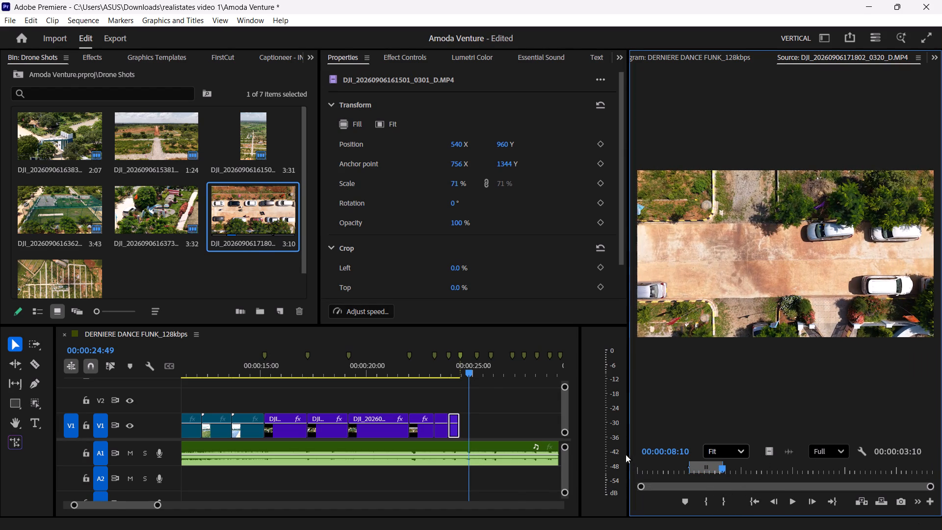
{"action": "left_click_drag", "start_coordinate": [626, 454], "coordinate": [460, 423]}
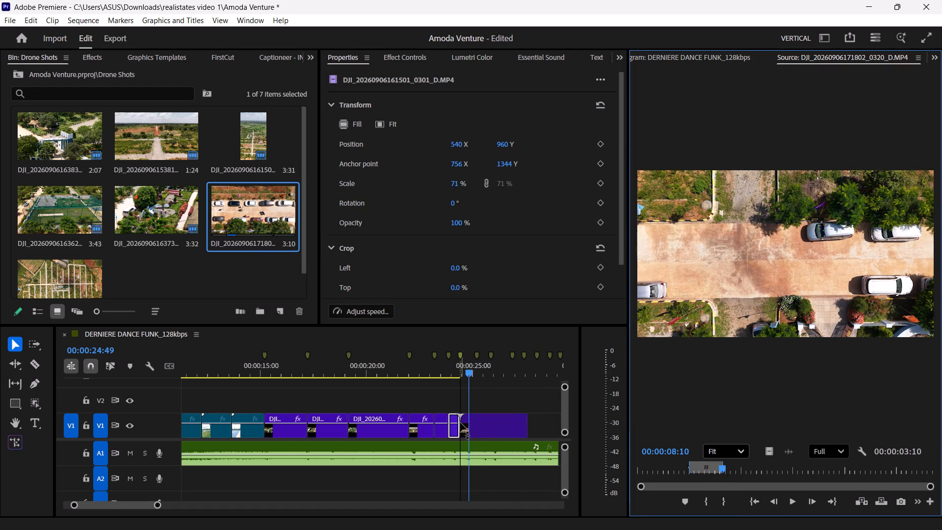
{"action": "left_click_drag", "start_coordinate": [529, 419], "coordinate": [479, 440]}
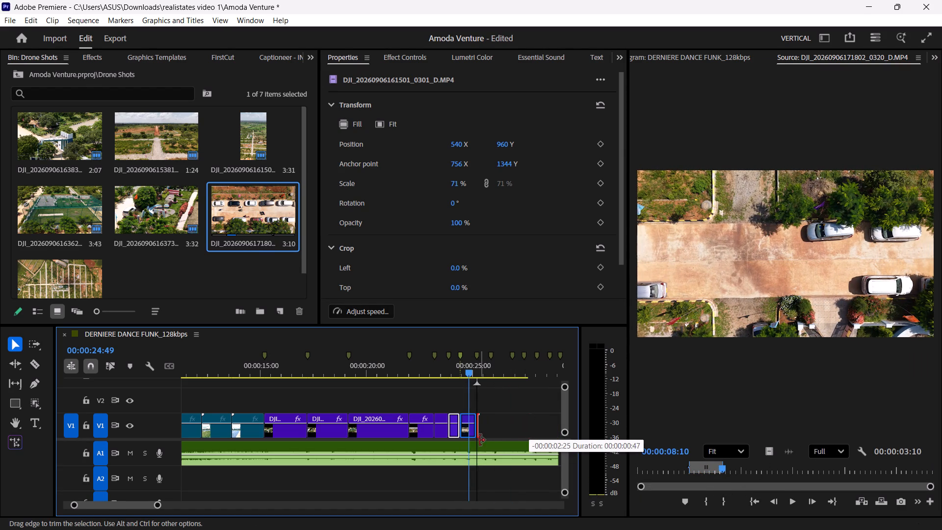
{"action": "left_click_drag", "start_coordinate": [479, 440], "coordinate": [477, 441]}
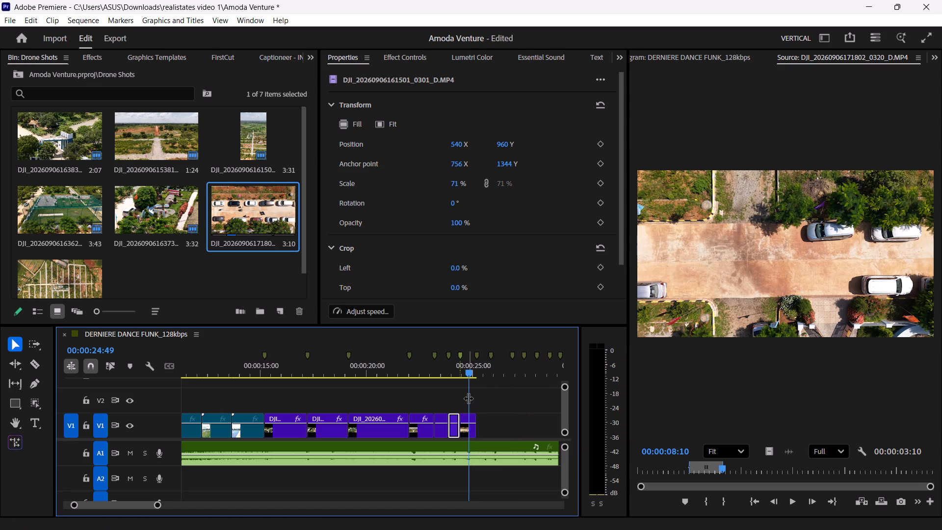
Fill the vertical frame with the new 0320 clip on V1 and set its rotation to -90°.
{"action": "left_click_drag", "start_coordinate": [468, 398], "coordinate": [463, 398]}
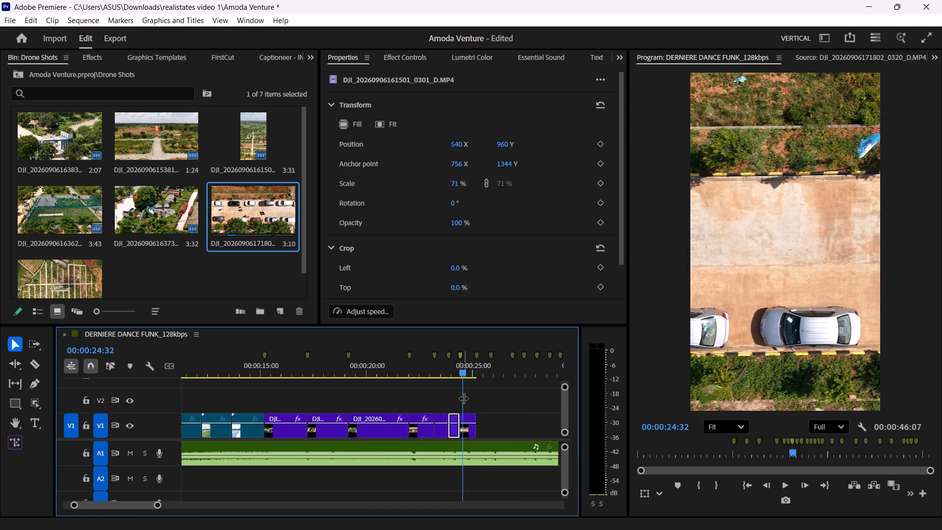
{"action": "left_click", "coordinate": [471, 421]}
{"action": "key", "text": "space"}
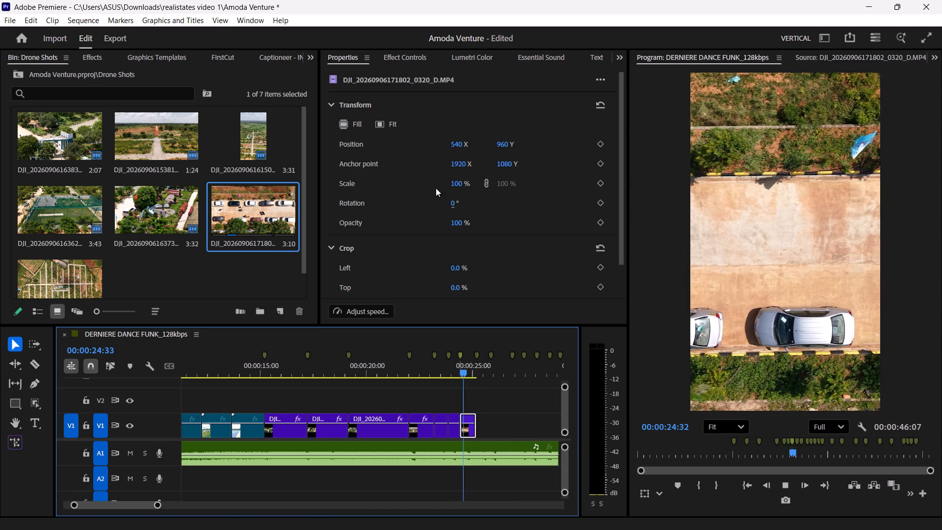
{"action": "key", "text": "space"}
{"action": "left_click", "coordinate": [357, 129]}
{"action": "left_click", "coordinate": [456, 203]}
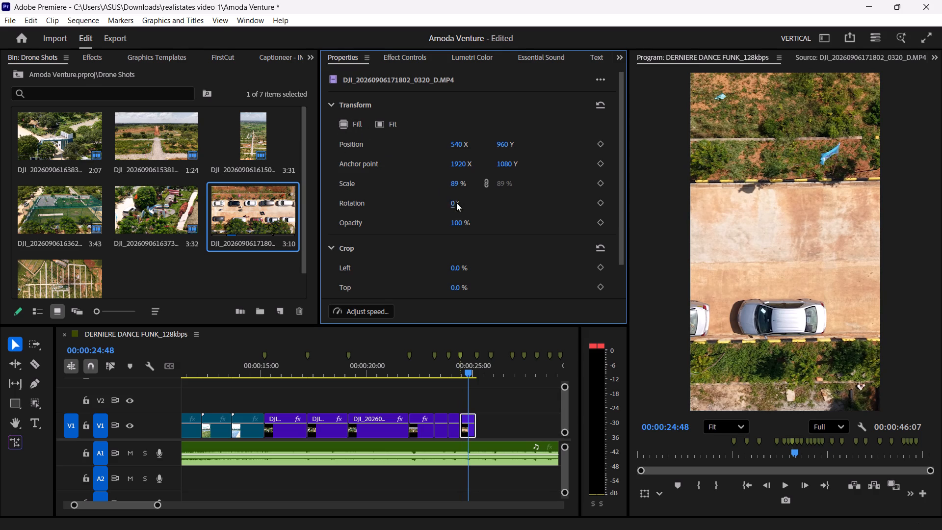
{"action": "type", "text": "-9-0"}
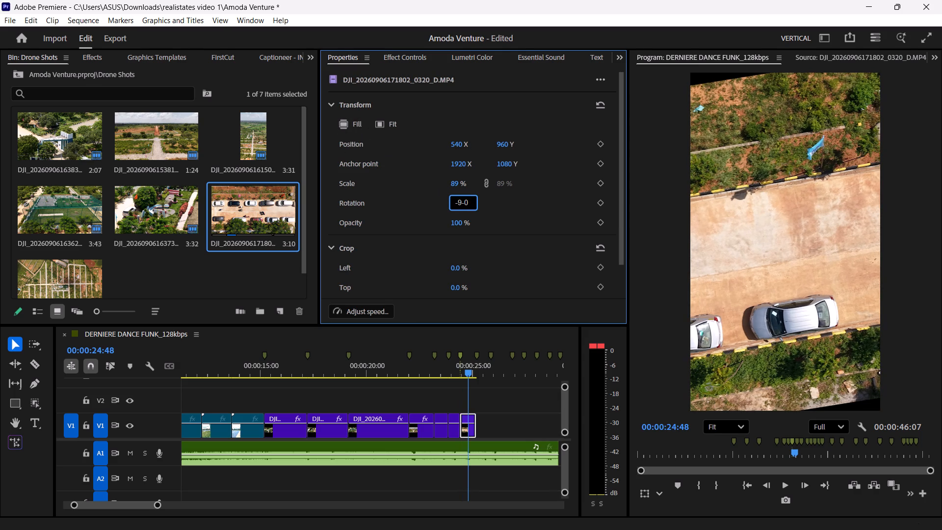
{"action": "key", "text": "BackSpace"}
{"action": "key", "text": "BackSpace"}
{"action": "key", "text": "0"}
{"action": "key", "text": "Return"}
{"action": "left_click", "coordinate": [493, 211]}
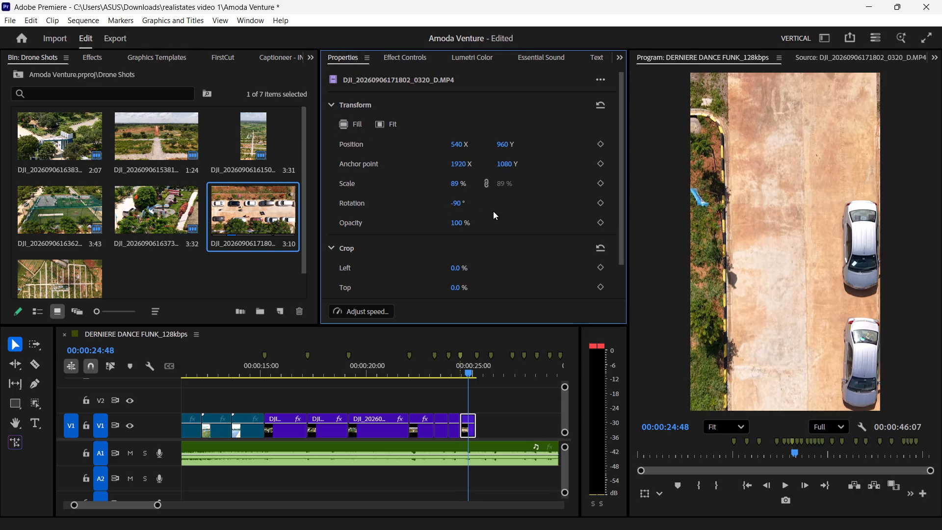
Set the rotated 0320 clip's scale to 52% so the road fits the vertical frame without black borders.
{"action": "left_click_drag", "start_coordinate": [459, 188], "coordinate": [437, 189]}
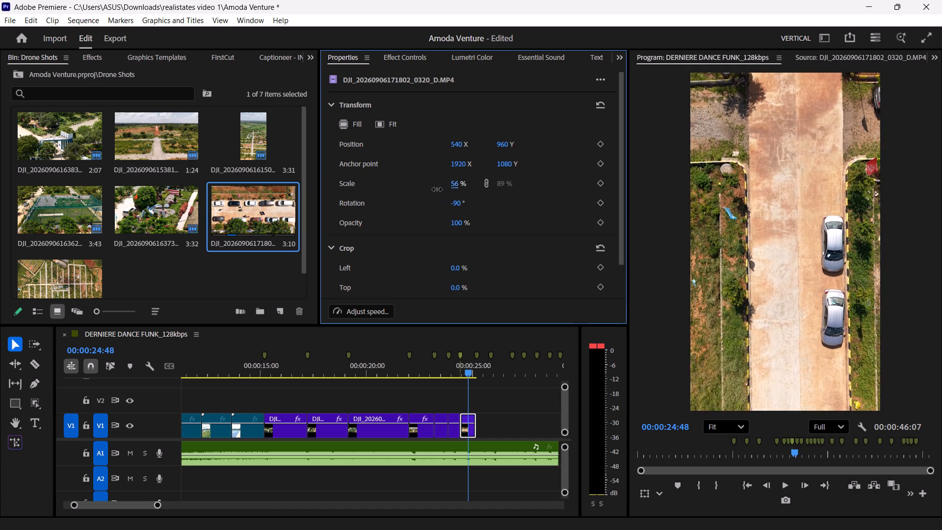
{"action": "left_click_drag", "start_coordinate": [437, 189], "coordinate": [432, 189]}
{"action": "left_click", "coordinate": [432, 189]}
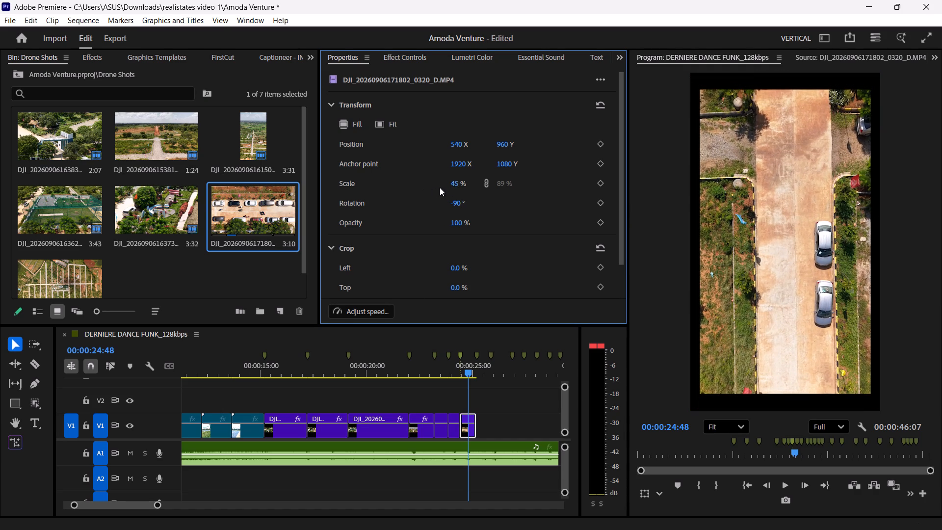
{"action": "left_click", "coordinate": [449, 186]}
{"action": "left_click", "coordinate": [454, 185]}
{"action": "key", "text": "Up"}
{"action": "key", "text": "Up"}
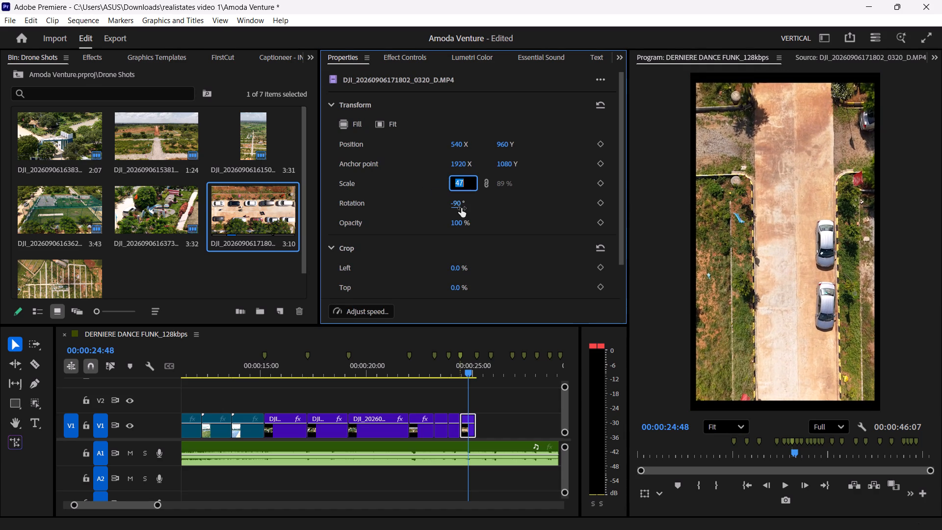
{"action": "key", "text": "Up"}
{"action": "key", "text": "Up"}
{"action": "key", "text": "Up"}
{"action": "key", "text": "Up"}
{"action": "key", "text": "Up"}
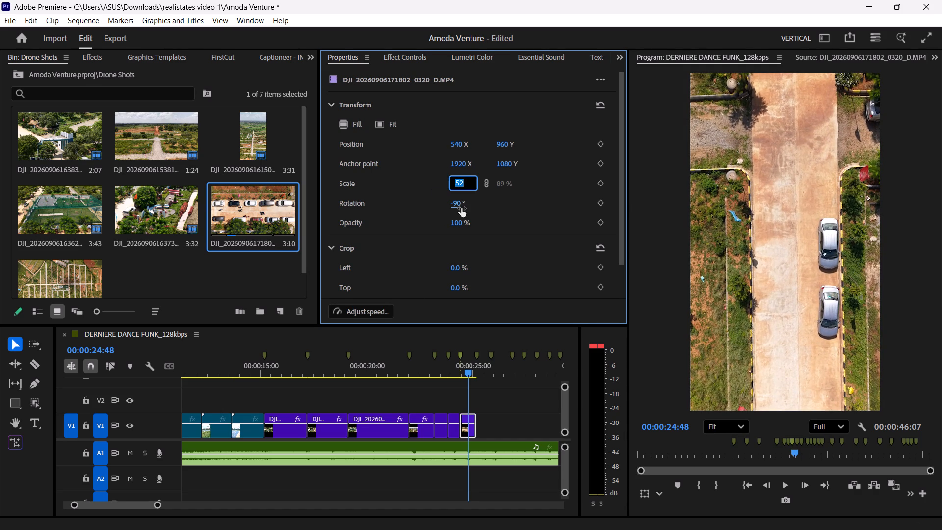
{"action": "left_click", "coordinate": [484, 201]}
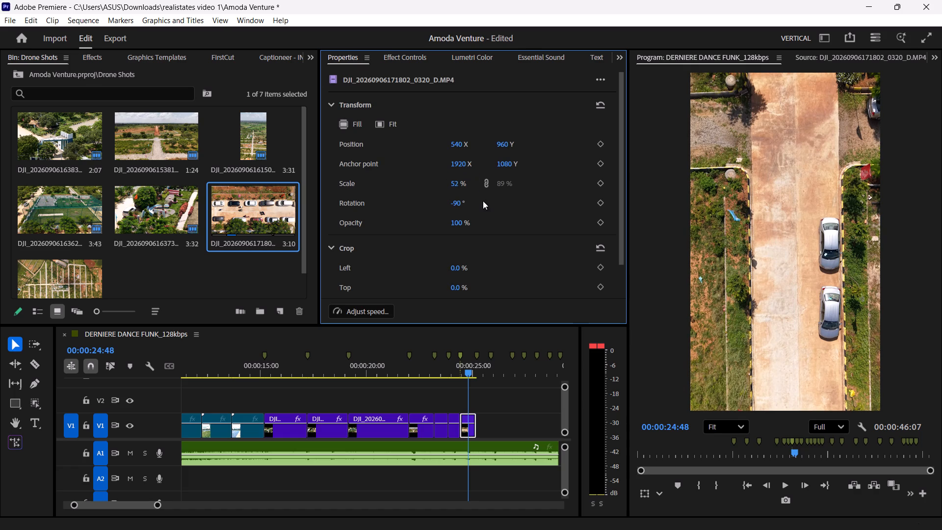
Play back the rotated 0320 clip on V1 repeatedly to check its framing and timing against the beat.
{"action": "key", "text": "space"}
{"action": "key", "text": "space"}
{"action": "key", "text": "space"}
{"action": "key", "text": "space"}
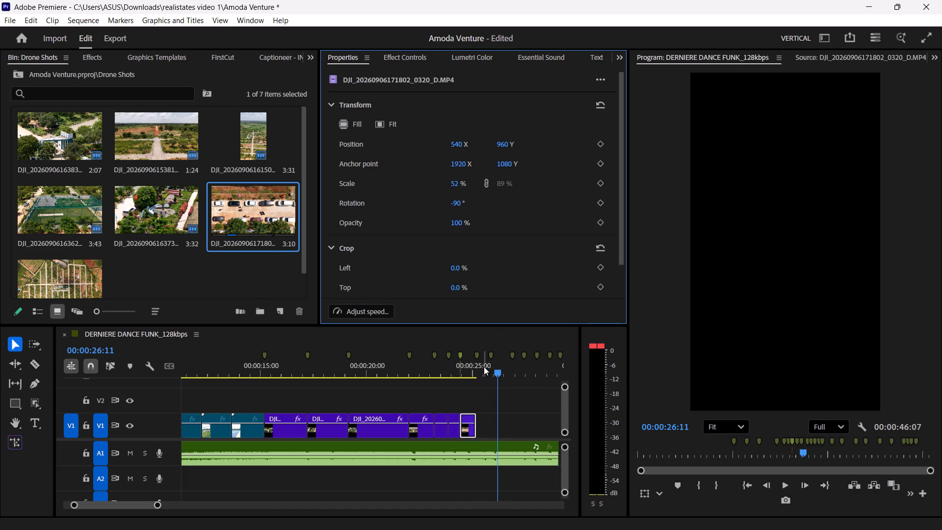
{"action": "left_click_drag", "start_coordinate": [488, 367], "coordinate": [462, 405]}
{"action": "key", "text": "space"}
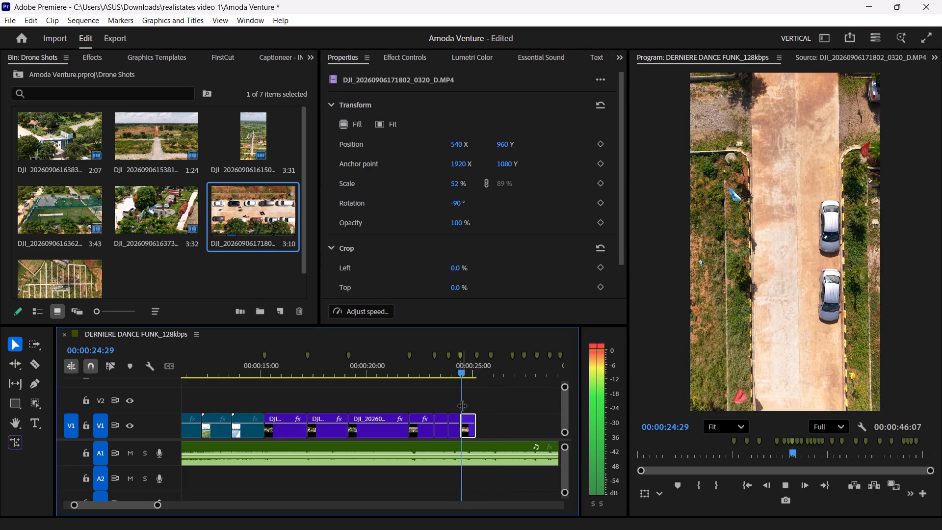
{"action": "key", "text": "space"}
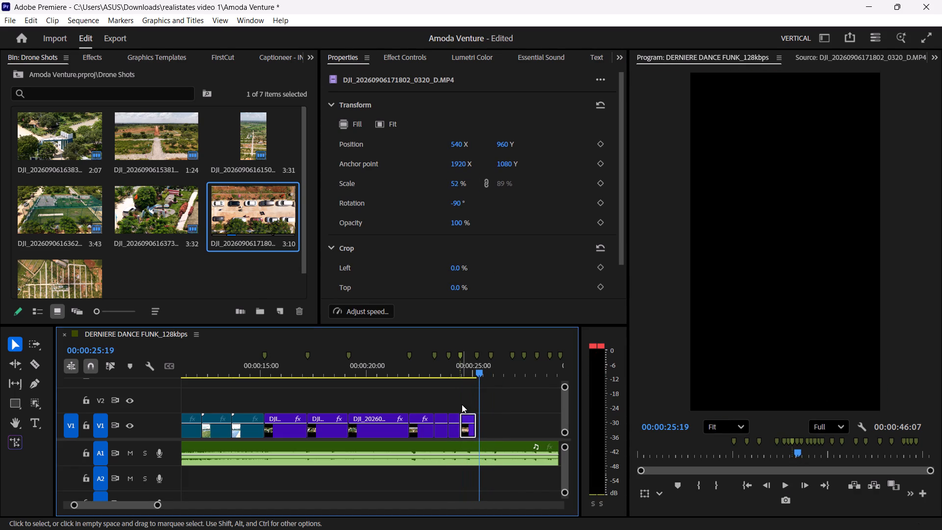
{"action": "left_click_drag", "start_coordinate": [477, 398], "coordinate": [466, 407]}
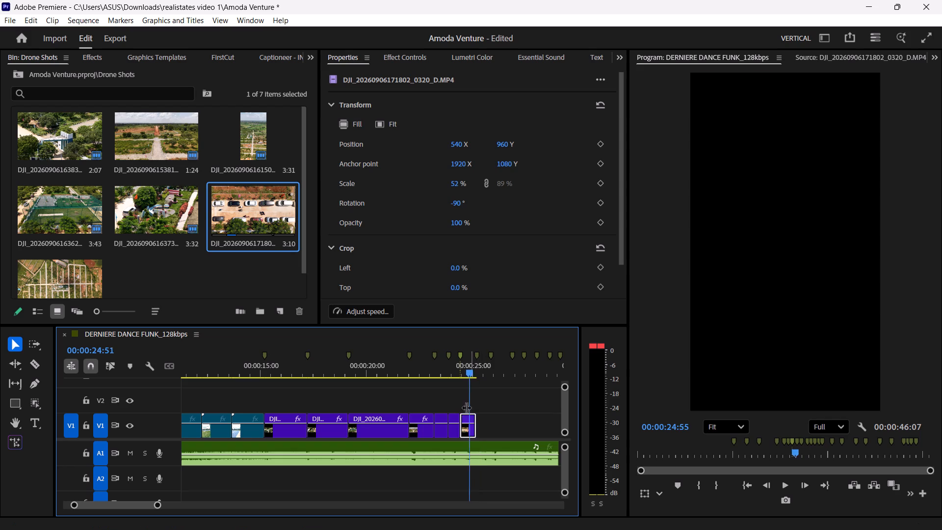
Duplicate the last six drone clips on V1, from the 0307 clip through the 0320 clip, directly after the final clip.
{"action": "left_click_drag", "start_coordinate": [466, 407], "coordinate": [288, 480]}
{"action": "key", "text": "space"}
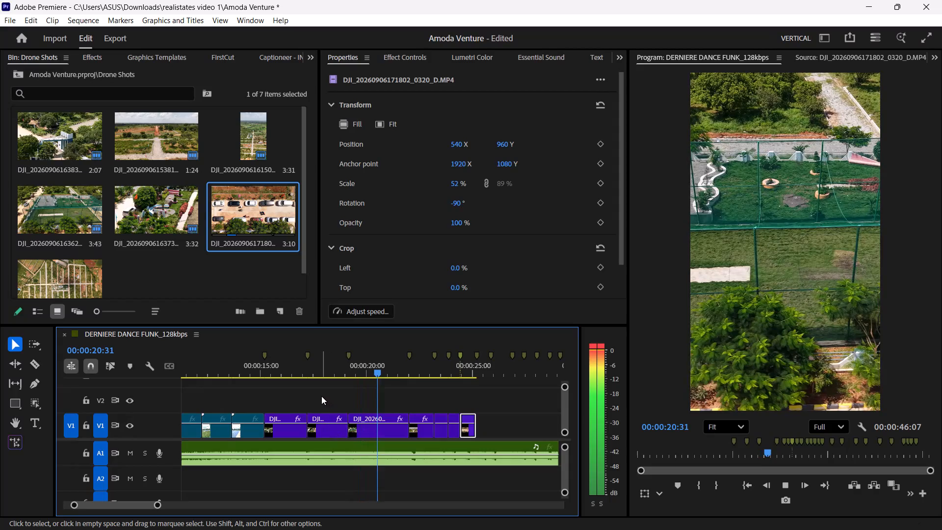
{"action": "key", "text": "space"}
{"action": "left_click_drag", "start_coordinate": [321, 396], "coordinate": [374, 410]}
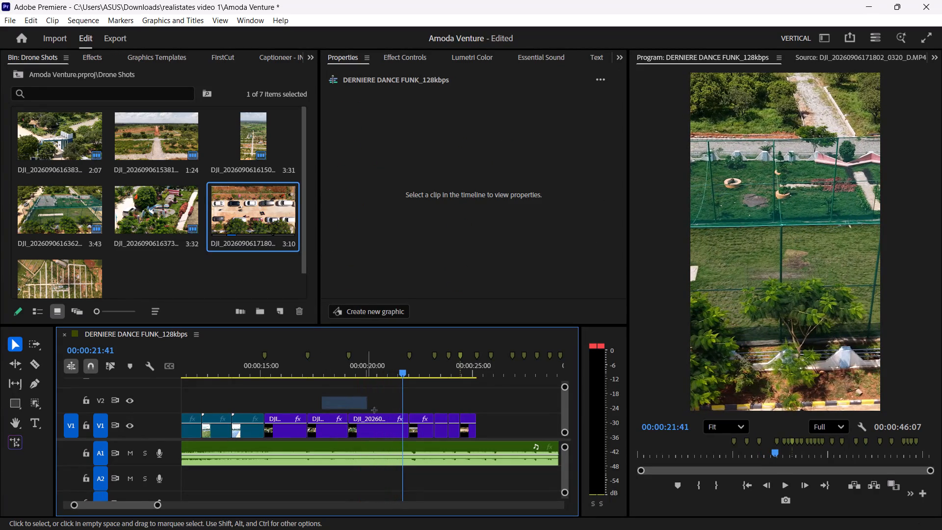
{"action": "left_click_drag", "start_coordinate": [374, 410], "coordinate": [468, 425]}
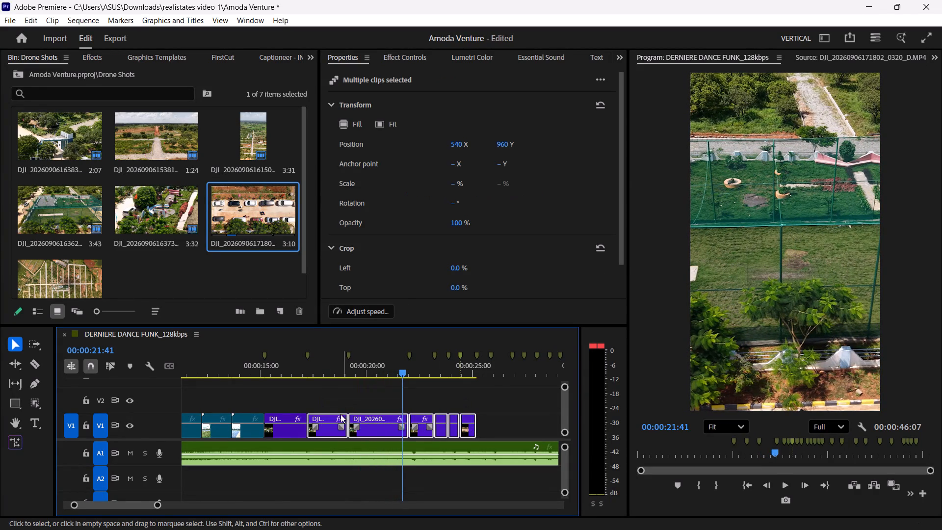
{"action": "left_click", "coordinate": [327, 415]}
{"action": "left_click_drag", "start_coordinate": [323, 419], "coordinate": [351, 415], "text": "alt"}
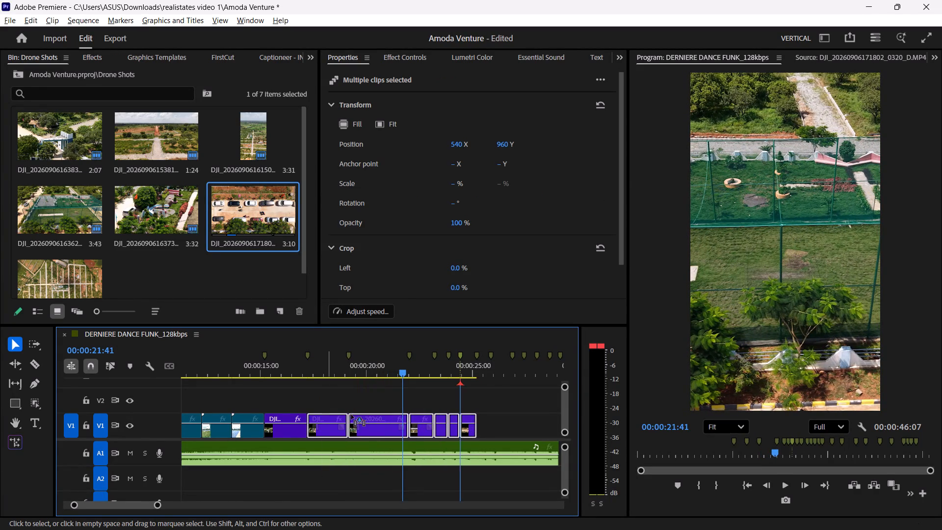
{"action": "left_click_drag", "start_coordinate": [351, 415], "coordinate": [488, 424], "text": "alt"}
Trim the end of the duplicated 0307 clip on V1 back to the beat marker at 00:00:25:51.
{"action": "scroll", "coordinate": [361, 426], "scroll_direction": "down", "scroll_amount": 6, "text": "alt"}
{"action": "scroll", "coordinate": [446, 380], "scroll_direction": "up", "scroll_amount": 7, "text": "alt"}
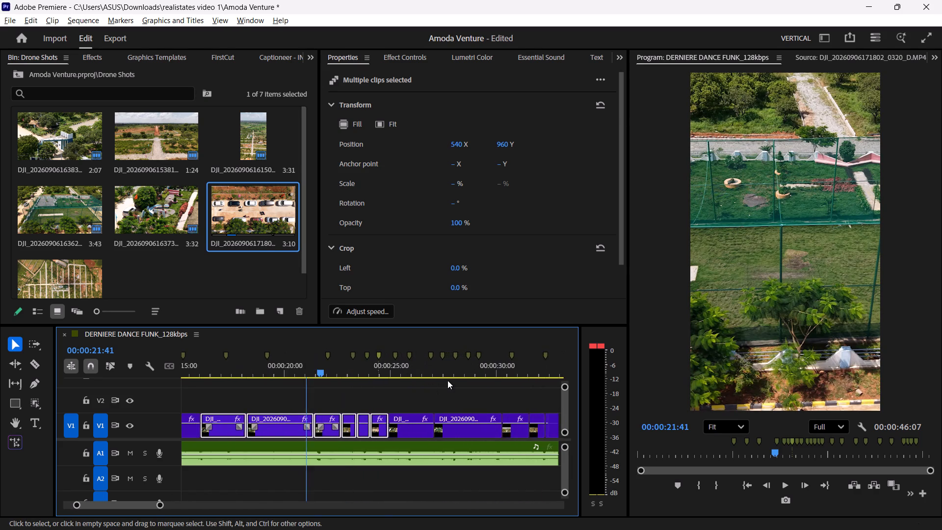
{"action": "scroll", "coordinate": [446, 380], "scroll_direction": "up", "scroll_amount": 4, "text": "alt"}
{"action": "scroll", "coordinate": [277, 390], "scroll_direction": "up", "scroll_amount": 4, "text": "alt"}
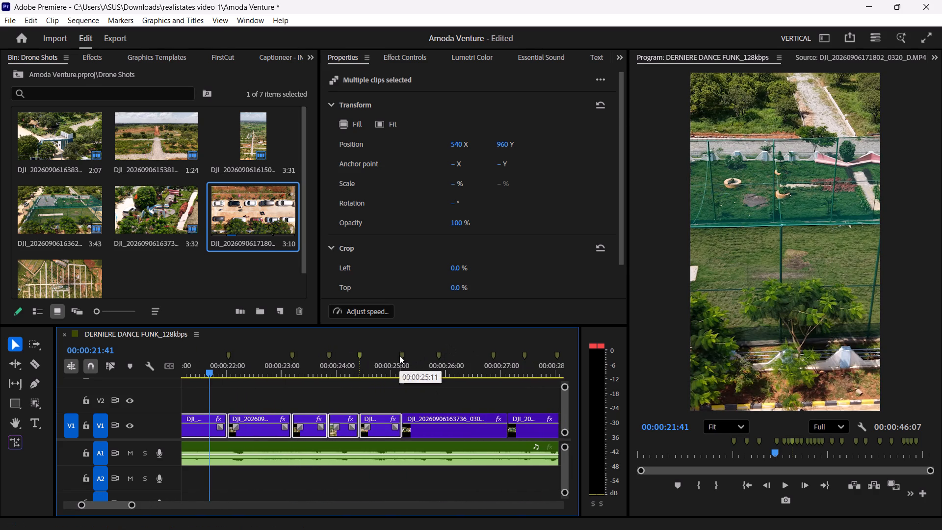
{"action": "left_click", "coordinate": [399, 355]}
{"action": "left_click", "coordinate": [439, 354]}
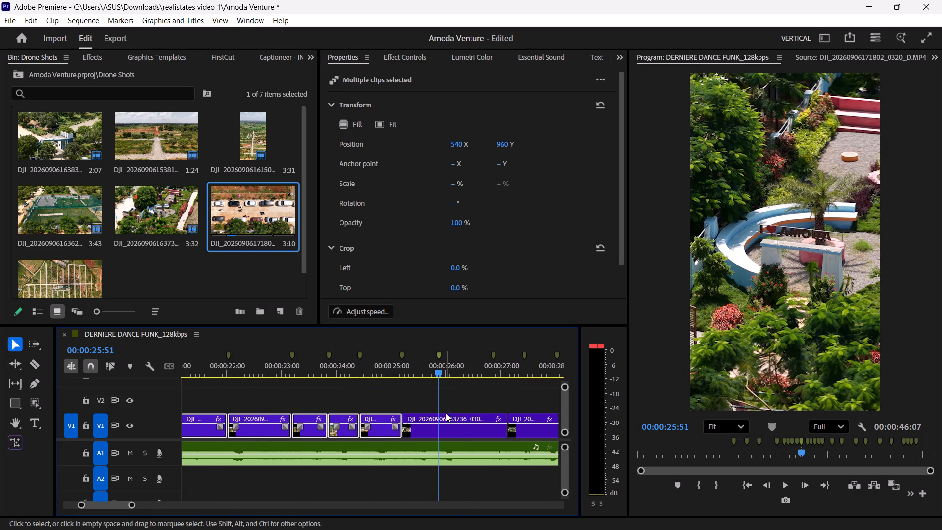
{"action": "left_click", "coordinate": [447, 418]}
{"action": "left_click_drag", "start_coordinate": [503, 416], "coordinate": [449, 447]}
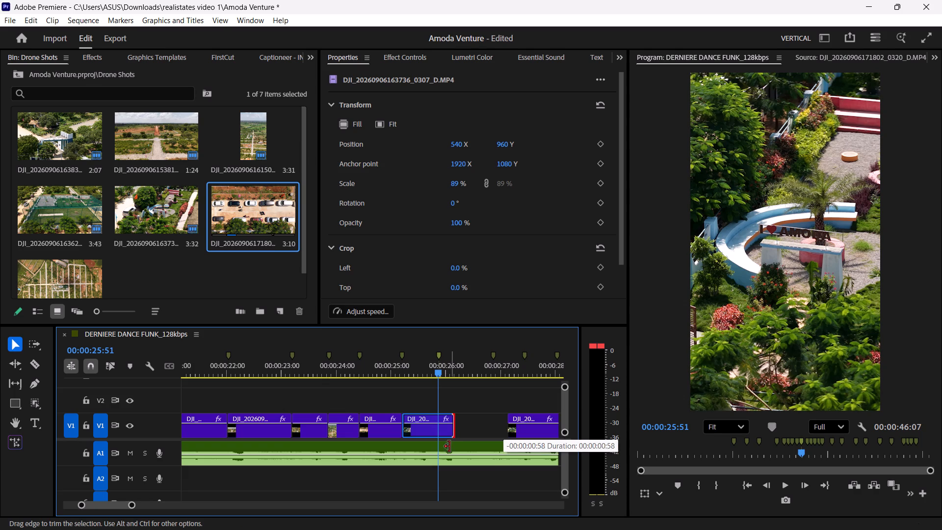
{"action": "left_click_drag", "start_coordinate": [449, 447], "coordinate": [436, 448]}
Move the duplicated 0306 clip against the trimmed 0307 copy and trim its end to the beat marker at 00:00:26:51.
{"action": "left_click_drag", "start_coordinate": [534, 417], "coordinate": [489, 424]}
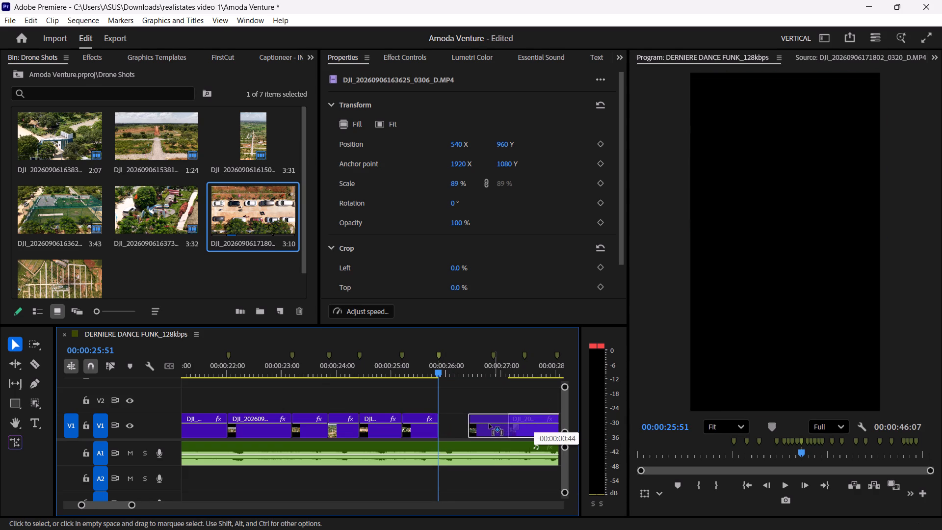
{"action": "left_click_drag", "start_coordinate": [489, 424], "coordinate": [468, 425]}
{"action": "left_click", "coordinate": [494, 354]}
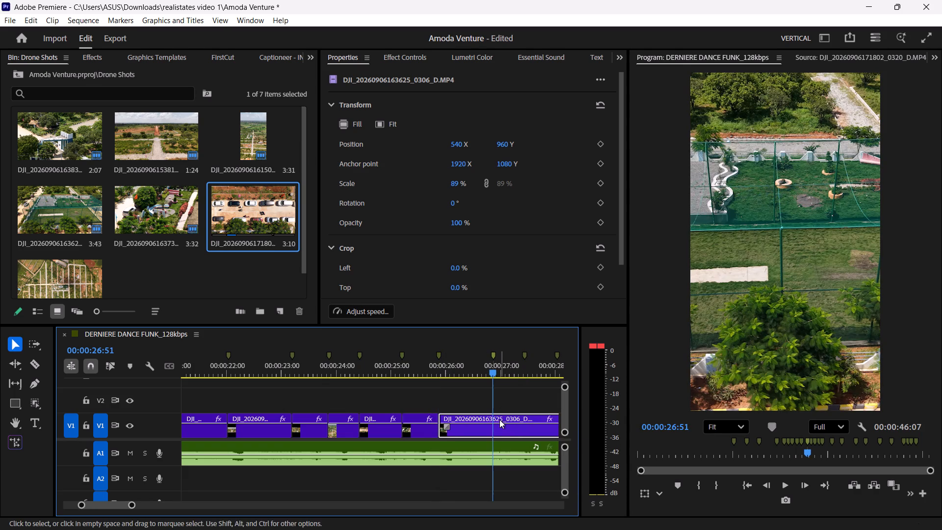
{"action": "scroll", "coordinate": [492, 423], "scroll_direction": "down", "scroll_amount": 2, "text": "alt"}
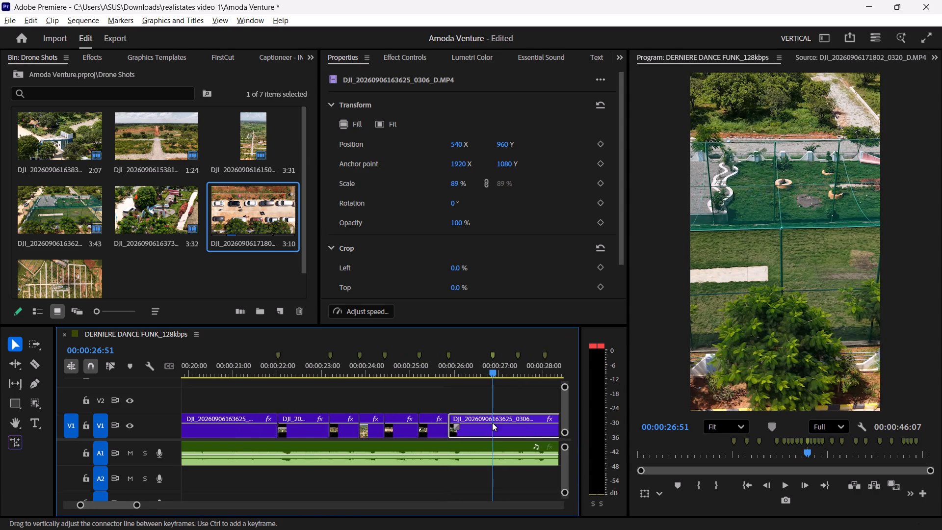
{"action": "scroll", "coordinate": [492, 423], "scroll_direction": "down", "scroll_amount": 4, "text": "alt"}
{"action": "left_click_drag", "start_coordinate": [545, 420], "coordinate": [485, 445]}
Move the duplicated 0285 clip against the trimmed 0306 copy and trim its end to the next beat marker.
{"action": "scroll", "coordinate": [414, 451], "scroll_direction": "down", "scroll_amount": 11, "text": "alt"}
{"action": "scroll", "coordinate": [435, 405], "scroll_direction": "up", "scroll_amount": 12, "text": "alt"}
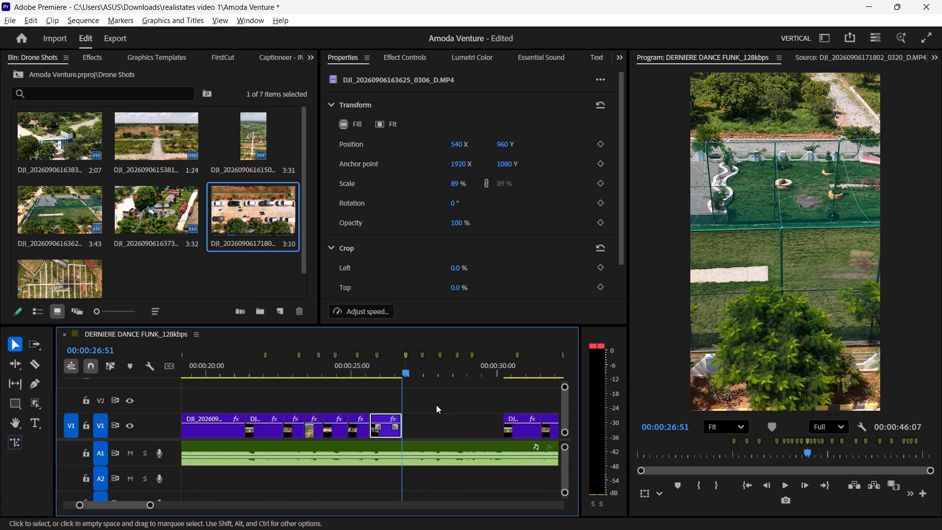
{"action": "left_click_drag", "start_coordinate": [519, 415], "coordinate": [413, 434]}
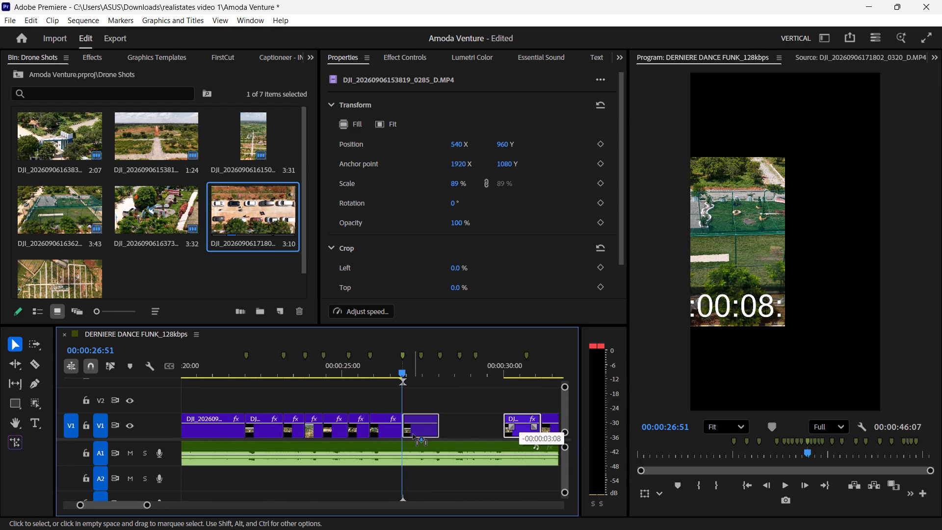
{"action": "left_click_drag", "start_coordinate": [413, 434], "coordinate": [417, 433]}
{"action": "left_click_drag", "start_coordinate": [417, 433], "coordinate": [416, 433]}
{"action": "left_click_drag", "start_coordinate": [441, 422], "coordinate": [419, 427]}
Move the duplicated 0283 clip against the 0285 copy and trim its end to the next beat marker.
{"action": "left_click_drag", "start_coordinate": [552, 417], "coordinate": [457, 429]}
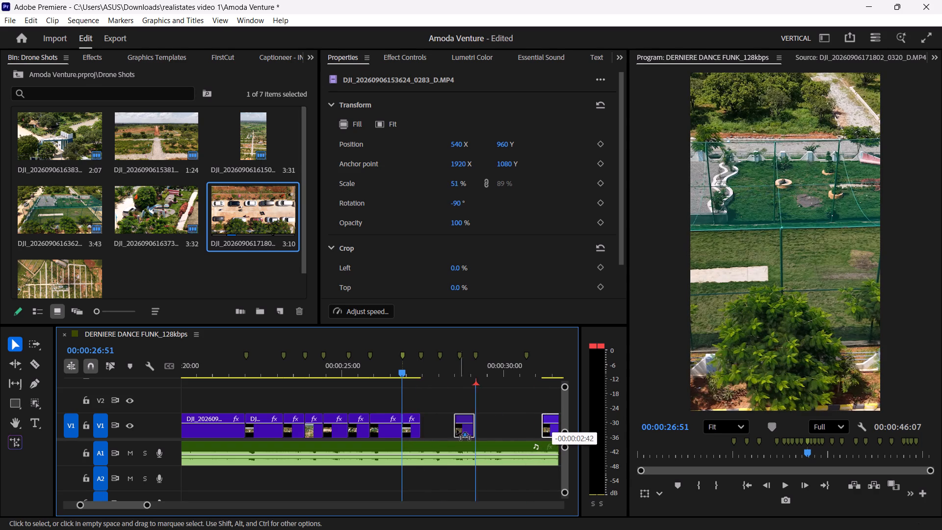
{"action": "left_click_drag", "start_coordinate": [457, 429], "coordinate": [435, 432]}
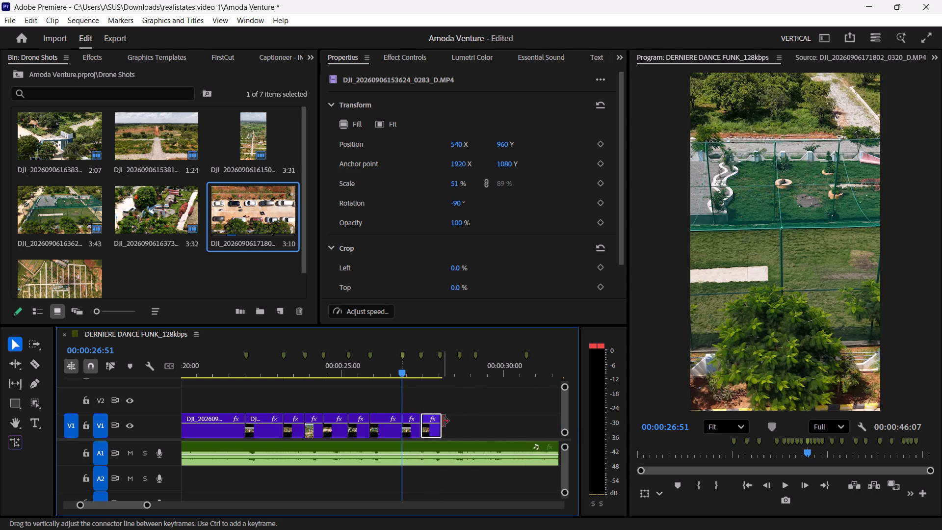
{"action": "left_click", "coordinate": [445, 417]}
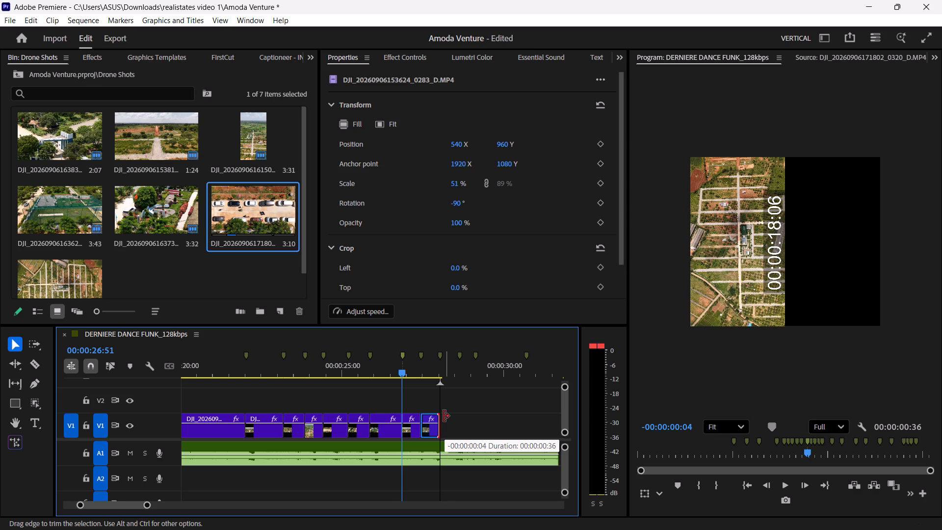
Move the duplicated 0301 clip against the 0283 copy and extend its end slightly to the next beat marker.
{"action": "scroll", "coordinate": [412, 432], "scroll_direction": "down", "scroll_amount": 5}
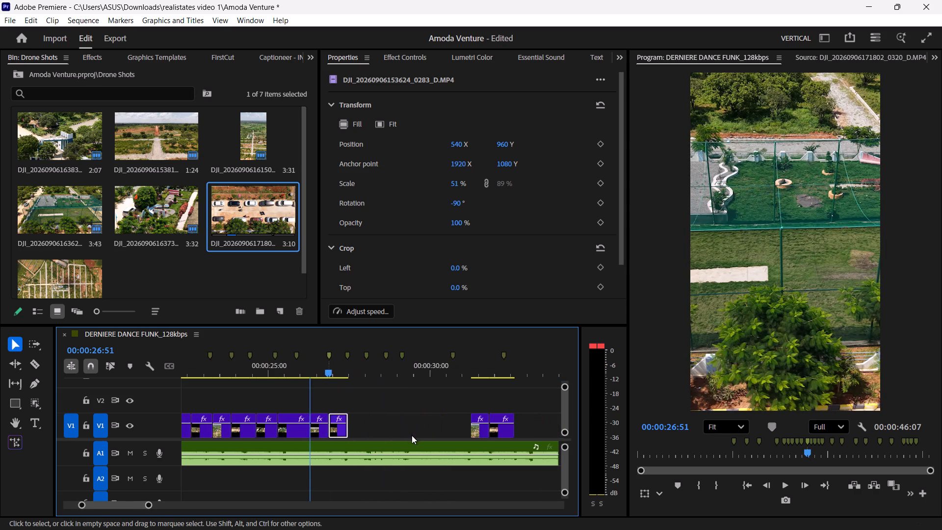
{"action": "left_click_drag", "start_coordinate": [480, 435], "coordinate": [357, 438]}
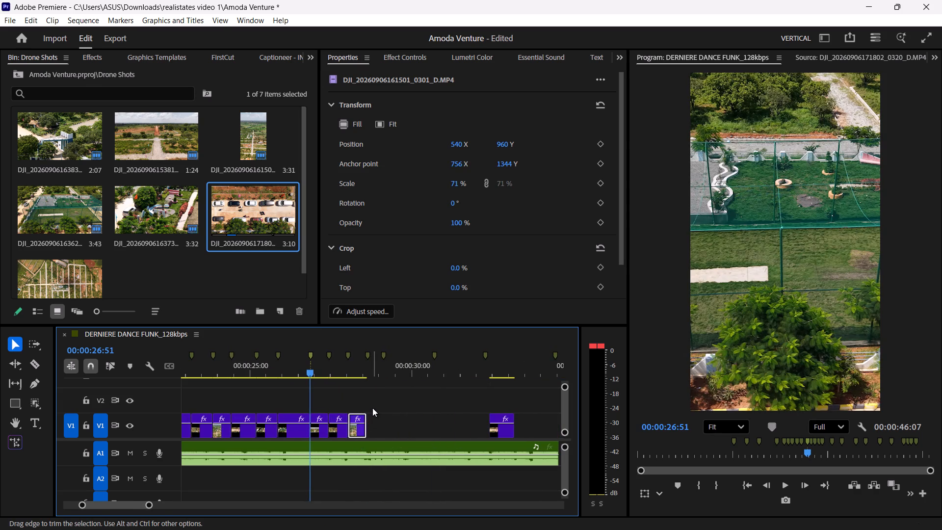
{"action": "left_click", "coordinate": [372, 408]}
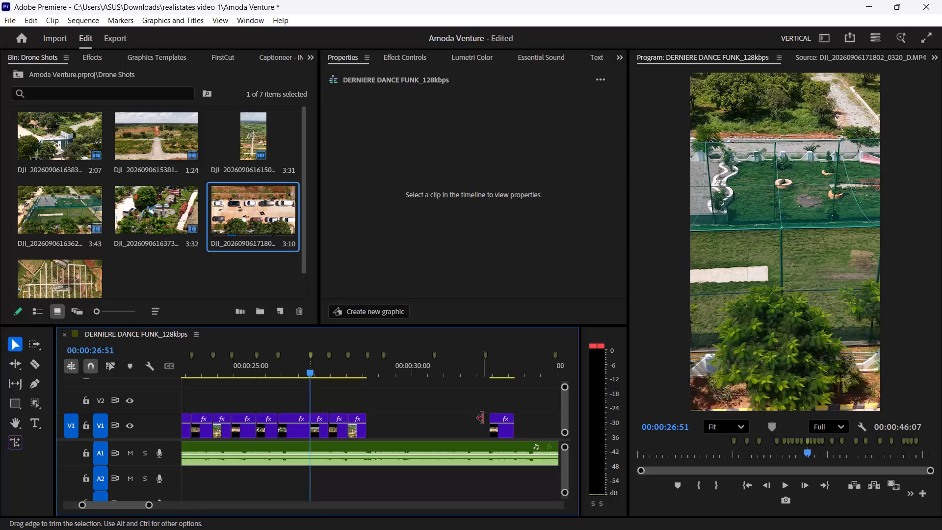
{"action": "left_click_drag", "start_coordinate": [367, 425], "coordinate": [372, 424]}
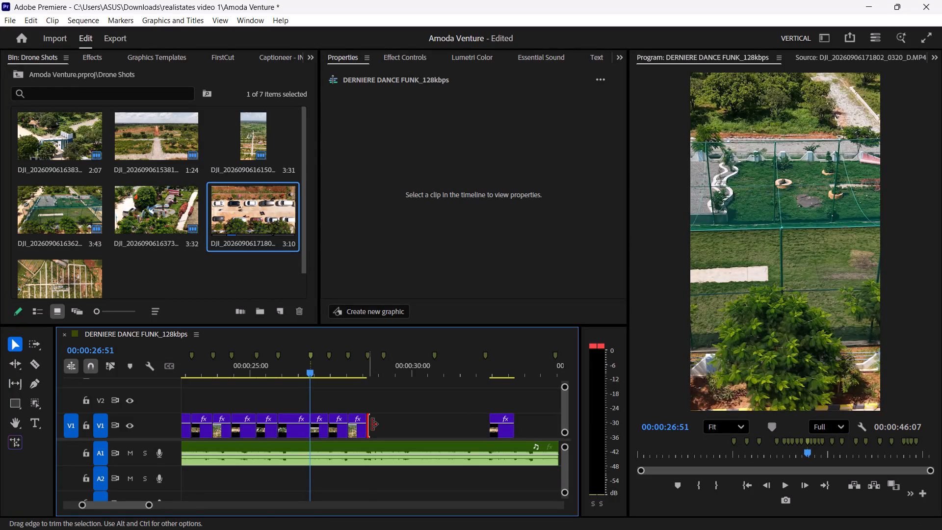
{"action": "left_click_drag", "start_coordinate": [372, 424], "coordinate": [372, 424]}
Move the duplicated 0320 clip against the 0301 copy and trim its end to the next beat marker.
{"action": "left_click_drag", "start_coordinate": [499, 416], "coordinate": [469, 422]}
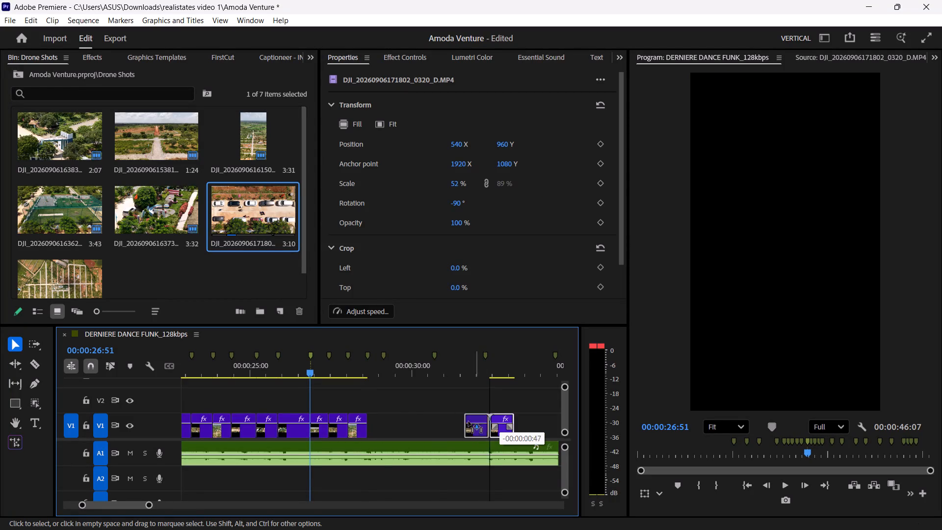
{"action": "left_click_drag", "start_coordinate": [469, 422], "coordinate": [381, 433]}
{"action": "left_click_drag", "start_coordinate": [396, 424], "coordinate": [386, 427]}
Scrub back and forth through the original and duplicated drone clips on V1 to check the order of the shots.
{"action": "scroll", "coordinate": [415, 419], "scroll_direction": "down", "scroll_amount": 3, "text": "alt"}
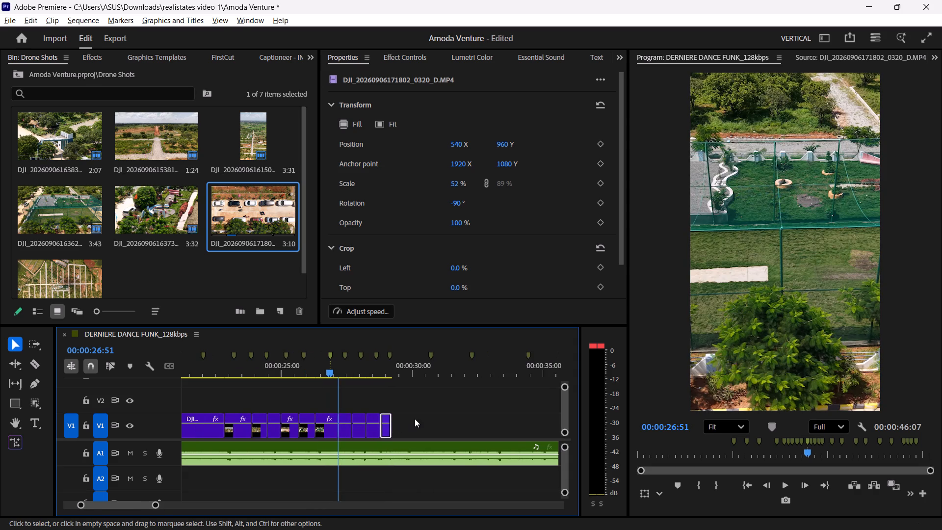
{"action": "scroll", "coordinate": [425, 417], "scroll_direction": "down", "scroll_amount": 1, "text": "alt"}
{"action": "scroll", "coordinate": [318, 463], "scroll_direction": "up", "scroll_amount": 10, "text": "alt"}
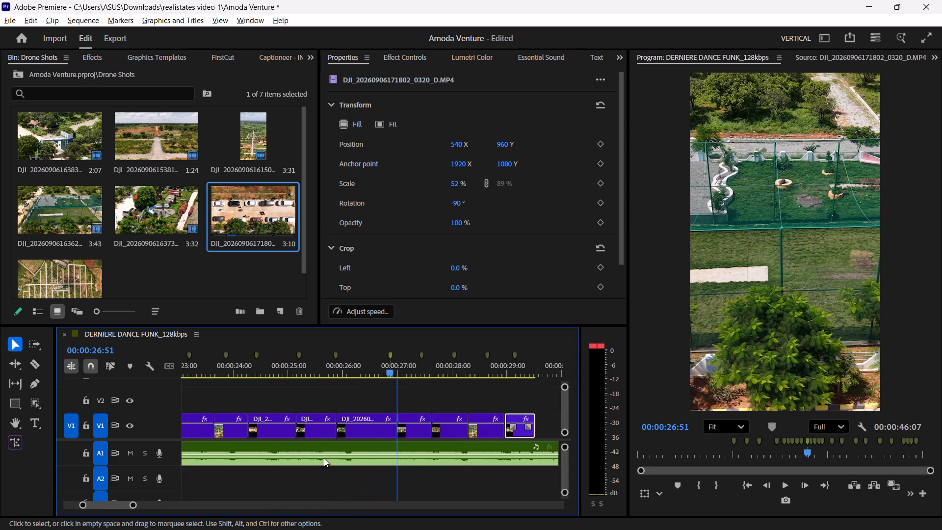
{"action": "left_click_drag", "start_coordinate": [397, 380], "coordinate": [276, 396]}
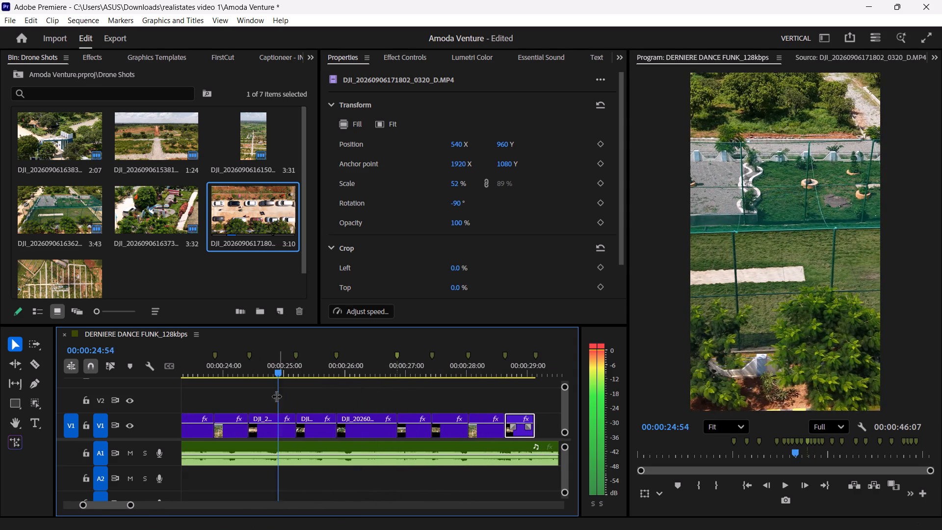
{"action": "left_click_drag", "start_coordinate": [276, 396], "coordinate": [229, 391]}
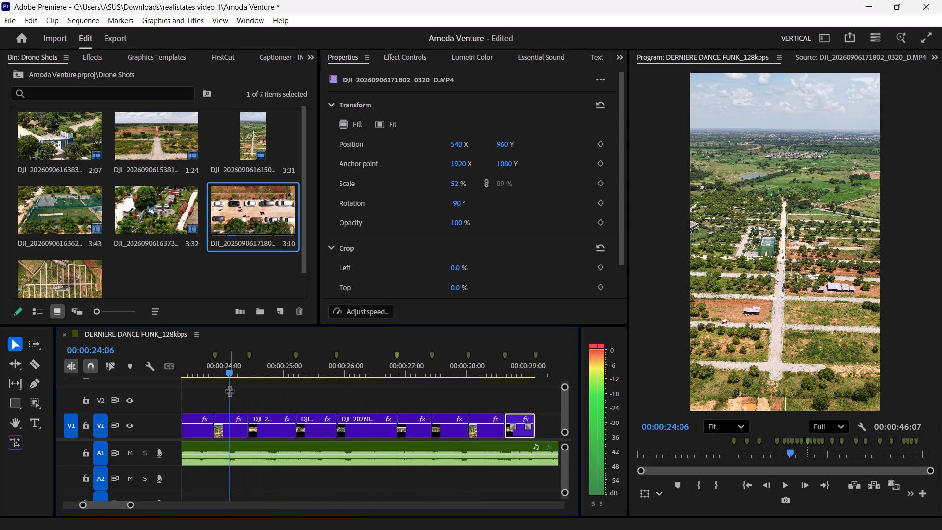
{"action": "left_click_drag", "start_coordinate": [229, 391], "coordinate": [302, 414]}
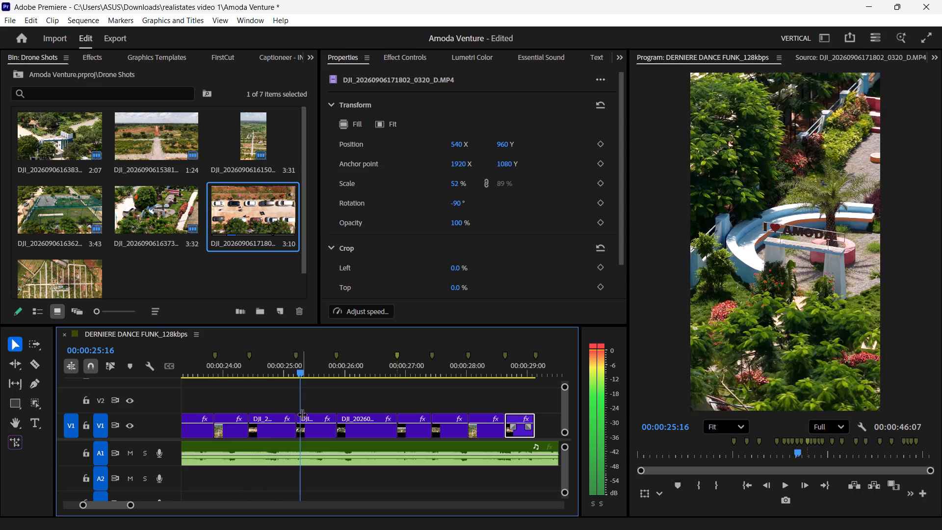
{"action": "left_click_drag", "start_coordinate": [302, 414], "coordinate": [392, 409]}
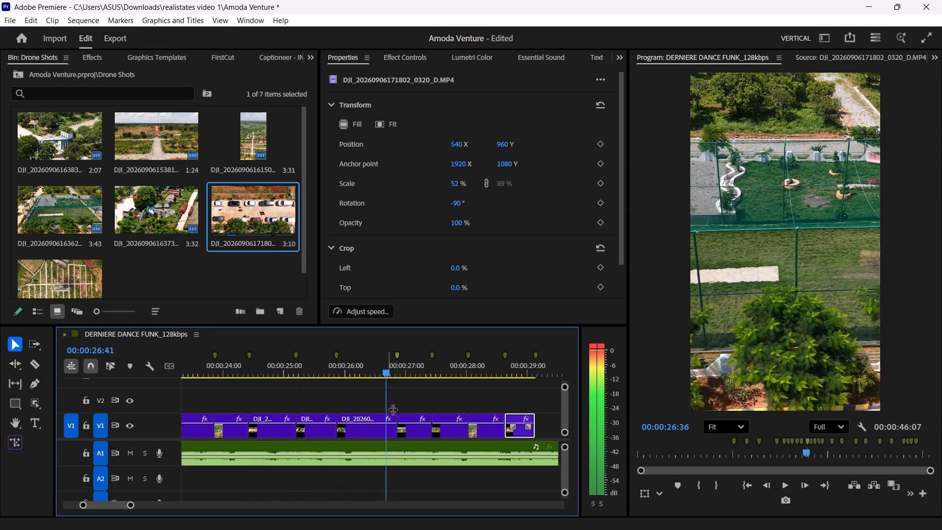
{"action": "left_click_drag", "start_coordinate": [392, 409], "coordinate": [280, 437]}
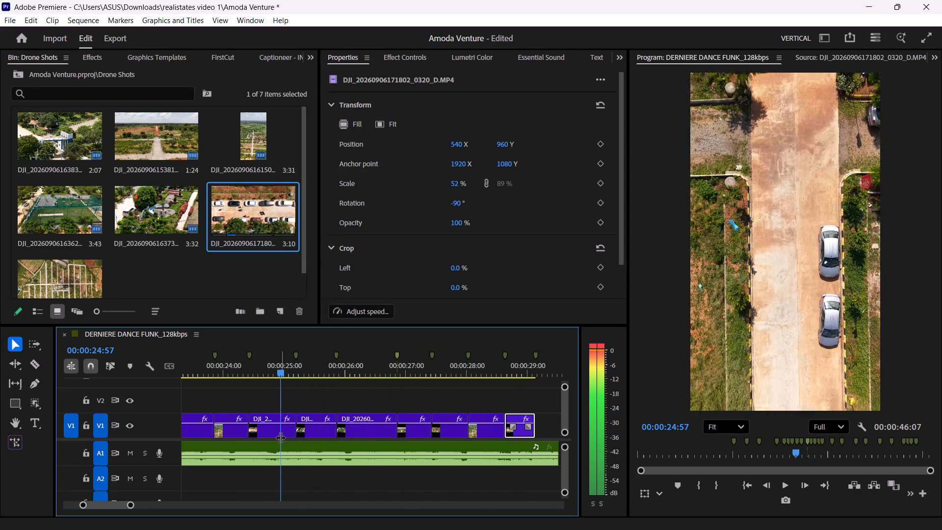
{"action": "left_click_drag", "start_coordinate": [280, 437], "coordinate": [526, 430]}
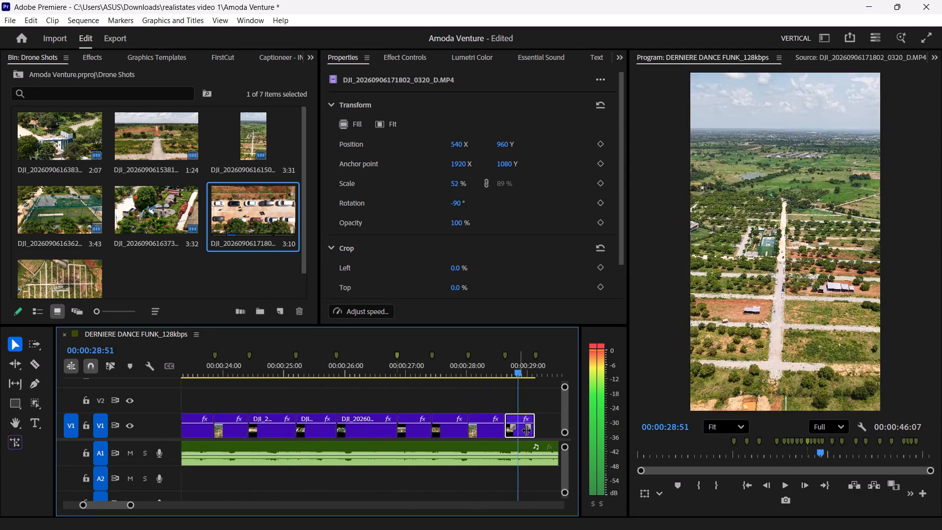
{"action": "left_click_drag", "start_coordinate": [526, 430], "coordinate": [500, 442]}
Play back the short drone clips on V1 from about 00:00:23:29 to check their cuts against the beat.
{"action": "scroll", "coordinate": [466, 450], "scroll_direction": "down", "scroll_amount": 8, "text": "alt"}
{"action": "scroll", "coordinate": [281, 478], "scroll_direction": "down", "scroll_amount": 12, "text": "alt"}
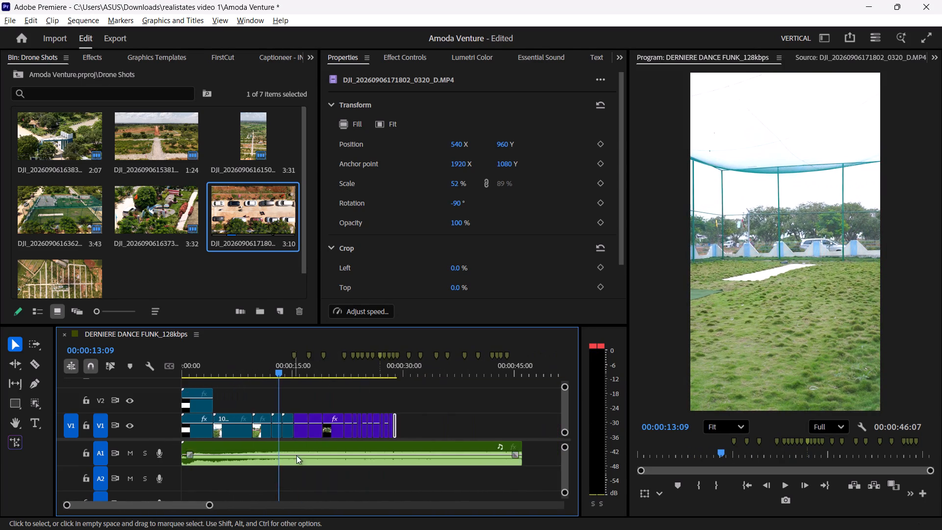
{"action": "scroll", "coordinate": [310, 452], "scroll_direction": "up", "scroll_amount": 7, "text": "alt"}
{"action": "scroll", "coordinate": [437, 402], "scroll_direction": "up", "scroll_amount": 7, "text": "alt"}
{"action": "left_click", "coordinate": [360, 369]}
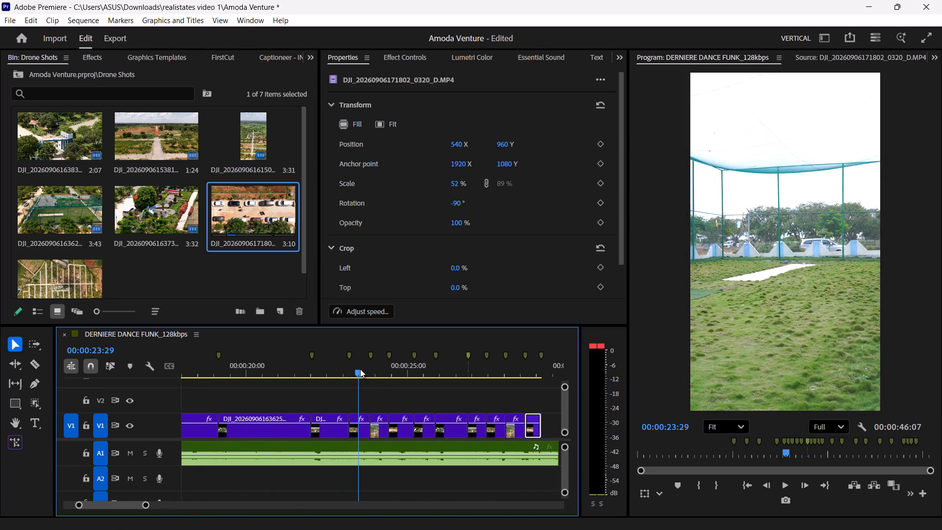
{"action": "key", "text": "space"}
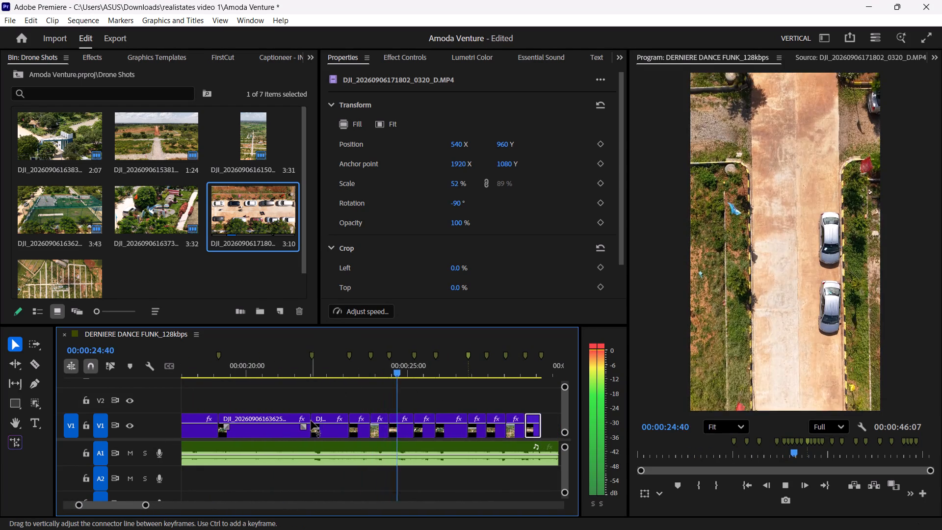
{"action": "scroll", "coordinate": [311, 421], "scroll_direction": "down", "scroll_amount": 2}
{"action": "key", "text": "space"}
{"action": "left_click_drag", "start_coordinate": [402, 367], "coordinate": [361, 372]}
{"action": "key", "text": "space"}
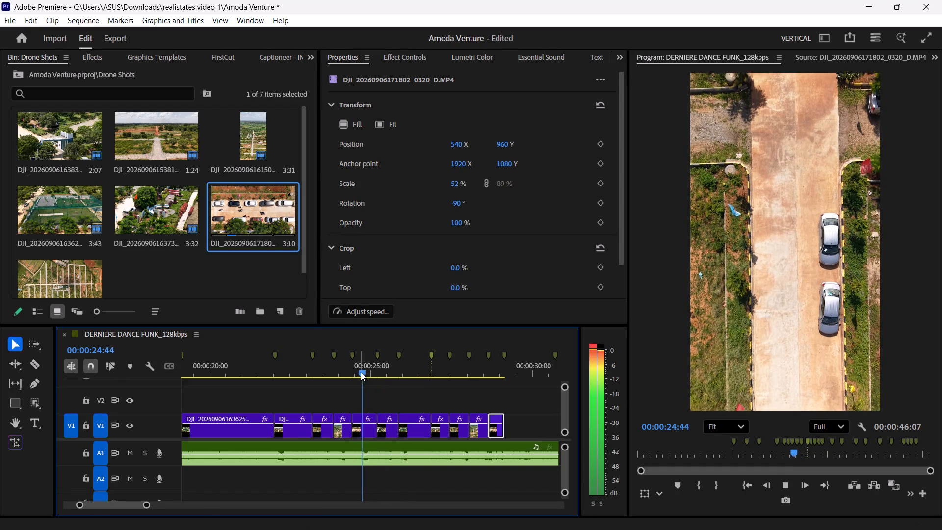
Duplicate the last six short drone clips on V1, from the garden shot through the 0320 clip, directly after the sequence's final clip.
{"action": "key", "text": "space"}
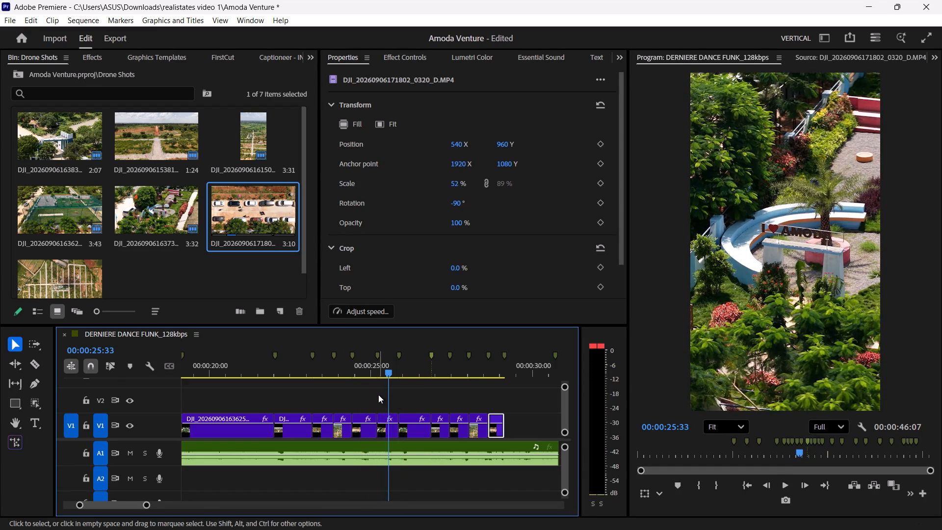
{"action": "left_click_drag", "start_coordinate": [381, 395], "coordinate": [401, 408]}
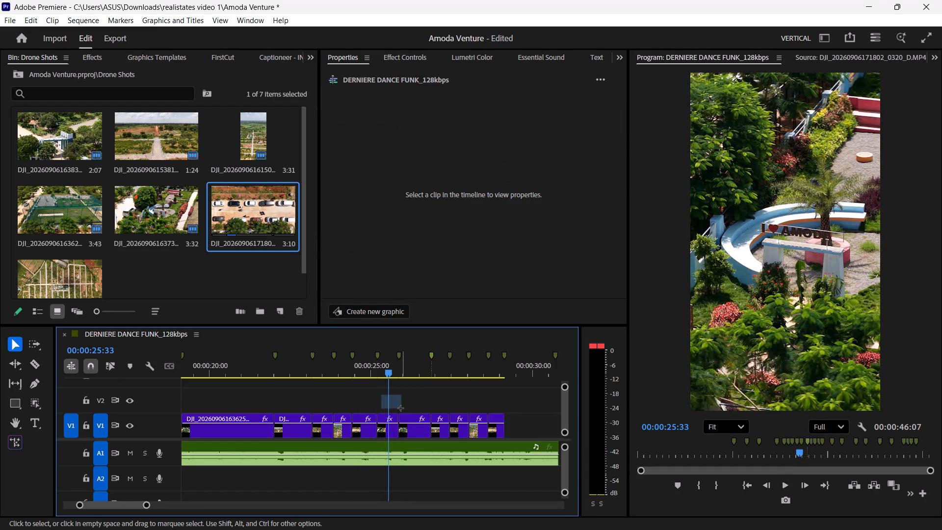
{"action": "left_click_drag", "start_coordinate": [401, 408], "coordinate": [501, 429]}
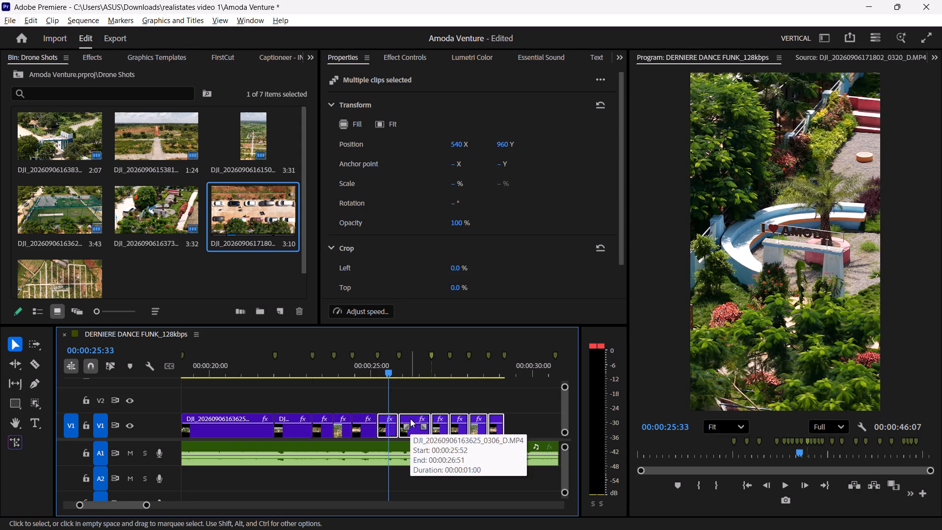
{"action": "left_click_drag", "start_coordinate": [410, 419], "coordinate": [534, 420], "text": "alt"}
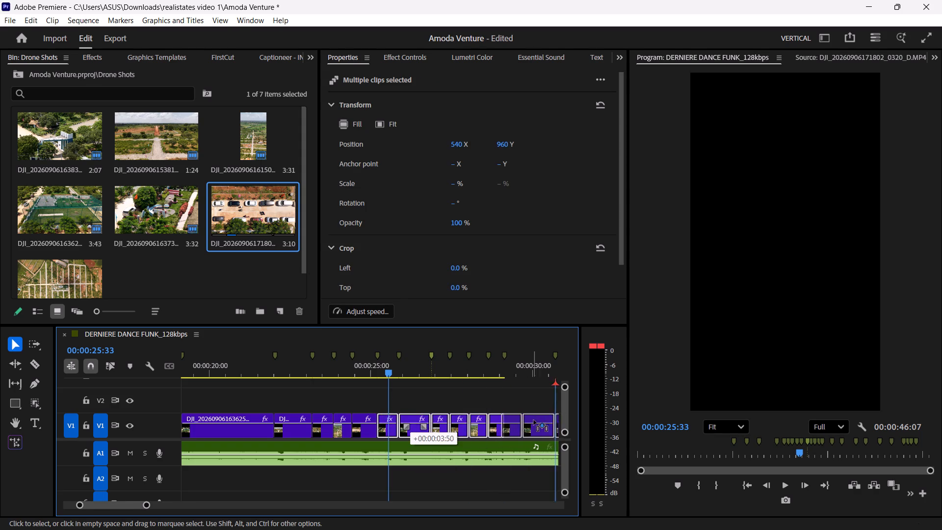
{"action": "left_click_drag", "start_coordinate": [534, 420], "coordinate": [284, 432], "text": "alt"}
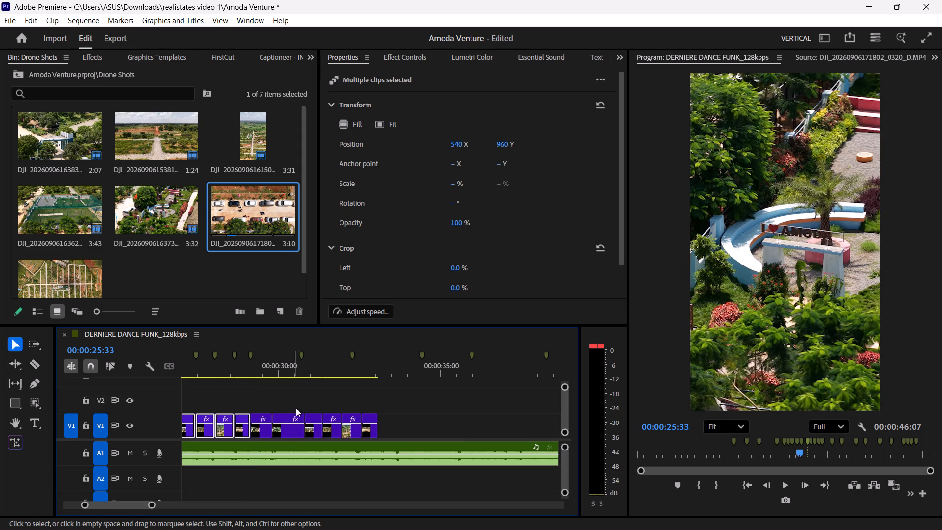
Shift the last five duplicates further along V1 and extend the duplicated garden shot's end to the next beat marker.
{"action": "left_click_drag", "start_coordinate": [420, 397], "coordinate": [291, 434]}
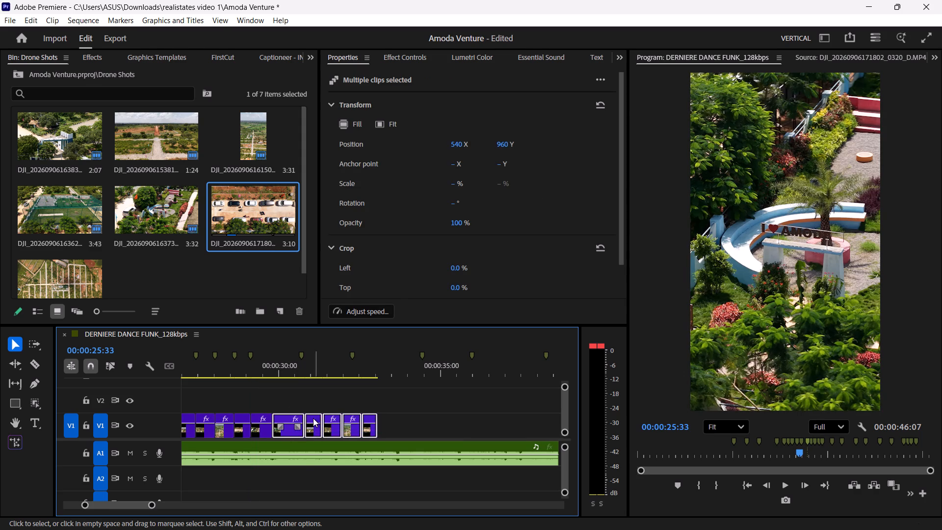
{"action": "left_click_drag", "start_coordinate": [313, 418], "coordinate": [433, 423]}
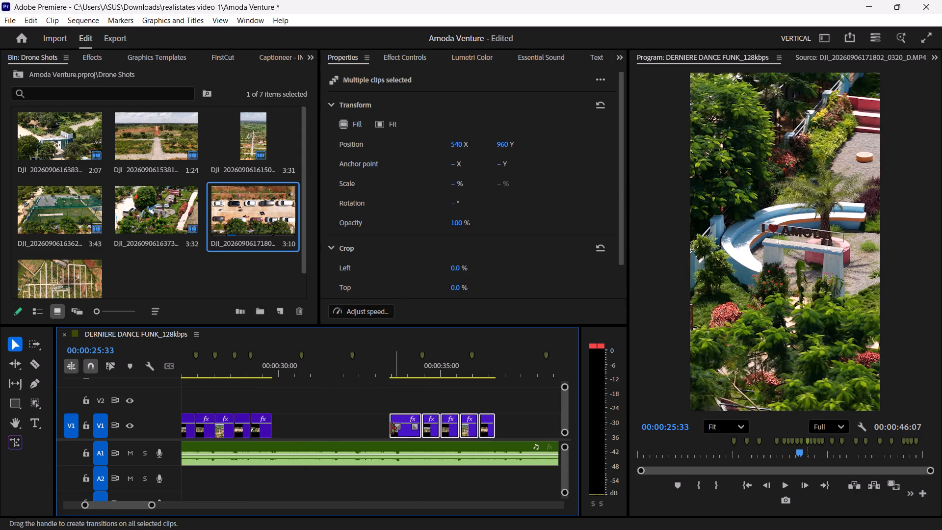
{"action": "left_click_drag", "start_coordinate": [276, 420], "coordinate": [295, 417]}
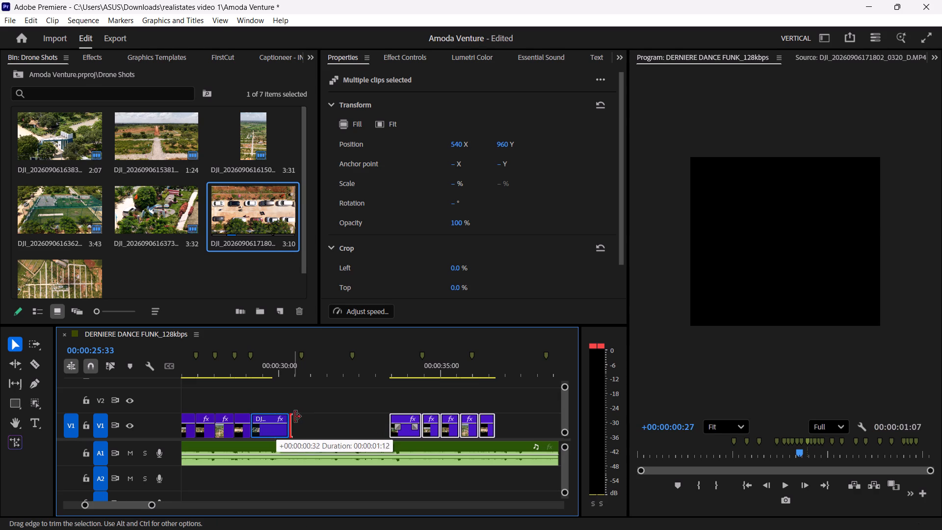
{"action": "left_click_drag", "start_coordinate": [295, 417], "coordinate": [308, 417]}
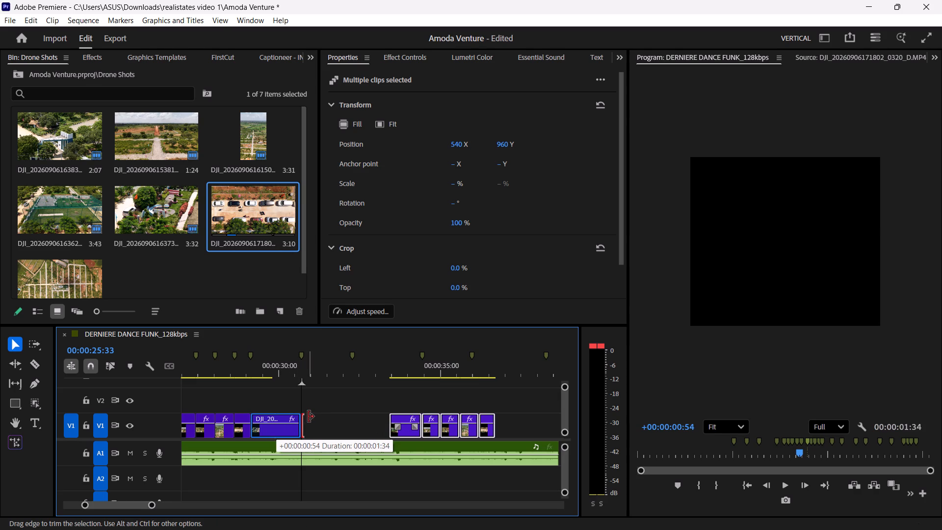
{"action": "left_click_drag", "start_coordinate": [308, 417], "coordinate": [307, 417]}
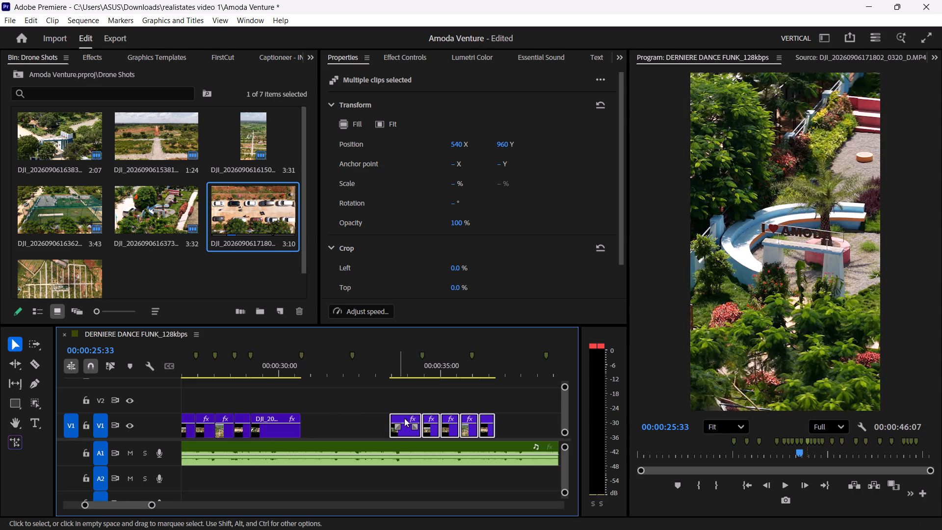
Move the duplicated 0306 clip against the garden shot copy and extend its end to the next beat marker.
{"action": "left_click", "coordinate": [399, 419]}
{"action": "left_click", "coordinate": [399, 419]}
{"action": "left_click", "coordinate": [399, 406]}
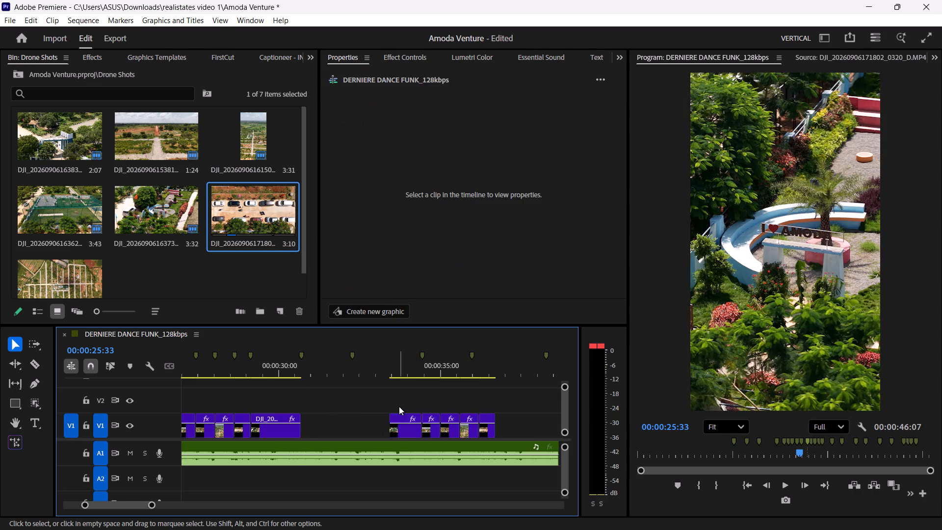
{"action": "left_click", "coordinate": [399, 415]}
{"action": "left_click_drag", "start_coordinate": [402, 415], "coordinate": [319, 436]}
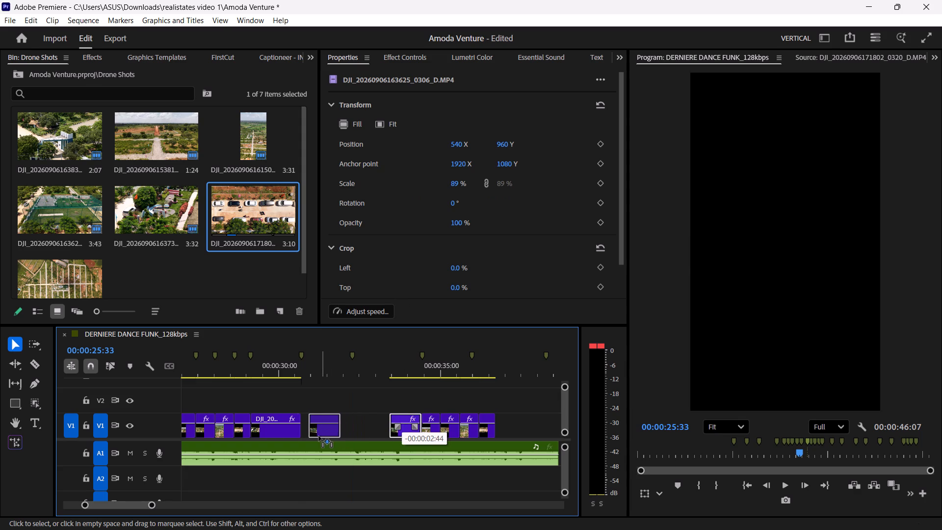
{"action": "left_click_drag", "start_coordinate": [319, 436], "coordinate": [316, 436]}
{"action": "left_click_drag", "start_coordinate": [335, 428], "coordinate": [354, 423]}
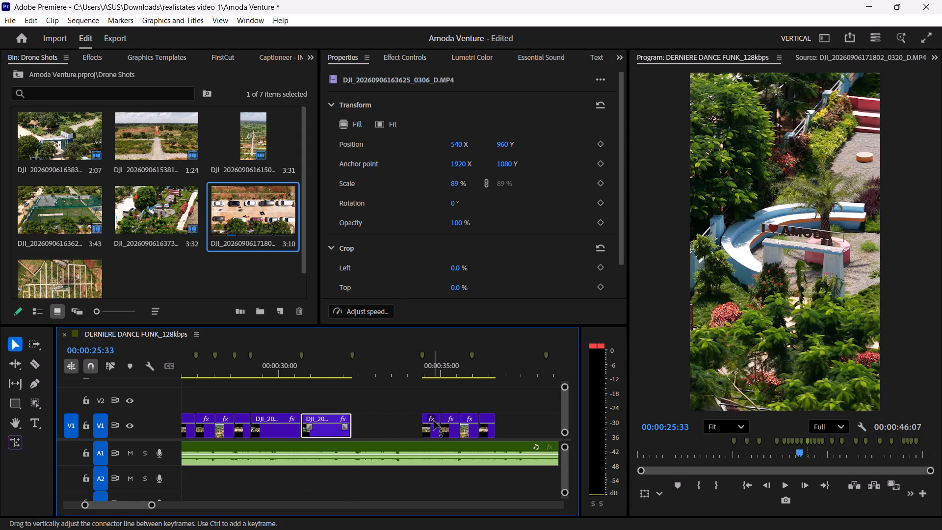
Move the duplicated 0285 clip against the 0306 copy and extend its end to the next beat marker.
{"action": "left_click_drag", "start_coordinate": [434, 421], "coordinate": [347, 438]}
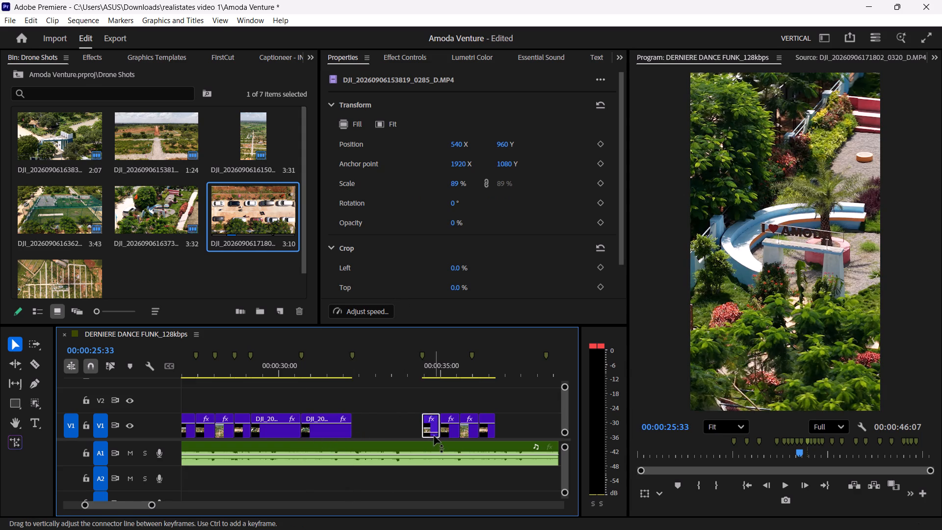
{"action": "key", "text": "ctrl+z"}
{"action": "left_click_drag", "start_coordinate": [432, 431], "coordinate": [364, 434]}
{"action": "left_click_drag", "start_coordinate": [375, 426], "coordinate": [428, 416]}
Move the remaining 0283, 0301 and 0320 duplicates together about two seconds further along V1.
{"action": "scroll", "coordinate": [415, 420], "scroll_direction": "down", "scroll_amount": 8}
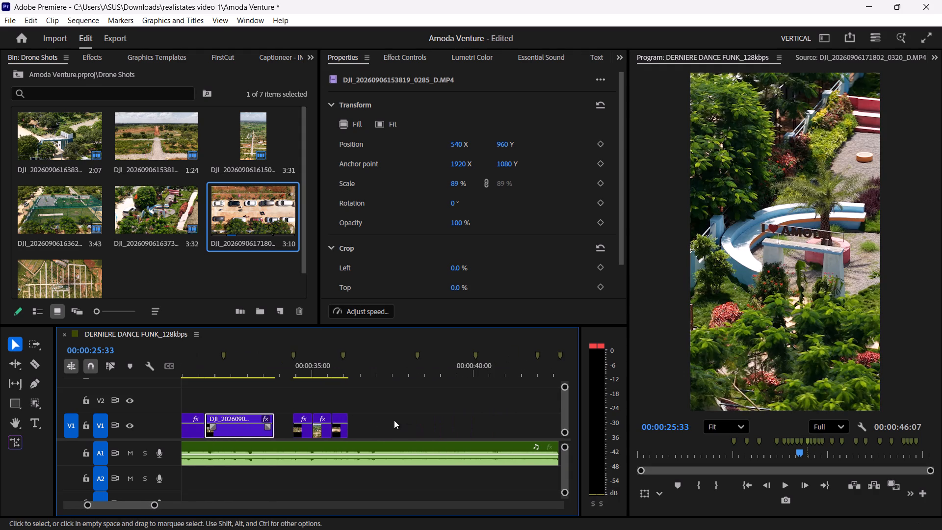
{"action": "left_click_drag", "start_coordinate": [395, 400], "coordinate": [251, 445]}
{"action": "left_click", "coordinate": [339, 403]}
{"action": "left_click_drag", "start_coordinate": [366, 401], "coordinate": [347, 411]}
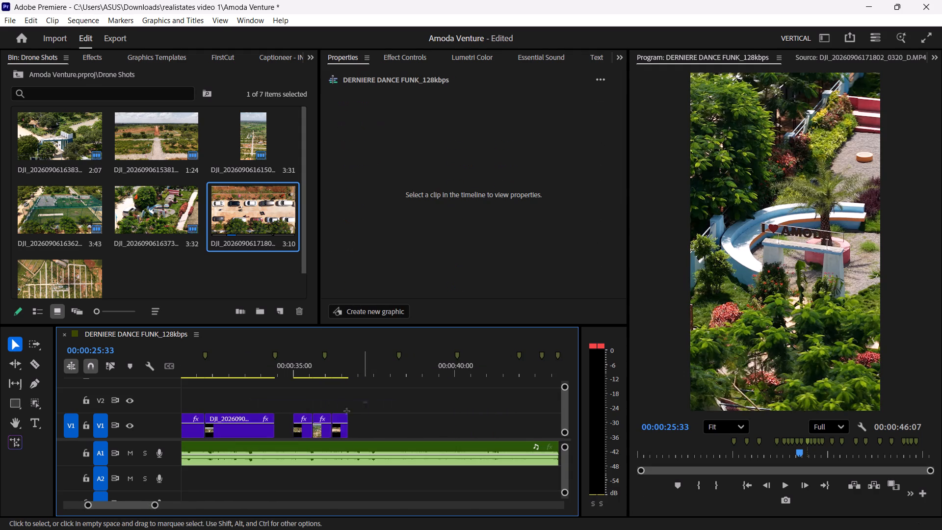
{"action": "left_click_drag", "start_coordinate": [347, 411], "coordinate": [305, 426]}
{"action": "left_click_drag", "start_coordinate": [323, 431], "coordinate": [385, 425]}
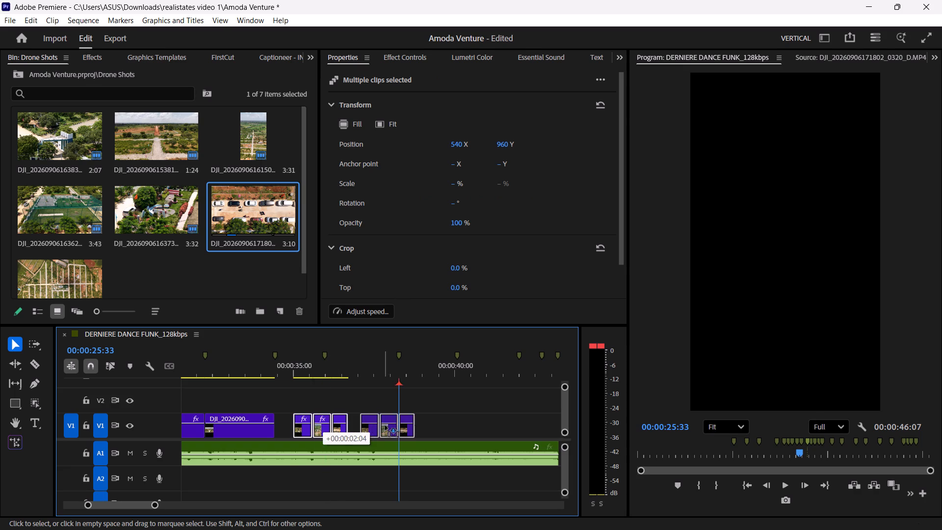
{"action": "left_click_drag", "start_coordinate": [385, 425], "coordinate": [388, 425]}
{"action": "left_click", "coordinate": [347, 427]}
{"action": "left_click", "coordinate": [348, 427]}
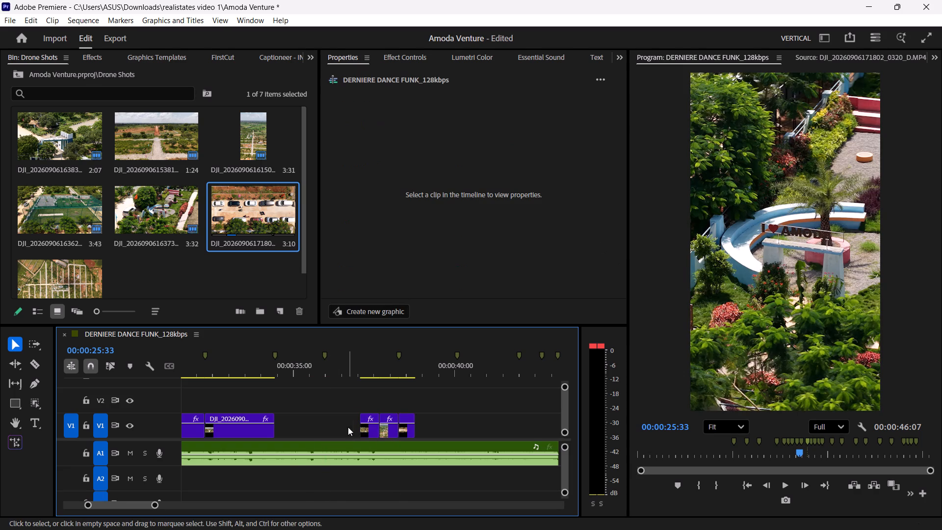
Move the duplicated 0283 clip against the 0285 copy and extend its end to the next beat marker.
{"action": "left_click", "coordinate": [366, 432]}
{"action": "left_click_drag", "start_coordinate": [366, 432], "coordinate": [316, 434]}
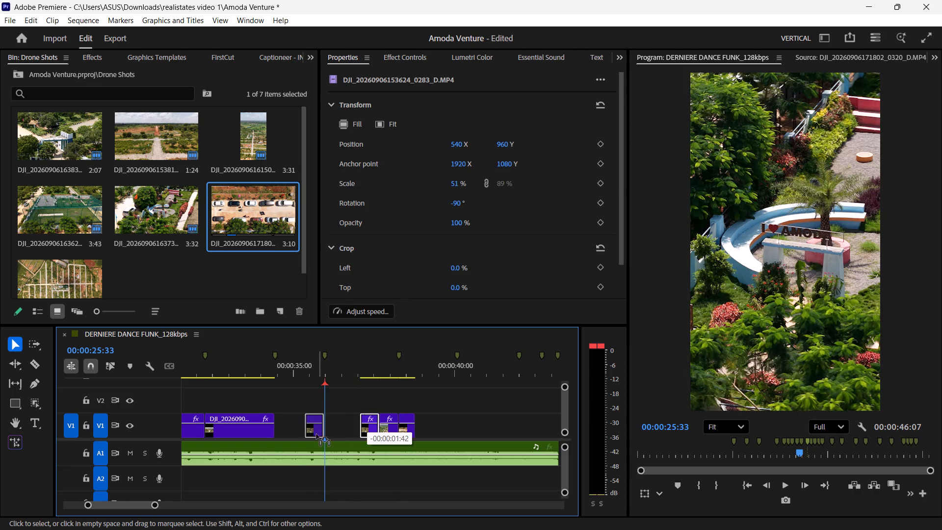
{"action": "left_click_drag", "start_coordinate": [316, 434], "coordinate": [286, 435]}
{"action": "left_click_drag", "start_coordinate": [298, 426], "coordinate": [322, 424]}
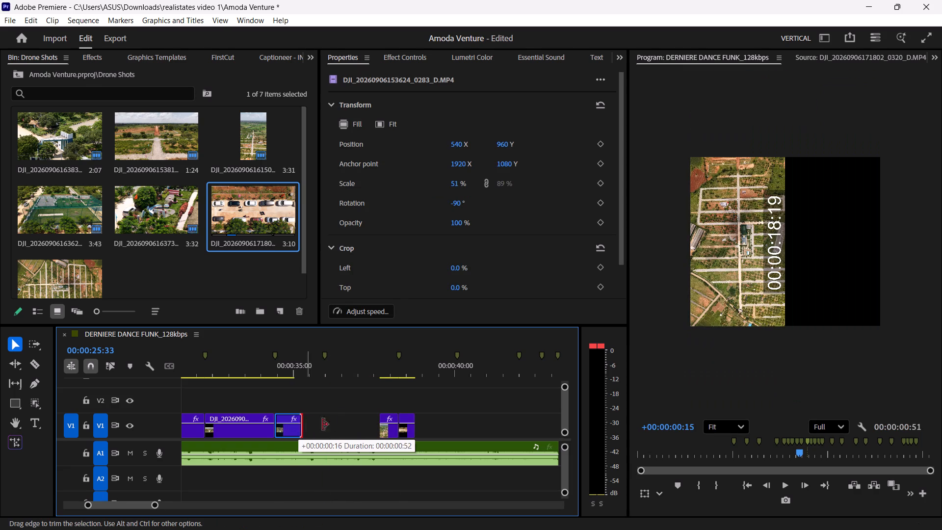
{"action": "left_click_drag", "start_coordinate": [322, 424], "coordinate": [329, 426]}
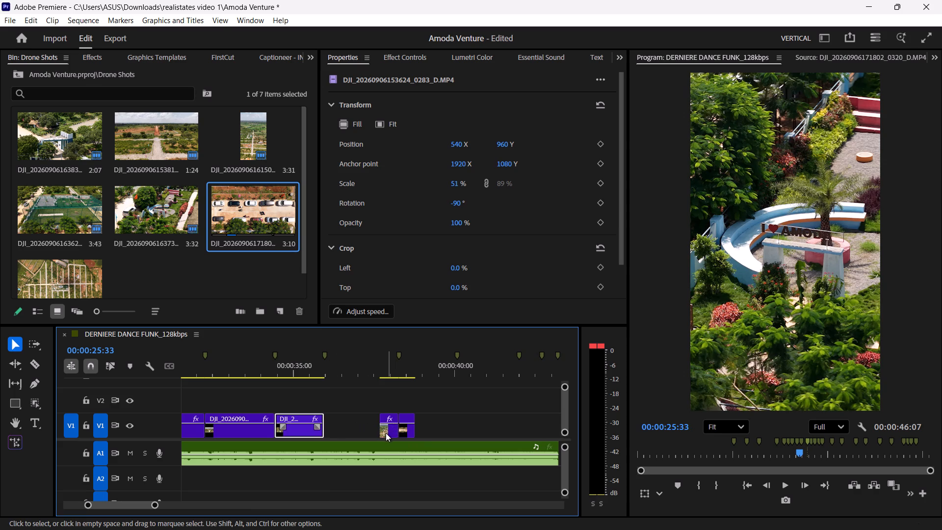
Move the duplicated 0301 clip against the 0283 copy, shift the 0320 copy clear, and extend 0301 to the next beat marker.
{"action": "left_click_drag", "start_coordinate": [386, 433], "coordinate": [336, 442]}
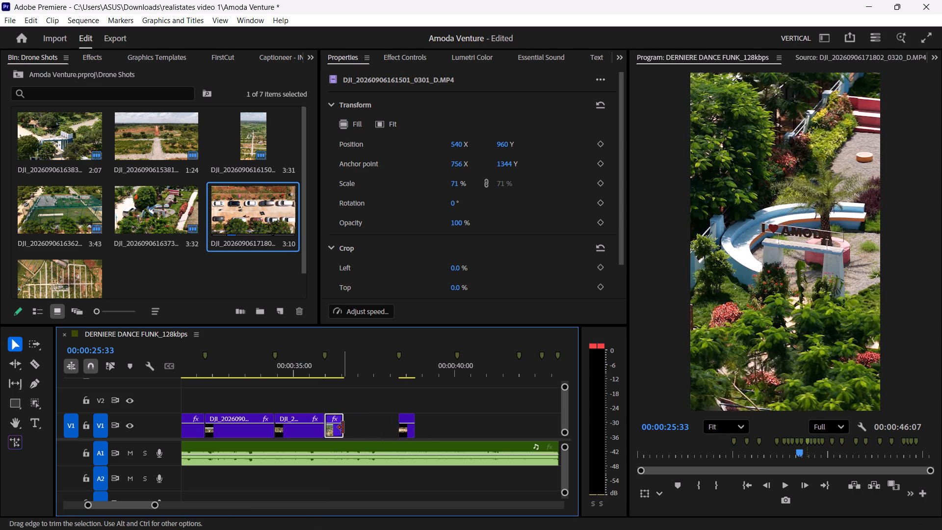
{"action": "left_click_drag", "start_coordinate": [343, 427], "coordinate": [394, 430]}
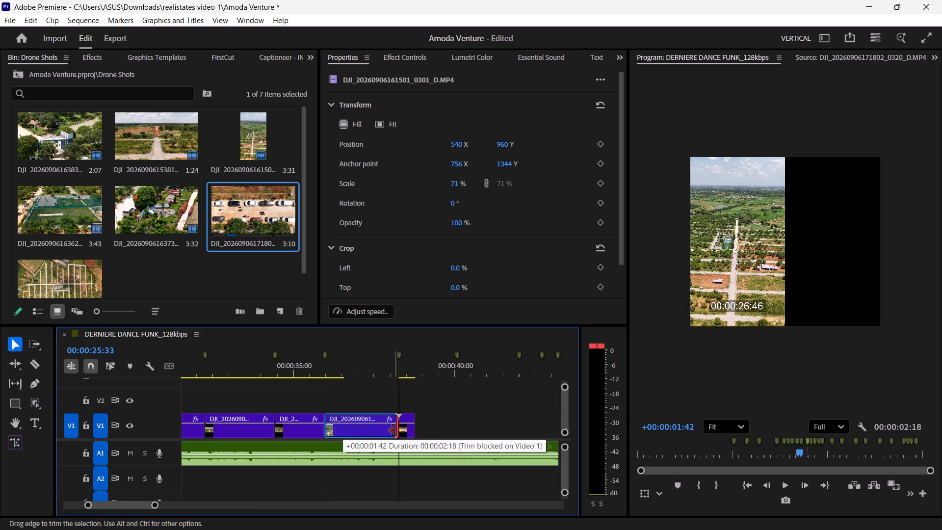
{"action": "left_click_drag", "start_coordinate": [394, 430], "coordinate": [389, 432]}
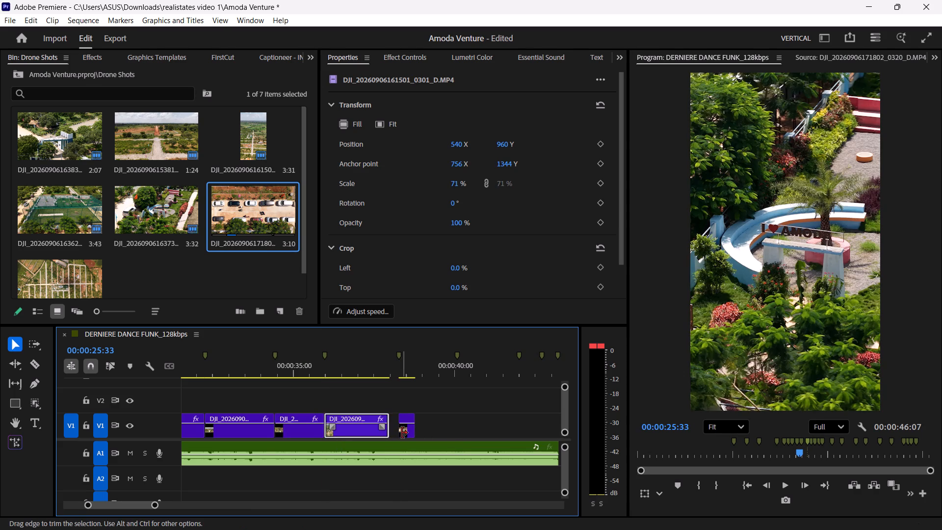
{"action": "left_click_drag", "start_coordinate": [408, 433], "coordinate": [442, 432]}
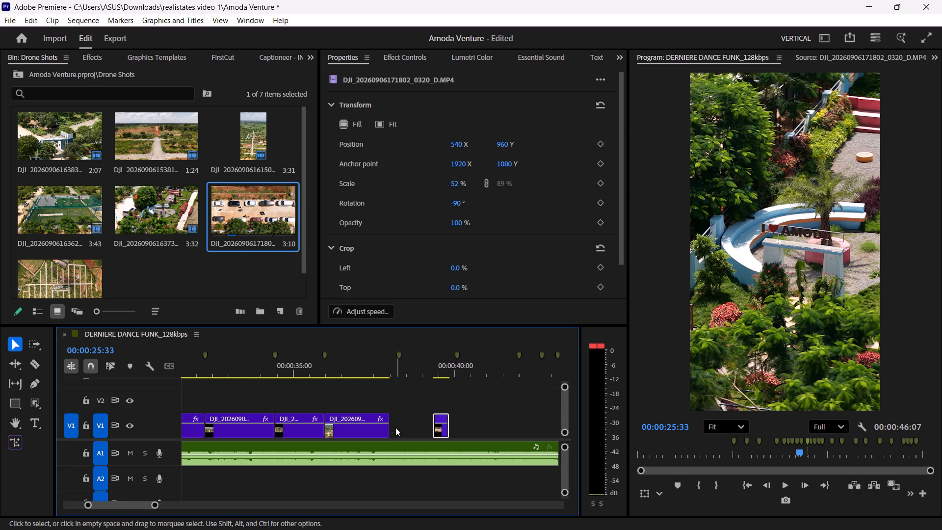
{"action": "left_click_drag", "start_coordinate": [391, 426], "coordinate": [399, 425]}
Move the duplicated 0320 clip against the 0301 copy and extend its end to the beat marker near 00:00:40:00.
{"action": "left_click_drag", "start_coordinate": [442, 432], "coordinate": [442, 432]}
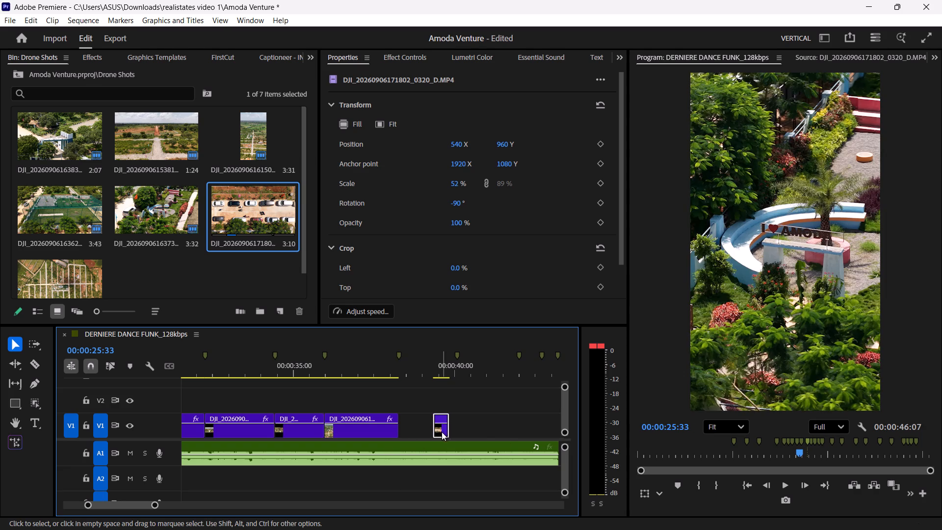
{"action": "left_click_drag", "start_coordinate": [442, 432], "coordinate": [411, 436]}
{"action": "left_click_drag", "start_coordinate": [413, 432], "coordinate": [467, 430]}
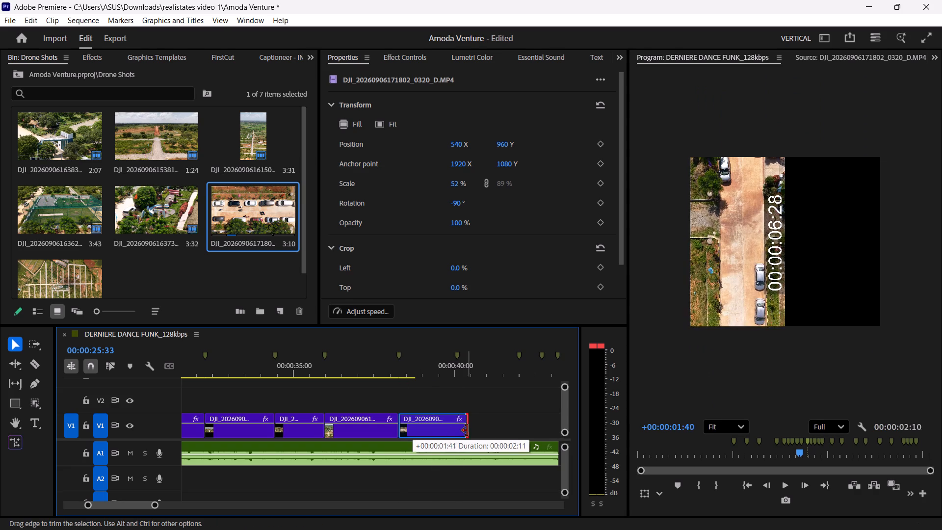
{"action": "left_click_drag", "start_coordinate": [467, 430], "coordinate": [456, 434]}
Play back the drone section on V1 from 00:00:25:33, and replay it from an earlier point to check the cuts against the beat.
{"action": "scroll", "coordinate": [450, 434], "scroll_direction": "down", "scroll_amount": 5, "text": "alt"}
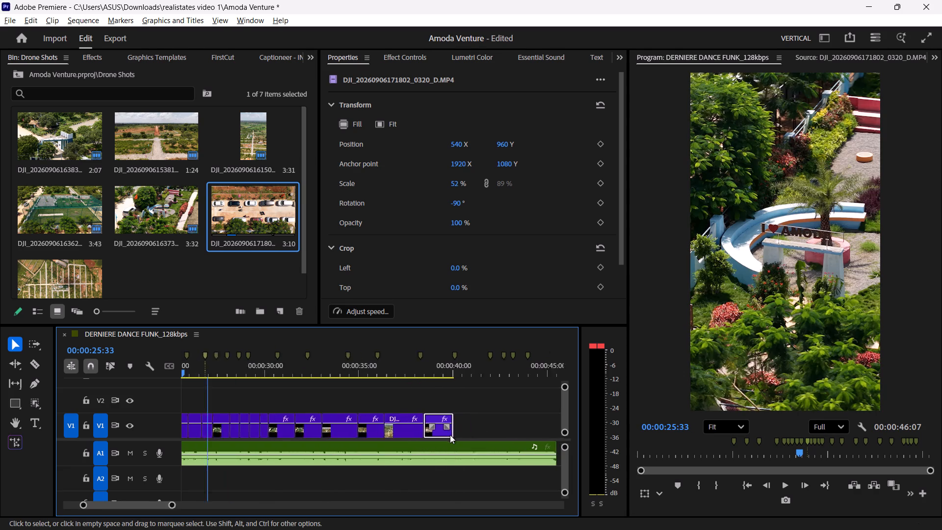
{"action": "scroll", "coordinate": [450, 435], "scroll_direction": "down", "scroll_amount": 8, "text": "alt"}
{"action": "key", "text": "space"}
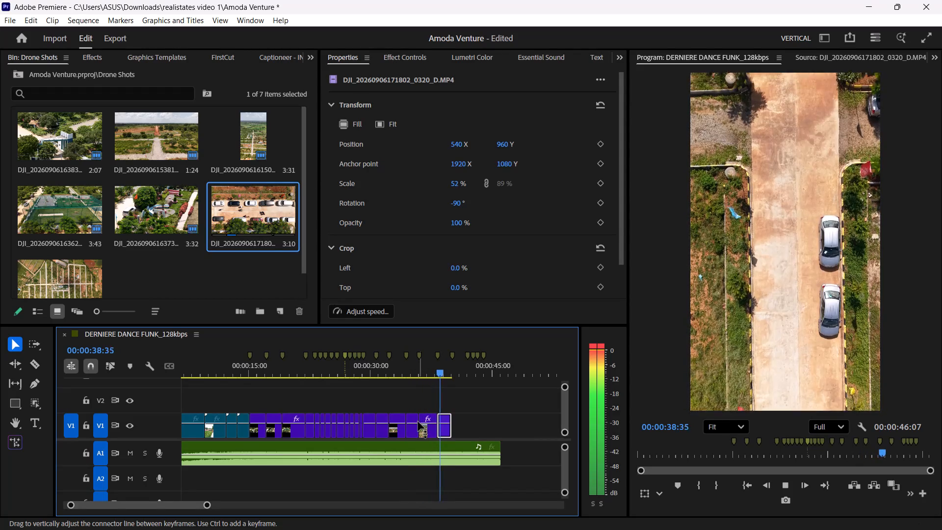
{"action": "key", "text": "space"}
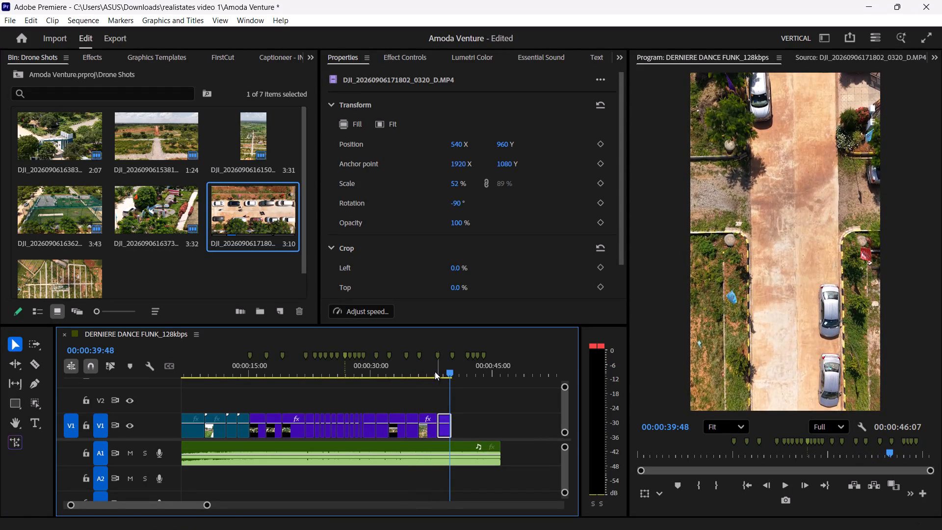
{"action": "left_click_drag", "start_coordinate": [434, 371], "coordinate": [281, 412]}
{"action": "key", "text": "space"}
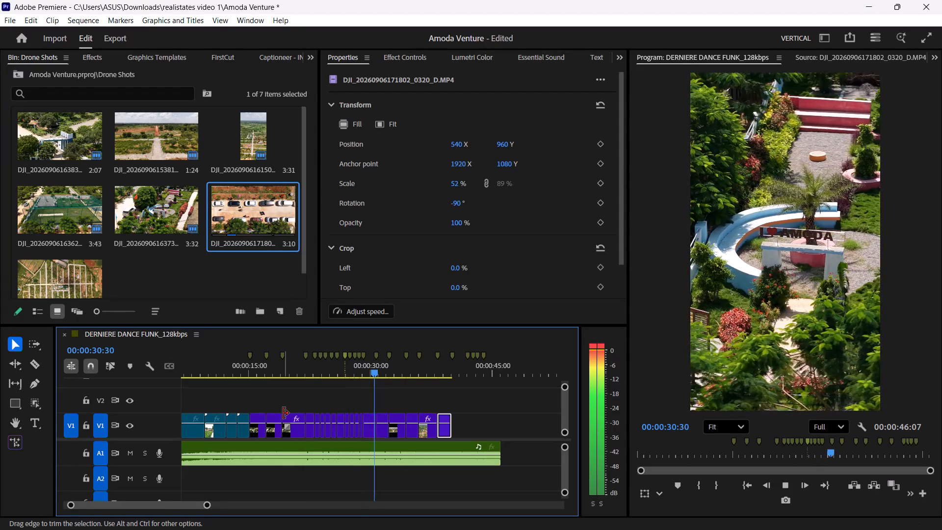
{"action": "key", "text": "space"}
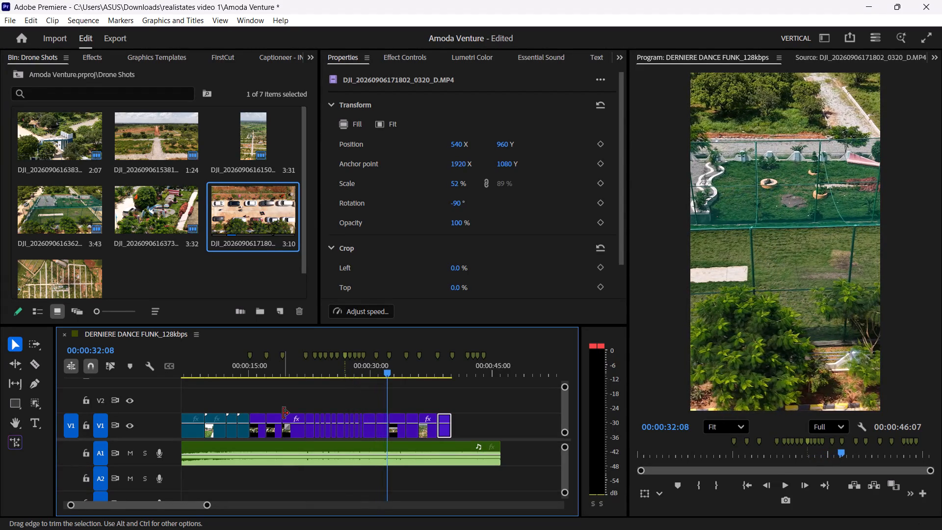
{"action": "key", "text": "space"}
{"action": "key", "text": "space"}
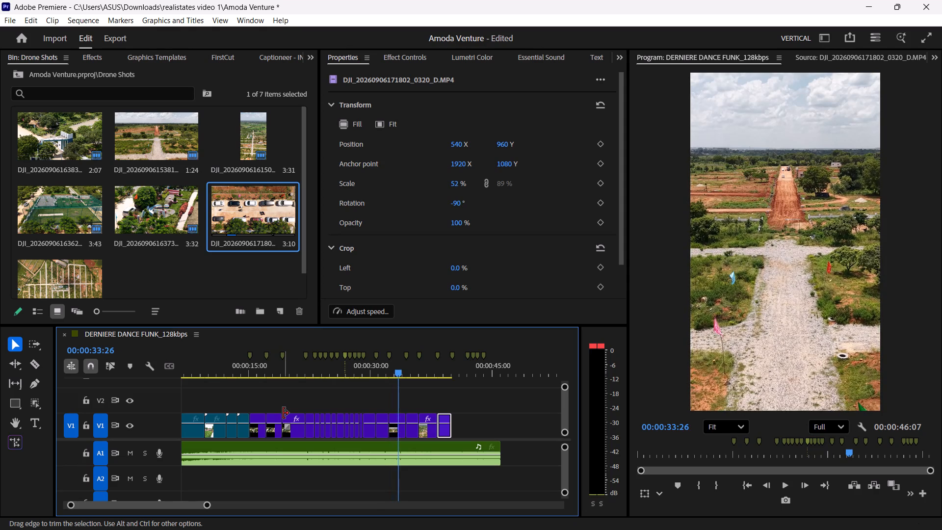
{"action": "key", "text": "space"}
{"action": "key", "text": "space"}
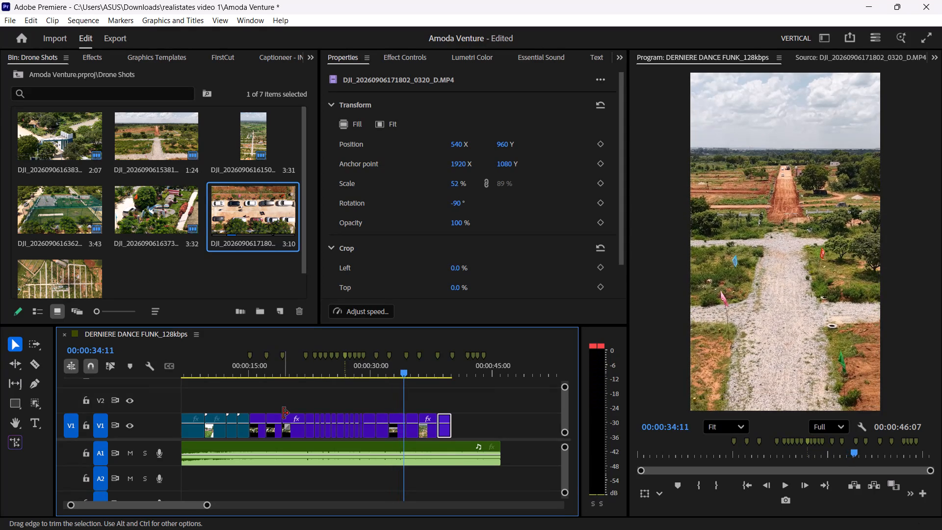
{"action": "scroll", "coordinate": [396, 429], "scroll_direction": "up", "scroll_amount": 10, "text": "alt"}
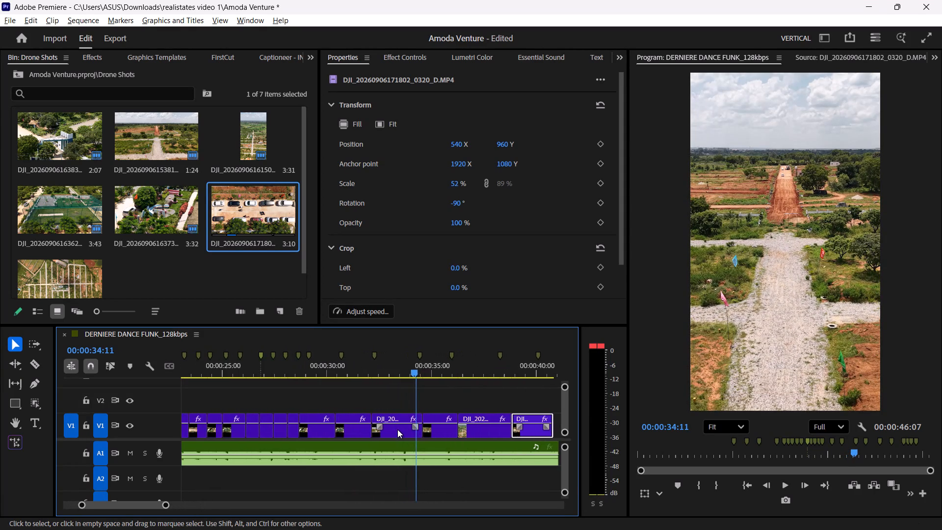
Scrub through the drone clips on V1 between about 00:00:28:58 and 00:00:38:37 to review the existing shot order and cuts.
{"action": "scroll", "coordinate": [246, 450], "scroll_direction": "down", "scroll_amount": 5, "text": "alt"}
{"action": "scroll", "coordinate": [348, 439], "scroll_direction": "up", "scroll_amount": 7, "text": "alt"}
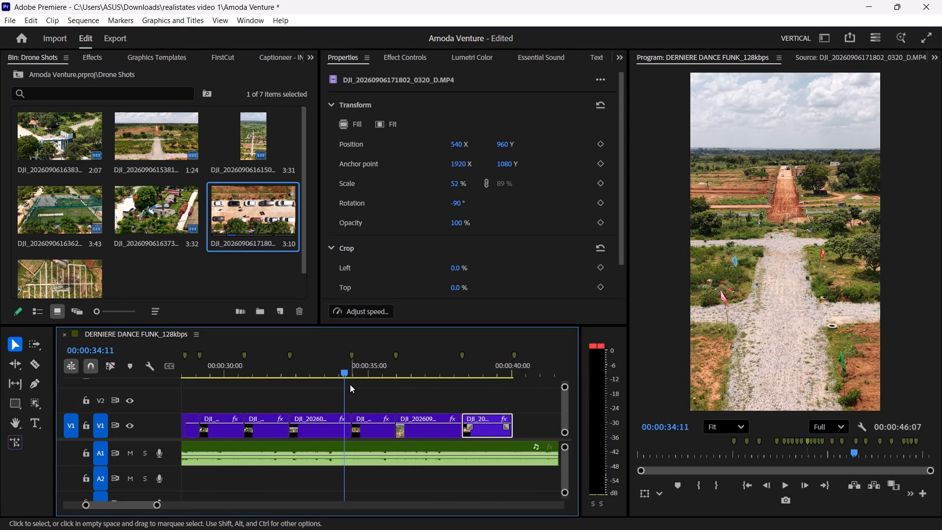
{"action": "left_click_drag", "start_coordinate": [343, 382], "coordinate": [430, 431]}
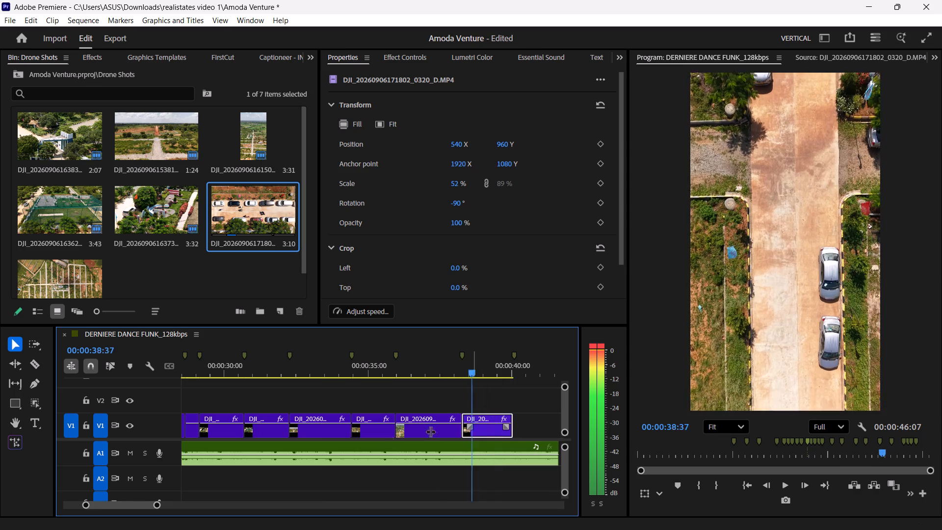
{"action": "left_click_drag", "start_coordinate": [430, 431], "coordinate": [239, 477]}
{"action": "scroll", "coordinate": [270, 470], "scroll_direction": "up", "scroll_amount": 1, "text": "alt"}
{"action": "scroll", "coordinate": [272, 471], "scroll_direction": "down", "scroll_amount": 8, "text": "alt"}
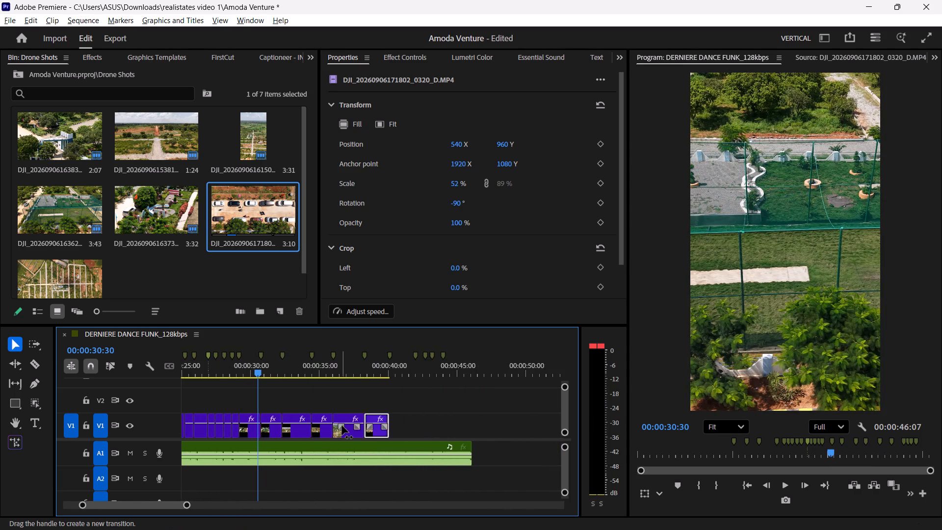
{"action": "scroll", "coordinate": [344, 425], "scroll_direction": "down", "scroll_amount": 6, "text": "alt"}
{"action": "scroll", "coordinate": [205, 425], "scroll_direction": "up", "scroll_amount": 6, "text": "alt"}
{"action": "scroll", "coordinate": [349, 428], "scroll_direction": "up", "scroll_amount": 8, "text": "alt"}
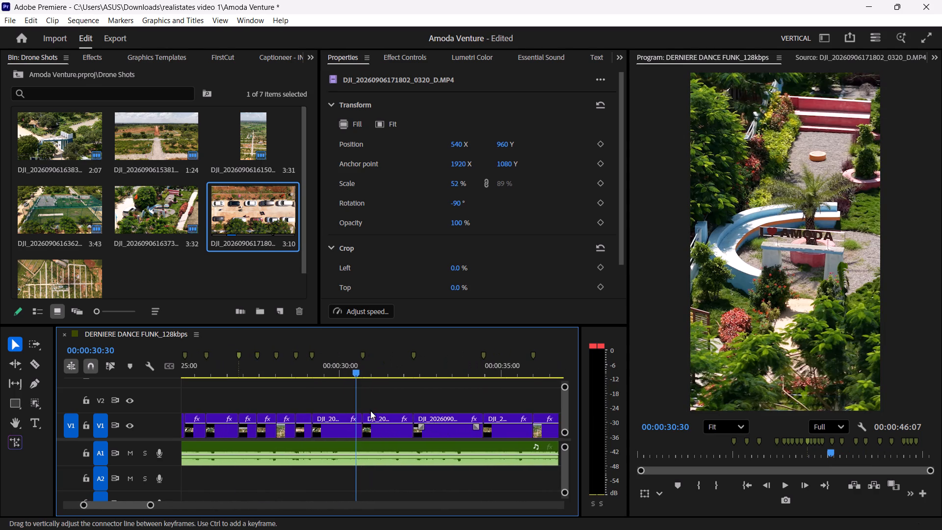
{"action": "left_click_drag", "start_coordinate": [357, 392], "coordinate": [306, 422]}
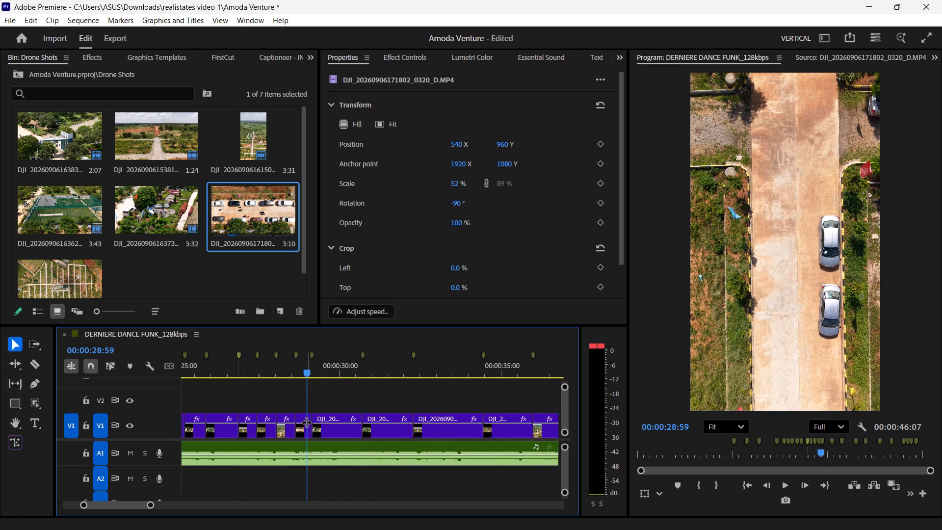
{"action": "left_click_drag", "start_coordinate": [306, 422], "coordinate": [318, 428]}
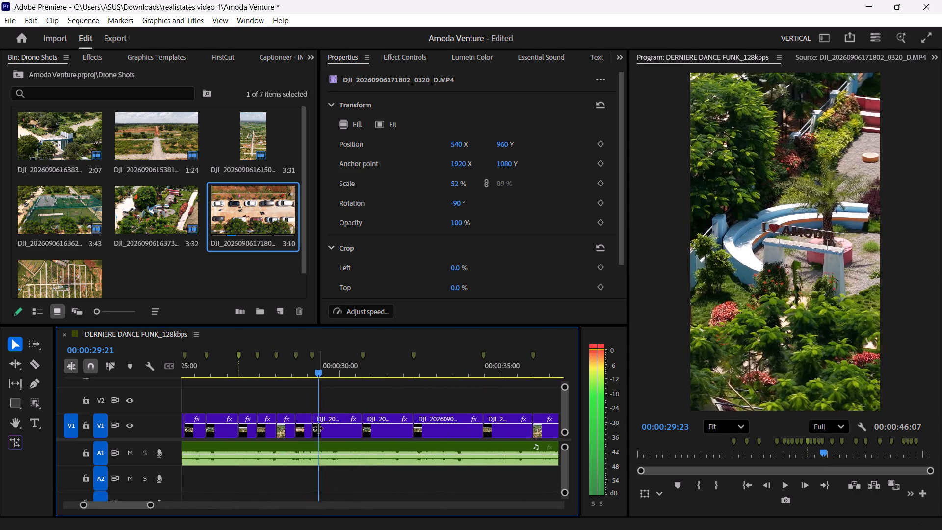
{"action": "left_click_drag", "start_coordinate": [318, 428], "coordinate": [307, 430]}
{"action": "scroll", "coordinate": [297, 436], "scroll_direction": "down", "scroll_amount": 3, "text": "alt"}
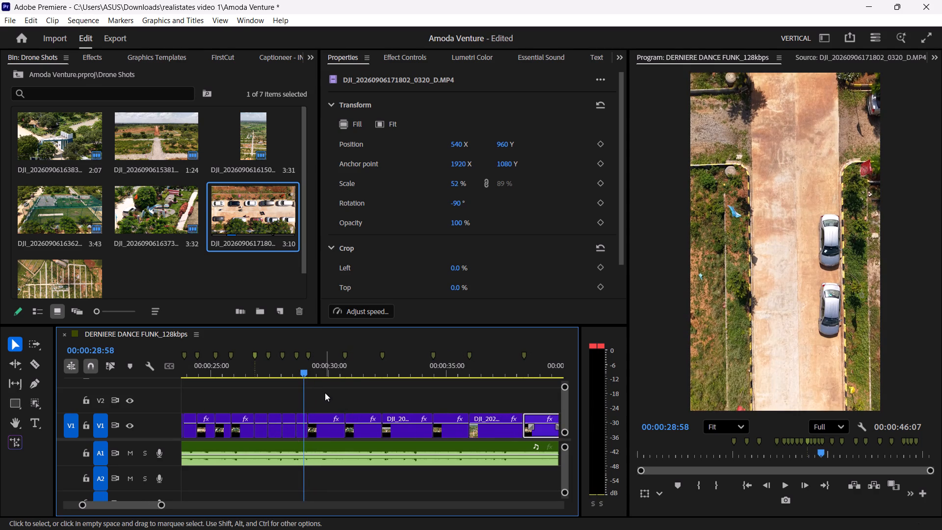
Duplicate the six drone clips from about 00:00:29 to 00:00:40 on V1, placing the copies beyond the last clip.
{"action": "left_click_drag", "start_coordinate": [325, 394], "coordinate": [560, 434]}
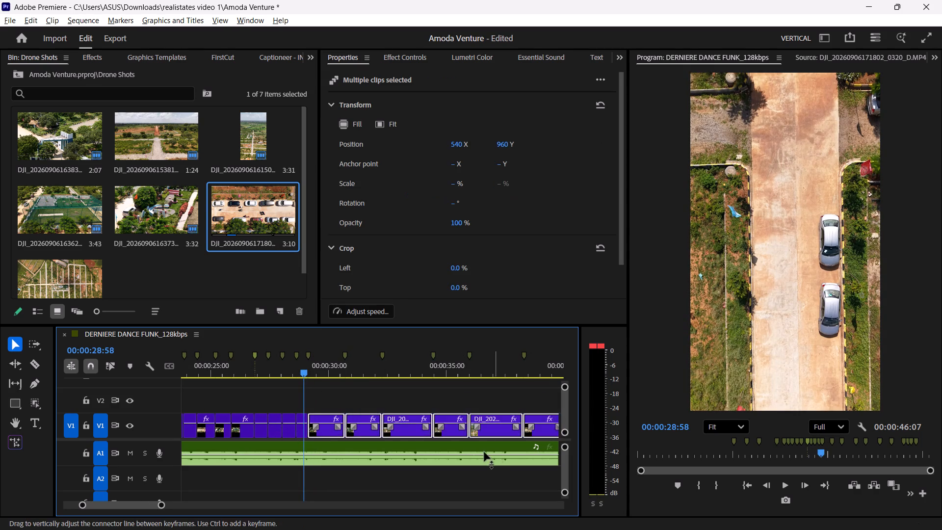
{"action": "scroll", "coordinate": [472, 456], "scroll_direction": "down", "scroll_amount": 4, "text": "alt"}
{"action": "scroll", "coordinate": [280, 481], "scroll_direction": "down", "scroll_amount": 6, "text": "alt"}
{"action": "scroll", "coordinate": [439, 411], "scroll_direction": "up", "scroll_amount": 6, "text": "alt"}
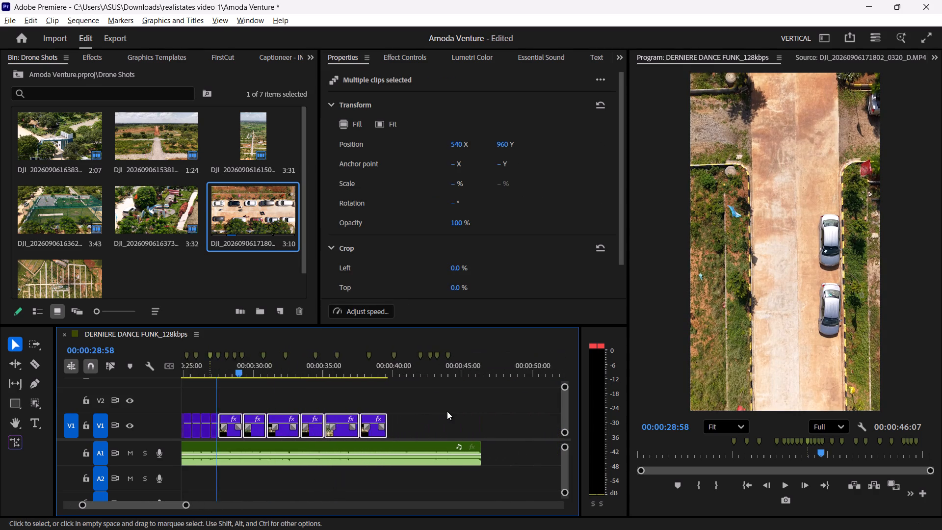
{"action": "scroll", "coordinate": [447, 411], "scroll_direction": "up", "scroll_amount": 2, "text": "alt"}
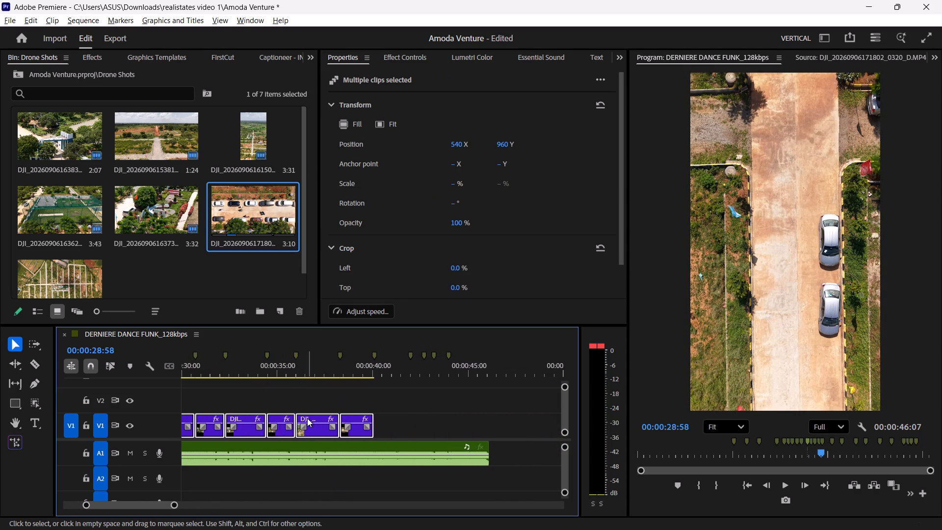
{"action": "left_click_drag", "start_coordinate": [307, 418], "coordinate": [518, 420], "text": "alt"}
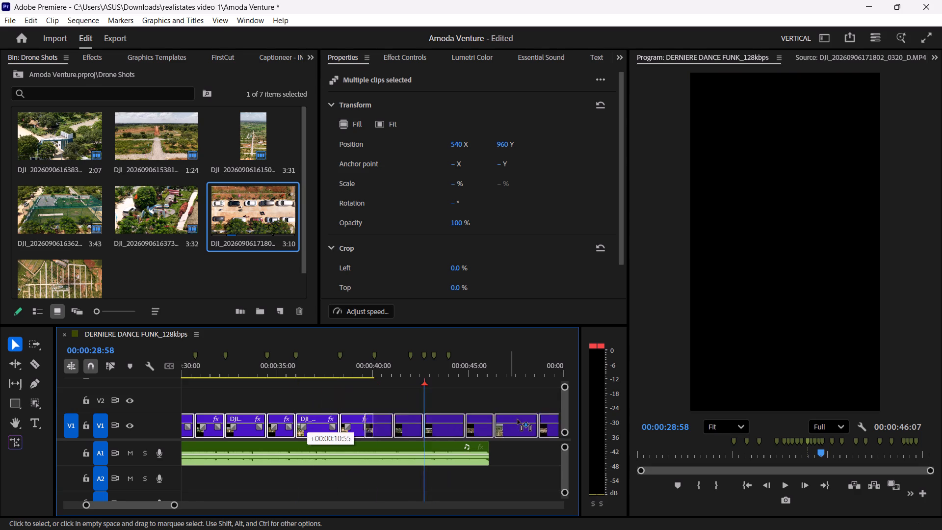
{"action": "left_click_drag", "start_coordinate": [518, 420], "coordinate": [536, 421], "text": "alt"}
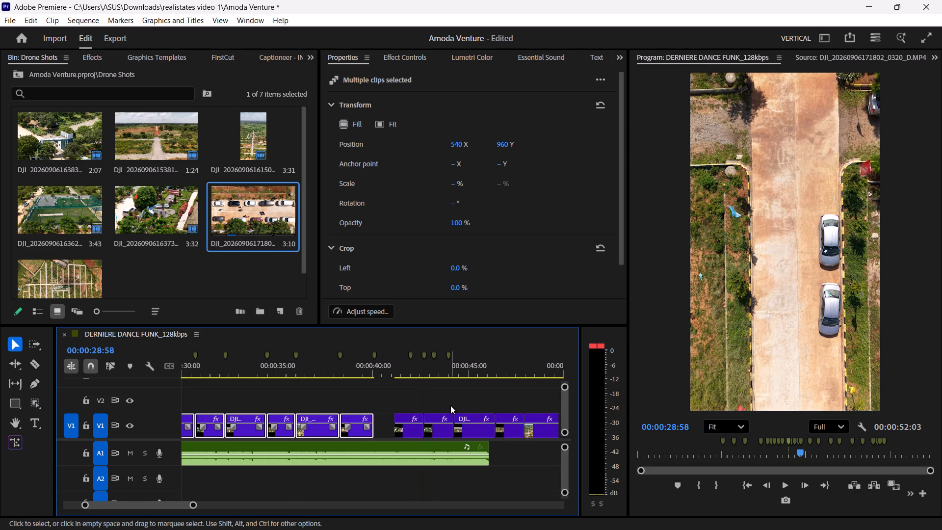
Move the duplicated 0307 clip against the last 0320 clip and extend its end to the next beat marker.
{"action": "left_click", "coordinate": [442, 397]}
{"action": "left_click", "coordinate": [402, 420]}
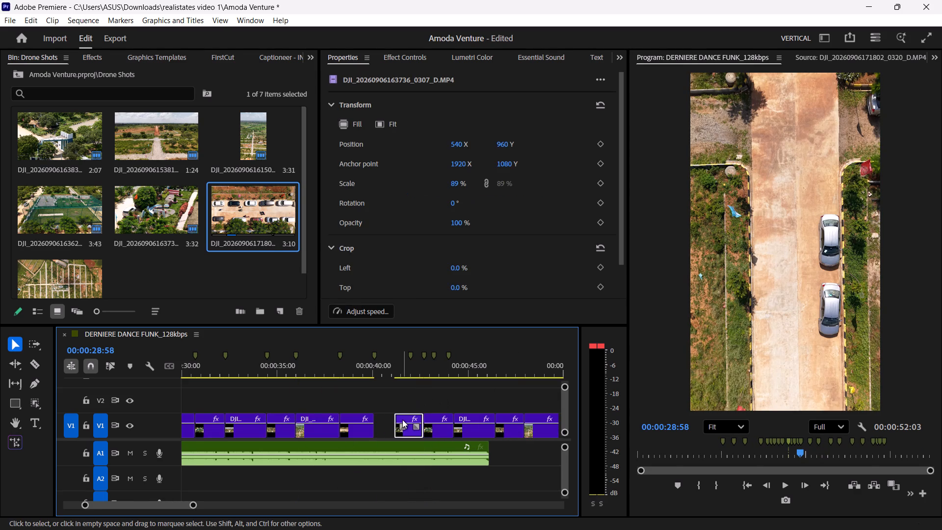
{"action": "left_click_drag", "start_coordinate": [406, 420], "coordinate": [388, 420]}
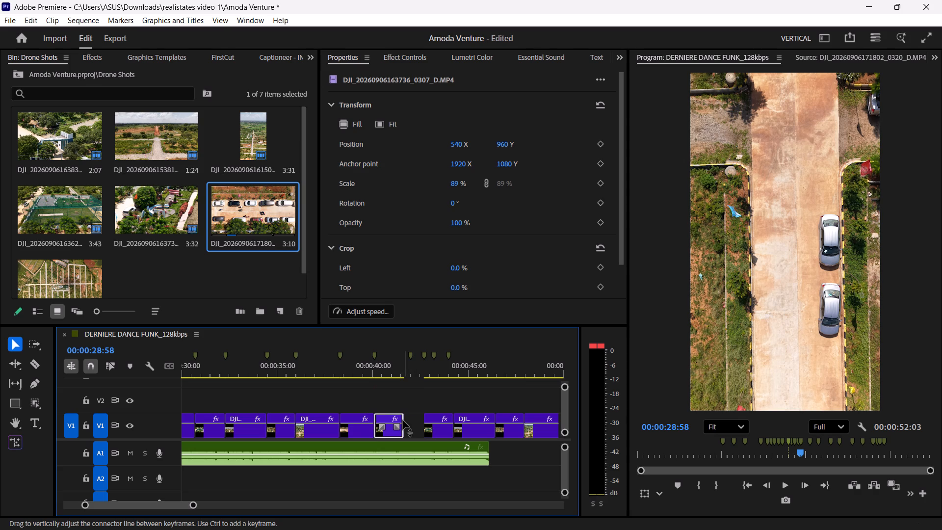
{"action": "left_click_drag", "start_coordinate": [407, 419], "coordinate": [414, 417]}
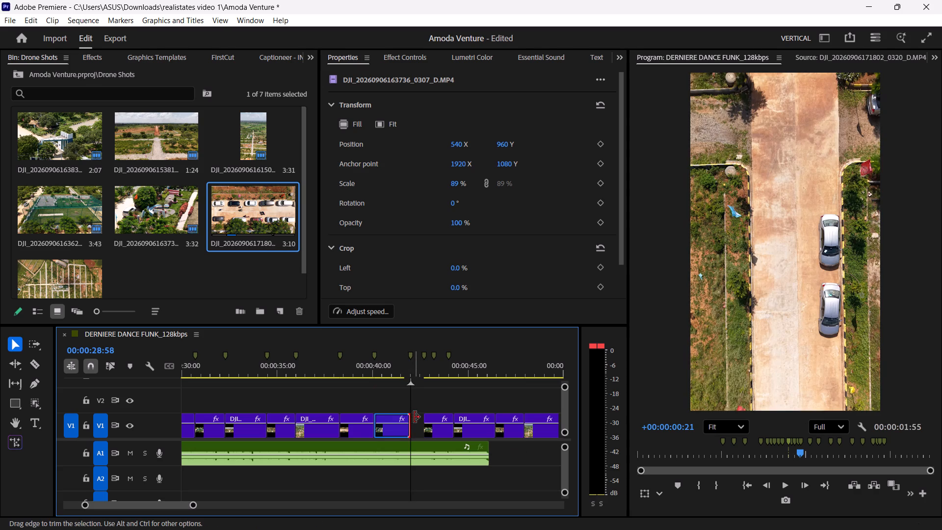
Move the duplicated 0306 clip against the 0307 copy and trim its end to the next beat marker.
{"action": "left_click_drag", "start_coordinate": [437, 417], "coordinate": [425, 419]}
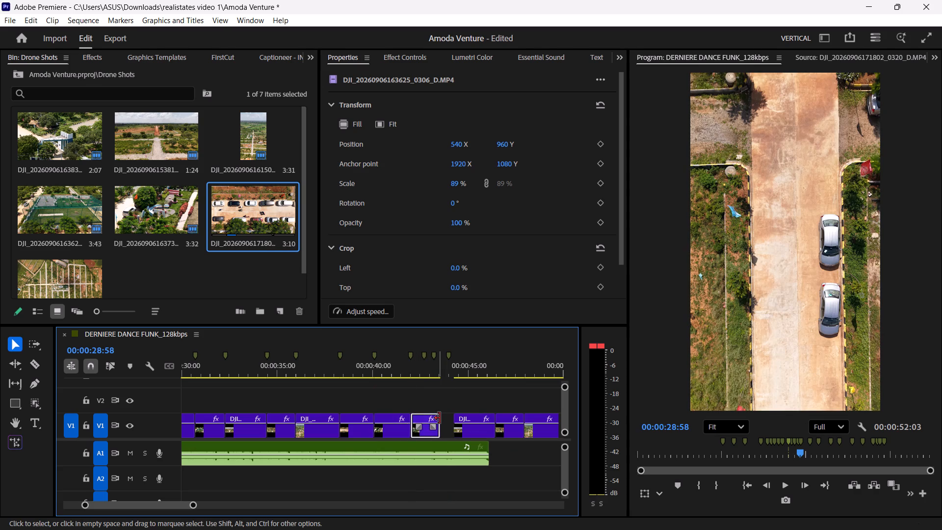
{"action": "left_click_drag", "start_coordinate": [440, 418], "coordinate": [427, 422]}
Move the duplicated 0285 clip against the 0306 copy and shorten its end to the next beat marker.
{"action": "left_click_drag", "start_coordinate": [470, 415], "coordinate": [452, 421]}
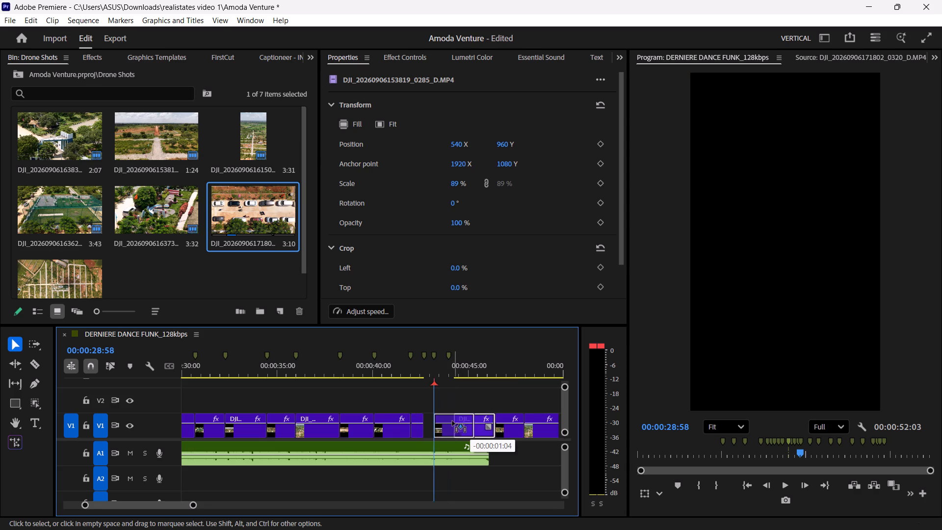
{"action": "left_click_drag", "start_coordinate": [452, 421], "coordinate": [442, 424]}
{"action": "left_click_drag", "start_coordinate": [466, 419], "coordinate": [442, 429]}
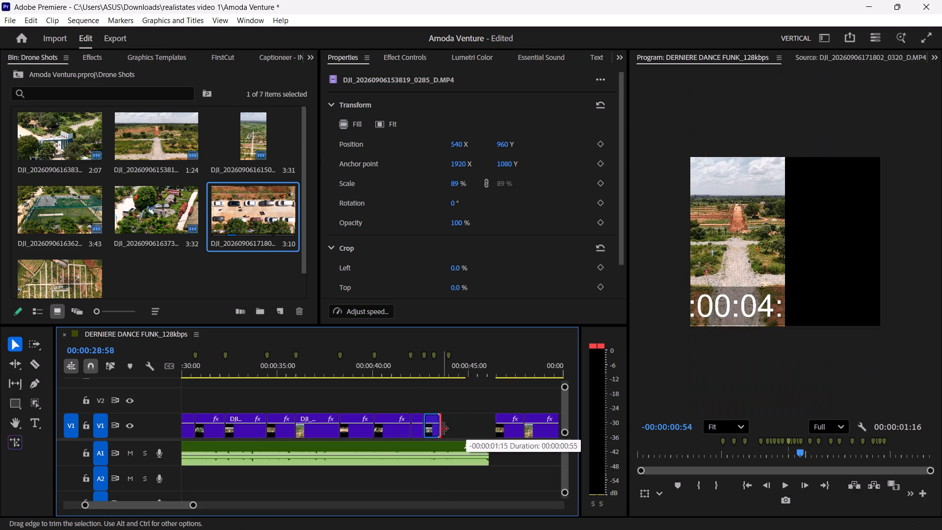
{"action": "left_click_drag", "start_coordinate": [442, 429], "coordinate": [438, 430]}
Move the duplicated 0283 clip against the 0285 copy and trim its end to the last beat marker near 00:00:44:00.
{"action": "left_click_drag", "start_coordinate": [505, 417], "coordinate": [453, 428]}
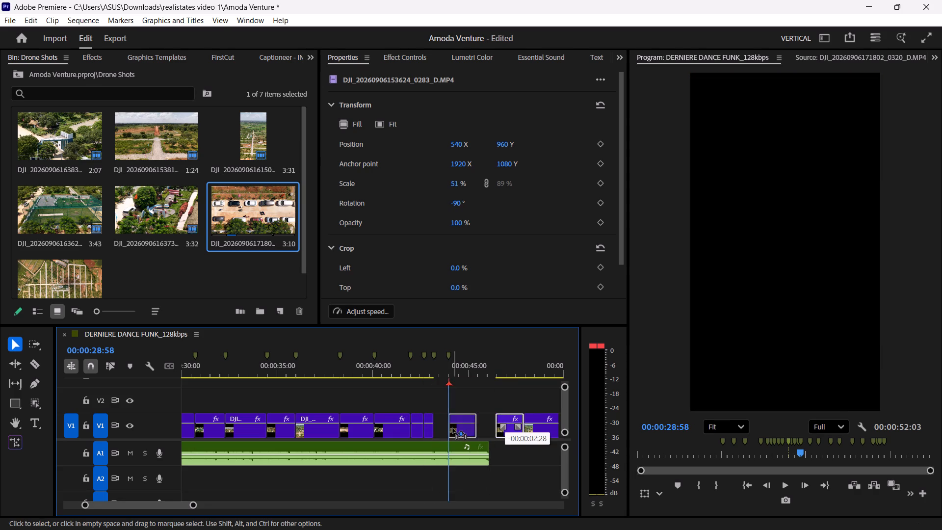
{"action": "left_click_drag", "start_coordinate": [453, 428], "coordinate": [445, 429]}
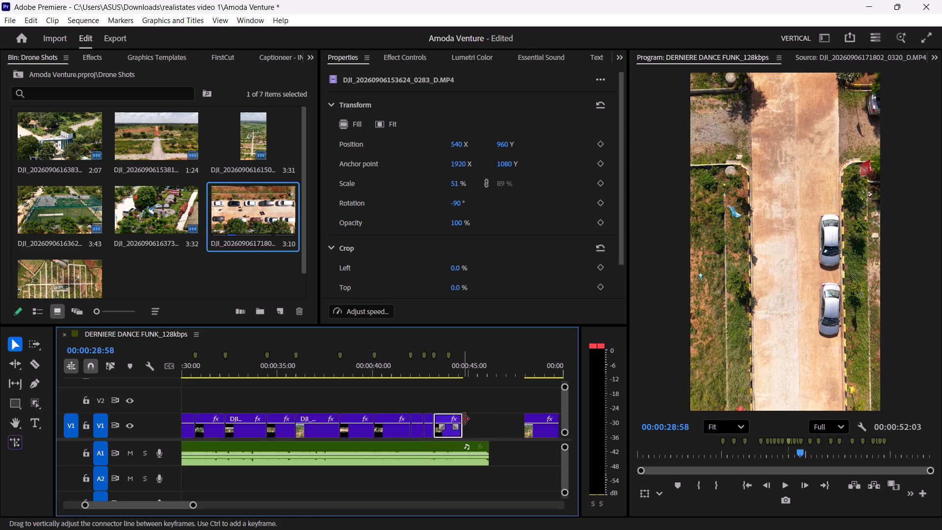
{"action": "left_click_drag", "start_coordinate": [463, 419], "coordinate": [449, 422]}
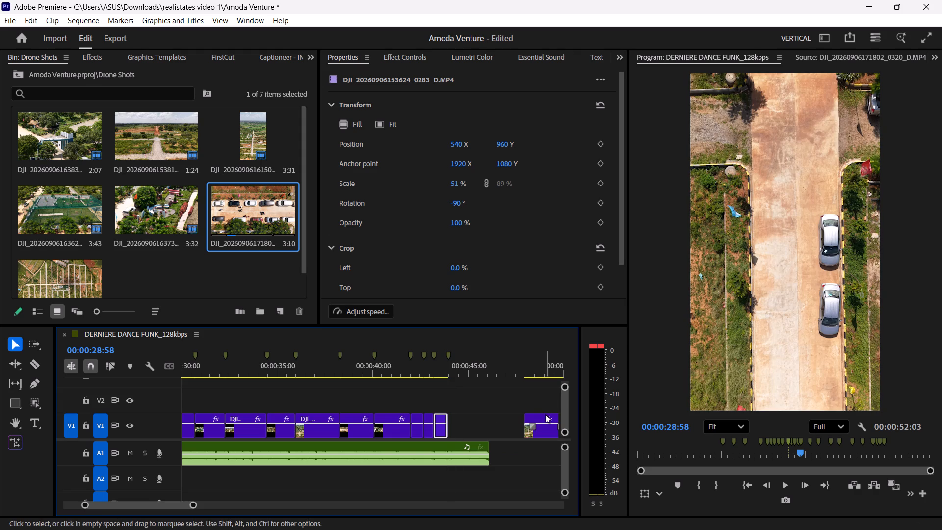
Move the duplicated 0301 clip against the 0283 copy and trim its end to match the end of the music on A1.
{"action": "left_click_drag", "start_coordinate": [536, 417], "coordinate": [459, 427]}
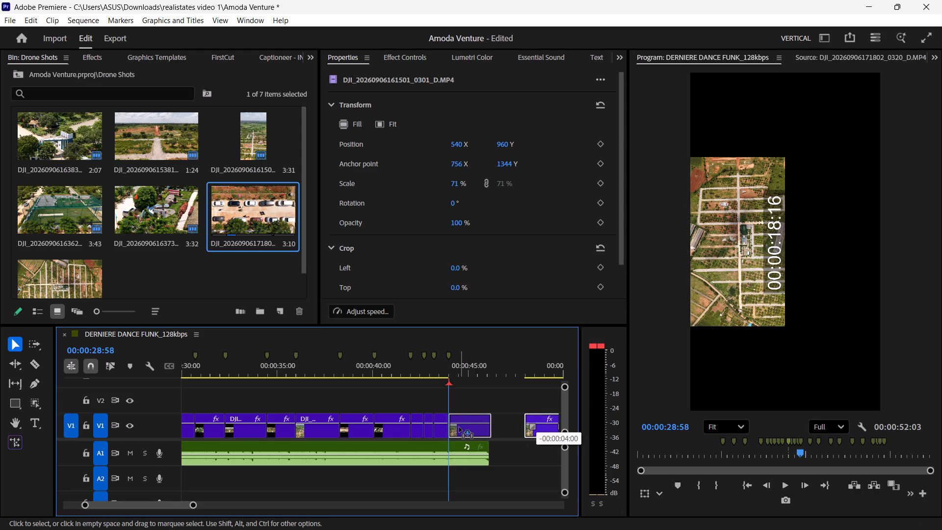
{"action": "left_click_drag", "start_coordinate": [459, 427], "coordinate": [459, 427]}
{"action": "left_click_drag", "start_coordinate": [459, 427], "coordinate": [455, 427]}
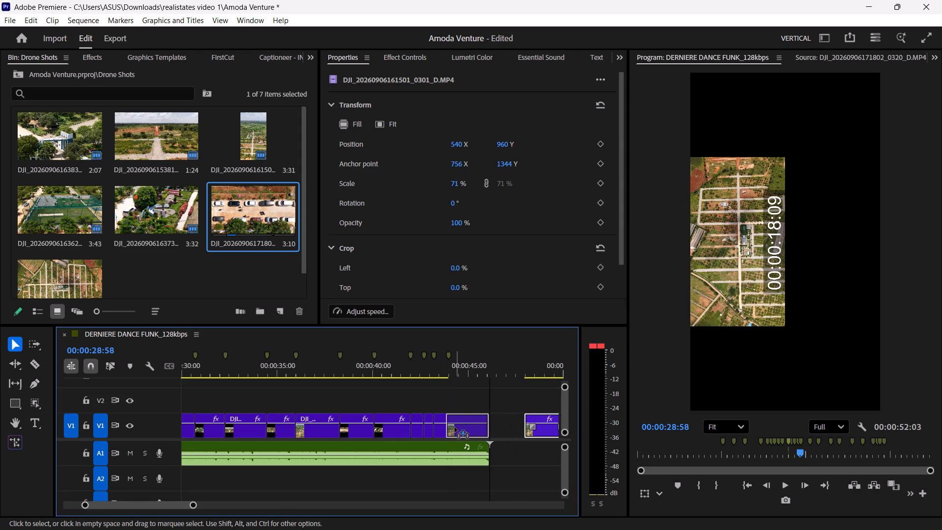
{"action": "left_click_drag", "start_coordinate": [455, 427], "coordinate": [463, 424]}
{"action": "scroll", "coordinate": [459, 424], "scroll_direction": "up", "scroll_amount": 13, "text": "alt"}
{"action": "scroll", "coordinate": [360, 434], "scroll_direction": "down", "scroll_amount": 5, "text": "alt"}
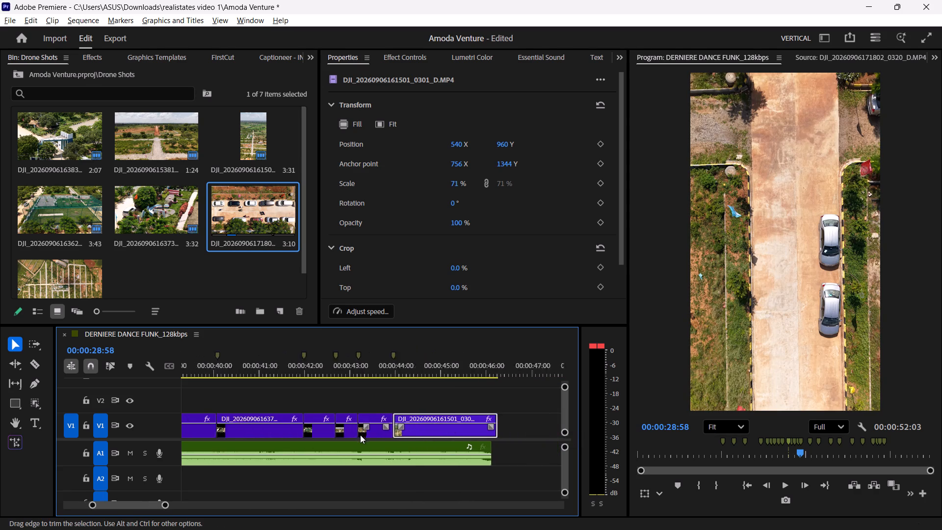
{"action": "scroll", "coordinate": [360, 435], "scroll_direction": "down", "scroll_amount": 1, "text": "alt"}
{"action": "left_click_drag", "start_coordinate": [486, 422], "coordinate": [471, 426]}
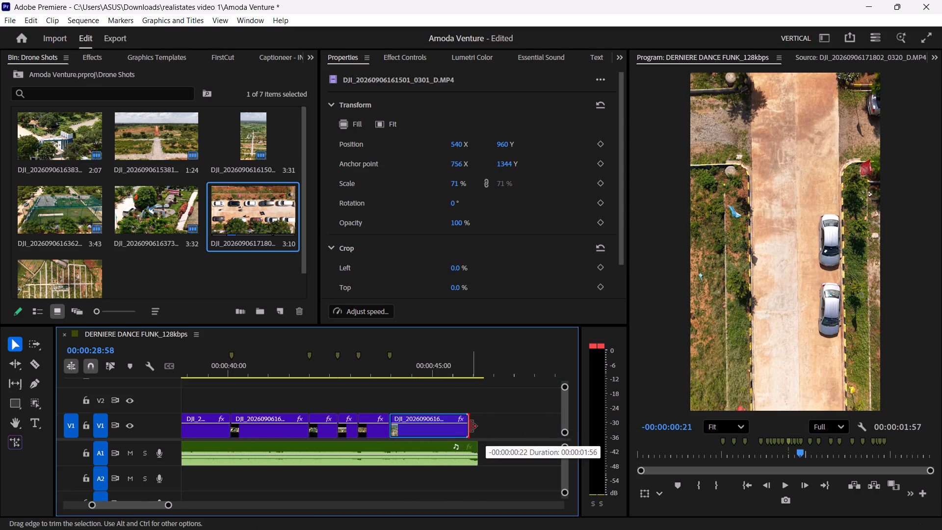
{"action": "left_click_drag", "start_coordinate": [471, 426], "coordinate": [480, 425]}
Delete the leftover duplicated 0320 clip beyond the end of the music on V1.
{"action": "scroll", "coordinate": [381, 453], "scroll_direction": "down", "scroll_amount": 13, "text": "alt"}
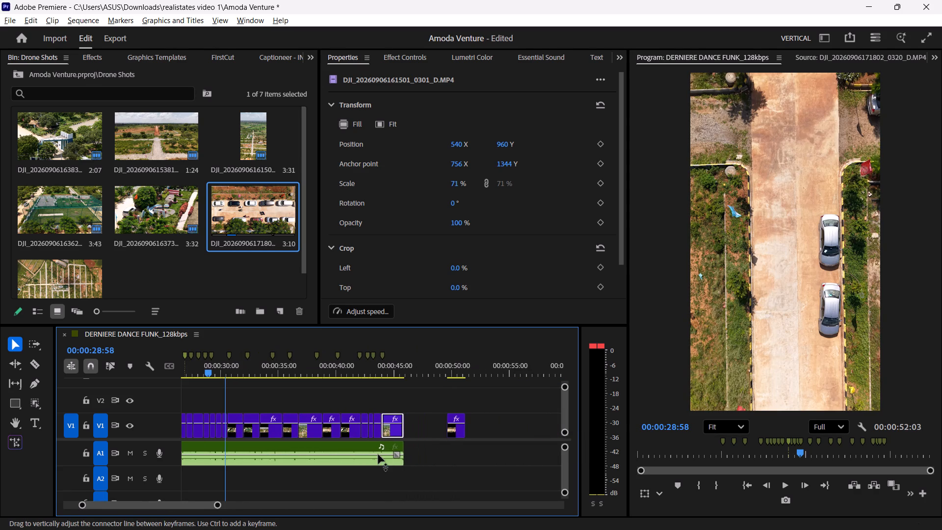
{"action": "scroll", "coordinate": [531, 393], "scroll_direction": "up", "scroll_amount": 4}
{"action": "left_click_drag", "start_coordinate": [518, 392], "coordinate": [448, 424]}
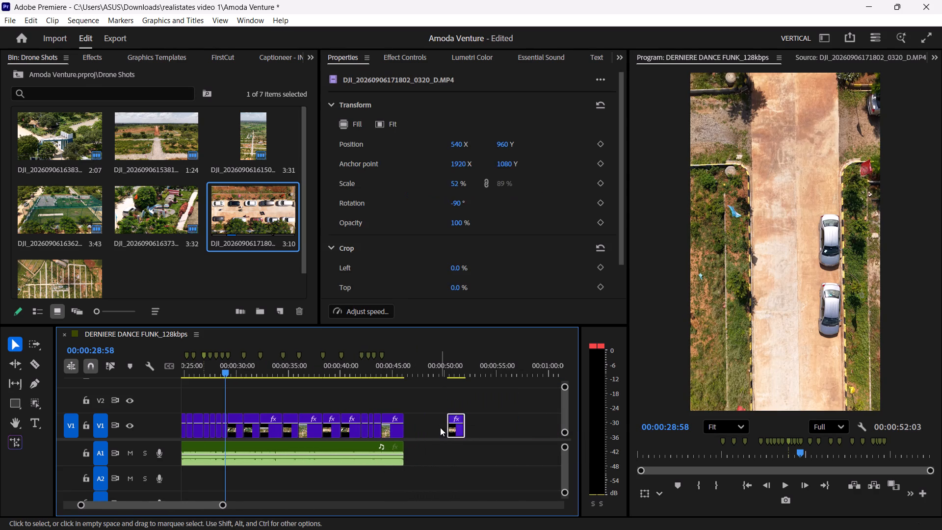
{"action": "key", "text": "Delete"}
Play back the drone section from 00:00:28:58 to the end of the sequence to check the new cuts.
{"action": "key", "text": "space"}
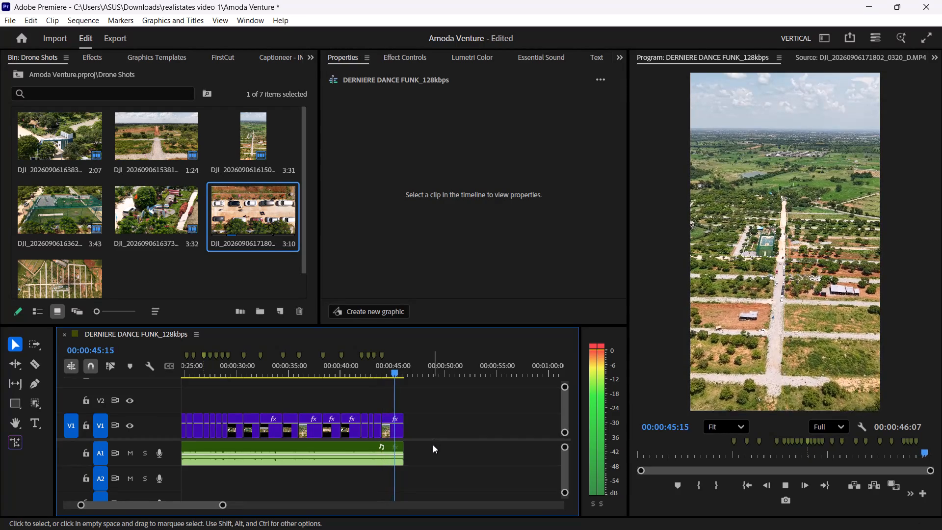
Play the sequence from 00:00:00:00 through the logo intro and site clips into the first drone shots, dismissing the audio device notification.
{"action": "key", "text": "space"}
{"action": "scroll", "coordinate": [429, 448], "scroll_direction": "up", "scroll_amount": 7, "text": "alt"}
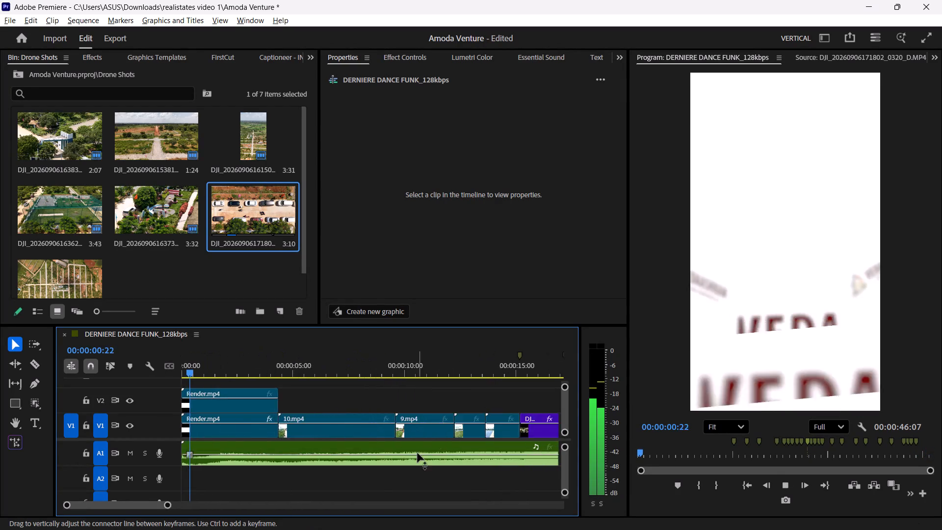
{"action": "scroll", "coordinate": [418, 453], "scroll_direction": "up", "scroll_amount": 5, "text": "alt"}
{"action": "scroll", "coordinate": [356, 477], "scroll_direction": "down", "scroll_amount": 8, "text": "alt"}
{"action": "key", "text": "space"}
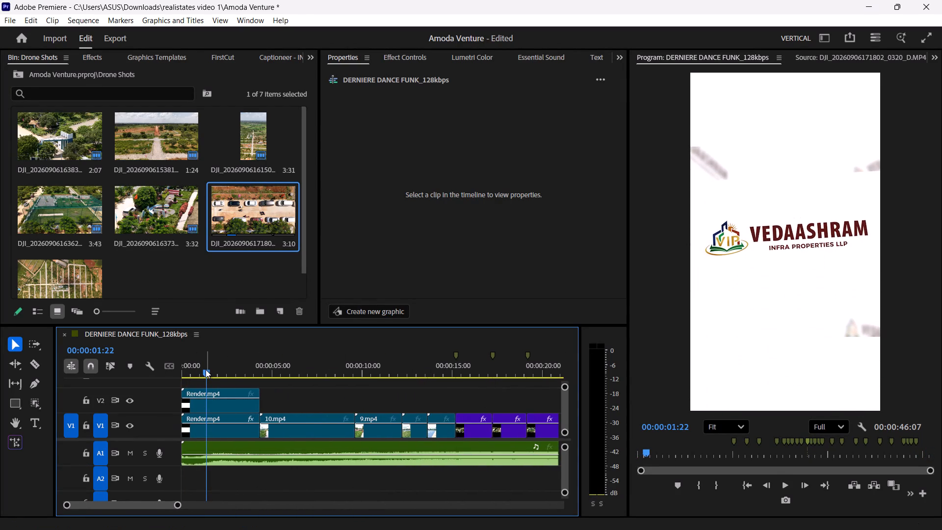
{"action": "left_click_drag", "start_coordinate": [206, 370], "coordinate": [149, 366]}
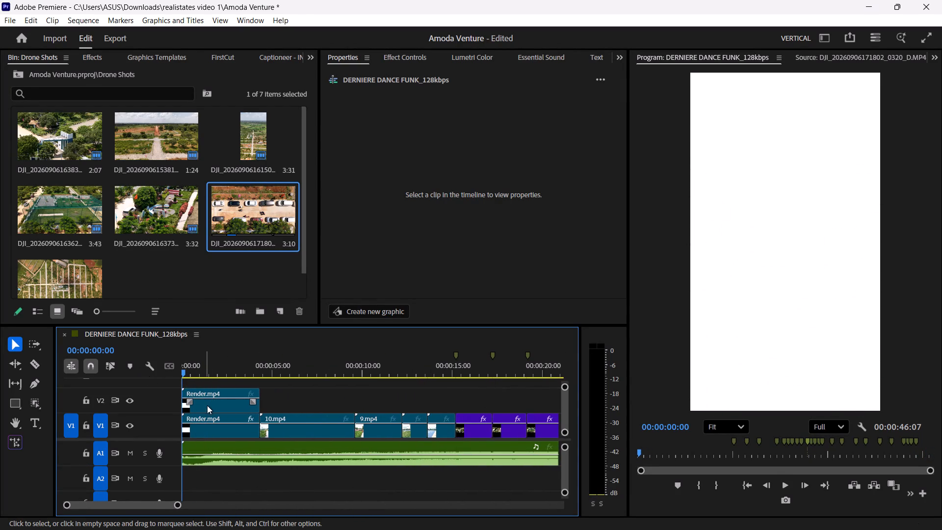
{"action": "key", "text": "space"}
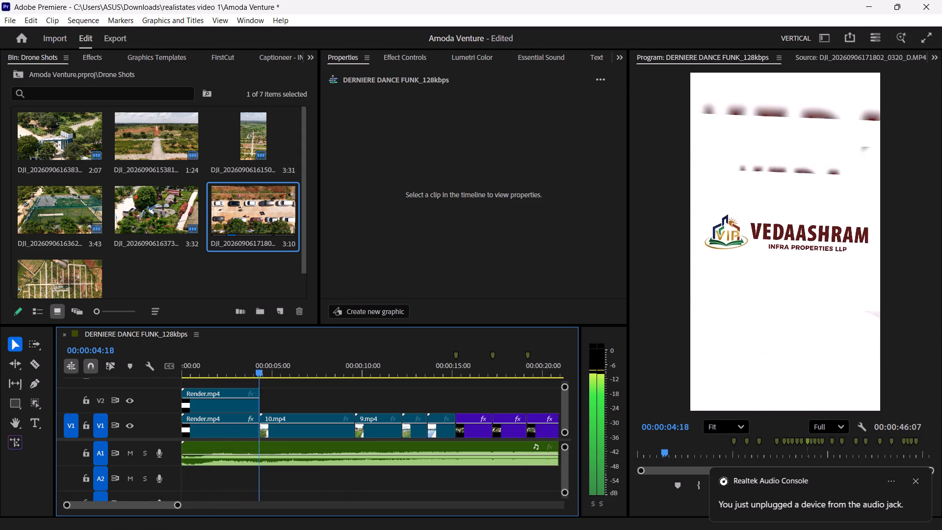
{"action": "left_click", "coordinate": [922, 480]}
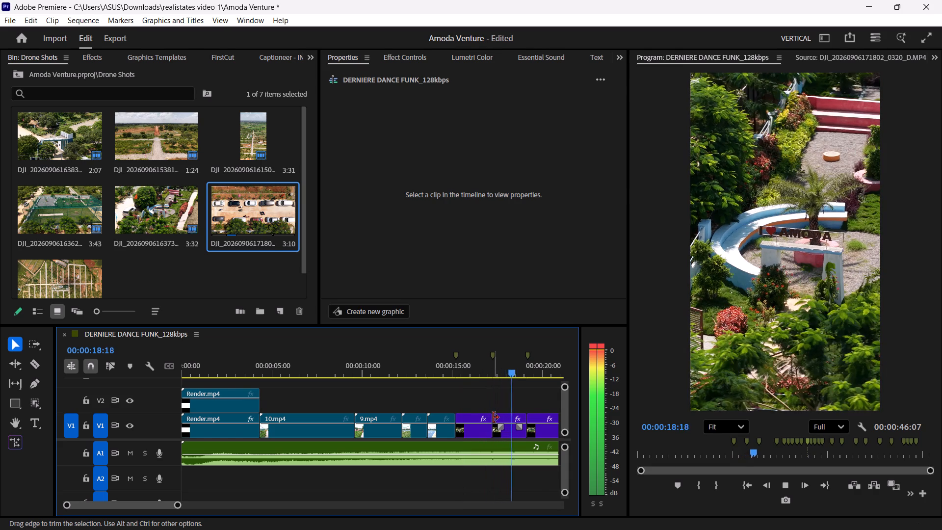
{"action": "key", "text": "space"}
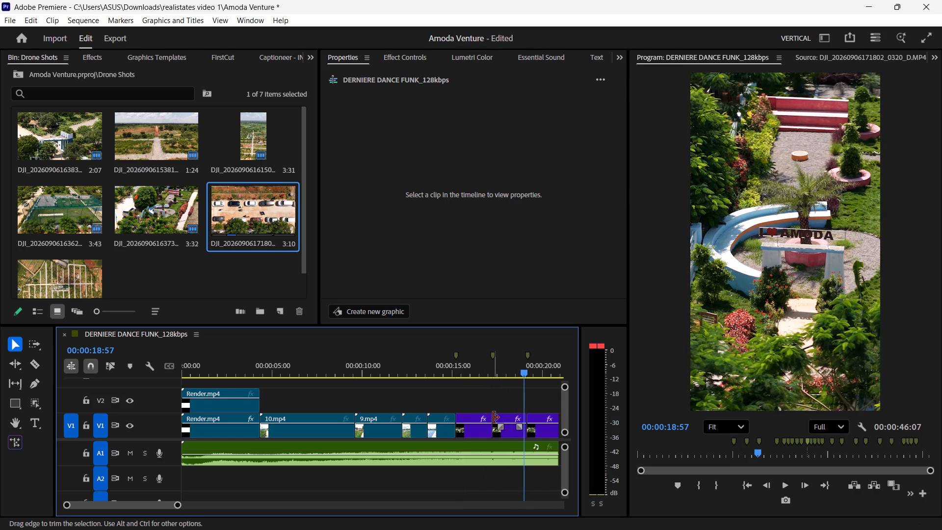
Play the sequence from 00:00:18:57 to the end and recheck the lead-in to the first drone shot.
{"action": "key", "text": "space"}
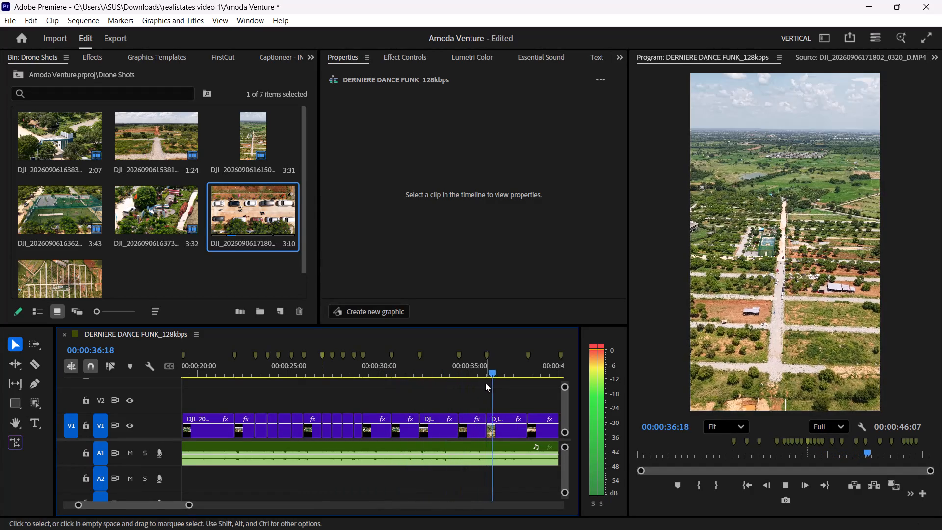
{"action": "scroll", "coordinate": [381, 477], "scroll_direction": "down", "scroll_amount": 5, "text": "alt"}
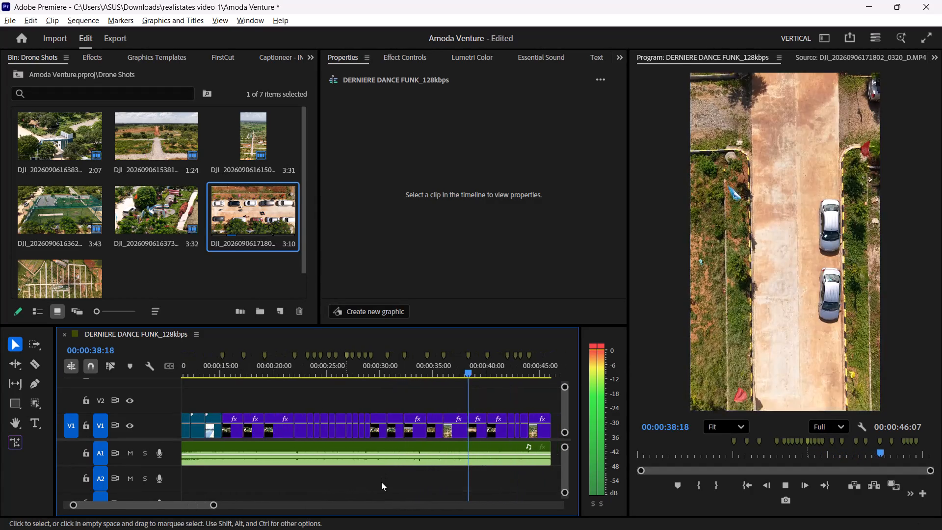
{"action": "scroll", "coordinate": [381, 482], "scroll_direction": "down", "scroll_amount": 2, "text": "alt"}
{"action": "scroll", "coordinate": [292, 478], "scroll_direction": "down", "scroll_amount": 3, "text": "alt"}
{"action": "scroll", "coordinate": [196, 471], "scroll_direction": "up", "scroll_amount": 2, "text": "alt"}
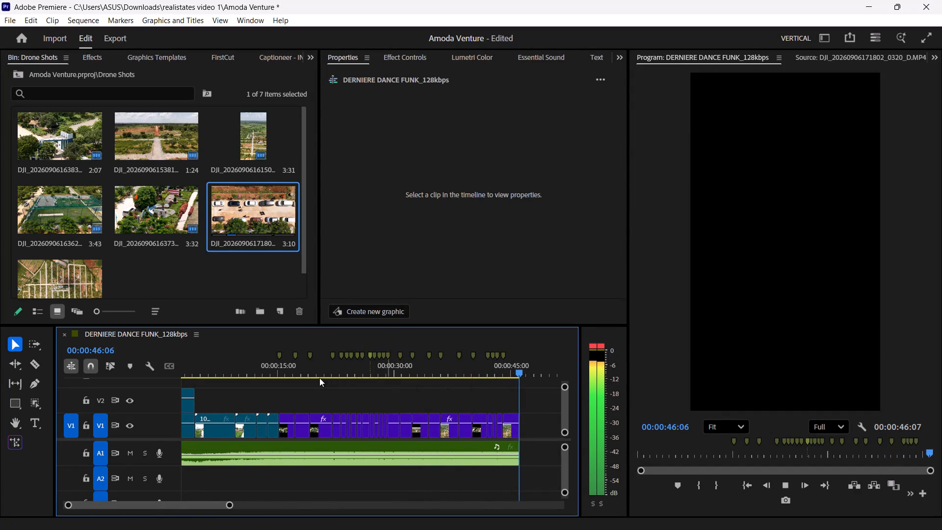
{"action": "key", "text": "space"}
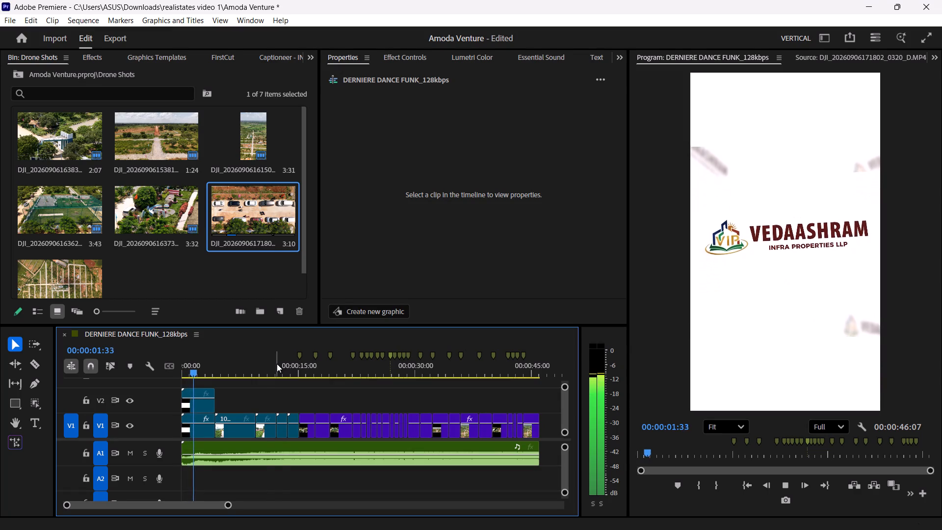
{"action": "left_click", "coordinate": [277, 364]}
{"action": "key", "text": "space"}
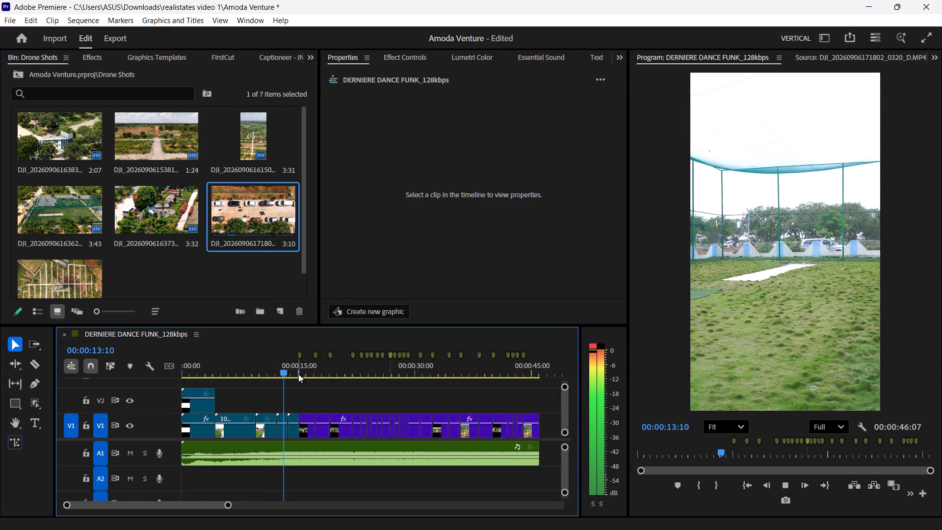
{"action": "left_click", "coordinate": [308, 369]}
Look through the Legacy video transitions for one to use where the site clips change to drone footage.
{"action": "left_click", "coordinate": [87, 53]}
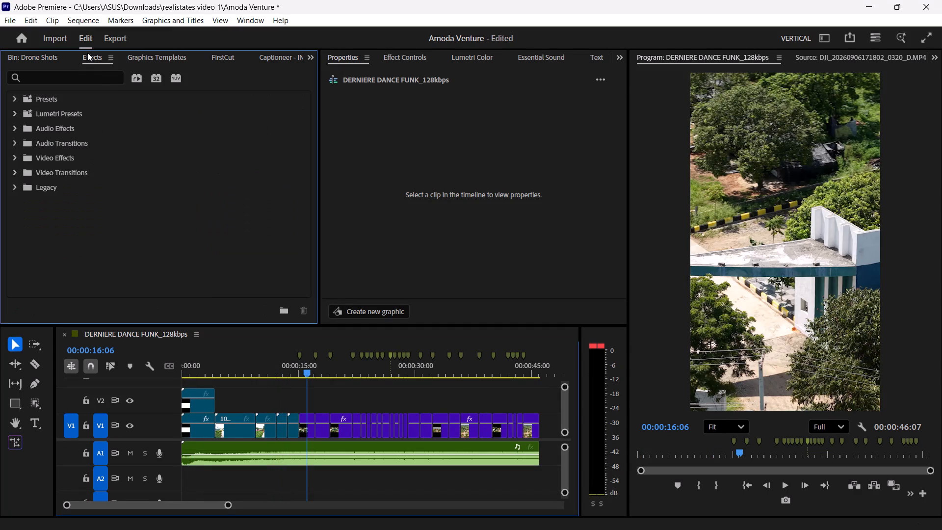
{"action": "left_click", "coordinate": [94, 83]}
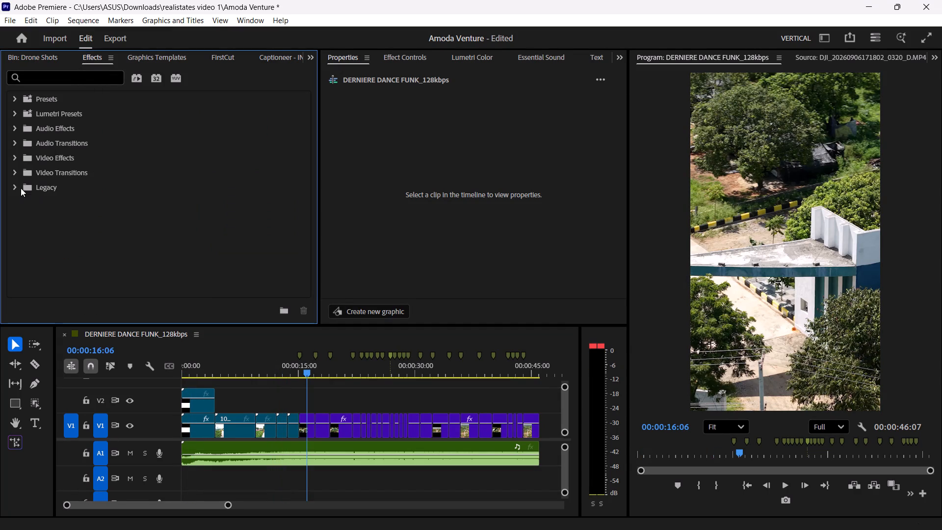
{"action": "left_click", "coordinate": [15, 185]}
{"action": "left_click", "coordinate": [23, 214]}
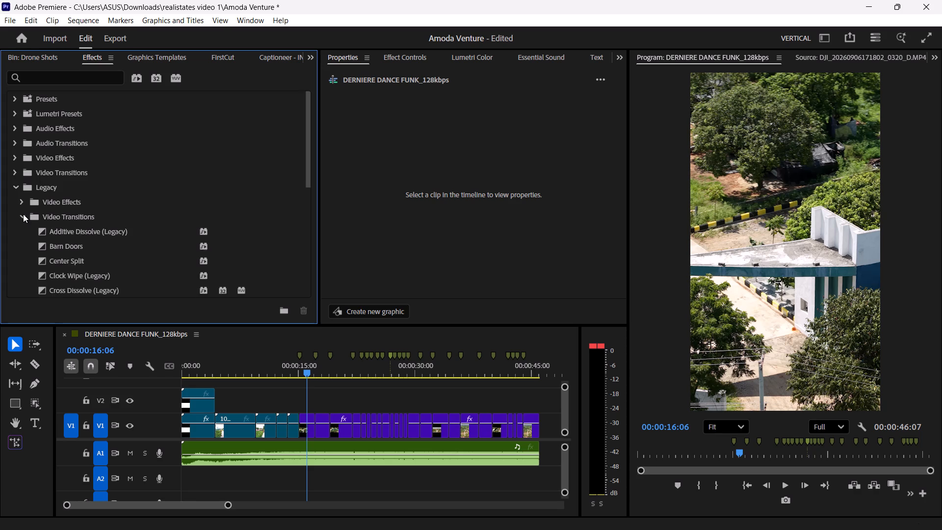
{"action": "scroll", "coordinate": [23, 214], "scroll_direction": "down", "scroll_amount": 20}
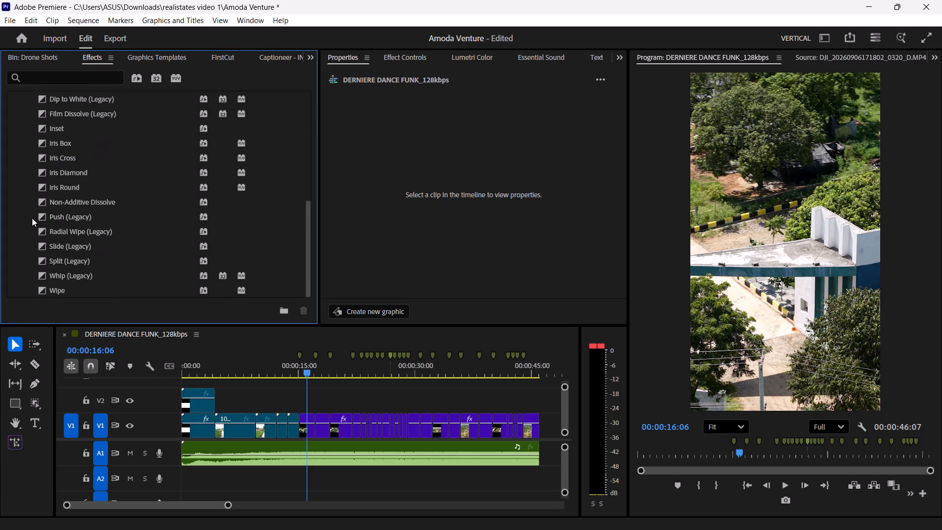
{"action": "scroll", "coordinate": [32, 218], "scroll_direction": "down", "scroll_amount": 4}
{"action": "scroll", "coordinate": [91, 221], "scroll_direction": "up", "scroll_amount": 3}
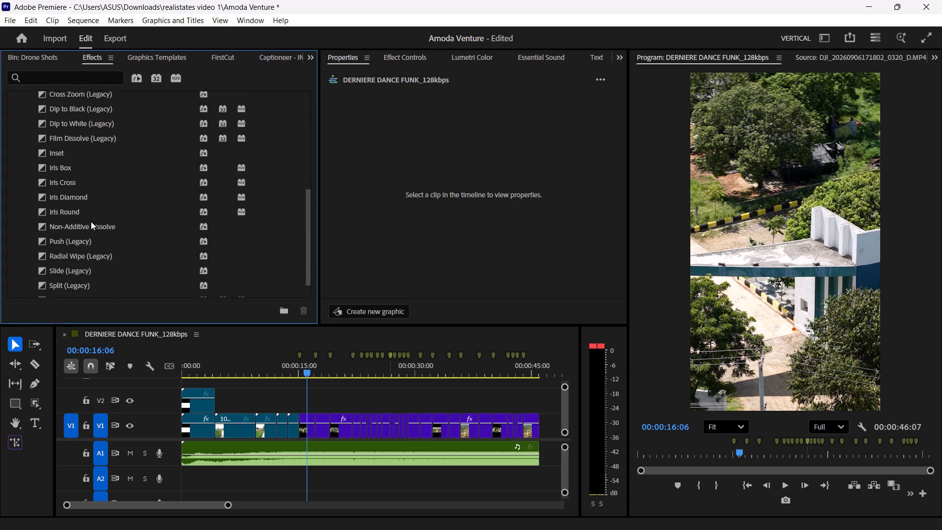
{"action": "scroll", "coordinate": [91, 221], "scroll_direction": "up", "scroll_amount": 8}
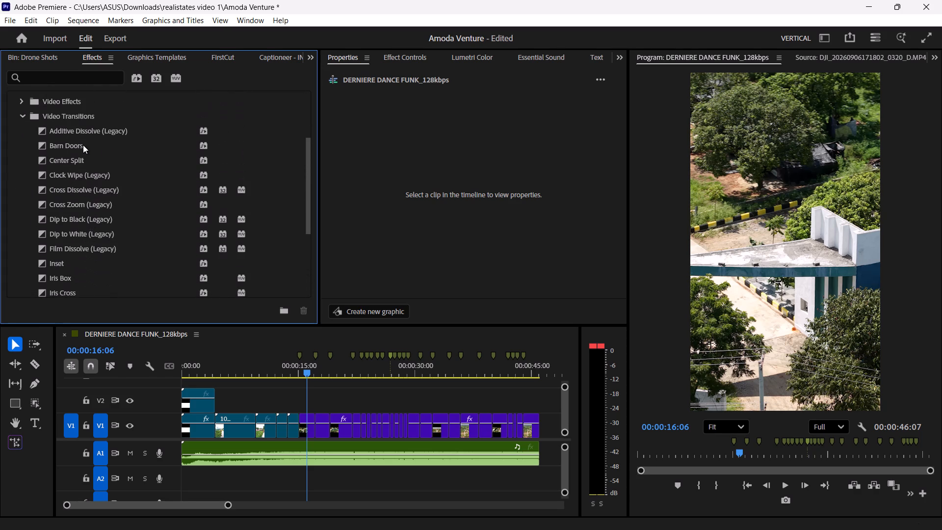
{"action": "left_click", "coordinate": [20, 113]}
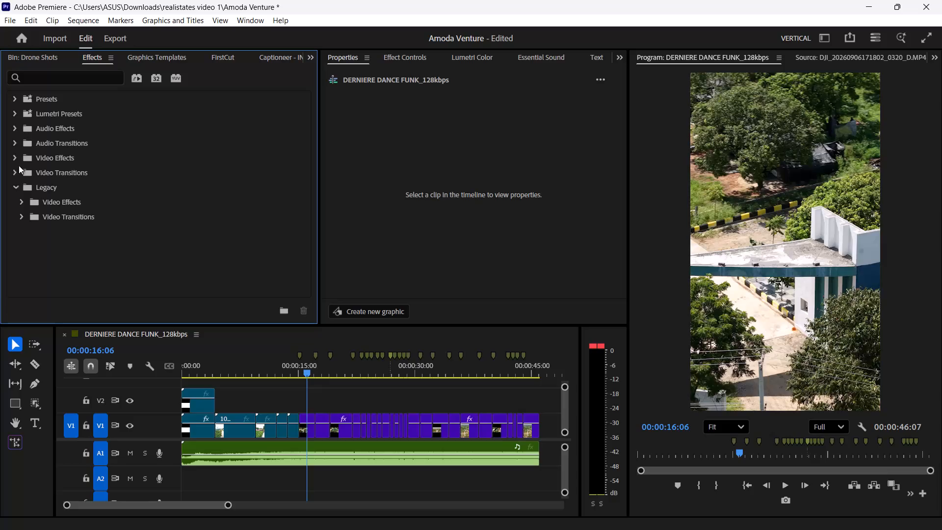
{"action": "left_click", "coordinate": [23, 200]}
{"action": "left_click", "coordinate": [22, 200]}
{"action": "left_click", "coordinate": [16, 182]}
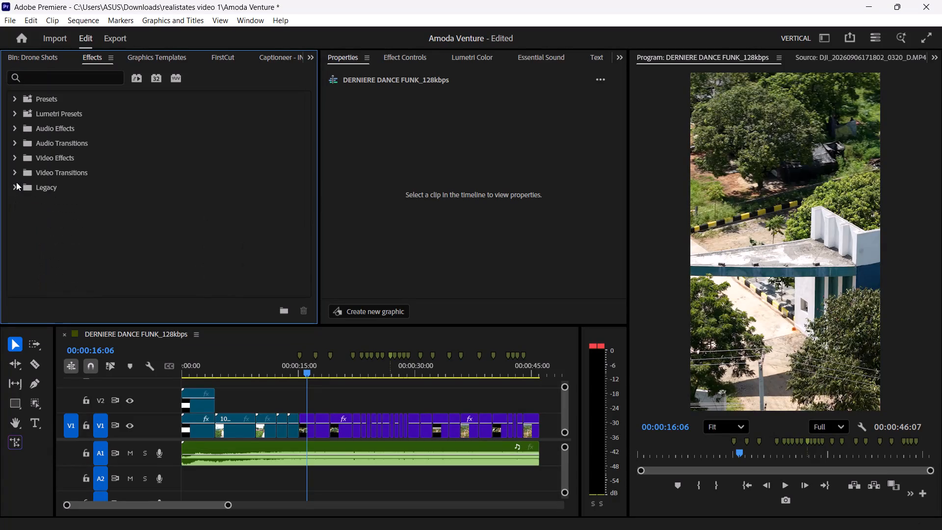
Expand the Slide group of the standard video transitions in the effects library.
{"action": "left_click", "coordinate": [16, 172]}
{"action": "left_click", "coordinate": [23, 186]}
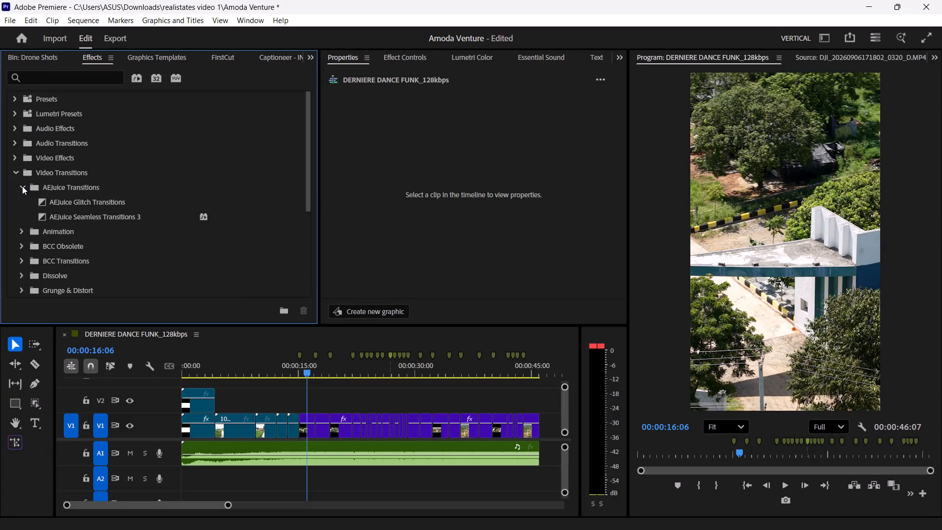
{"action": "left_click", "coordinate": [22, 186]}
{"action": "scroll", "coordinate": [22, 186], "scroll_direction": "down", "scroll_amount": 12}
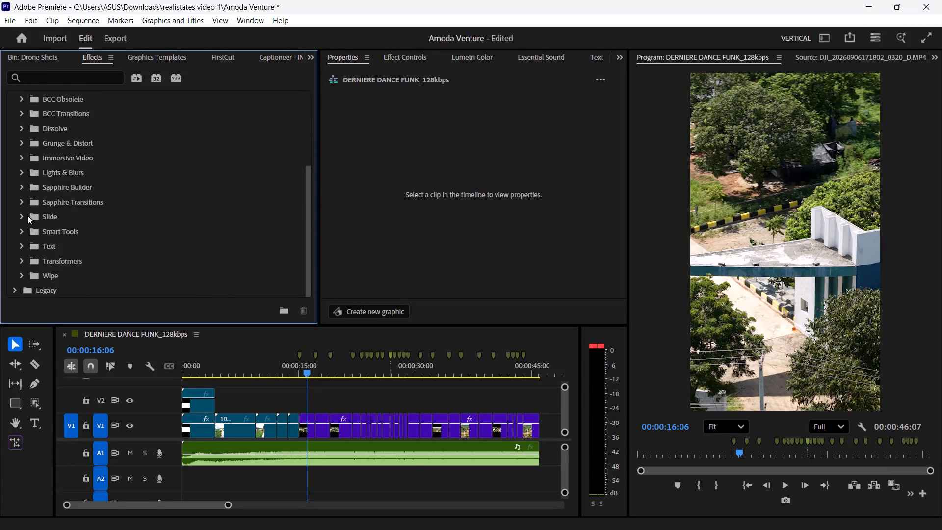
{"action": "left_click", "coordinate": [23, 218]}
{"action": "scroll", "coordinate": [82, 233], "scroll_direction": "down", "scroll_amount": 7}
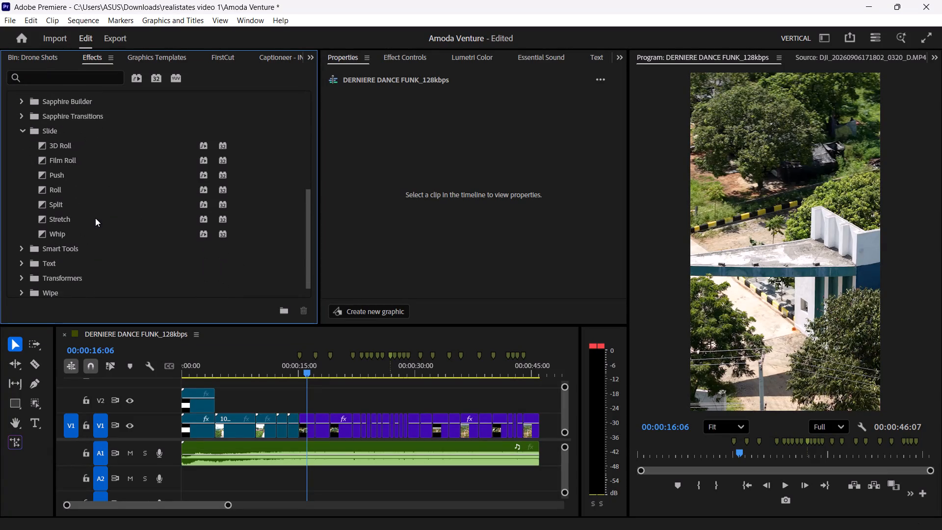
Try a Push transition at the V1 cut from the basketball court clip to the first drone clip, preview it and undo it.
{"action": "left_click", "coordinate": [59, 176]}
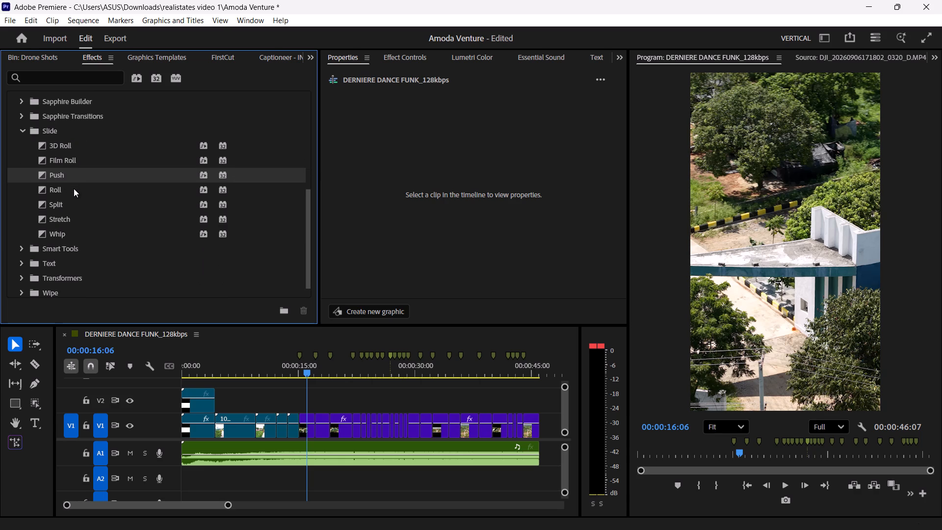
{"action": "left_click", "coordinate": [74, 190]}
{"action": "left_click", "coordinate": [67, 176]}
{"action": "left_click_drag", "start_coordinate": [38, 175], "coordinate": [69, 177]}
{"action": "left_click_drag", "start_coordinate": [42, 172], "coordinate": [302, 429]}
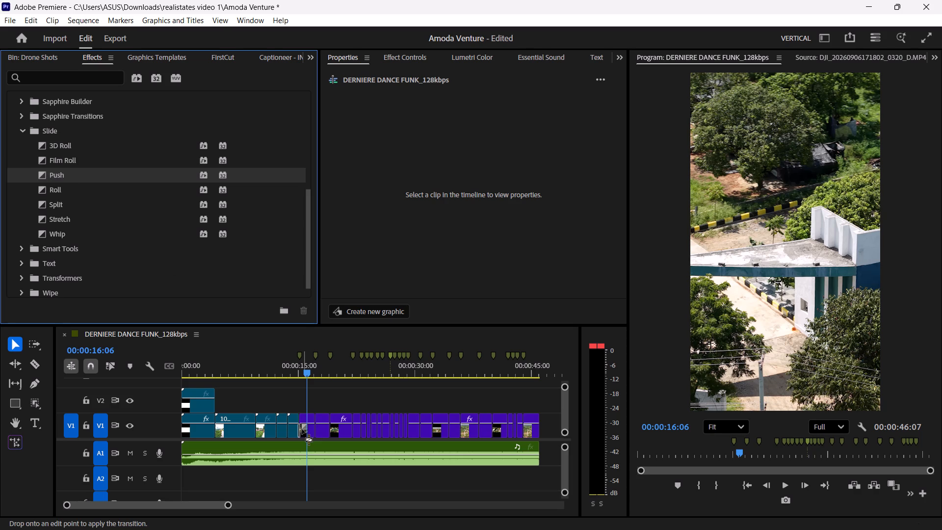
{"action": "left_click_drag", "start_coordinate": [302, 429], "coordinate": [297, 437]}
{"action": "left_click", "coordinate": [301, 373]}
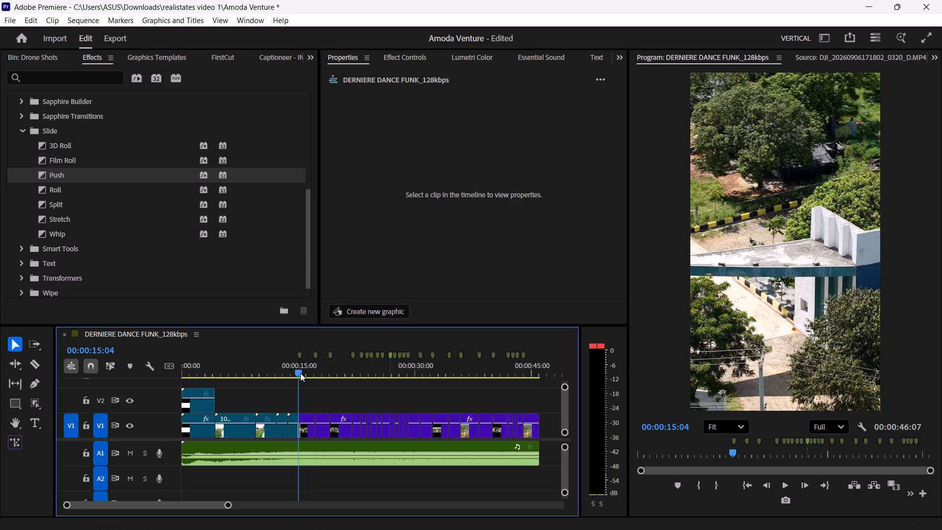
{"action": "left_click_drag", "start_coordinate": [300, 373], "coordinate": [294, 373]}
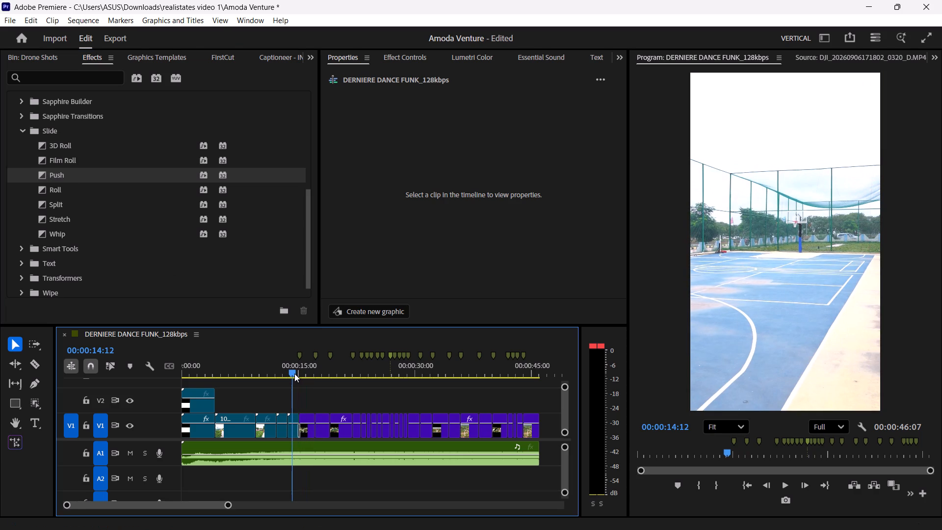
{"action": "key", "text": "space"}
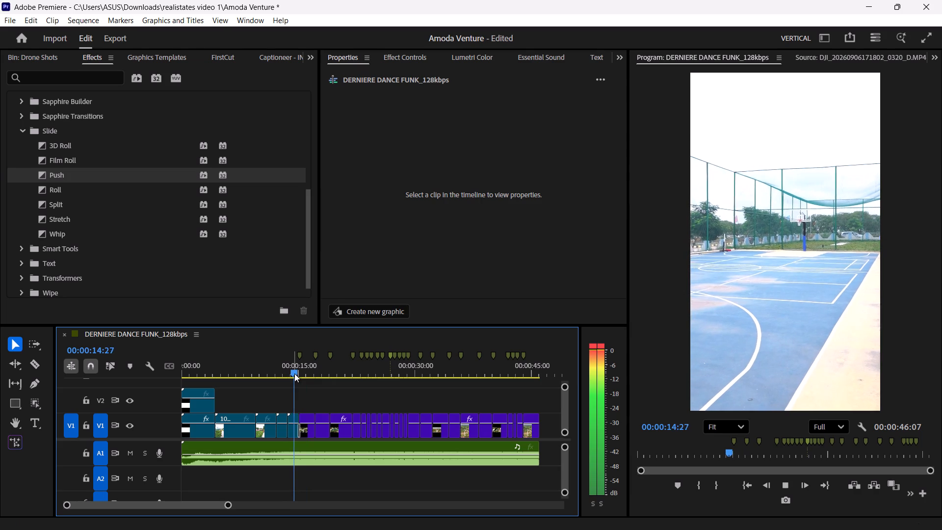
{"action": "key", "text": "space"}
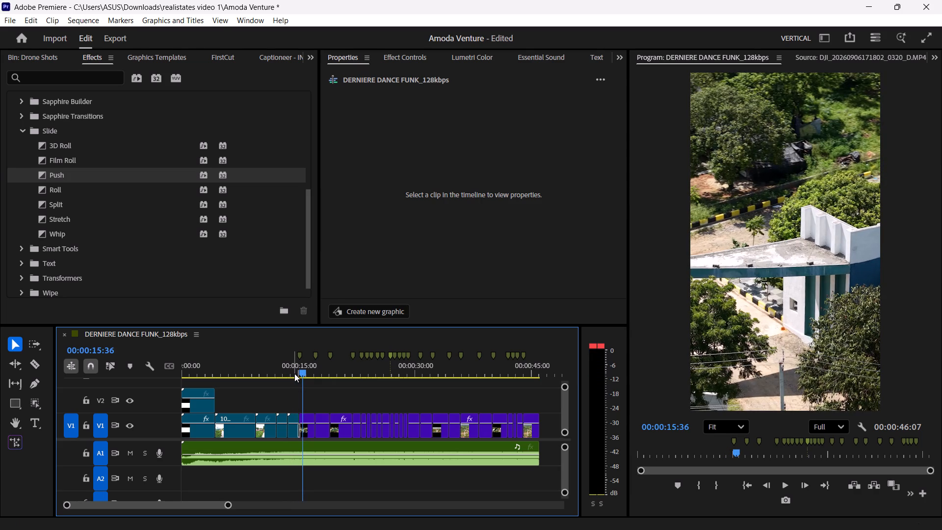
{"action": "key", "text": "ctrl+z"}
Apply the Whip transition from the Slide group at the V1 cut between the basketball court clip and the first drone clip.
{"action": "scroll", "coordinate": [301, 379], "scroll_direction": "up", "scroll_amount": 7, "text": "alt"}
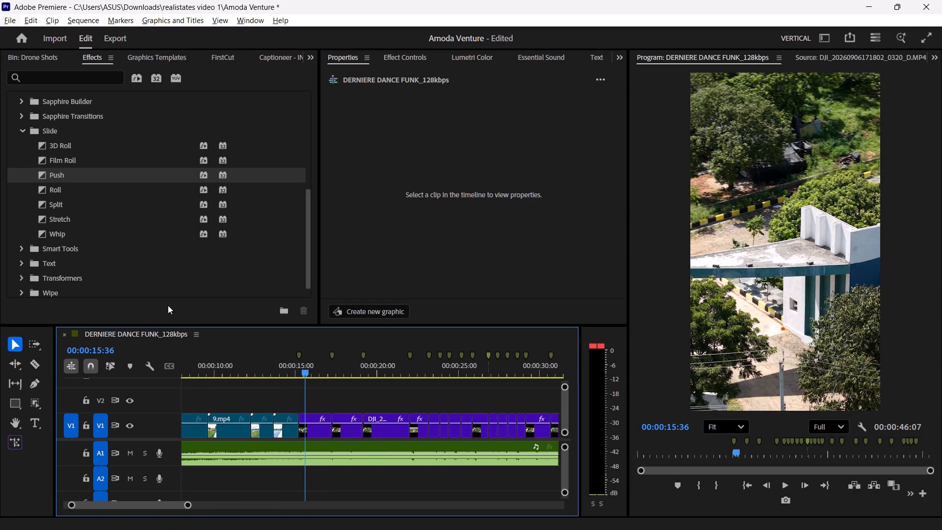
{"action": "left_click", "coordinate": [75, 236]}
{"action": "left_click_drag", "start_coordinate": [61, 234], "coordinate": [295, 437]}
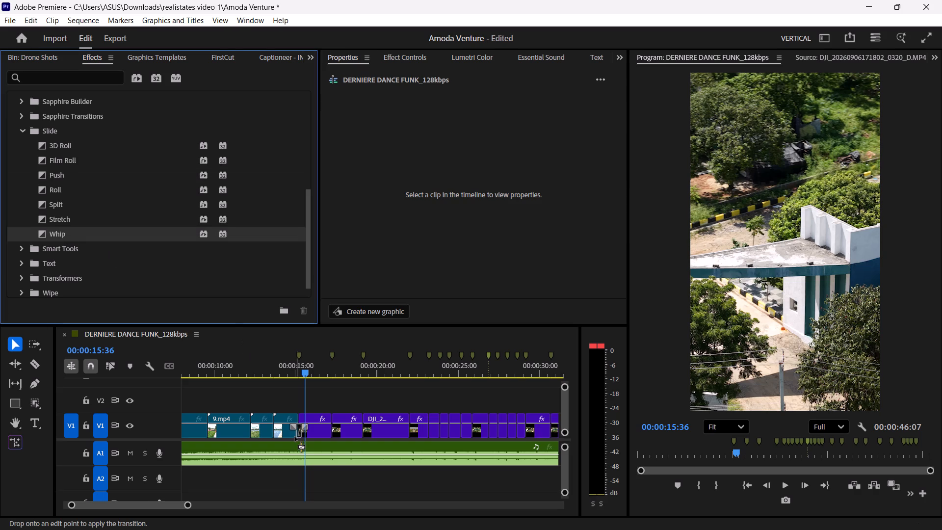
{"action": "left_click_drag", "start_coordinate": [295, 437], "coordinate": [295, 437]}
Play back the section around 00:00:15:00 several times to check the Whip transition into the first drone clip.
{"action": "left_click_drag", "start_coordinate": [304, 390], "coordinate": [295, 391]}
{"action": "key", "text": "space"}
{"action": "left_click_drag", "start_coordinate": [296, 389], "coordinate": [293, 389]}
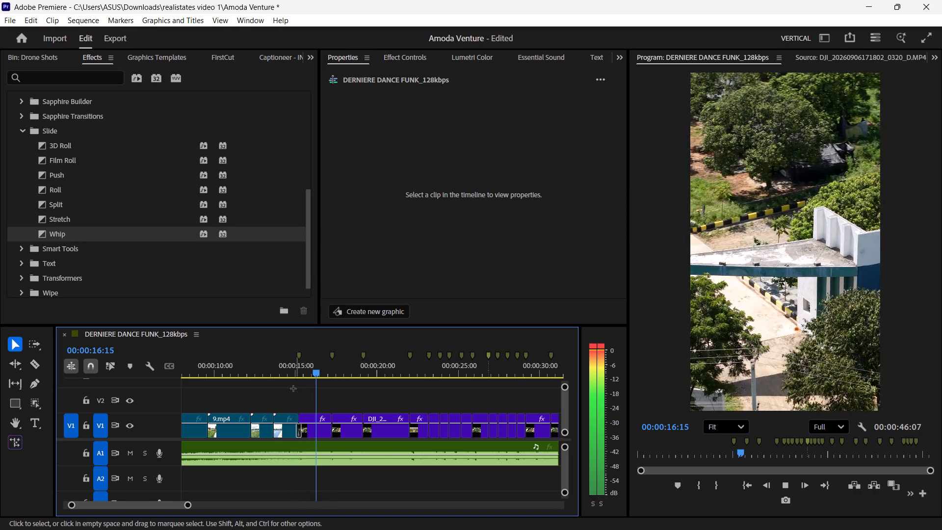
{"action": "left_click_drag", "start_coordinate": [293, 389], "coordinate": [292, 389]}
{"action": "left_click", "coordinate": [291, 358]}
{"action": "key", "text": "space"}
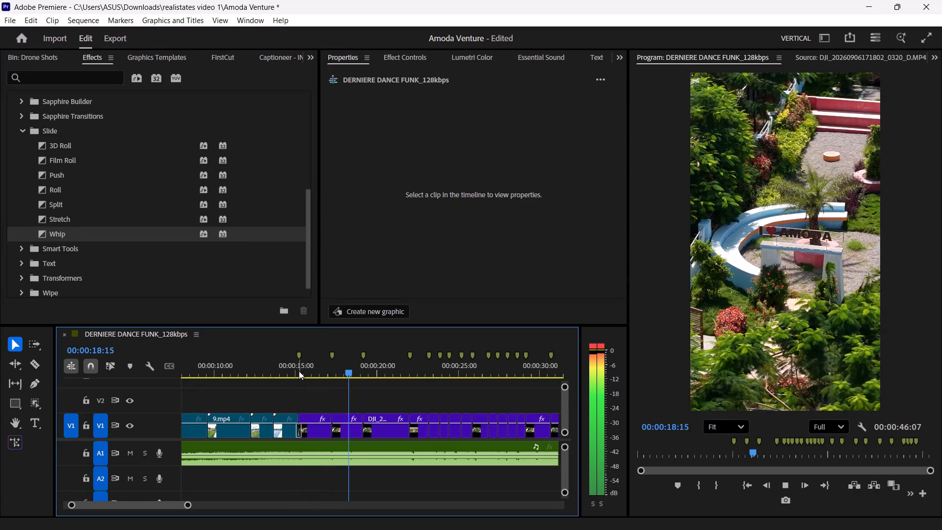
{"action": "left_click", "coordinate": [292, 372]}
{"action": "key", "text": "space"}
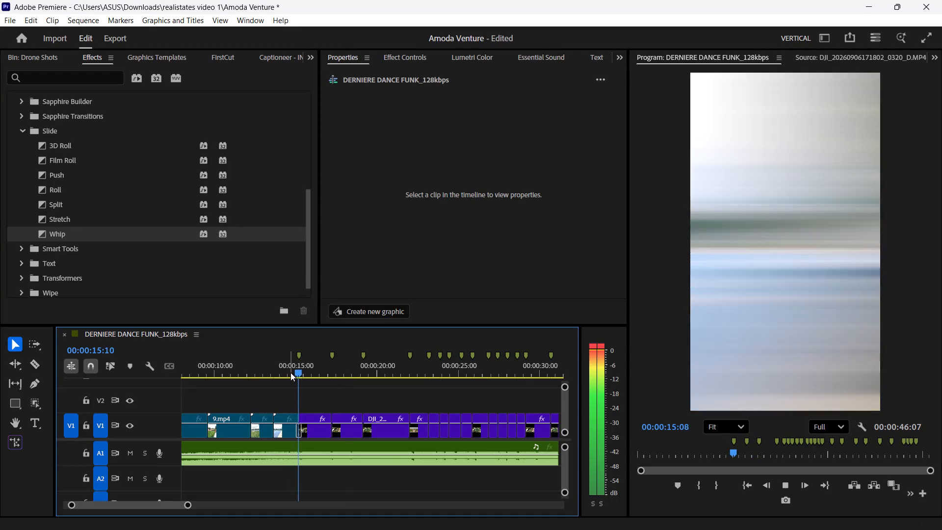
{"action": "key", "text": "space"}
{"action": "left_click", "coordinate": [290, 372]}
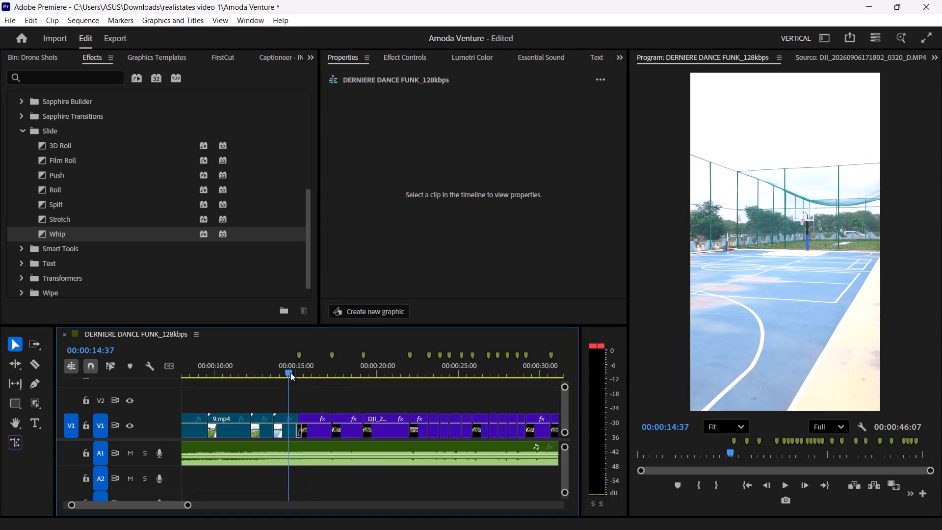
{"action": "key", "text": "space"}
{"action": "key", "text": "space"}
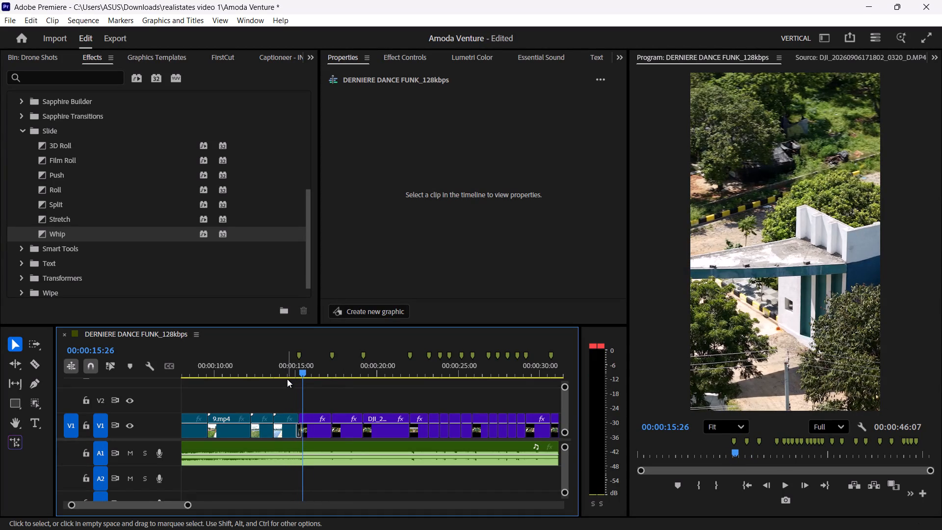
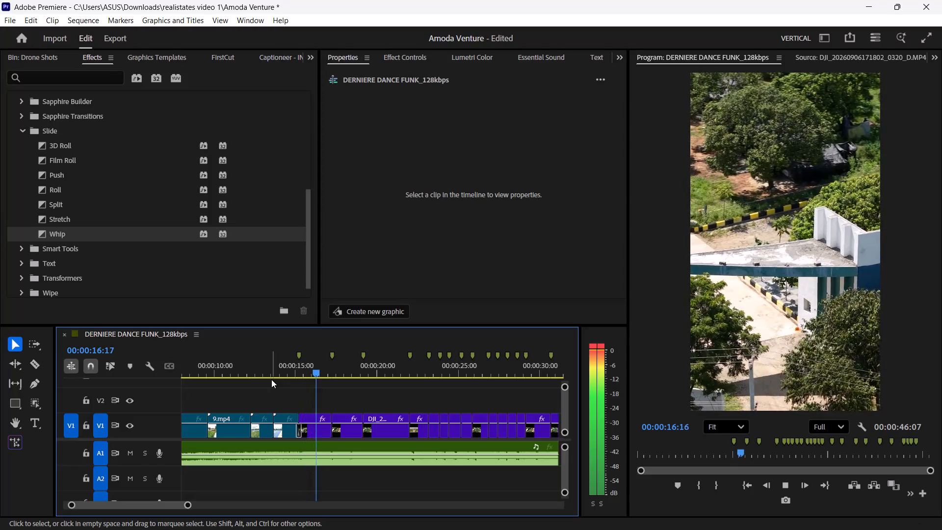
Replay the section from 00:00:15:00 to check the Whip transition into the first drone clip.
{"action": "key", "text": "space"}
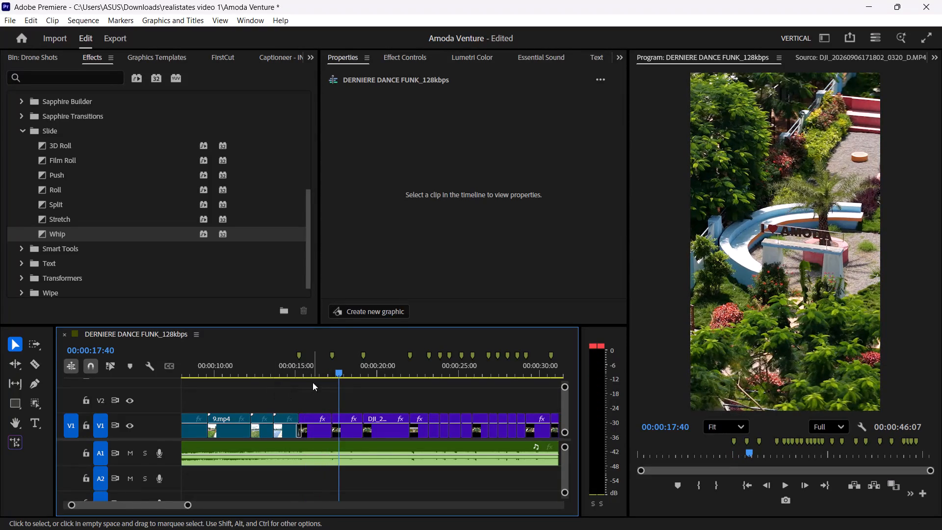
{"action": "left_click_drag", "start_coordinate": [300, 376], "coordinate": [294, 376]}
{"action": "key", "text": "space"}
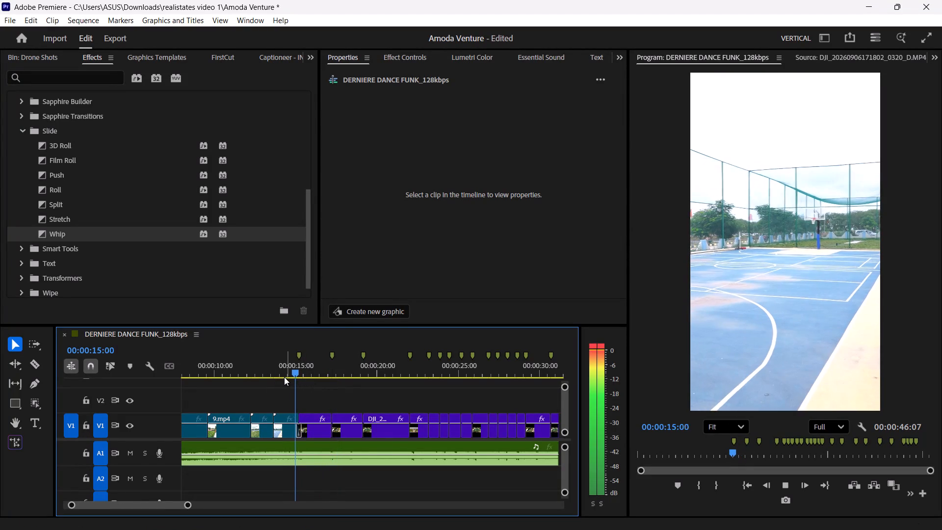
{"action": "key", "text": "space"}
Search the effects for "shake" and apply the Sapphire S_DissolveShake transition at the V1 cut between the first and second drone clips.
{"action": "left_click", "coordinate": [99, 81]}
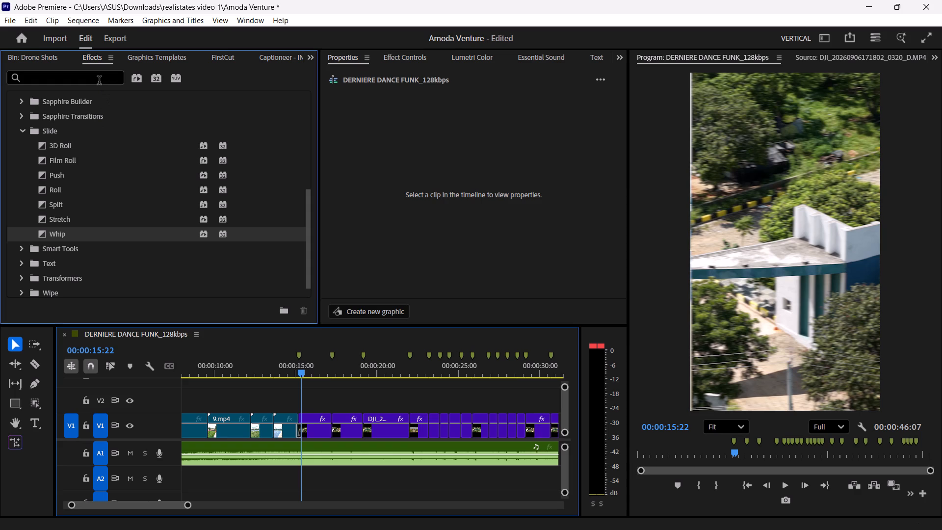
{"action": "type", "text": "shake"}
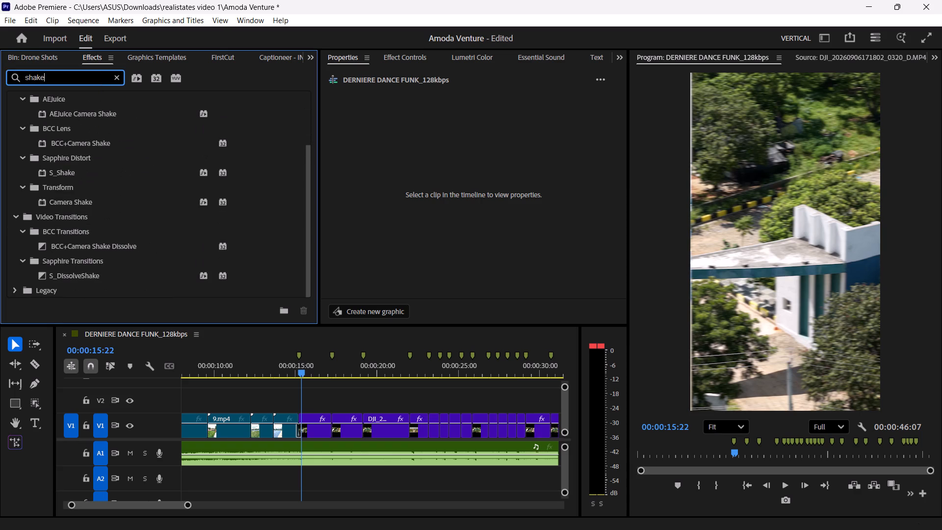
{"action": "scroll", "coordinate": [108, 201], "scroll_direction": "down", "scroll_amount": 6}
{"action": "left_click", "coordinate": [85, 271]}
{"action": "left_click_drag", "start_coordinate": [76, 276], "coordinate": [342, 417]}
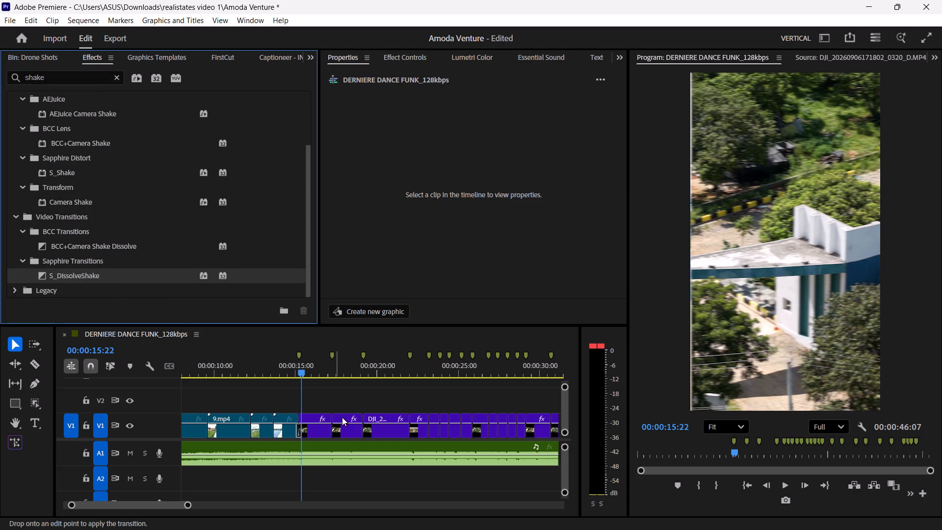
{"action": "left_click_drag", "start_coordinate": [342, 417], "coordinate": [334, 438]}
Play back and scrub the section around 00:00:17:00 to check the S_DissolveShake transition between the first two drone clips.
{"action": "left_click", "coordinate": [328, 373]}
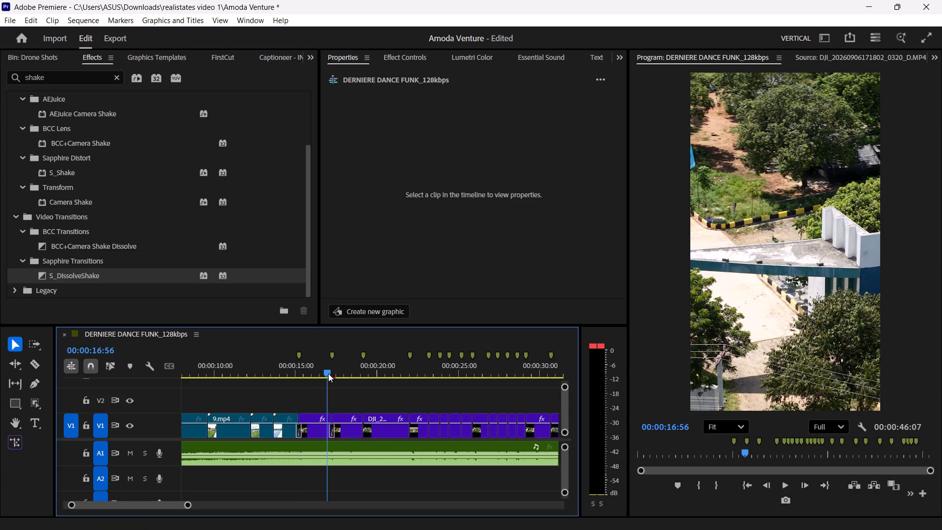
{"action": "key", "text": "space"}
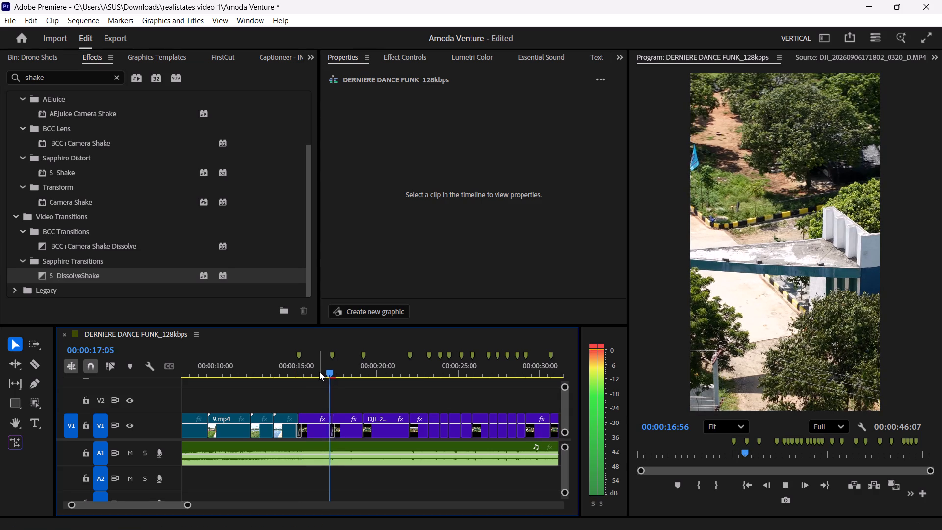
{"action": "key", "text": "space"}
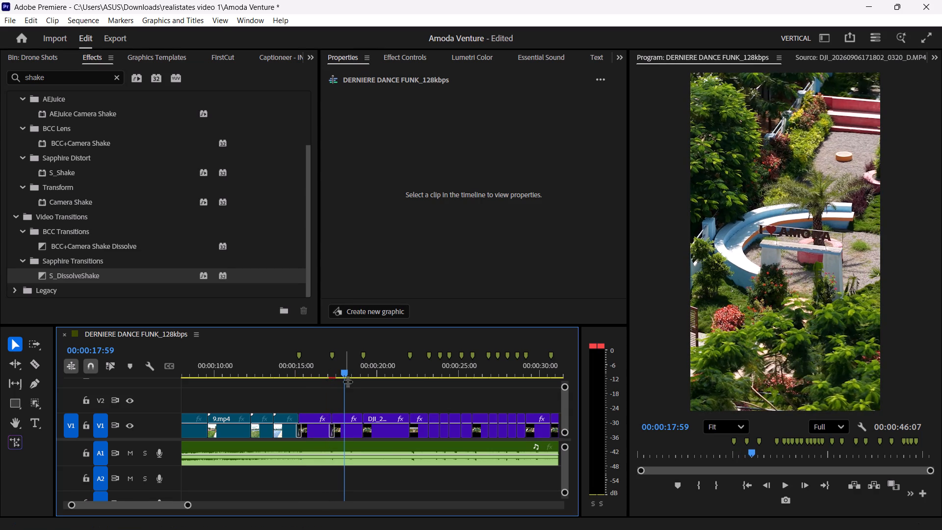
{"action": "left_click_drag", "start_coordinate": [342, 377], "coordinate": [338, 375]}
{"action": "left_click_drag", "start_coordinate": [346, 368], "coordinate": [334, 371]}
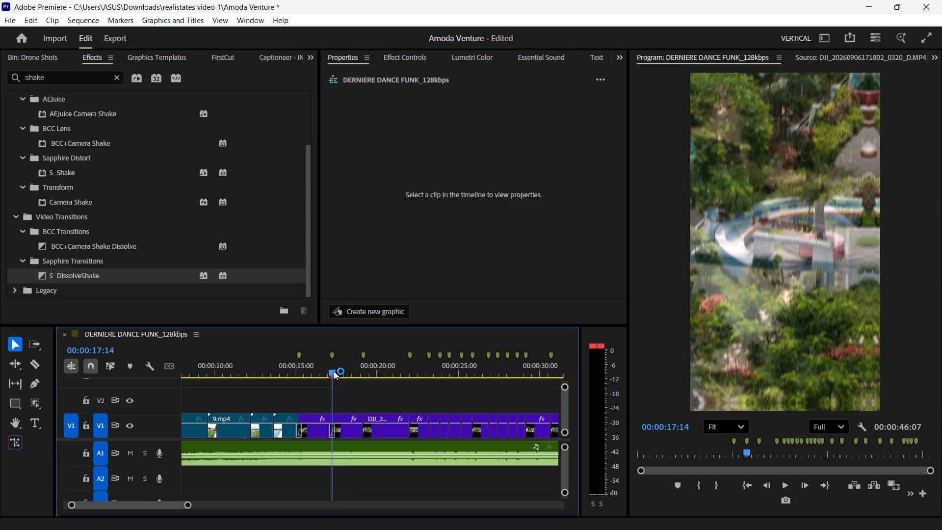
{"action": "left_click_drag", "start_coordinate": [334, 371], "coordinate": [331, 372]}
{"action": "key", "text": "space"}
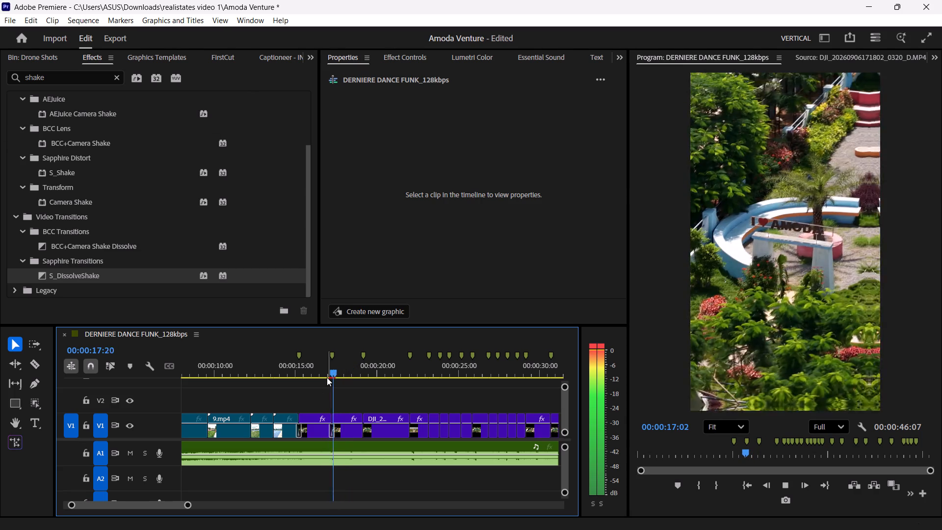
{"action": "key", "text": "space"}
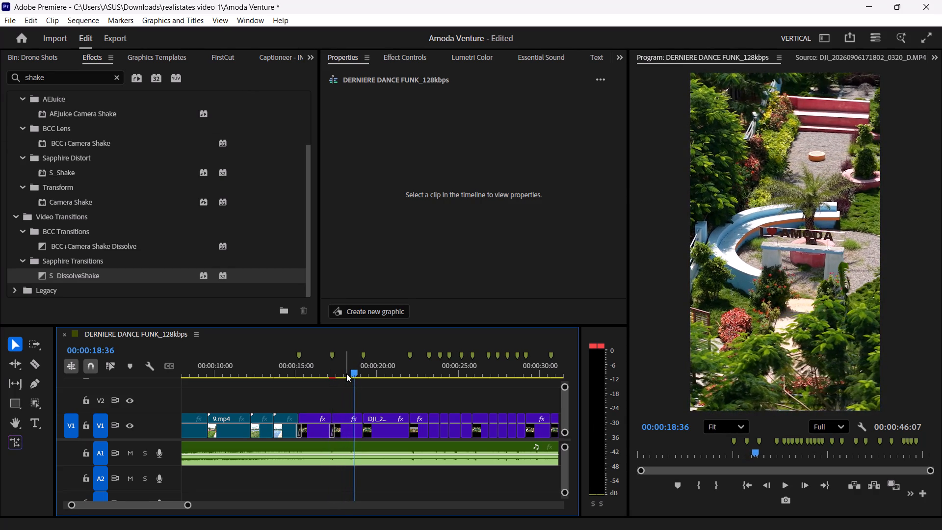
Apply the BCC+Camera Shake Dissolve transition at the V1 cut between the second drone clip and the third, near 00:00:19:00.
{"action": "scroll", "coordinate": [138, 219], "scroll_direction": "down", "scroll_amount": 7}
{"action": "scroll", "coordinate": [71, 204], "scroll_direction": "up", "scroll_amount": 7}
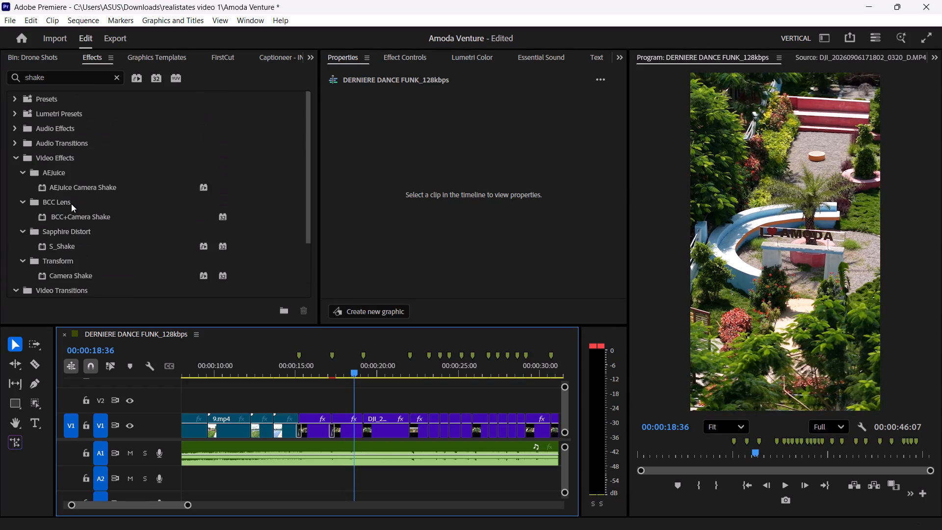
{"action": "scroll", "coordinate": [71, 204], "scroll_direction": "up", "scroll_amount": 4}
{"action": "scroll", "coordinate": [71, 204], "scroll_direction": "down", "scroll_amount": 10}
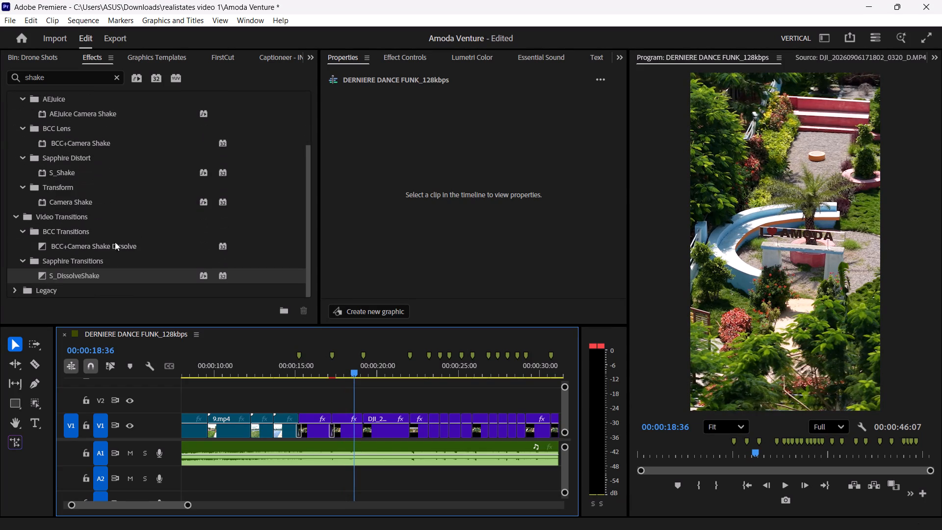
{"action": "left_click", "coordinate": [123, 250]}
{"action": "left_click_drag", "start_coordinate": [87, 246], "coordinate": [359, 378]}
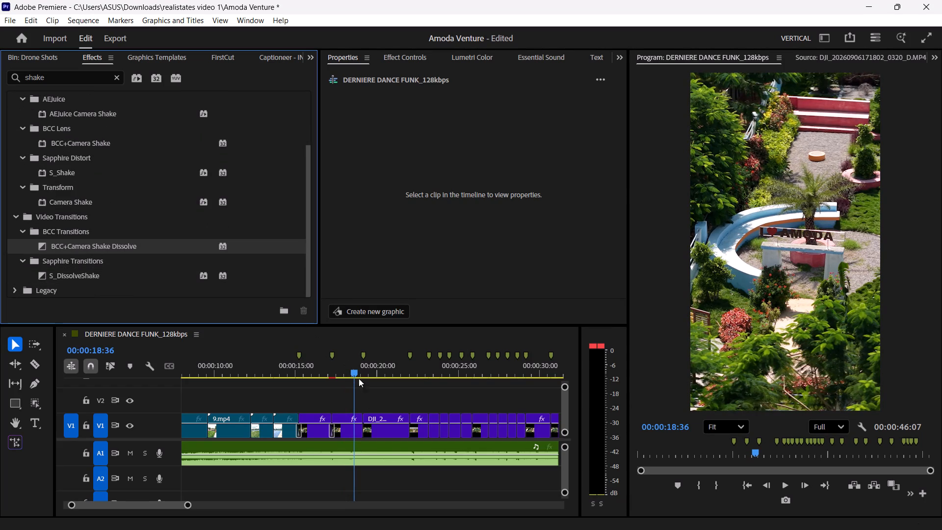
{"action": "left_click_drag", "start_coordinate": [359, 378], "coordinate": [366, 426]}
Scrub and play the section around 00:00:19:00 to check the BCC+Camera Shake Dissolve transition.
{"action": "left_click_drag", "start_coordinate": [355, 375], "coordinate": [363, 375]}
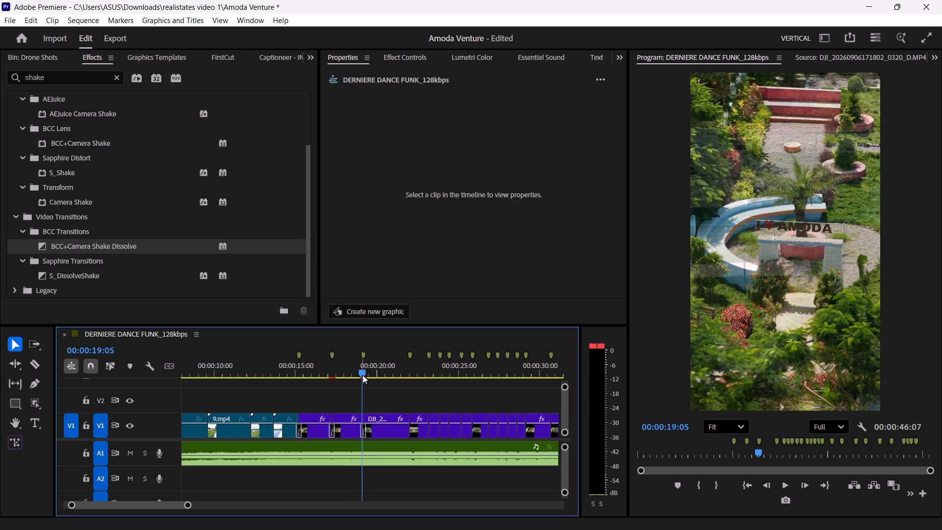
{"action": "key", "text": "space"}
{"action": "left_click", "coordinate": [363, 374]}
{"action": "key", "text": "space"}
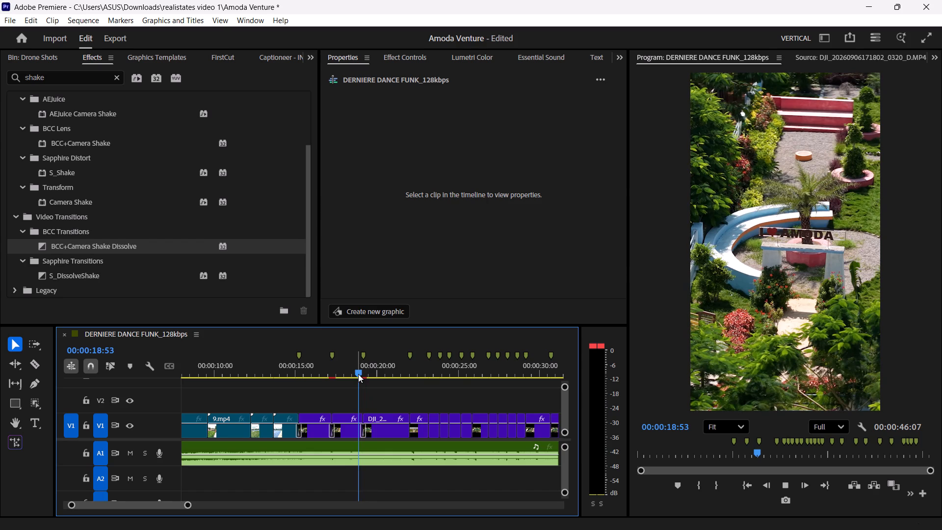
{"action": "left_click", "coordinate": [358, 374]}
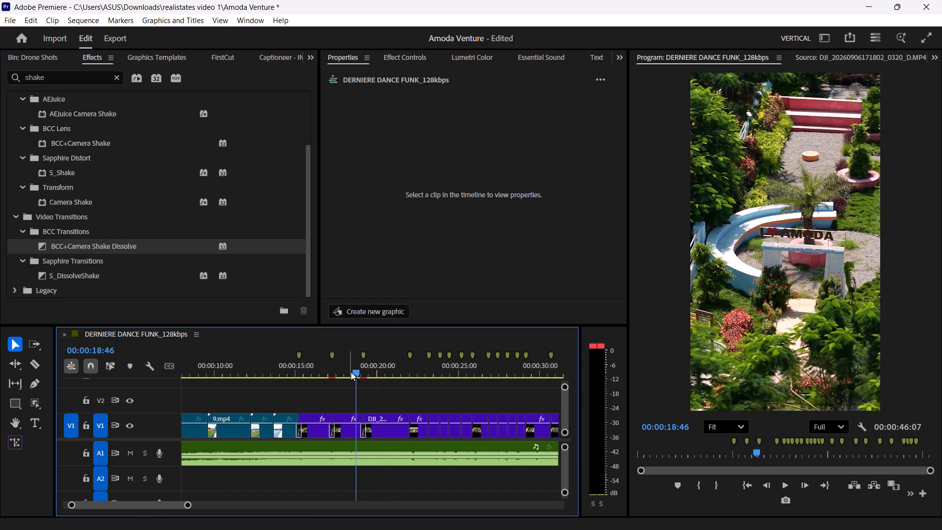
Play back the sequence from 00:00:14:28 to review the transition from the basketball court clip into the drone footage.
{"action": "left_click_drag", "start_coordinate": [350, 371], "coordinate": [288, 376]}
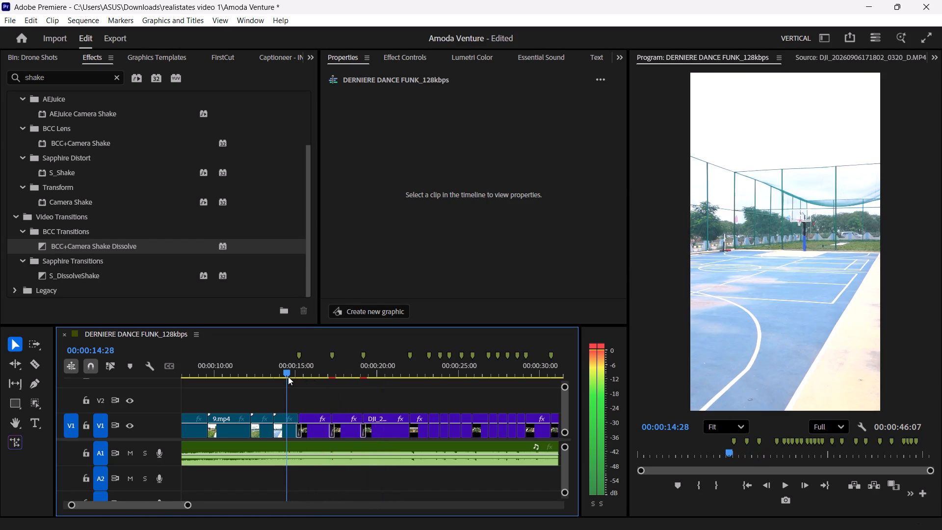
{"action": "key", "text": "space"}
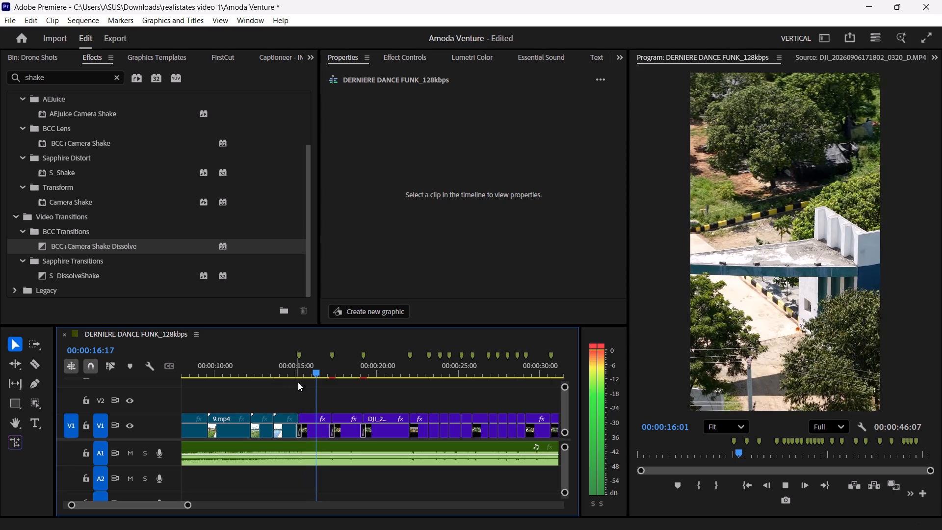
{"action": "key", "text": "space"}
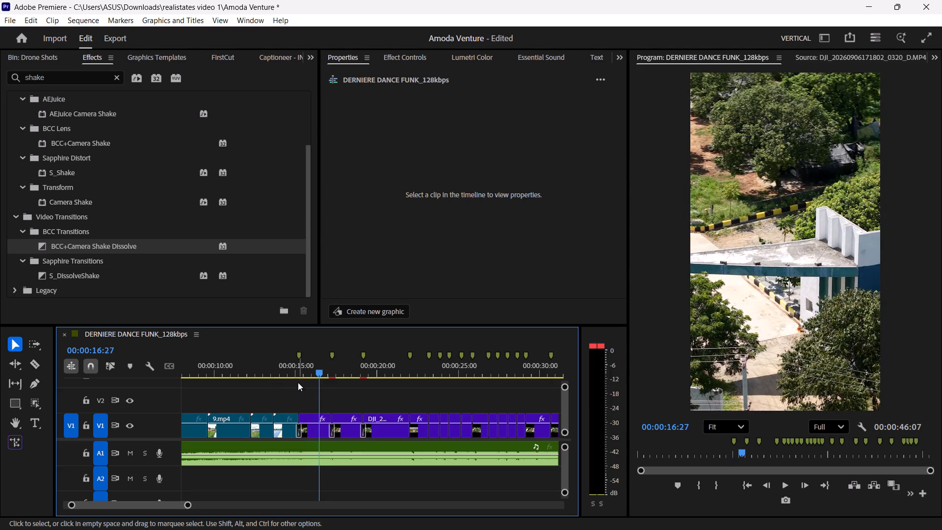
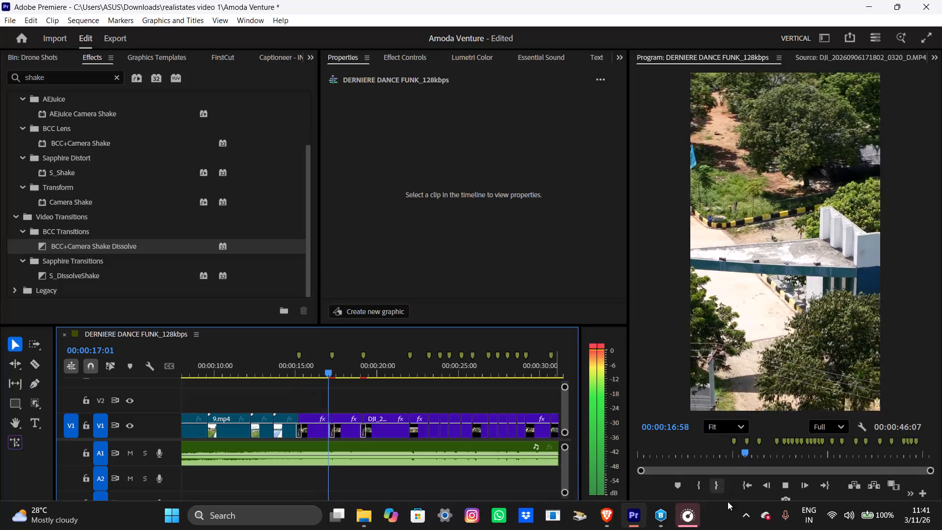
Close the Realtek Audio Console window and dismiss the Brave Rewards notification.
{"action": "left_click", "coordinate": [700, 515]}
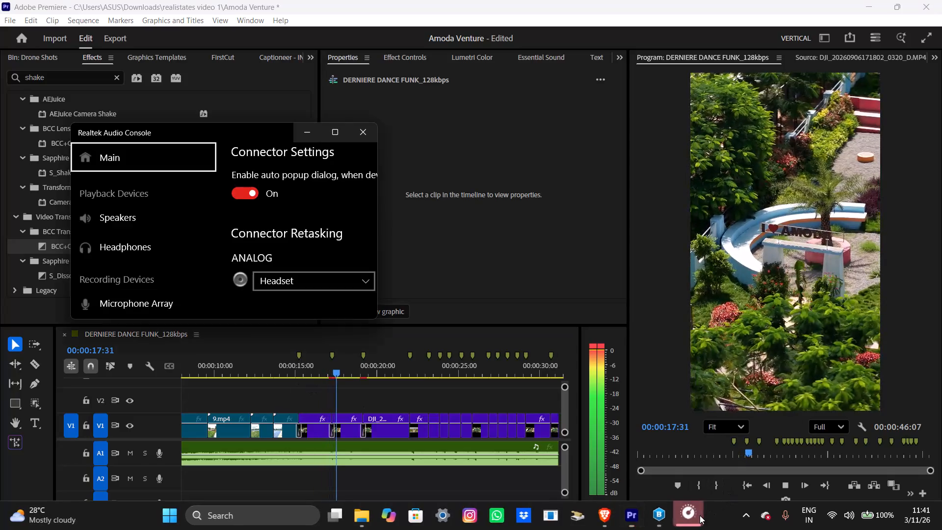
{"action": "key", "text": "space"}
{"action": "left_click", "coordinate": [364, 137]}
{"action": "key", "text": "space"}
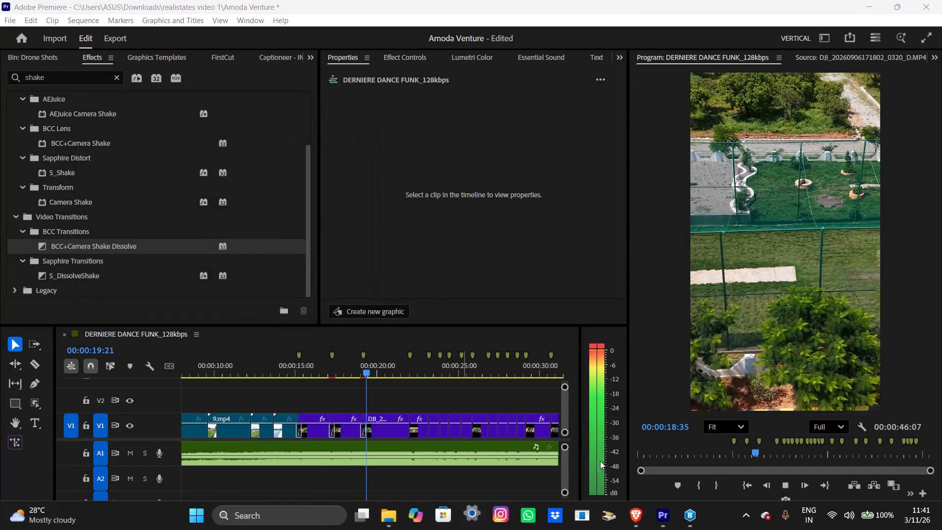
{"action": "left_click", "coordinate": [689, 524]}
{"action": "left_click", "coordinate": [577, 199]}
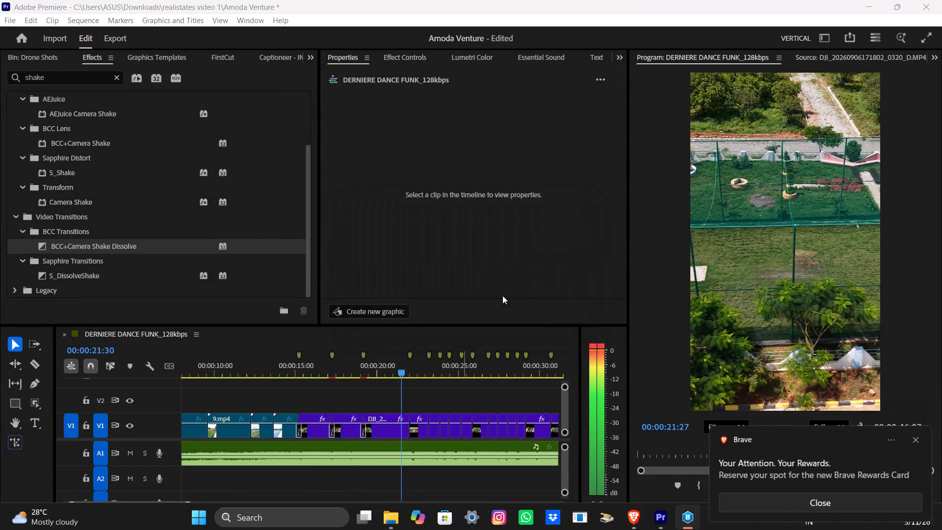
{"action": "key", "text": "space"}
{"action": "left_click", "coordinate": [453, 397]}
{"action": "key", "text": "space"}
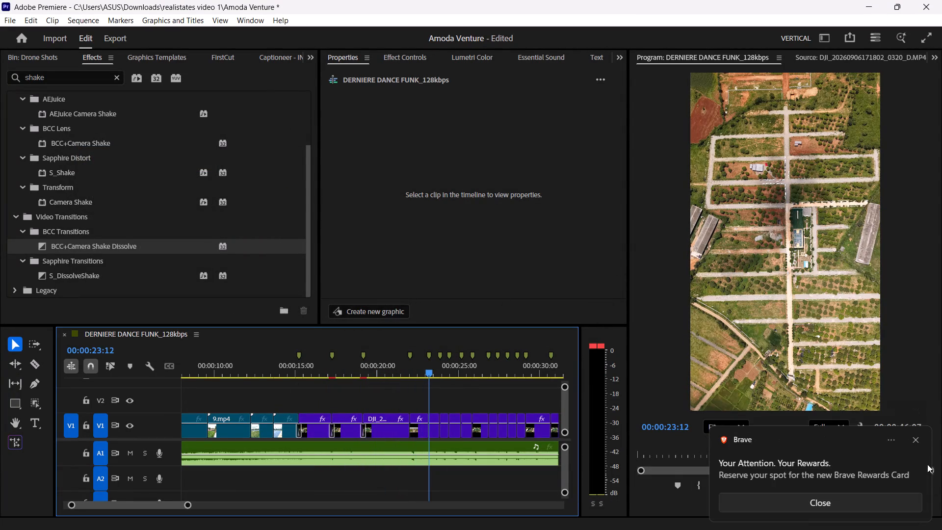
{"action": "left_click", "coordinate": [918, 440]}
Play back the sequence from about 00:00:14:44 to check the shake transitions between the first three drone clips.
{"action": "left_click_drag", "start_coordinate": [360, 372], "coordinate": [314, 376]}
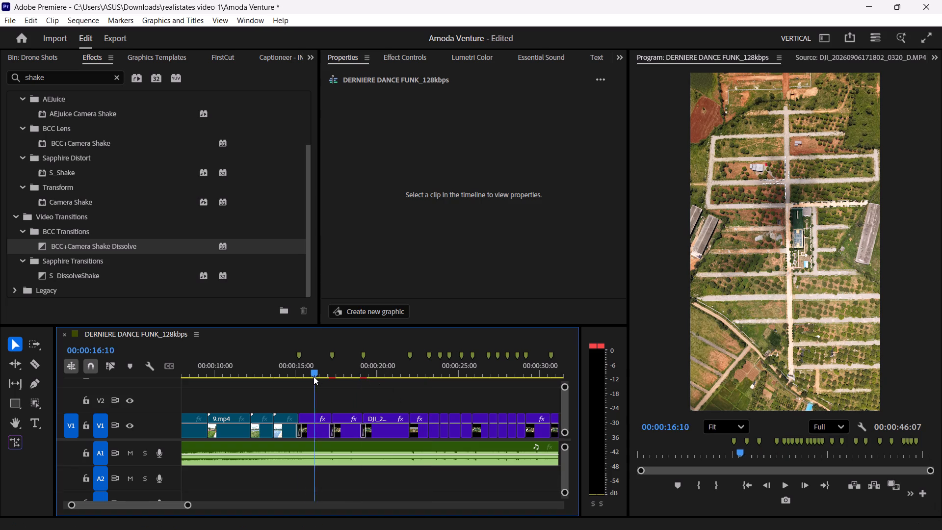
{"action": "left_click_drag", "start_coordinate": [314, 376], "coordinate": [293, 372]}
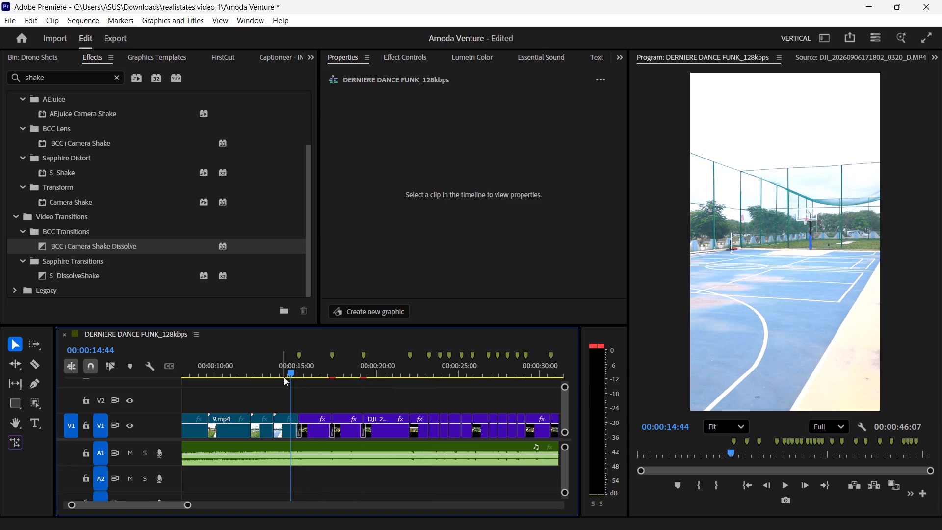
{"action": "key", "text": "space"}
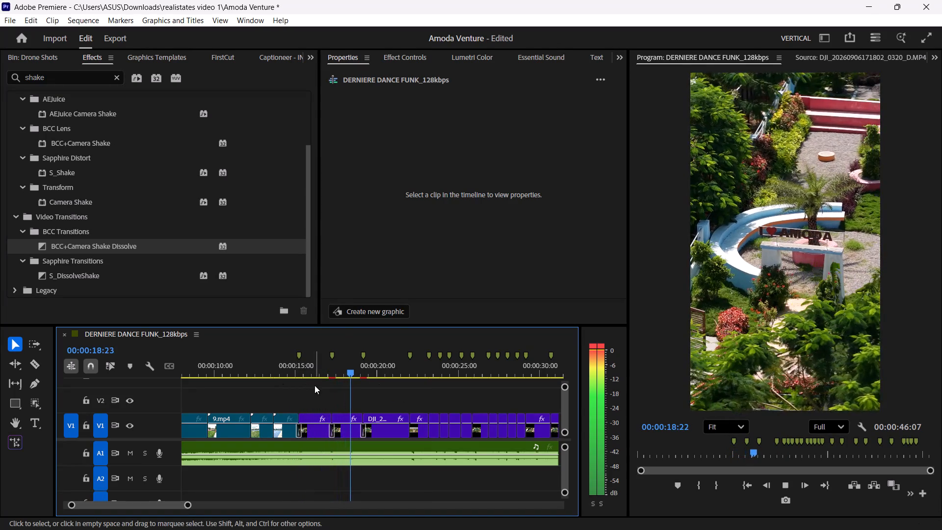
{"action": "key", "text": "space"}
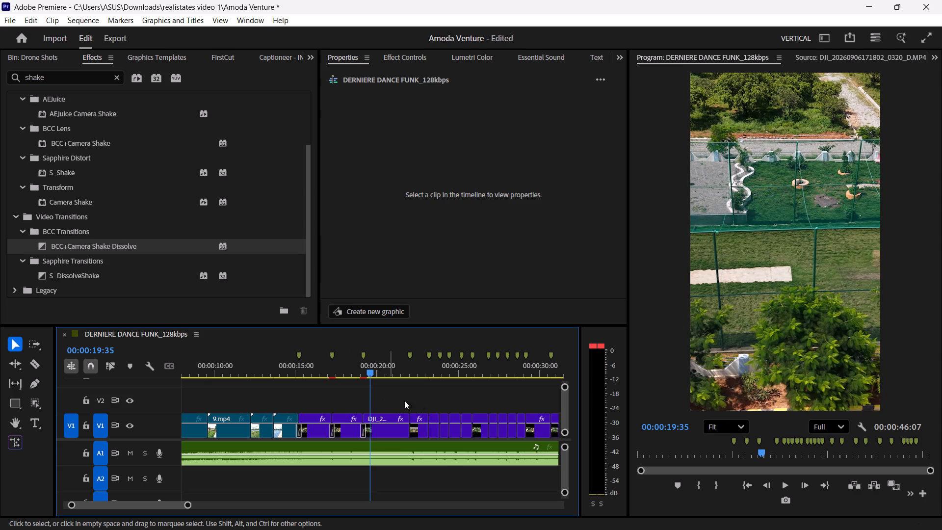
Copy the S_DissolveShake transition near 00:00:17:00 and paste it on every other V1 cut, near 22:00, 24:00, 25:15 and 27:00.
{"action": "scroll", "coordinate": [437, 398], "scroll_direction": "up", "scroll_amount": 6, "text": "alt"}
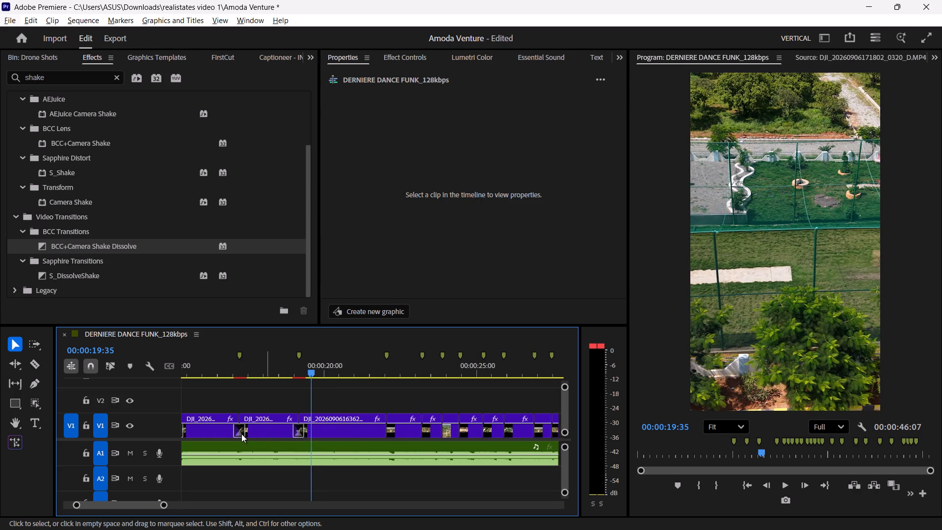
{"action": "left_click", "coordinate": [241, 434]}
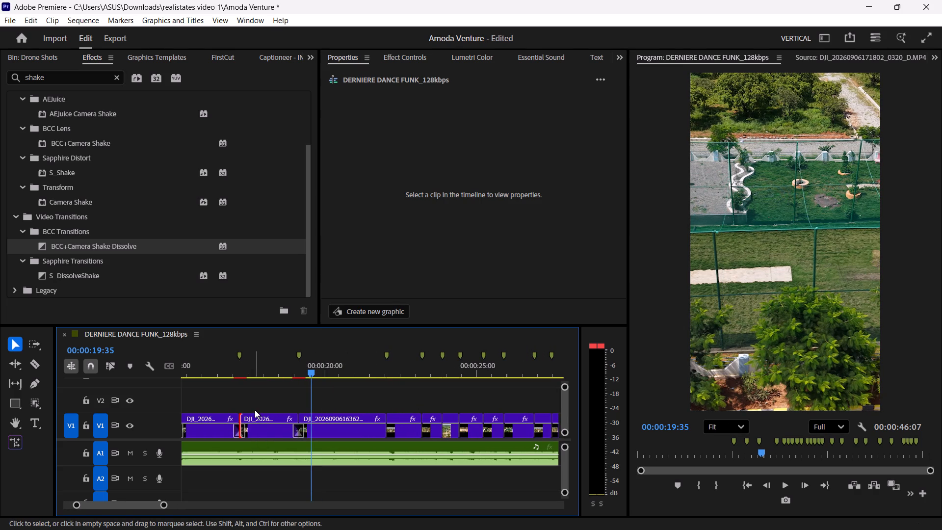
{"action": "left_click", "coordinate": [255, 401]}
{"action": "left_click", "coordinate": [239, 431]}
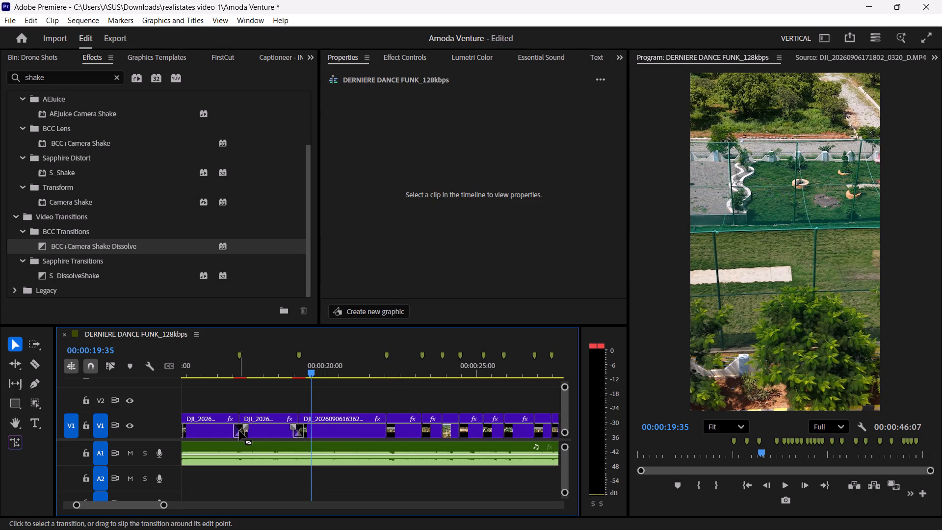
{"action": "key", "text": "ctrl+c"}
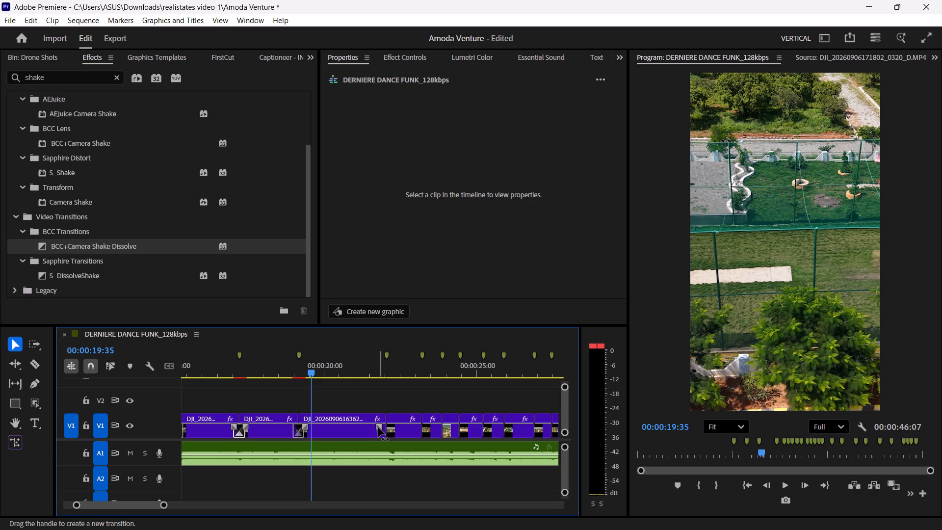
{"action": "left_click", "coordinate": [388, 430]}
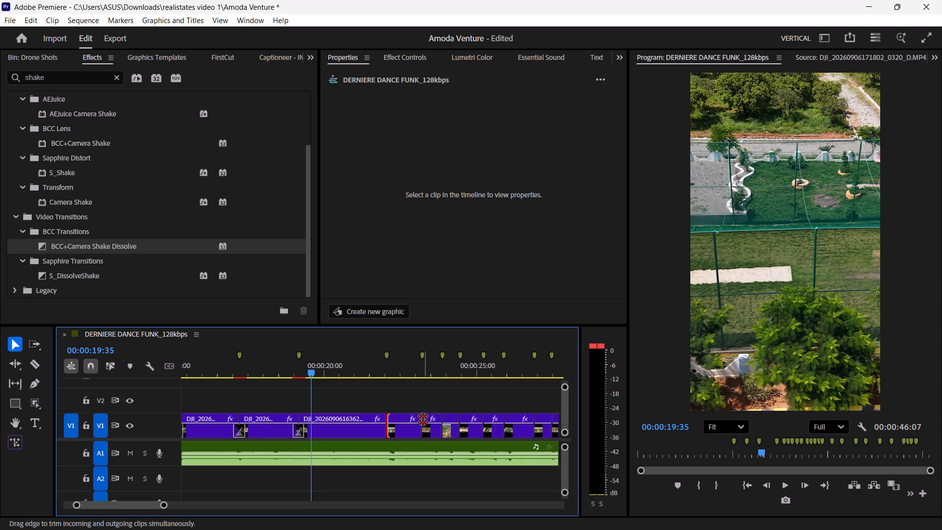
{"action": "key", "text": "ctrl+v"}
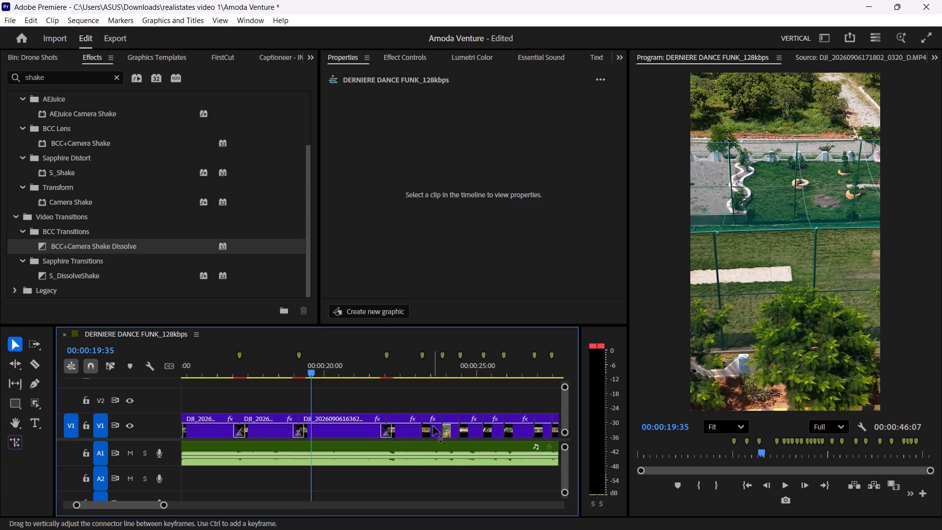
{"action": "left_click", "coordinate": [445, 432]}
{"action": "key", "text": "ctrl+v"}
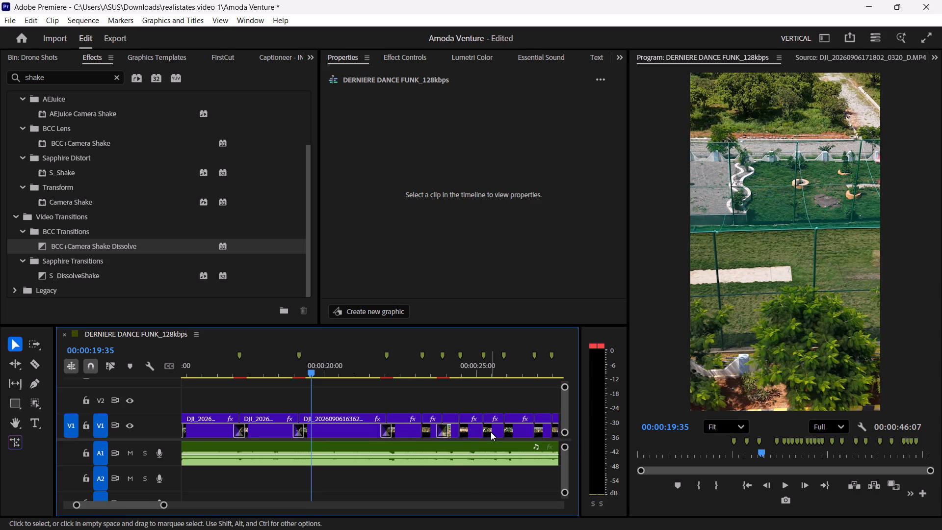
{"action": "left_click", "coordinate": [486, 430]}
{"action": "key", "text": "ctrl+v"}
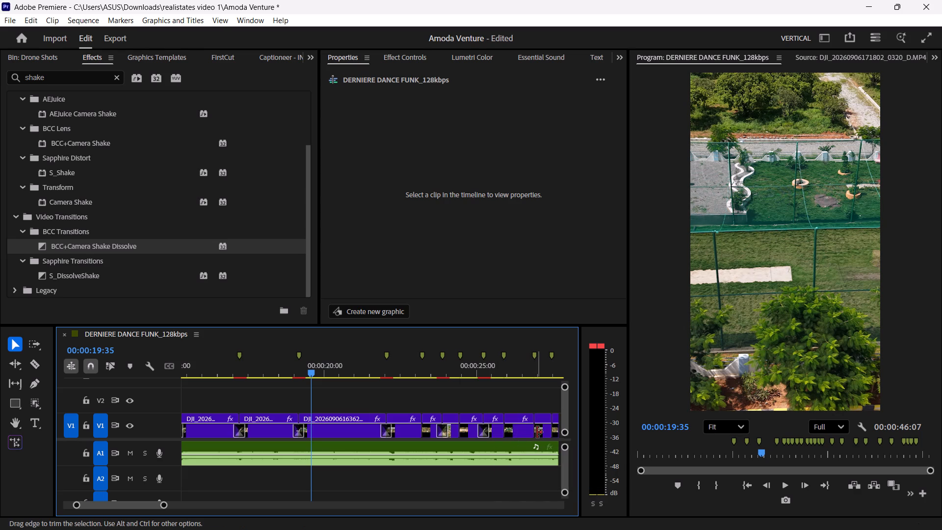
{"action": "left_click", "coordinate": [537, 432]}
{"action": "key", "text": "ctrl+v"}
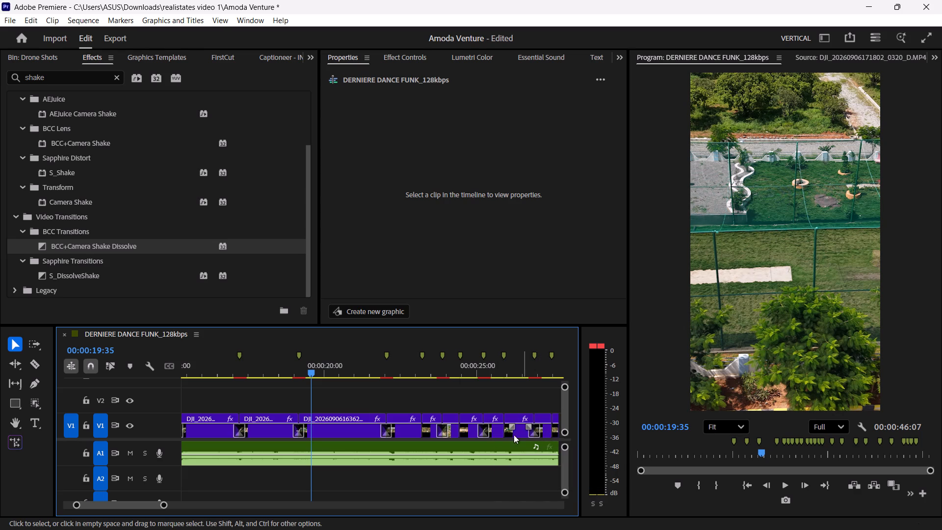
Paste the copied shake transition on every other V1 cut, near 00:00:28:00, 00:00:29:10 and 00:00:32:20.
{"action": "scroll", "coordinate": [400, 447], "scroll_direction": "down", "scroll_amount": 6}
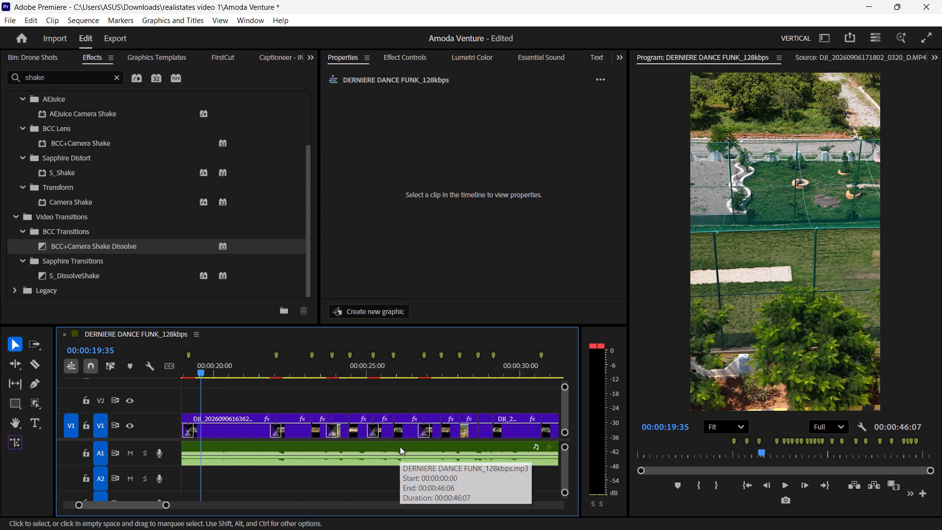
{"action": "scroll", "coordinate": [400, 447], "scroll_direction": "down", "scroll_amount": 1}
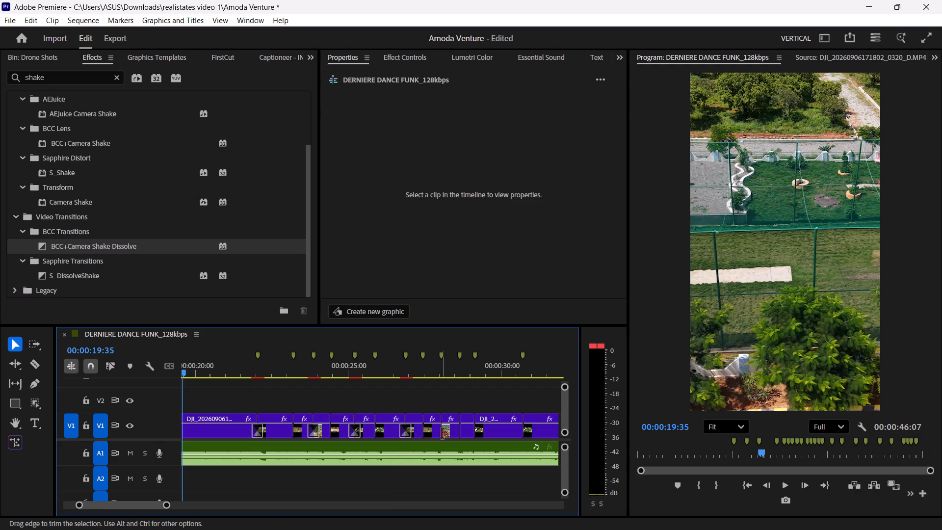
{"action": "left_click", "coordinate": [443, 434]}
{"action": "key", "text": "ctrl+v"}
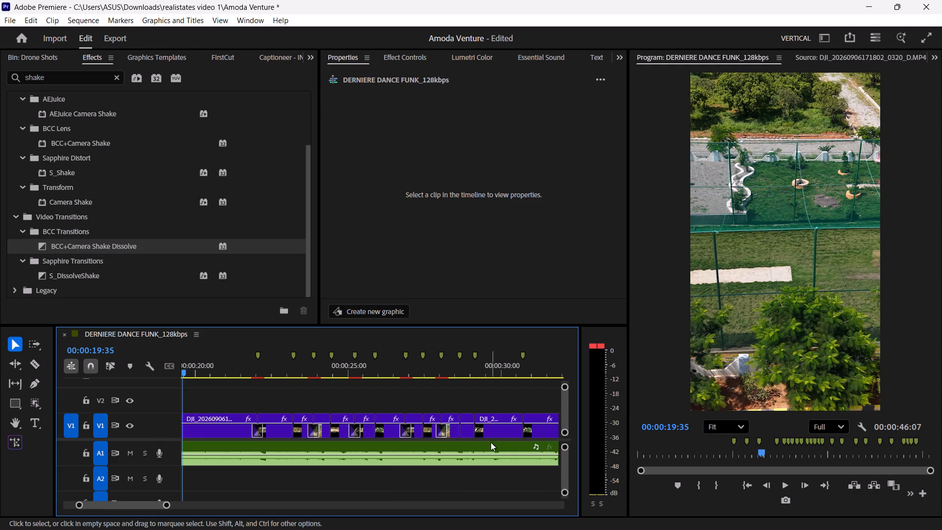
{"action": "left_click", "coordinate": [480, 431]}
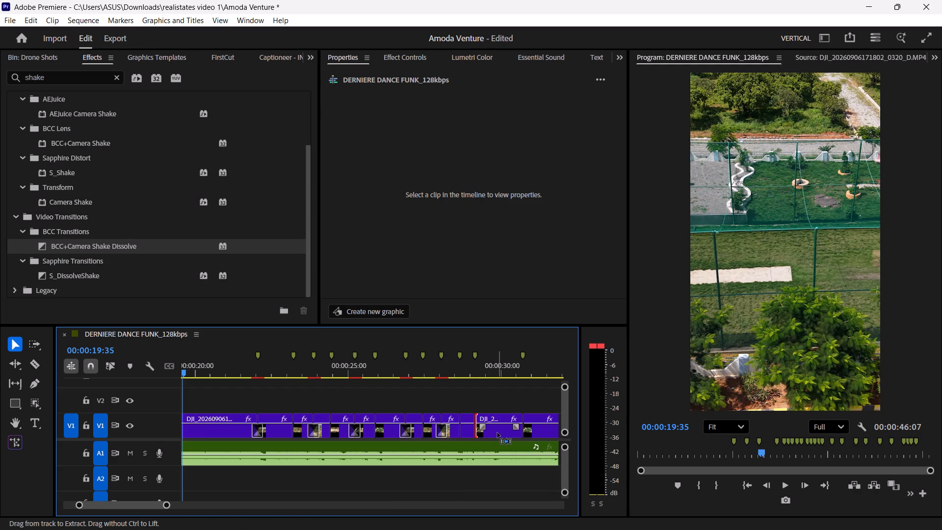
{"action": "key", "text": "ctrl+v"}
{"action": "scroll", "coordinate": [470, 441], "scroll_direction": "down", "scroll_amount": 2}
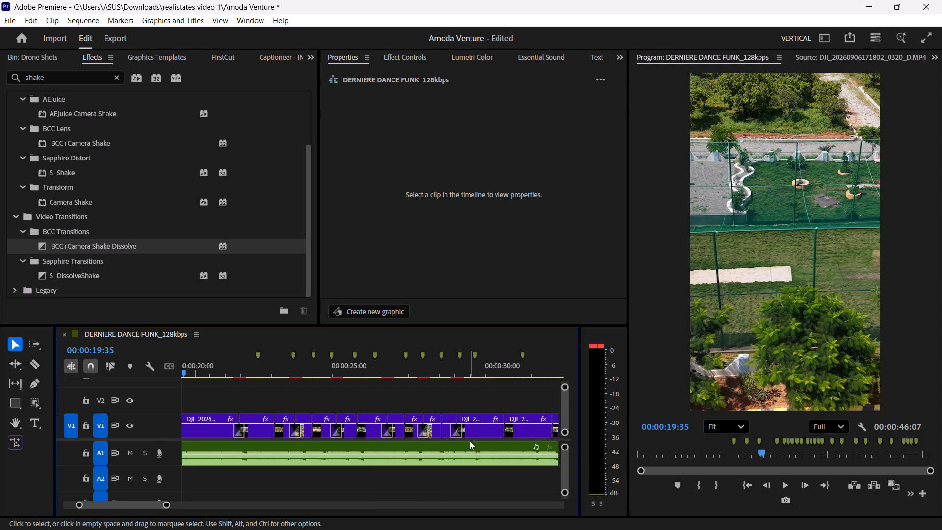
{"action": "scroll", "coordinate": [470, 441], "scroll_direction": "down", "scroll_amount": 4}
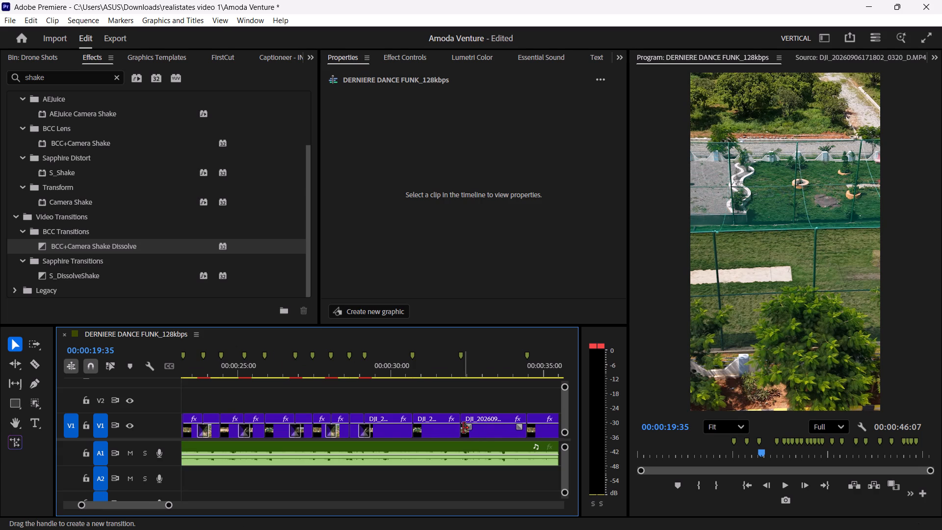
{"action": "left_click", "coordinate": [462, 428]}
{"action": "key", "text": "ctrl+v"}
Paste the copied shake transition on every other remaining V1 cut, near 00:00:36:00, 00:00:40:00, 00:00:42:40 and 00:00:44:00.
{"action": "scroll", "coordinate": [448, 444], "scroll_direction": "down", "scroll_amount": 4}
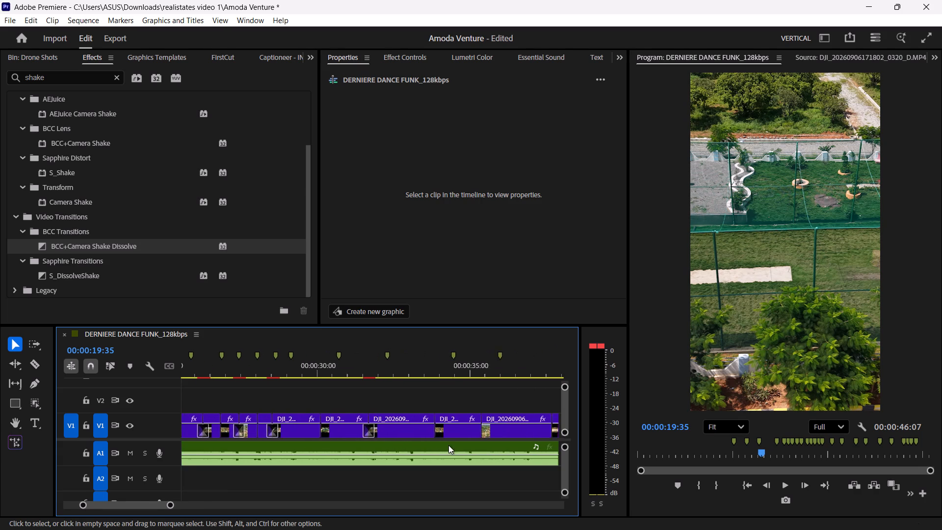
{"action": "scroll", "coordinate": [448, 445], "scroll_direction": "down", "scroll_amount": 2}
{"action": "left_click", "coordinate": [465, 427]}
{"action": "key", "text": "ctrl+v"}
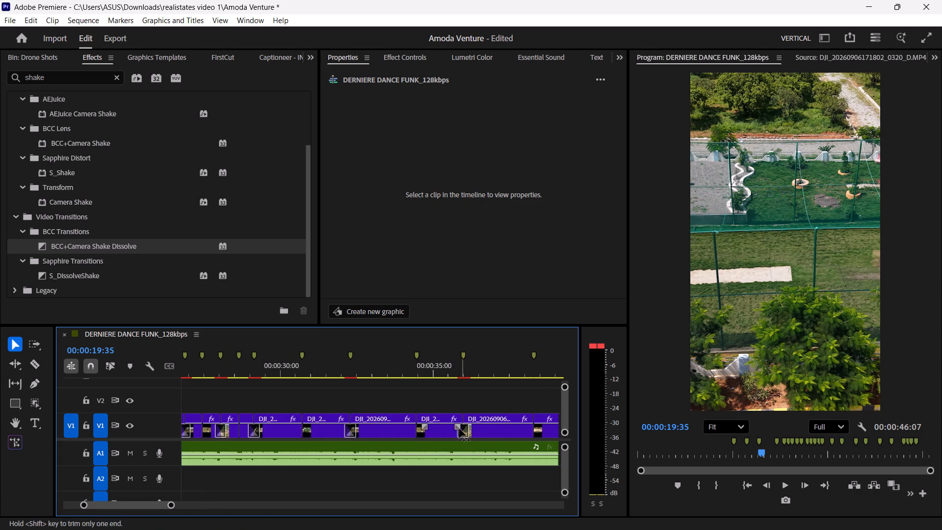
{"action": "scroll", "coordinate": [450, 438], "scroll_direction": "down", "scroll_amount": 6}
{"action": "left_click", "coordinate": [479, 427]}
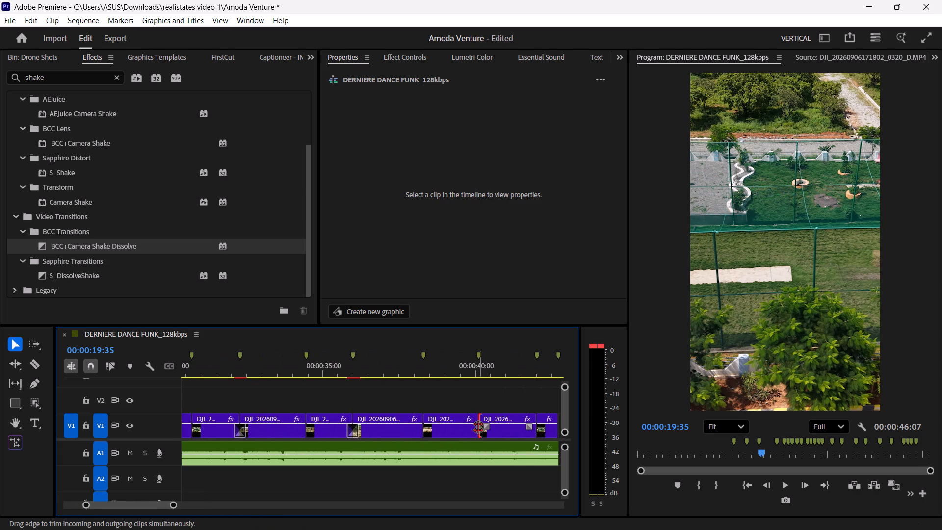
{"action": "key", "text": "ctrl+v"}
{"action": "scroll", "coordinate": [448, 441], "scroll_direction": "down", "scroll_amount": 7}
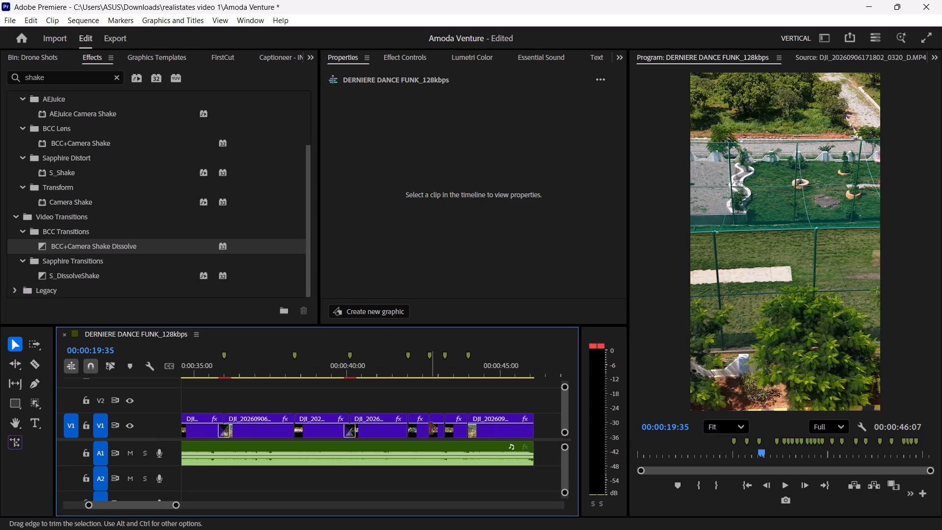
{"action": "left_click", "coordinate": [430, 428]}
{"action": "key", "text": "ctrl+v"}
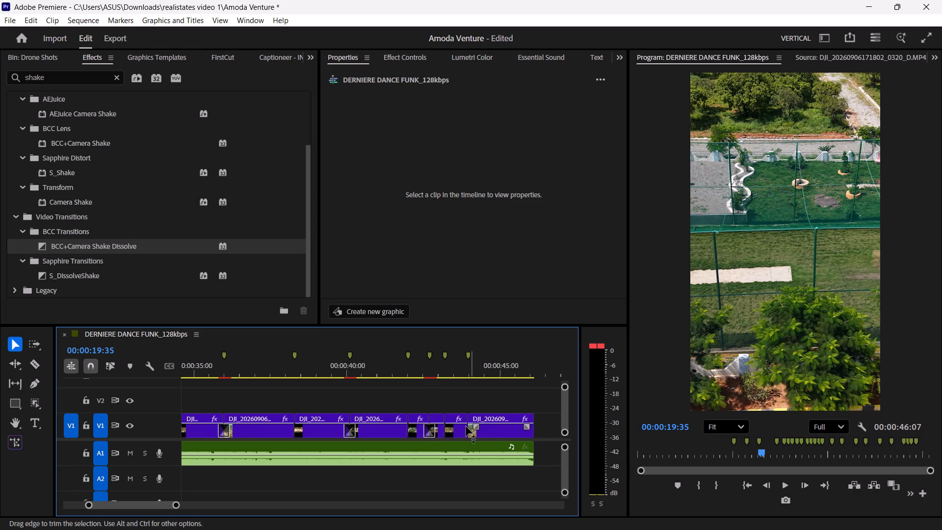
{"action": "left_click", "coordinate": [470, 427]}
{"action": "key", "text": "ctrl+v"}
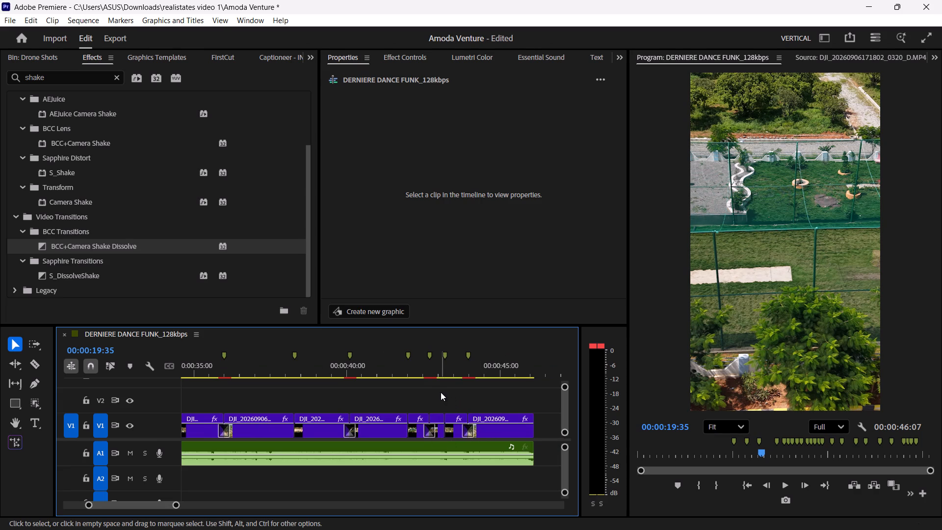
Play back the sequence around 00:00:19:00, and from about 00:00:16:53, to compare the shake transitions on the first drone clips.
{"action": "scroll", "coordinate": [440, 392], "scroll_direction": "down", "scroll_amount": 7}
{"action": "scroll", "coordinate": [443, 397], "scroll_direction": "up", "scroll_amount": 20}
{"action": "scroll", "coordinate": [443, 397], "scroll_direction": "up", "scroll_amount": 6}
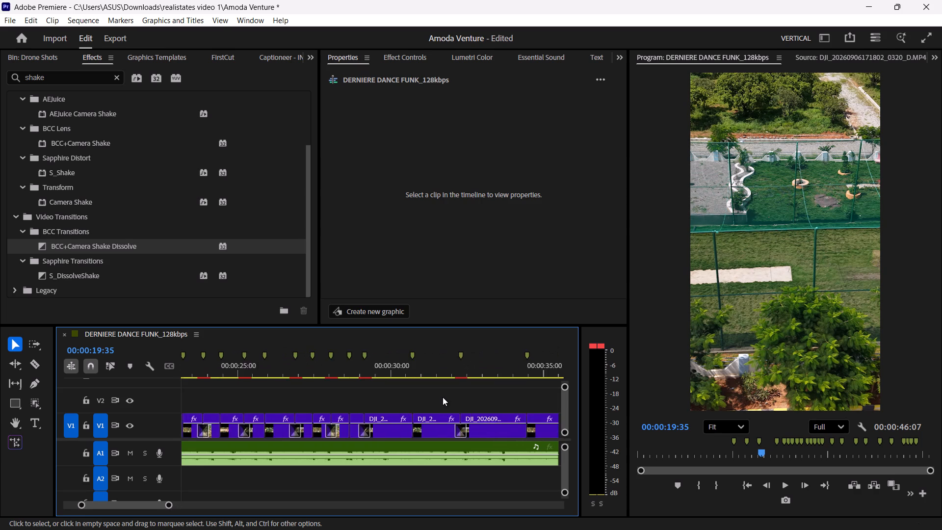
{"action": "scroll", "coordinate": [443, 397], "scroll_direction": "up", "scroll_amount": 17}
{"action": "left_click_drag", "start_coordinate": [376, 374], "coordinate": [377, 373]}
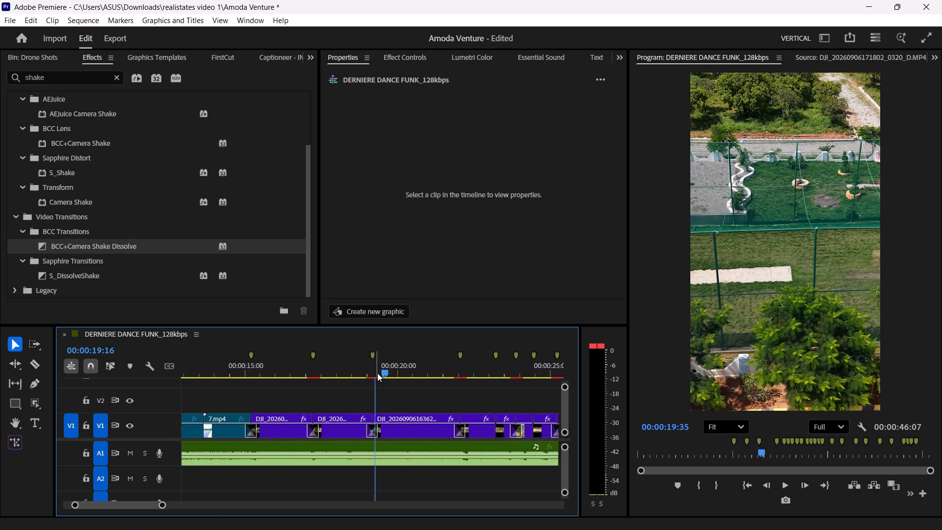
{"action": "left_click_drag", "start_coordinate": [377, 373], "coordinate": [373, 373]}
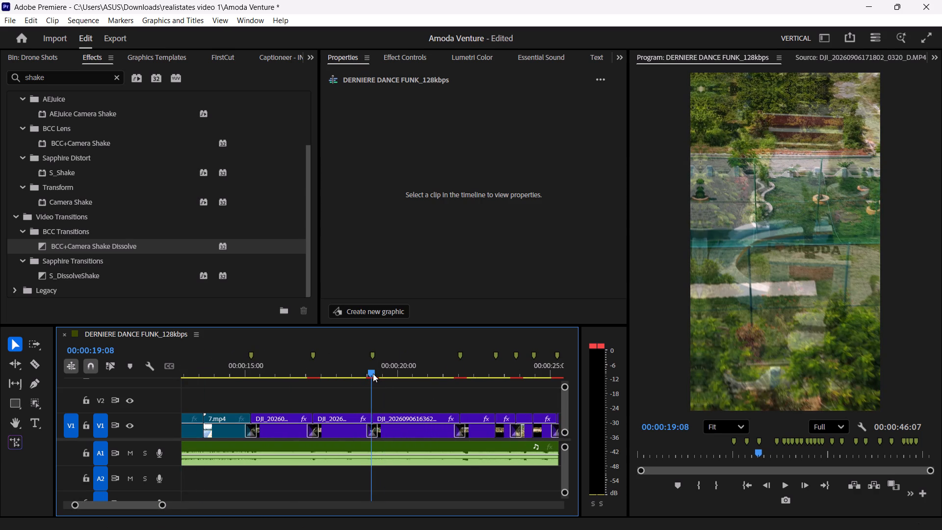
{"action": "left_click_drag", "start_coordinate": [373, 373], "coordinate": [366, 373]}
{"action": "key", "text": "space"}
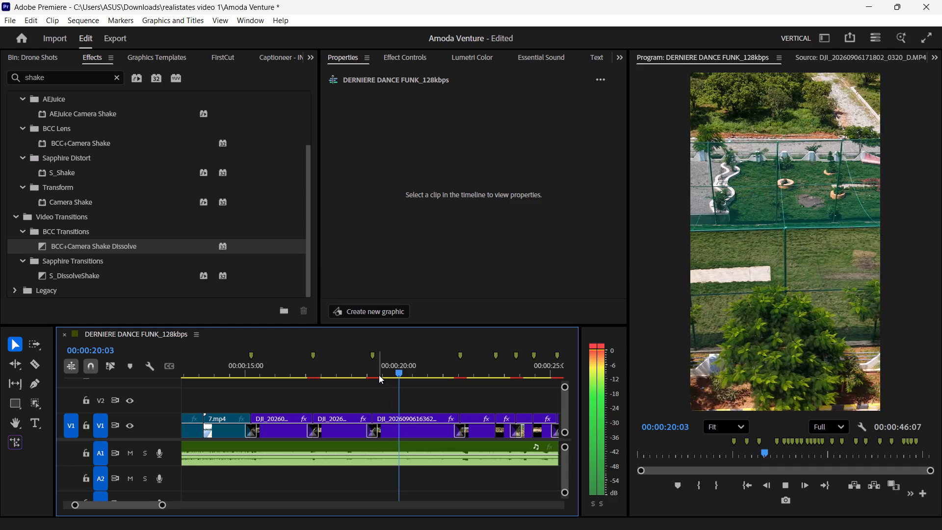
{"action": "key", "text": "space"}
{"action": "left_click_drag", "start_coordinate": [379, 375], "coordinate": [304, 392]}
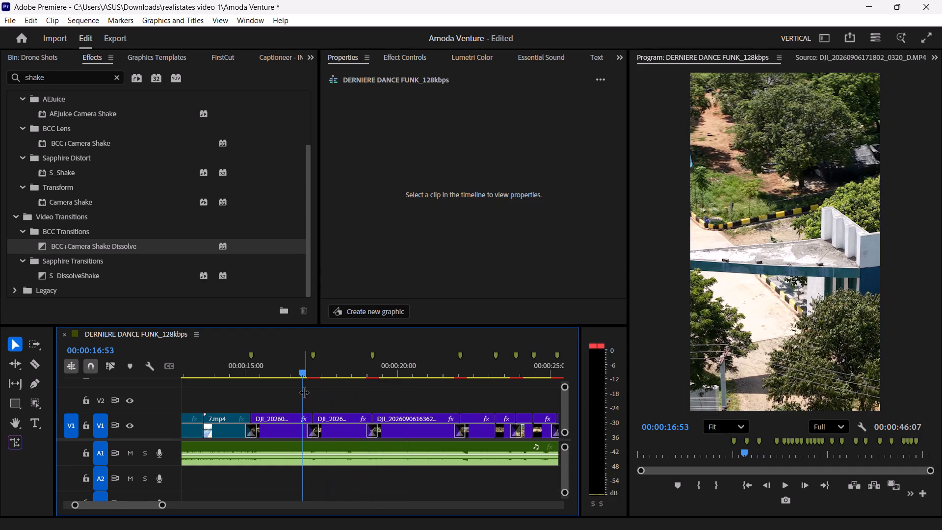
{"action": "key", "text": "space"}
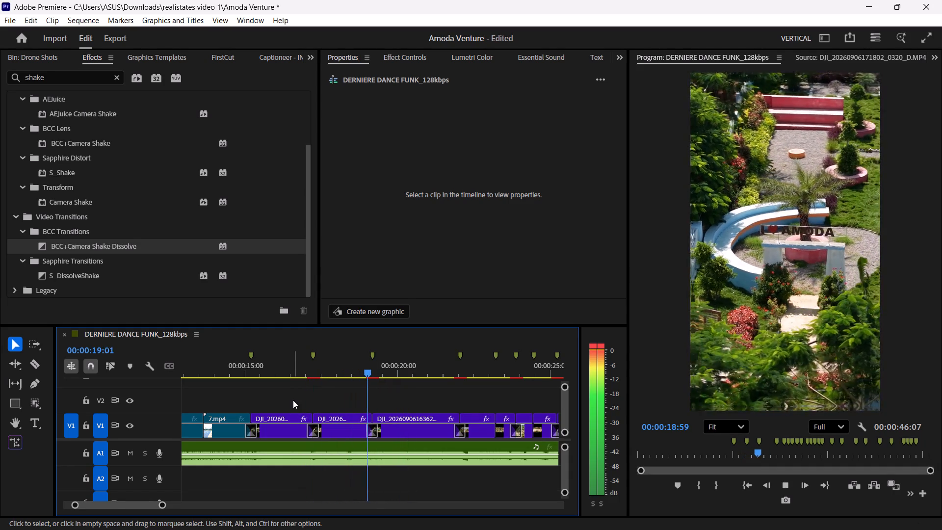
{"action": "key", "text": "space"}
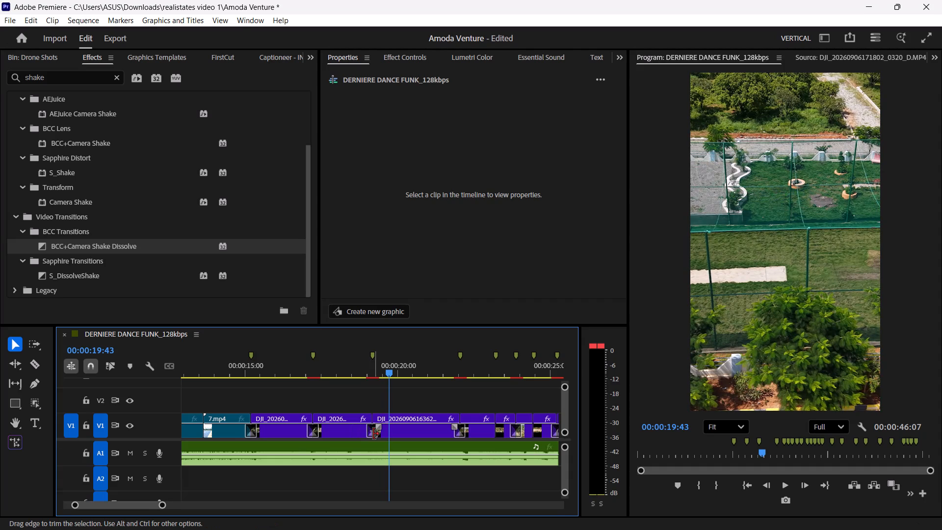
Copy the BCC+Camera Shake Dissolve transition near 00:00:19:00 and paste it on the bare V1 cuts near 23:10, 24:25 and 25:50.
{"action": "scroll", "coordinate": [373, 434], "scroll_direction": "up", "scroll_amount": 2, "text": "alt"}
{"action": "left_click", "coordinate": [373, 429]}
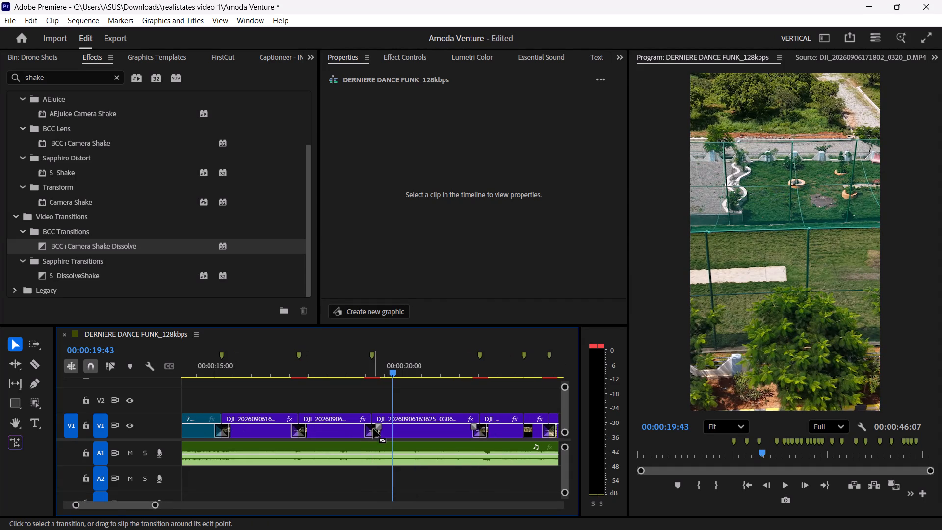
{"action": "key", "text": "ctrl+c"}
{"action": "scroll", "coordinate": [312, 460], "scroll_direction": "down", "scroll_amount": 5, "text": "alt"}
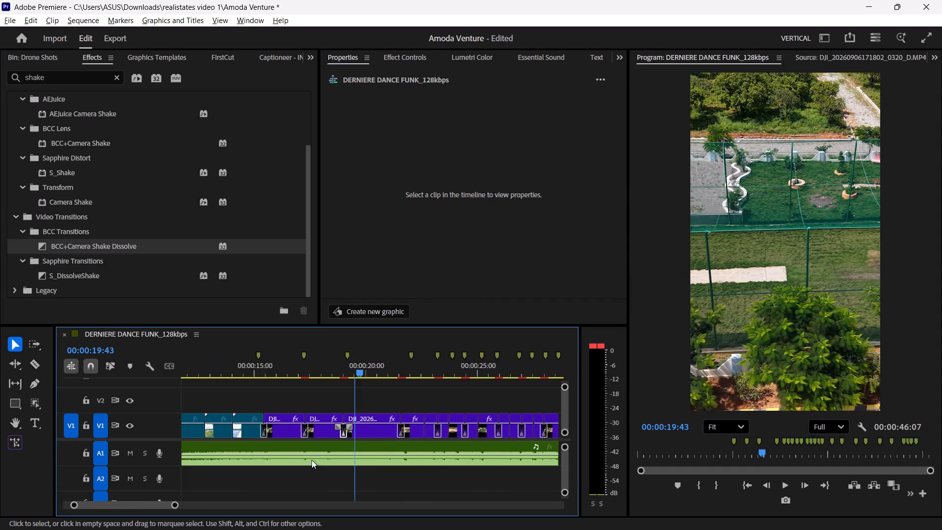
{"action": "scroll", "coordinate": [312, 460], "scroll_direction": "down", "scroll_amount": 2, "text": "alt"}
{"action": "scroll", "coordinate": [536, 395], "scroll_direction": "up", "scroll_amount": 5, "text": "alt"}
{"action": "scroll", "coordinate": [284, 420], "scroll_direction": "down", "scroll_amount": 4, "text": "alt"}
{"action": "scroll", "coordinate": [350, 396], "scroll_direction": "up", "scroll_amount": 6, "text": "alt"}
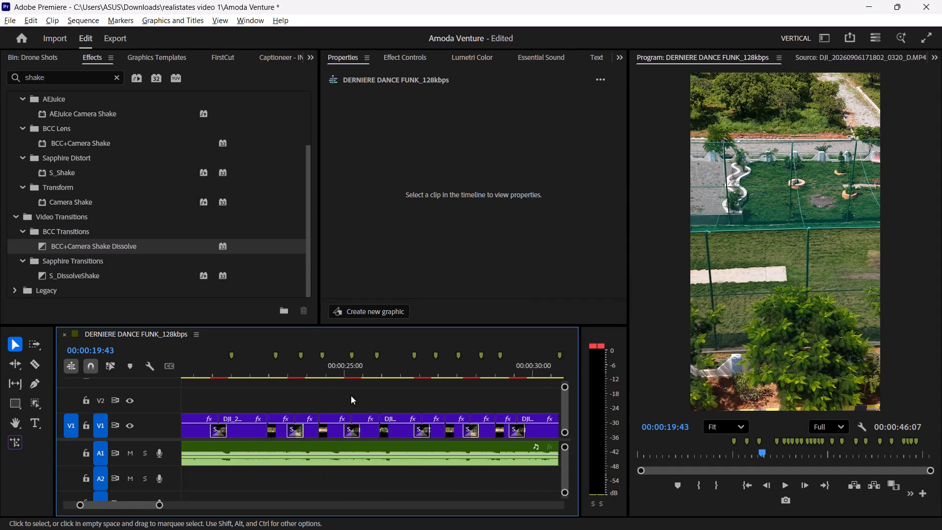
{"action": "scroll", "coordinate": [351, 396], "scroll_direction": "up", "scroll_amount": 2, "text": "alt"}
{"action": "left_click", "coordinate": [259, 432]}
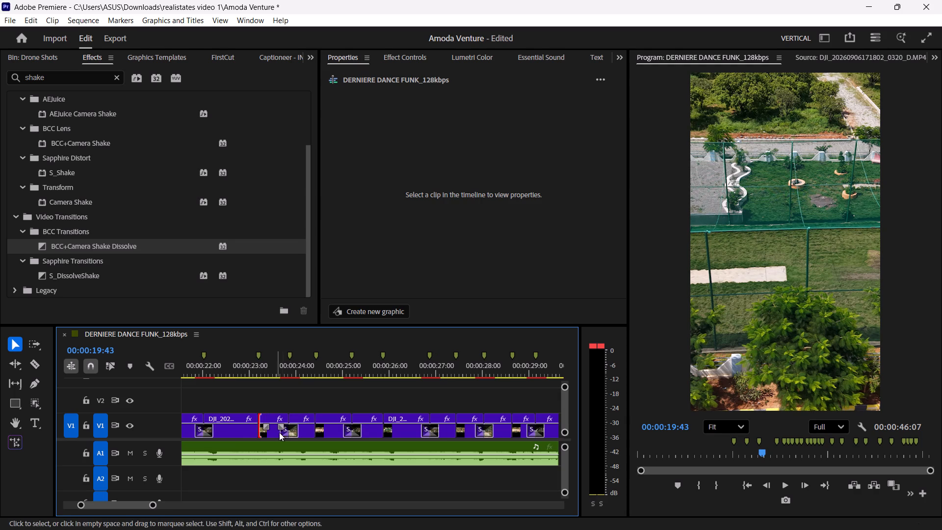
{"action": "key", "text": "ctrl+v"}
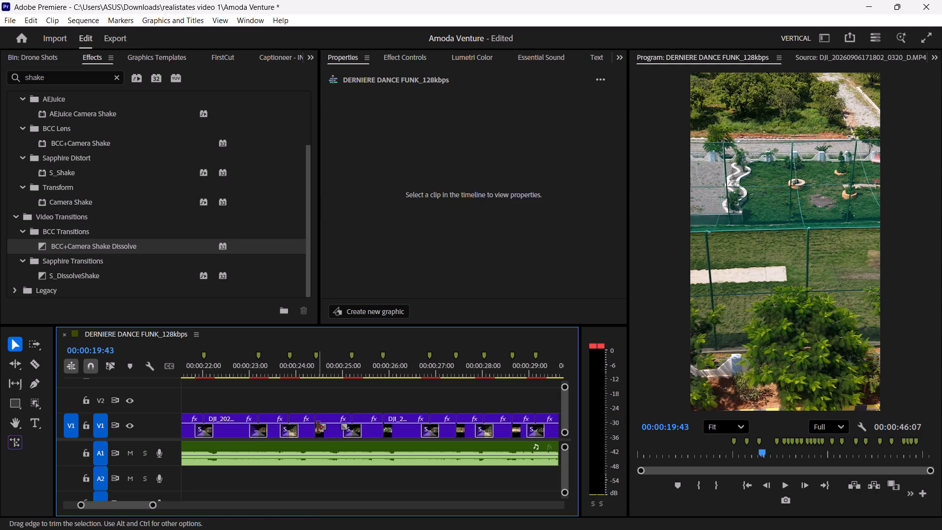
{"action": "left_click", "coordinate": [317, 427]}
{"action": "key", "text": "ctrl+v"}
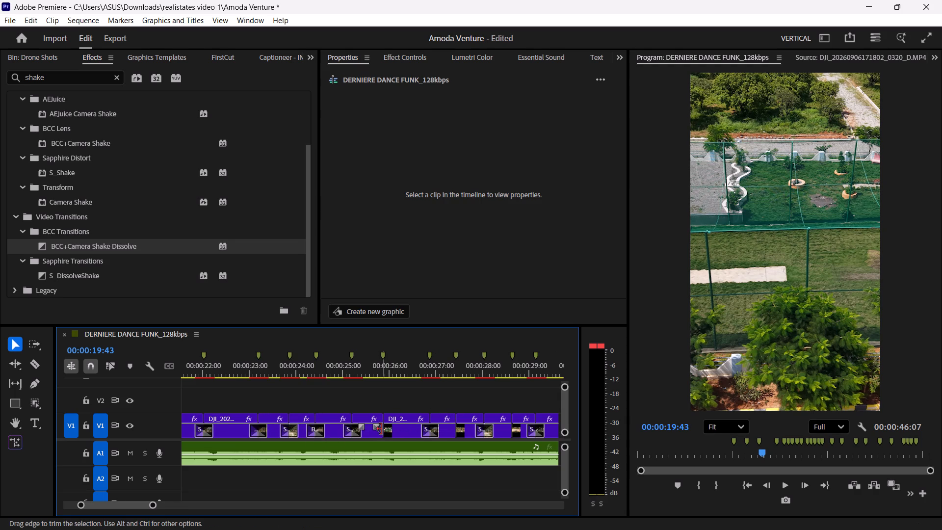
{"action": "left_click", "coordinate": [386, 429]}
{"action": "key", "text": "ctrl+v"}
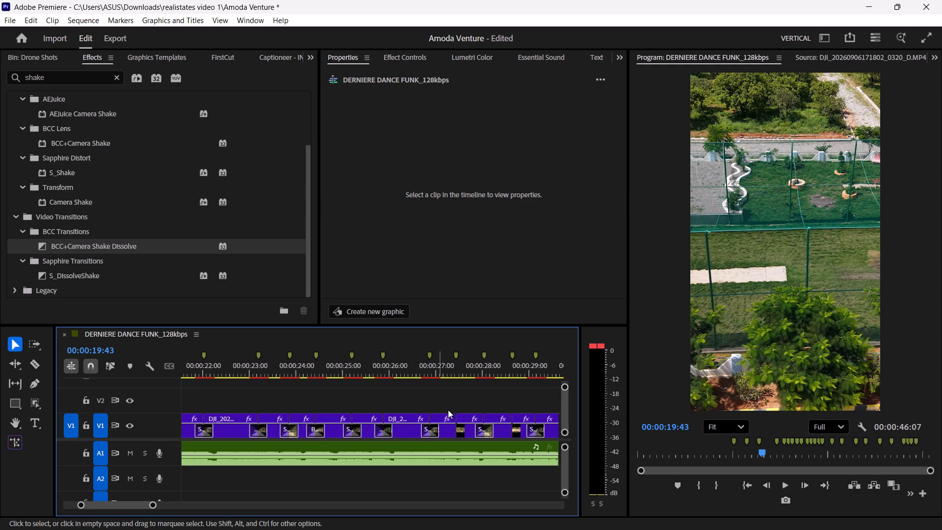
Paste the copied BCC+Camera Shake Dissolve on the bare V1 cuts near 00:00:27:25, 00:00:28:35, 00:00:30:40 and 00:00:34:25.
{"action": "left_click", "coordinate": [457, 429]}
{"action": "key", "text": "ctrl+v"}
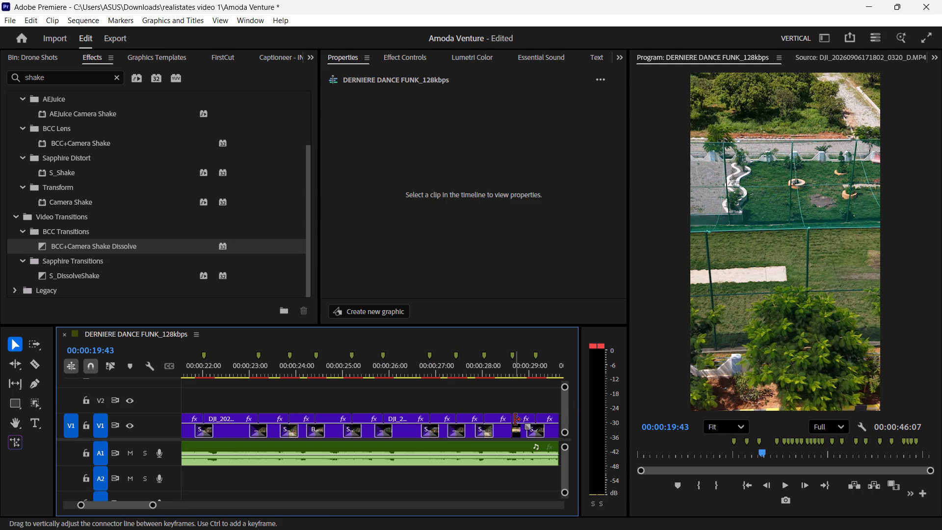
{"action": "left_click", "coordinate": [515, 420]}
{"action": "key", "text": "ctrl+v"}
{"action": "scroll", "coordinate": [377, 437], "scroll_direction": "down", "scroll_amount": 6}
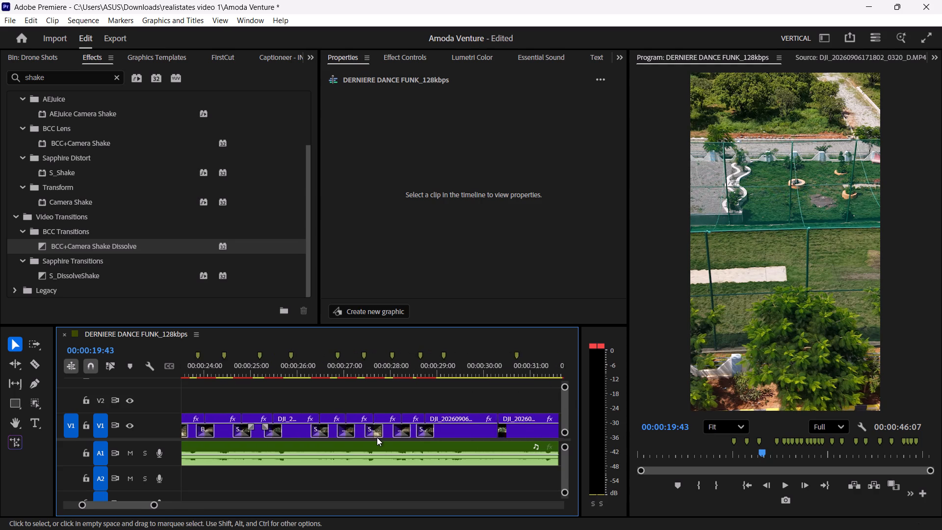
{"action": "scroll", "coordinate": [377, 437], "scroll_direction": "down", "scroll_amount": 4}
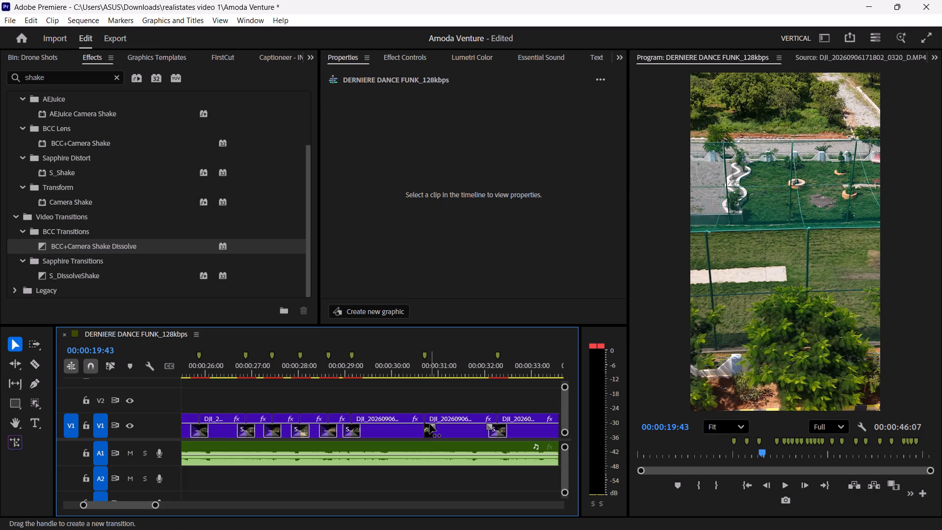
{"action": "left_click", "coordinate": [427, 420]}
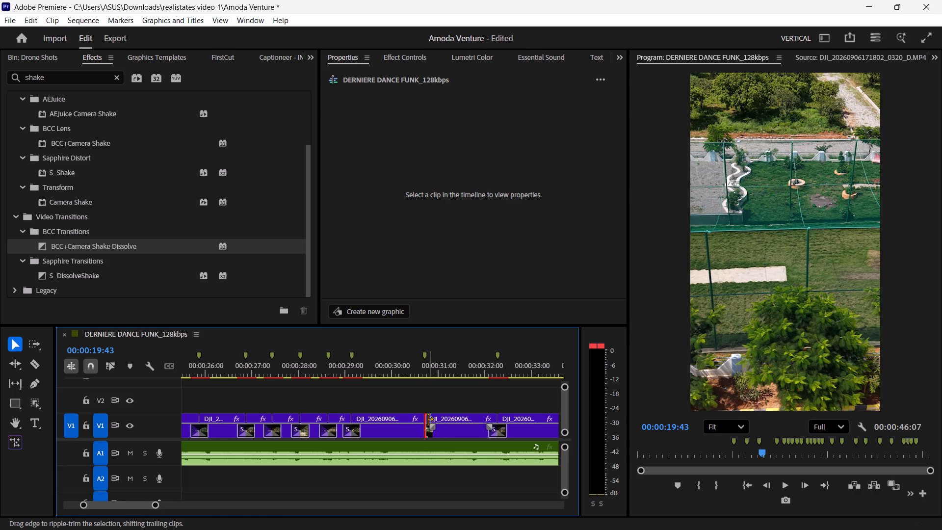
{"action": "key", "text": "ctrl+v"}
{"action": "scroll", "coordinate": [393, 438], "scroll_direction": "down", "scroll_amount": 14}
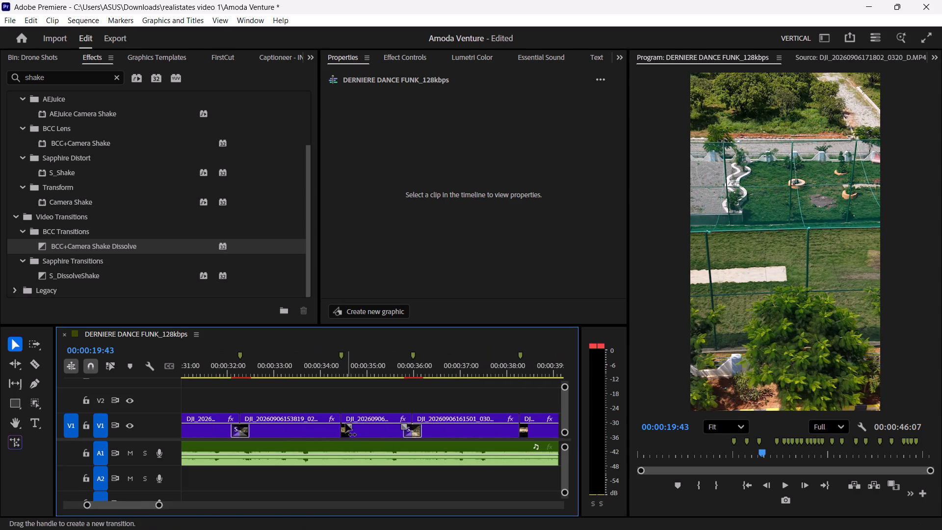
{"action": "left_click", "coordinate": [344, 418]}
{"action": "key", "text": "ctrl+v"}
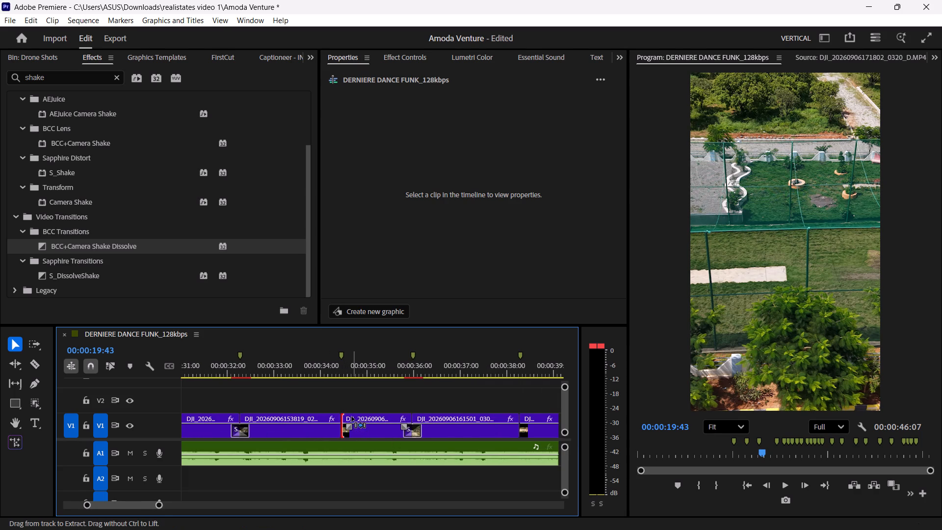
Paste the copied BCC+Camera Shake Dissolve on the last bare V1 cuts near 00:00:38:15, 00:00:42:00 and 00:00:43:10.
{"action": "scroll", "coordinate": [343, 429], "scroll_direction": "down", "scroll_amount": 13}
{"action": "left_click", "coordinate": [288, 418]}
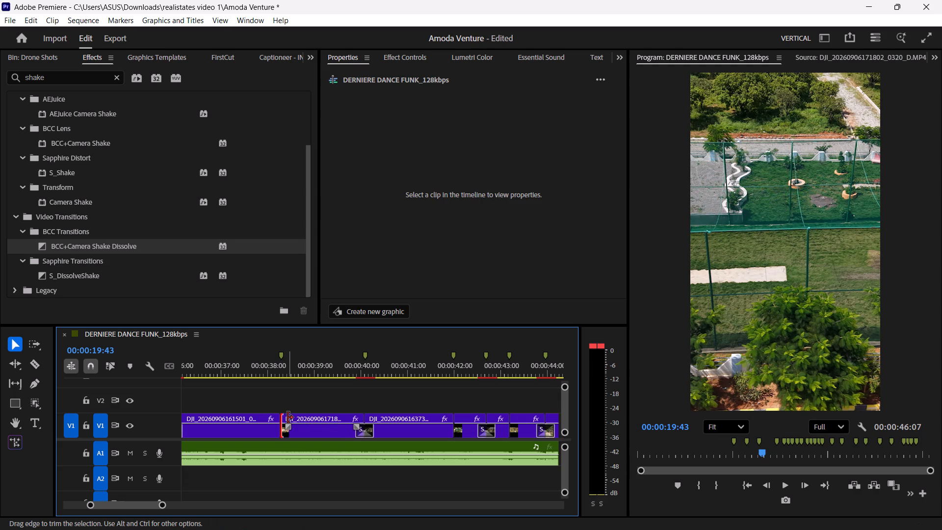
{"action": "key", "text": "ctrl+v"}
{"action": "scroll", "coordinate": [289, 433], "scroll_direction": "down", "scroll_amount": 6}
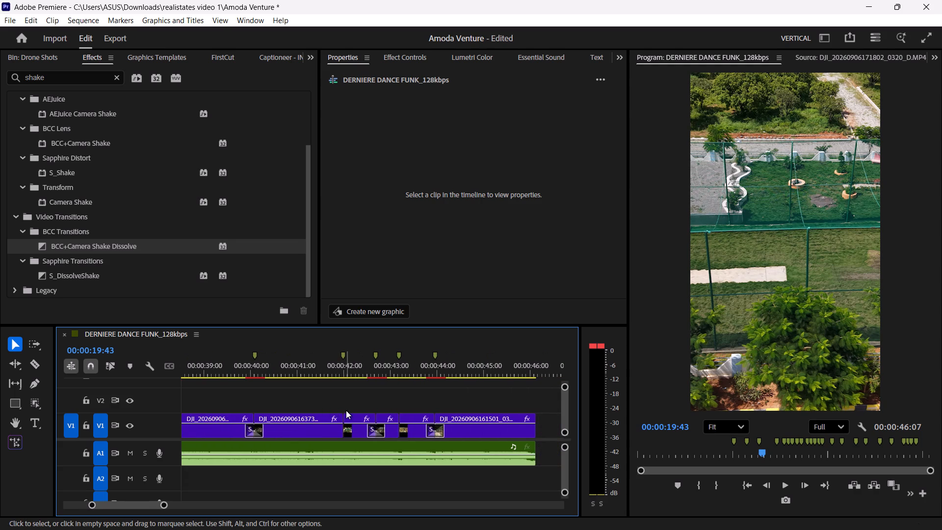
{"action": "left_click", "coordinate": [344, 416]}
{"action": "key", "text": "ctrl+v"}
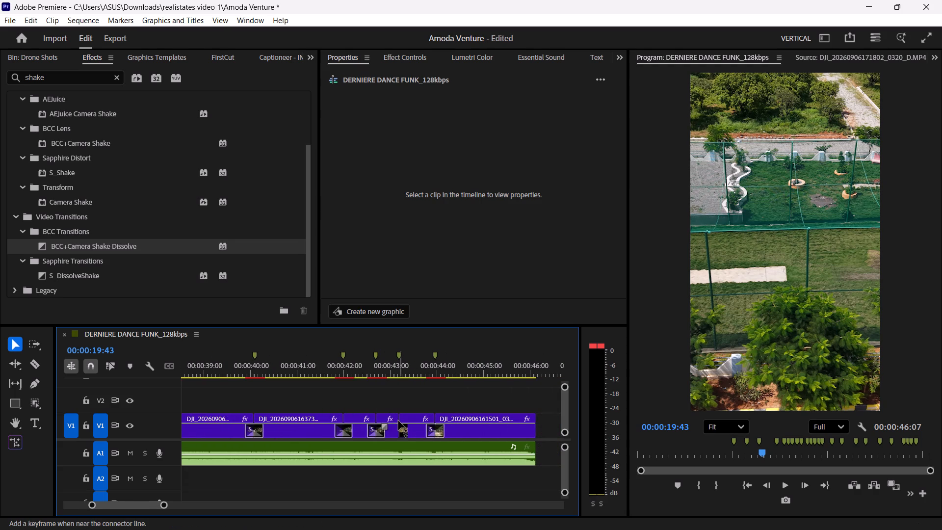
{"action": "left_click", "coordinate": [404, 414]}
{"action": "key", "text": "ctrl+v"}
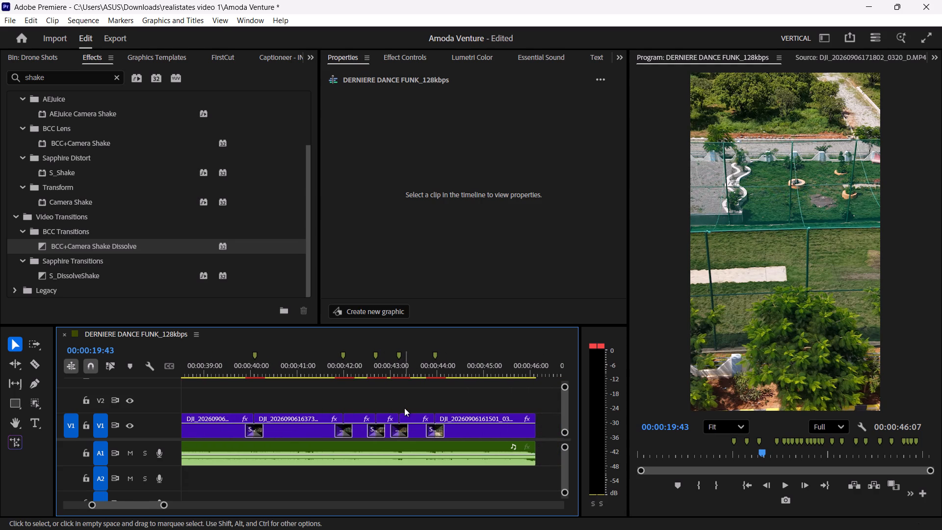
Play back the sequence from 00:00:19:43, and again from about 00:00:22:57 through to the end, to review the alternating shake transitions.
{"action": "scroll", "coordinate": [410, 406], "scroll_direction": "down", "scroll_amount": 8}
{"action": "scroll", "coordinate": [409, 410], "scroll_direction": "down", "scroll_amount": 20, "text": "alt"}
{"action": "scroll", "coordinate": [409, 410], "scroll_direction": "down", "scroll_amount": 1, "text": "alt"}
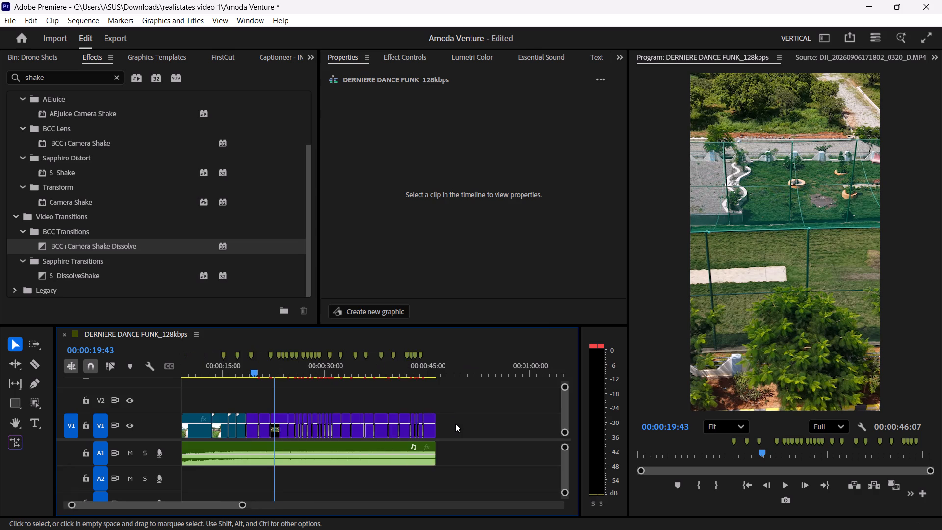
{"action": "scroll", "coordinate": [455, 424], "scroll_direction": "down", "scroll_amount": 1, "text": "alt"}
{"action": "scroll", "coordinate": [304, 465], "scroll_direction": "up", "scroll_amount": 9, "text": "alt"}
{"action": "key", "text": "space"}
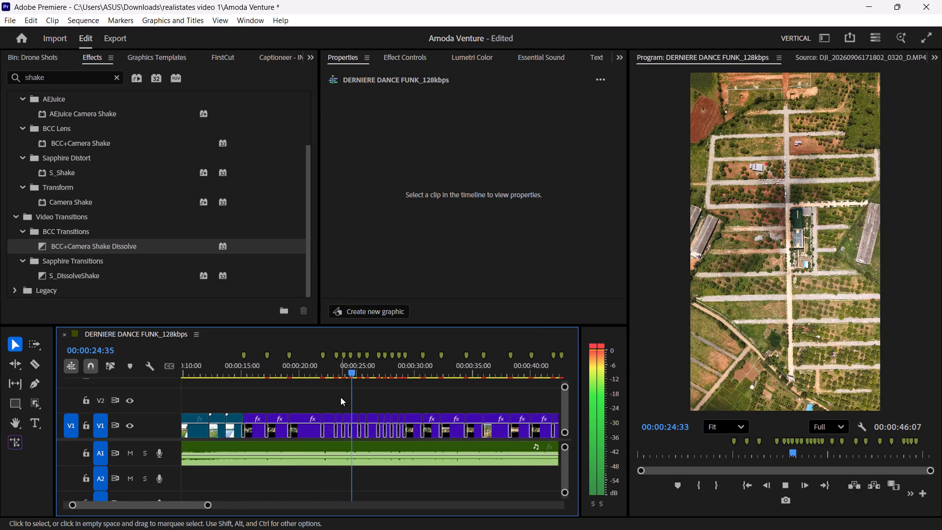
{"action": "left_click_drag", "start_coordinate": [349, 372], "coordinate": [341, 372]}
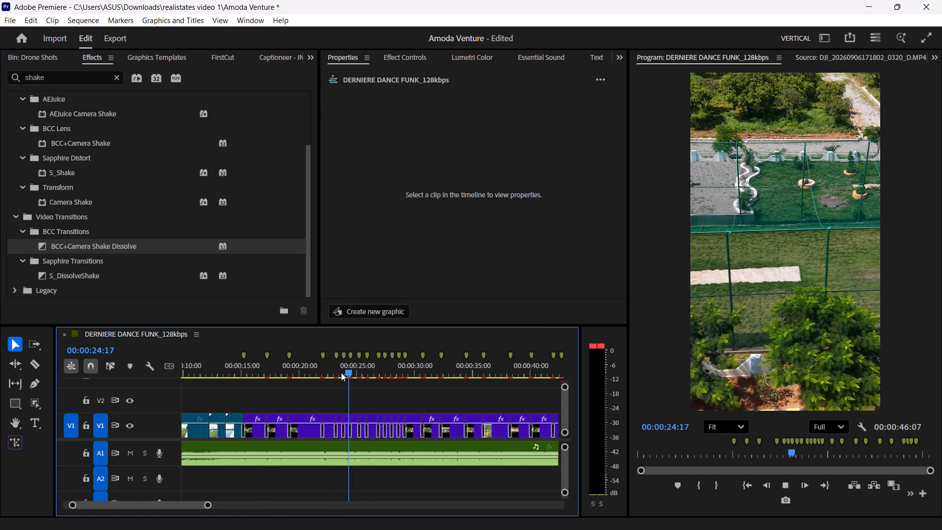
{"action": "left_click_drag", "start_coordinate": [341, 372], "coordinate": [334, 371]}
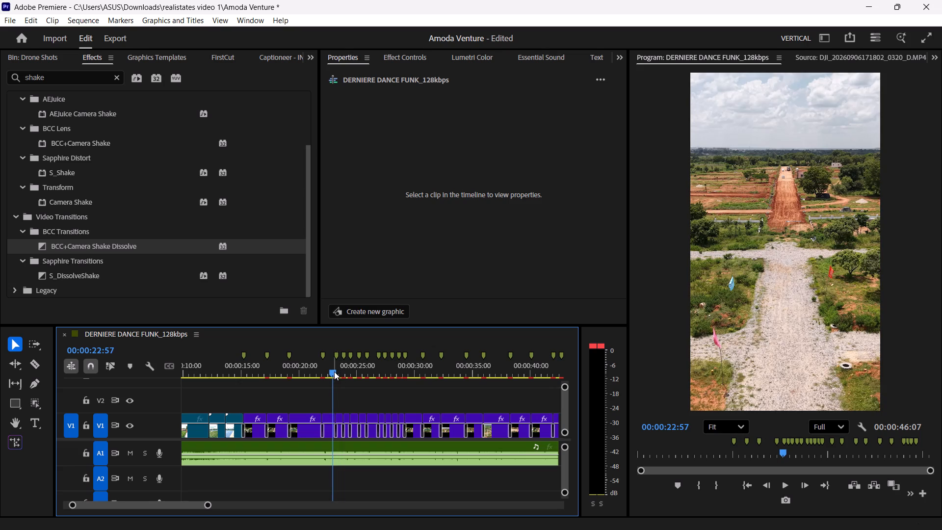
{"action": "left_click", "coordinate": [327, 398]}
{"action": "key", "text": "space"}
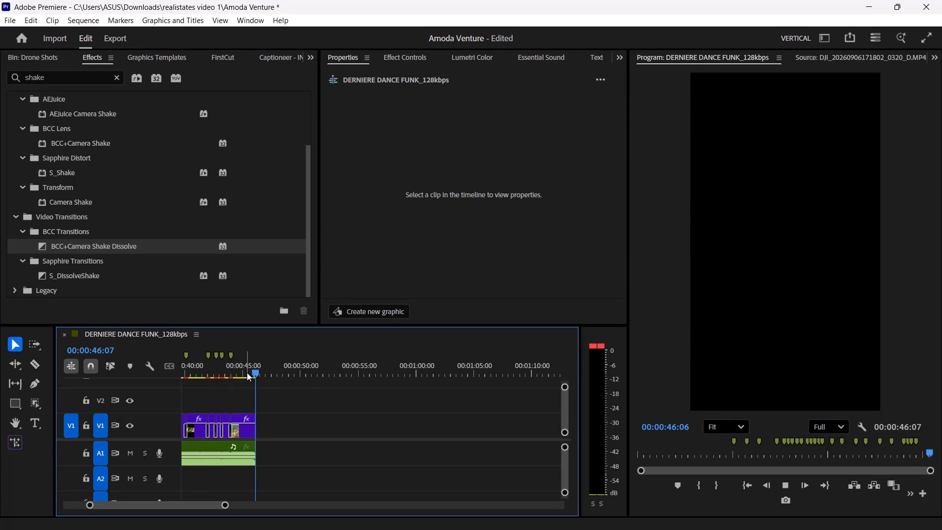
Add a Cross Dissolve fade-out of 00:00:00:39 at the end of the last V1 clip and preview it.
{"action": "left_click", "coordinate": [247, 372]}
{"action": "scroll", "coordinate": [251, 378], "scroll_direction": "up", "scroll_amount": 14, "text": "alt"}
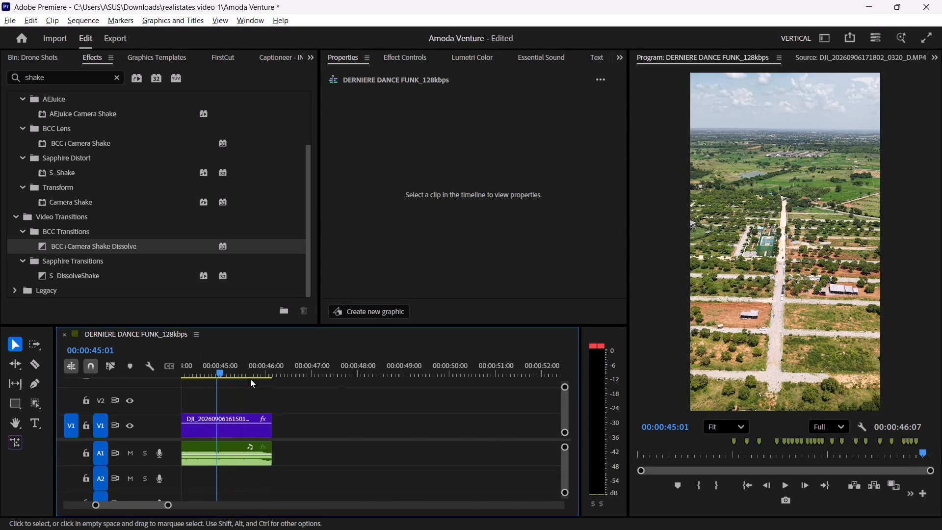
{"action": "left_click_drag", "start_coordinate": [268, 430], "coordinate": [253, 431]}
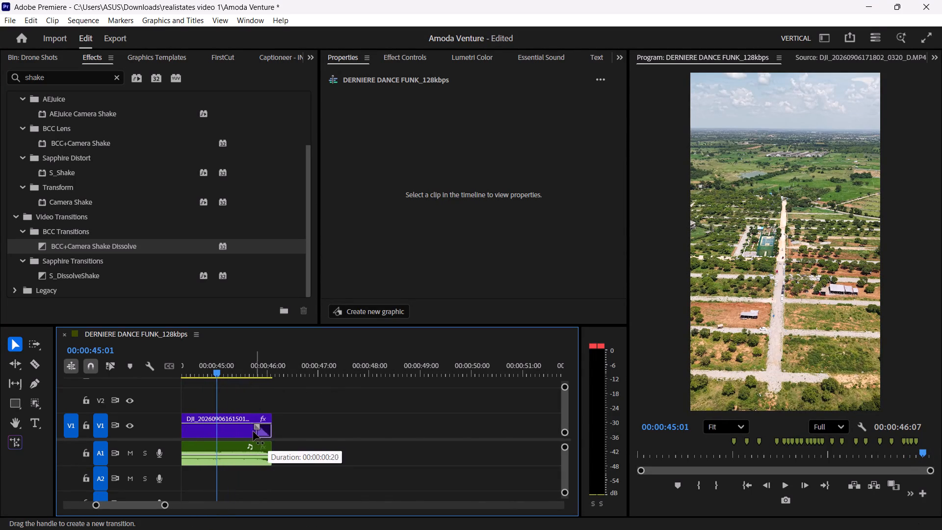
{"action": "left_click_drag", "start_coordinate": [253, 431], "coordinate": [239, 432]}
{"action": "key", "text": "space"}
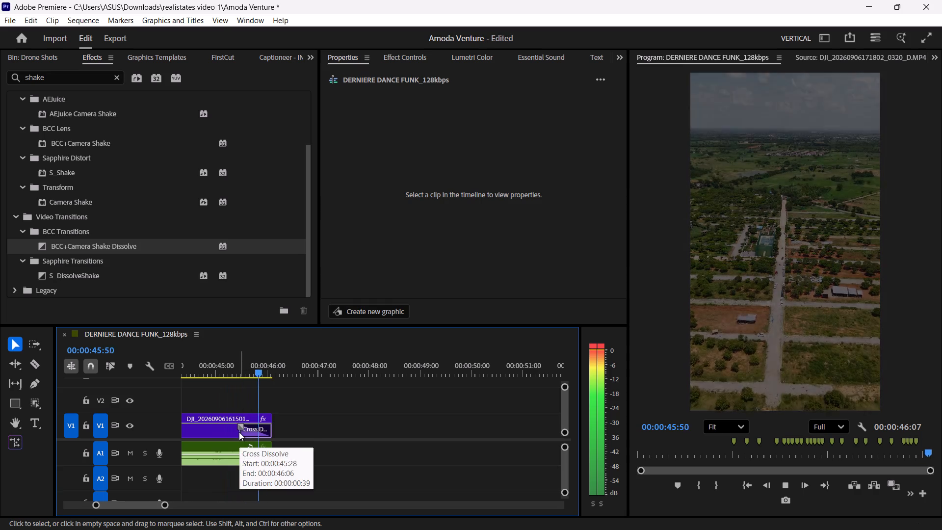
Add a fade-out of 00:00:00:39 at the end of the music clip on A1.
{"action": "left_click", "coordinate": [263, 456]}
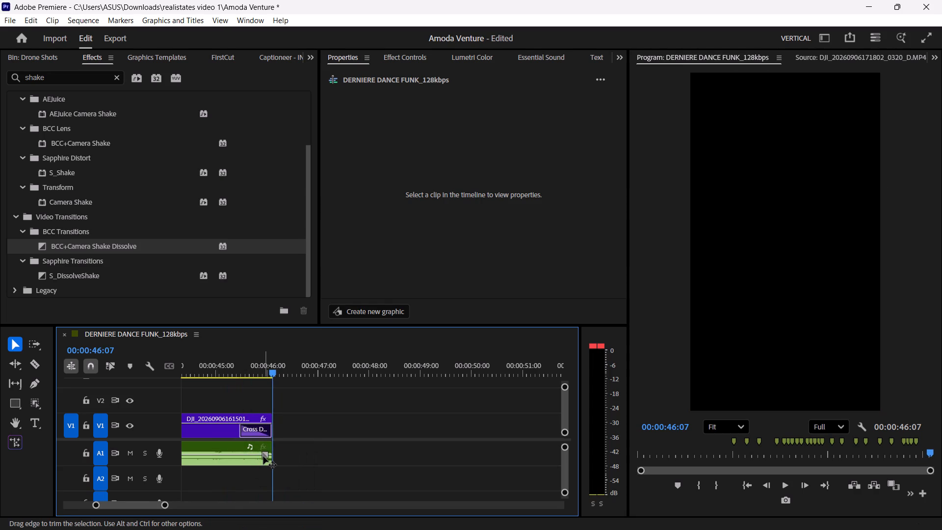
{"action": "left_click_drag", "start_coordinate": [266, 456], "coordinate": [239, 454]}
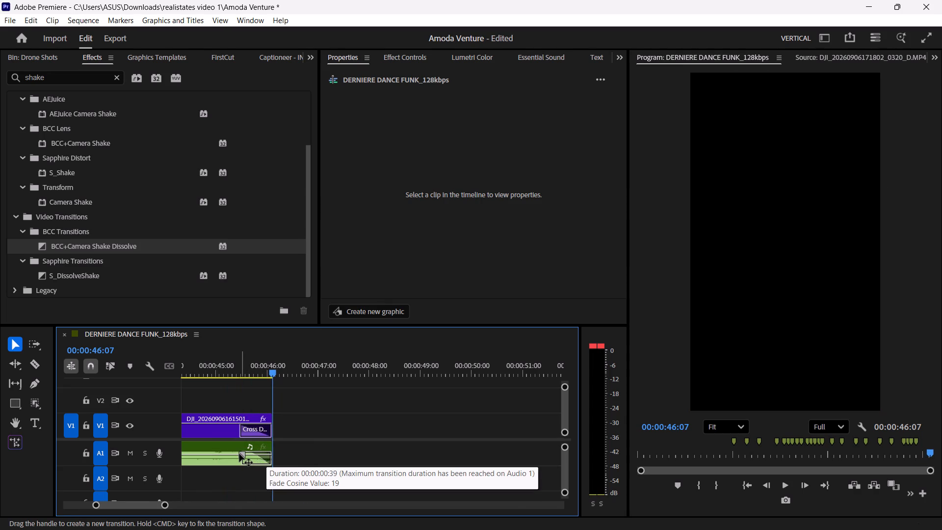
Lengthen the music fade-out on A1 slightly, checking the ending in playback, and save the project.
{"action": "left_click_drag", "start_coordinate": [239, 454], "coordinate": [236, 454]}
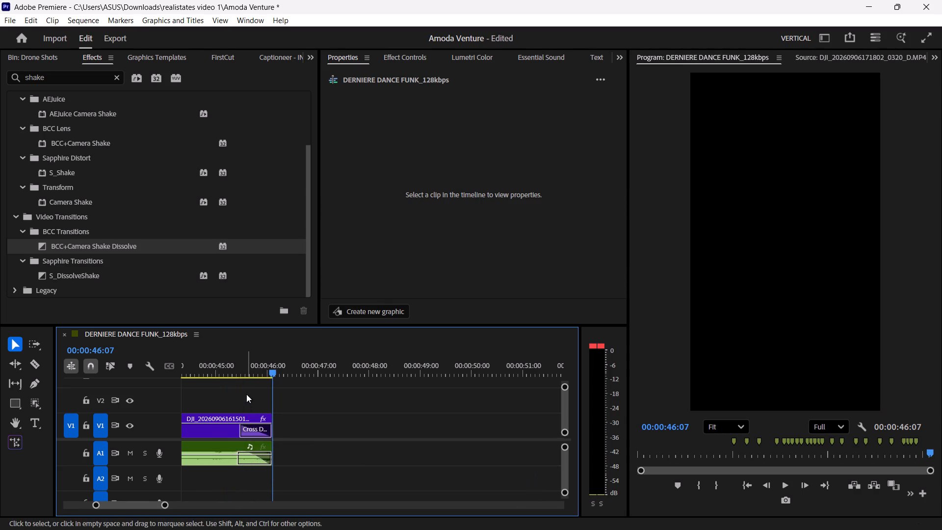
{"action": "left_click_drag", "start_coordinate": [252, 369], "coordinate": [239, 372]}
{"action": "key", "text": "space"}
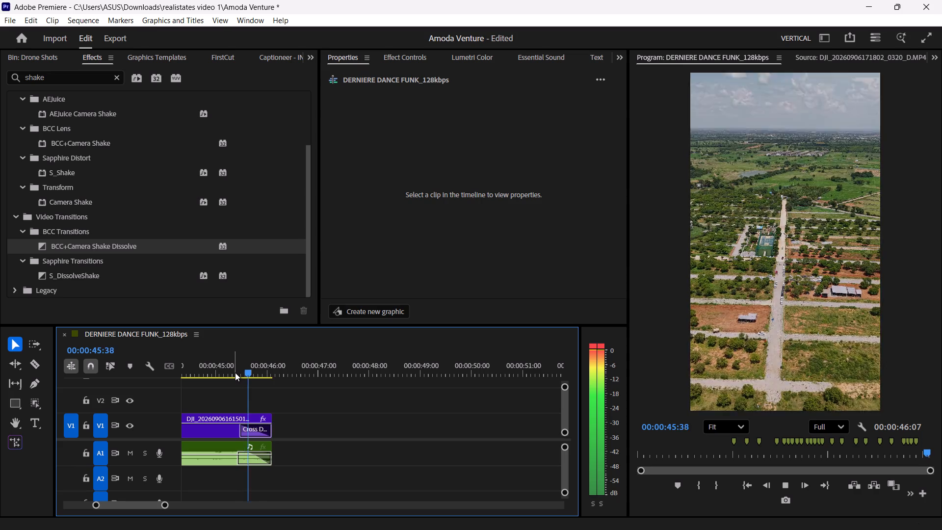
{"action": "key", "text": "ctrl+s"}
{"action": "key", "text": "ctrl+s"}
{"action": "key", "text": "ctrl+s"}
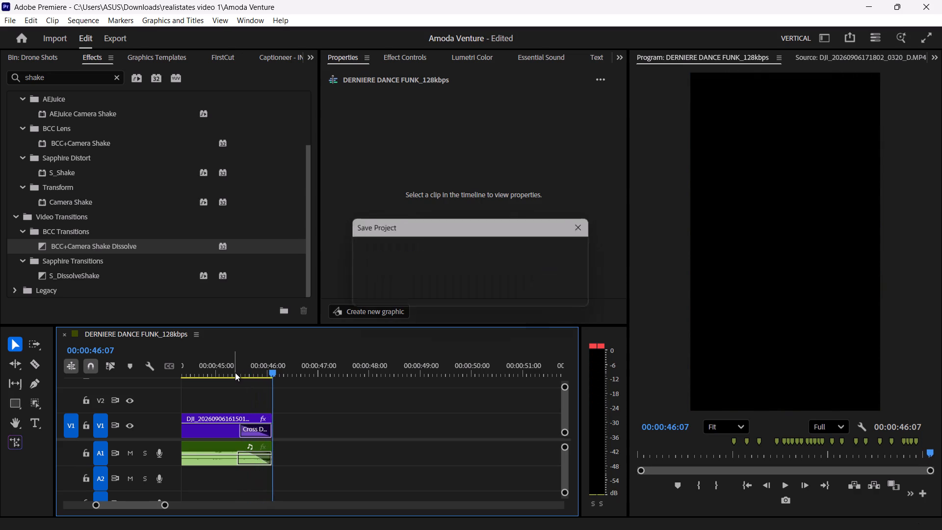
Play back the sequence from just before 00:00:15:00 to about 00:00:26:30 to review the cuts and transitions.
{"action": "scroll", "coordinate": [349, 425], "scroll_direction": "down", "scroll_amount": 16, "text": "alt"}
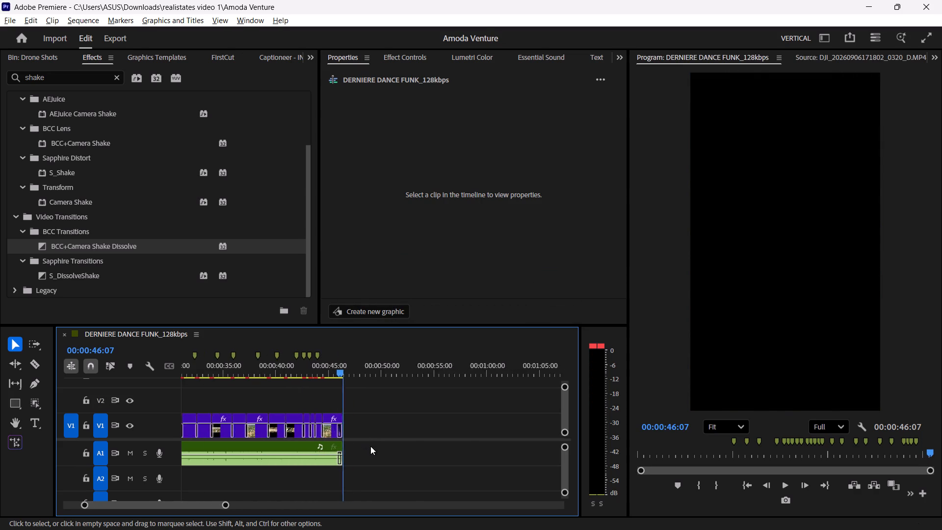
{"action": "scroll", "coordinate": [370, 446], "scroll_direction": "down", "scroll_amount": 14, "text": "alt"}
{"action": "scroll", "coordinate": [248, 487], "scroll_direction": "up", "scroll_amount": 6, "text": "alt"}
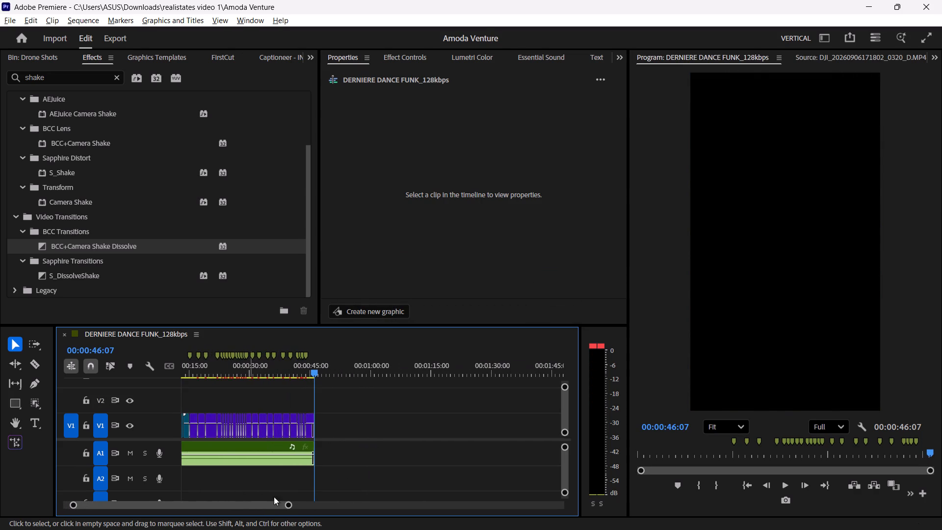
{"action": "left_click_drag", "start_coordinate": [260, 503], "coordinate": [202, 499]}
{"action": "scroll", "coordinate": [195, 478], "scroll_direction": "up", "scroll_amount": 6, "text": "alt"}
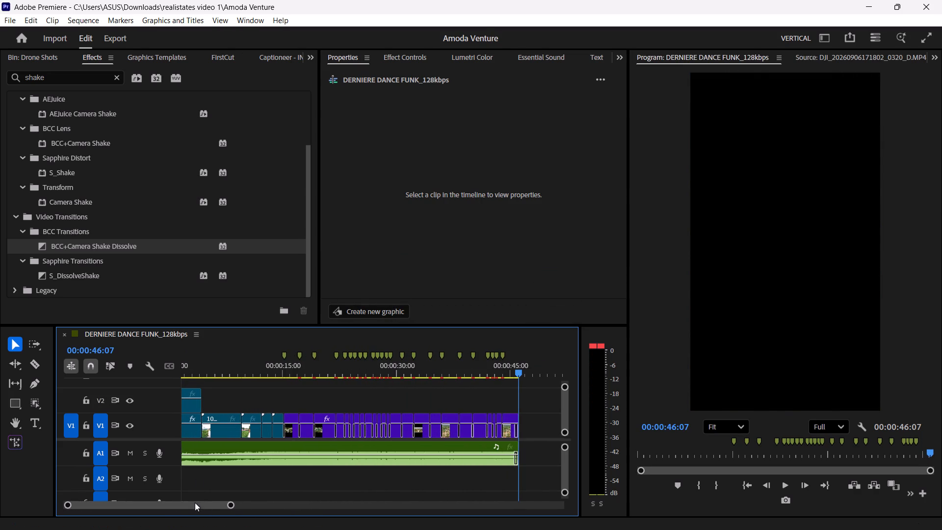
{"action": "left_click_drag", "start_coordinate": [195, 503], "coordinate": [159, 507]}
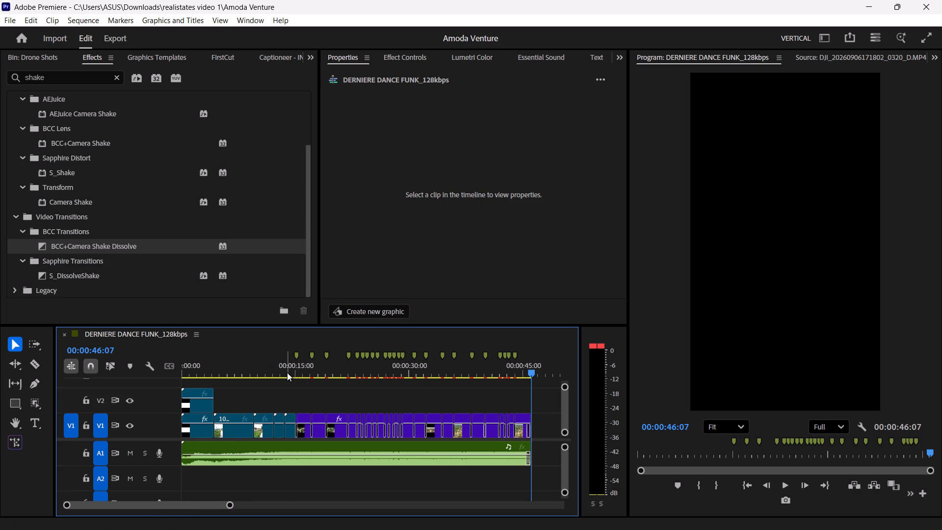
{"action": "left_click", "coordinate": [287, 372]}
{"action": "key", "text": "space"}
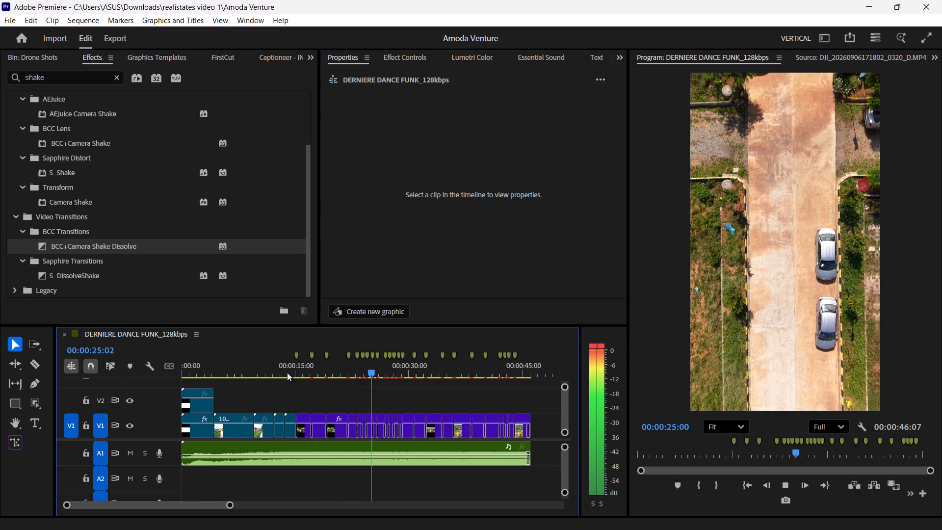
{"action": "key", "text": "space"}
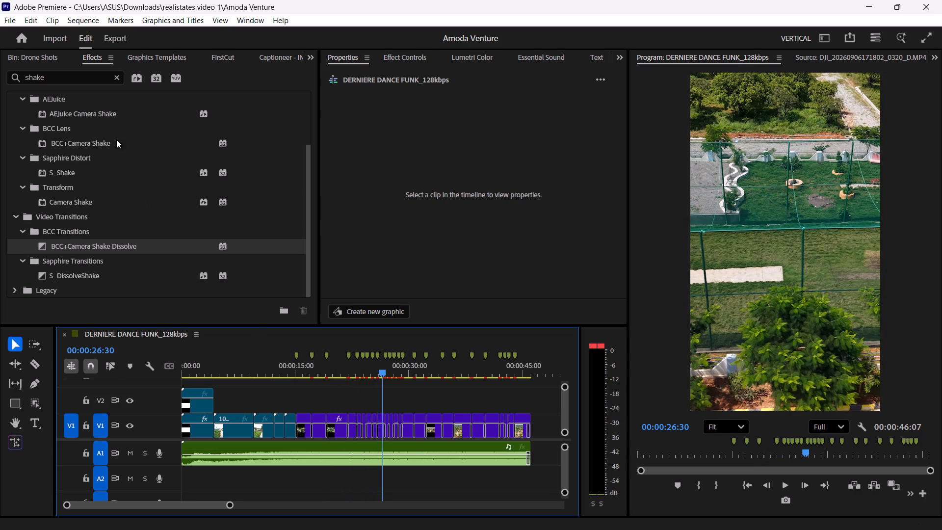
Import the Color Matte_5 logo video from the Downloads vedashraam raw folder into the root of the Amoda Venture project.
{"action": "left_click", "coordinate": [50, 56]}
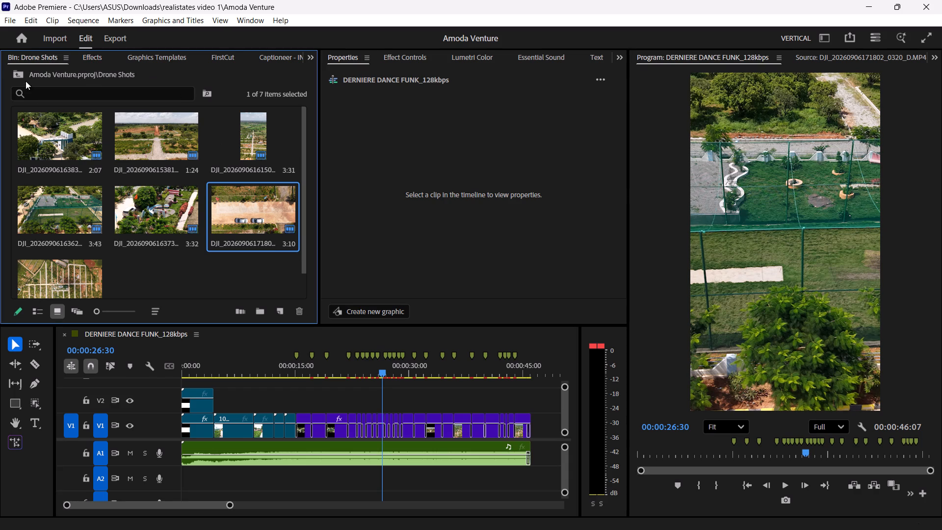
{"action": "left_click", "coordinate": [21, 74]}
{"action": "scroll", "coordinate": [206, 209], "scroll_direction": "down", "scroll_amount": 6}
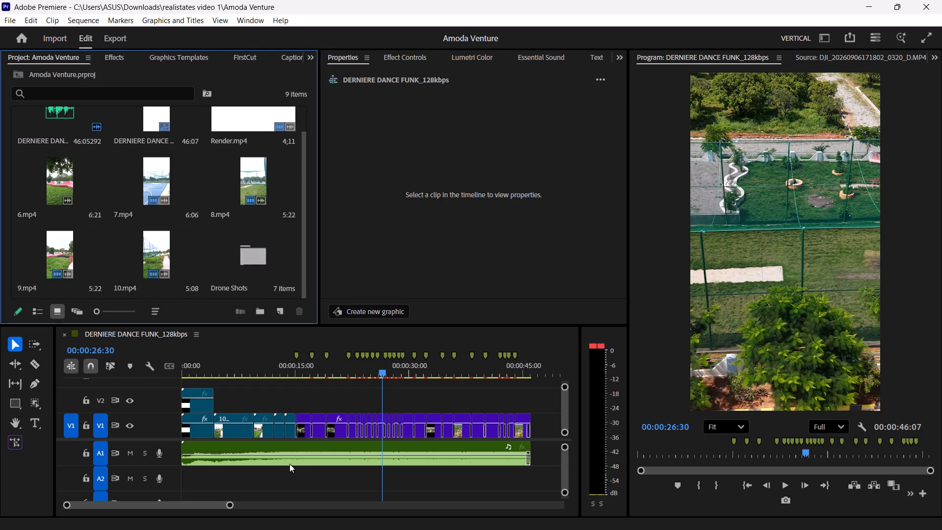
{"action": "left_click", "coordinate": [413, 527]}
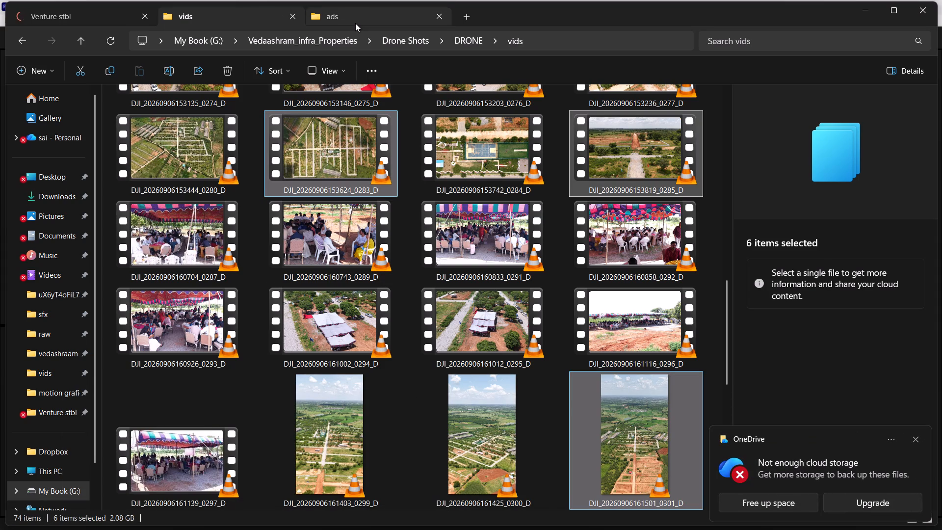
{"action": "left_click", "coordinate": [355, 23]}
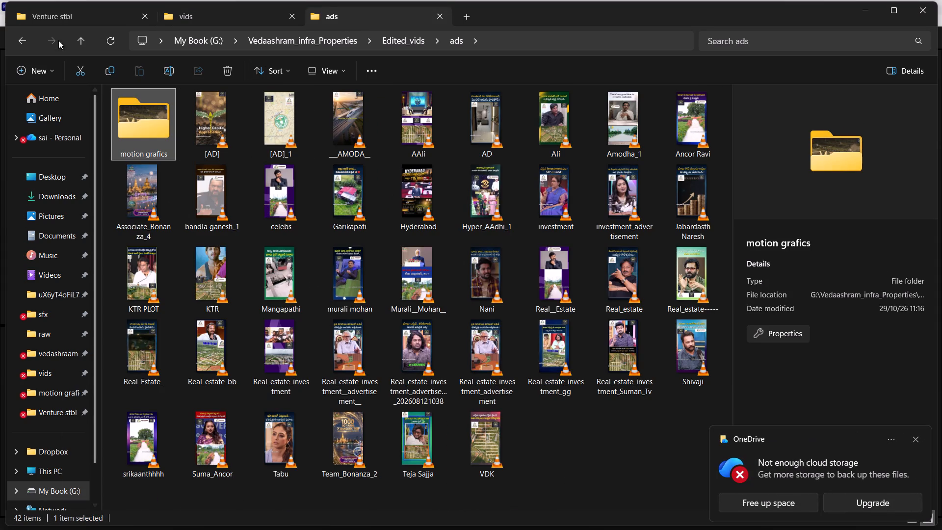
{"action": "left_click", "coordinate": [71, 9]}
{"action": "left_click", "coordinate": [59, 469]}
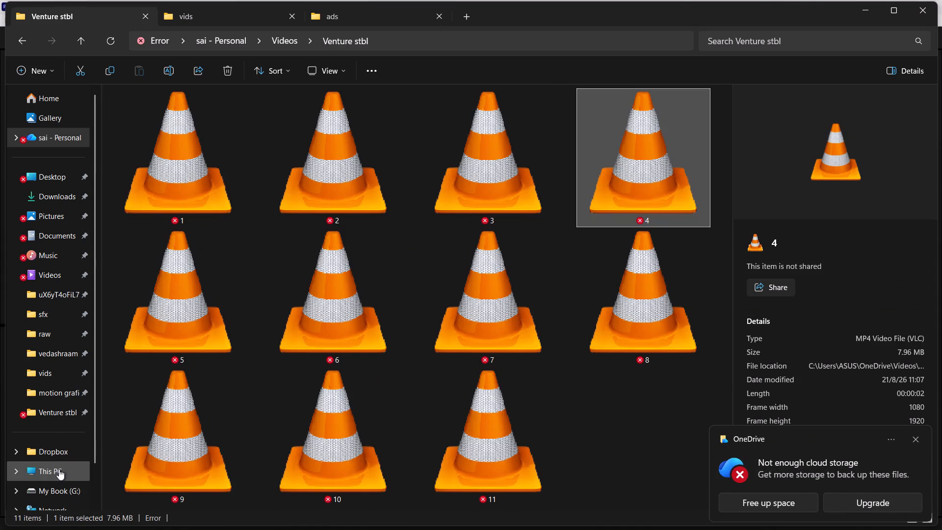
{"action": "scroll", "coordinate": [331, 296], "scroll_direction": "up", "scroll_amount": 3}
{"action": "left_click", "coordinate": [525, 112]}
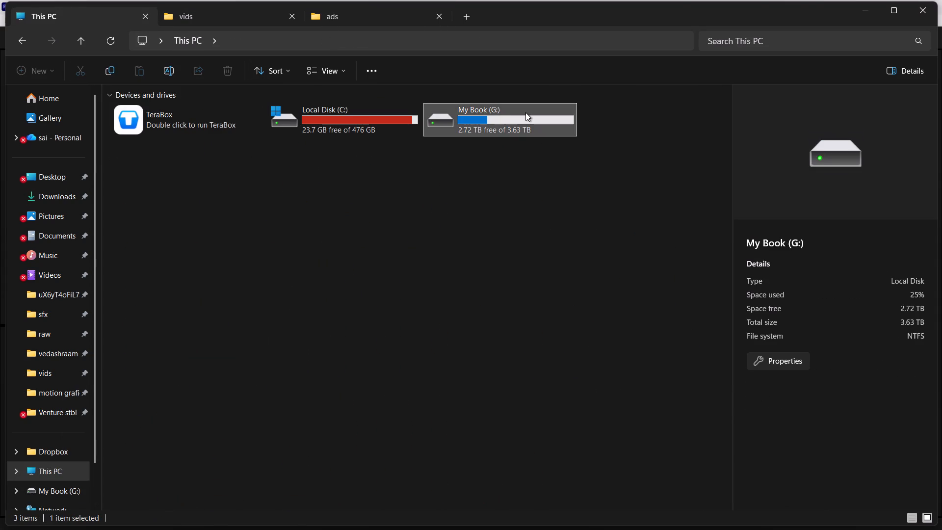
{"action": "left_click", "coordinate": [69, 329]}
{"action": "scroll", "coordinate": [284, 254], "scroll_direction": "up", "scroll_amount": 1}
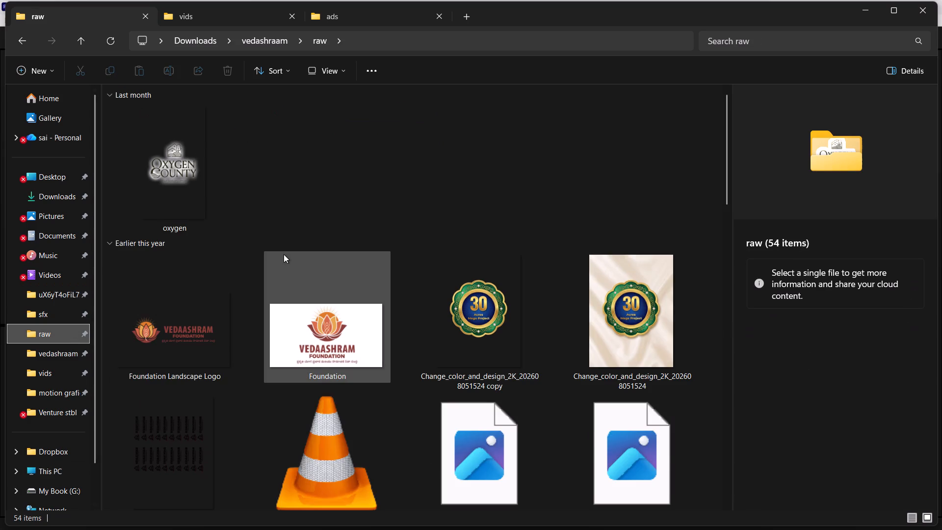
{"action": "scroll", "coordinate": [278, 260], "scroll_direction": "down", "scroll_amount": 1}
{"action": "left_click", "coordinate": [289, 265]}
{"action": "left_click_drag", "start_coordinate": [322, 301], "coordinate": [273, 301]}
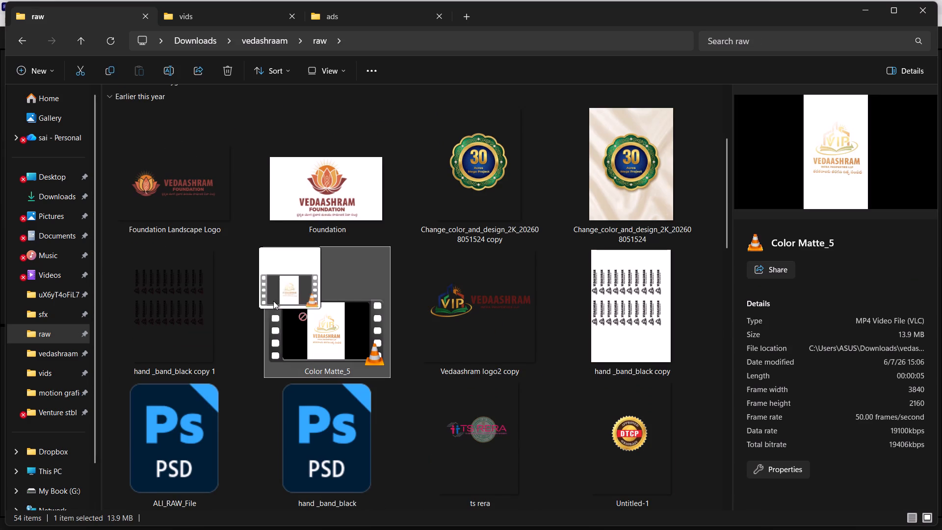
{"action": "left_click_drag", "start_coordinate": [273, 301], "coordinate": [239, 302]}
{"action": "key", "text": "alt+Tab"}
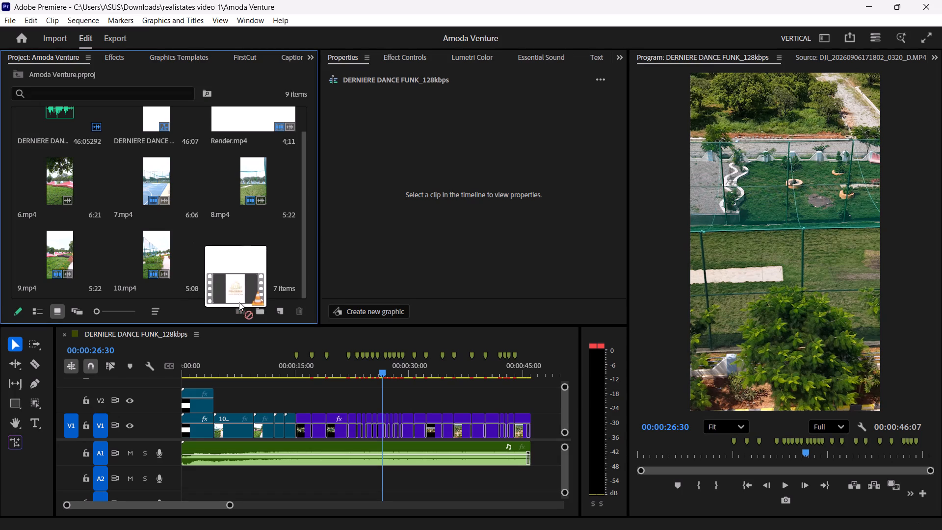
{"action": "left_click_drag", "start_coordinate": [239, 302], "coordinate": [295, 283]}
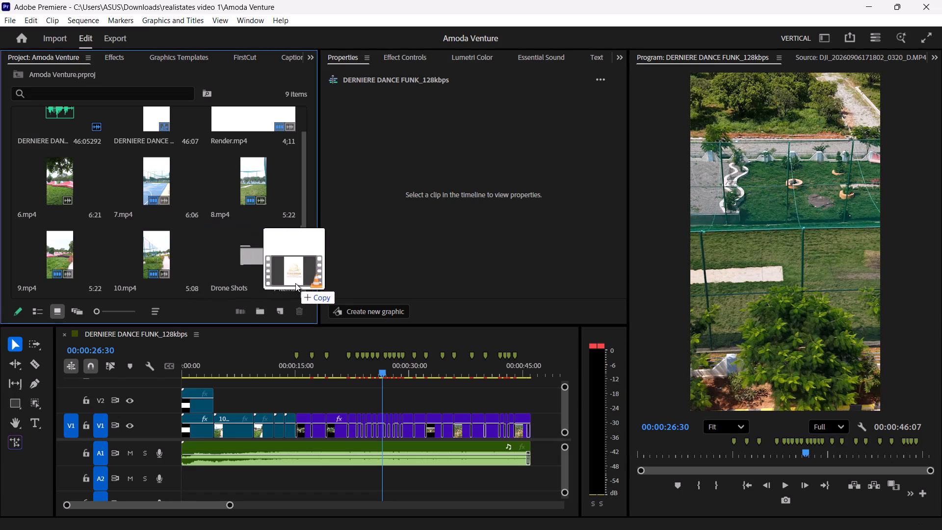
{"action": "left_click_drag", "start_coordinate": [295, 283], "coordinate": [299, 283]}
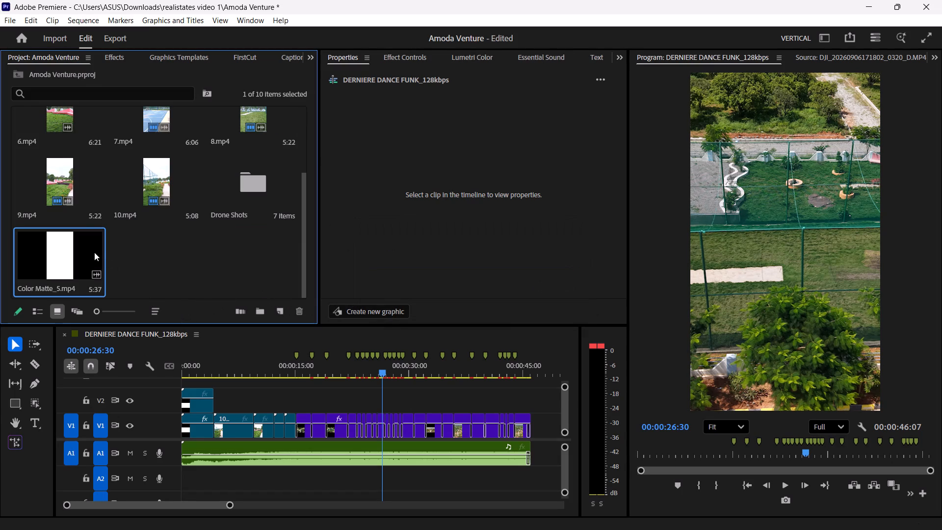
Place Color Matte_5.mp4 on V1 and A1 directly after the last clip and preview the join.
{"action": "left_click_drag", "start_coordinate": [59, 249], "coordinate": [538, 437]}
{"action": "left_click", "coordinate": [528, 373]}
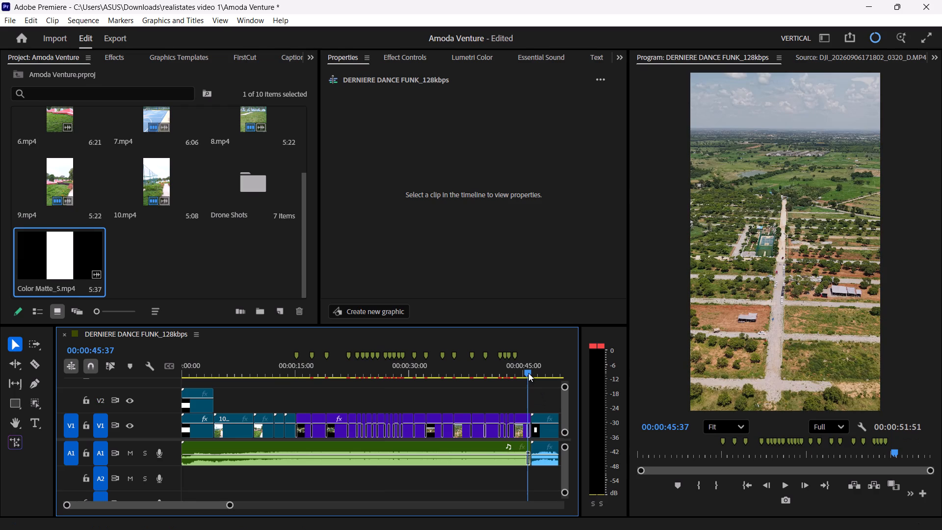
{"action": "key", "text": "space"}
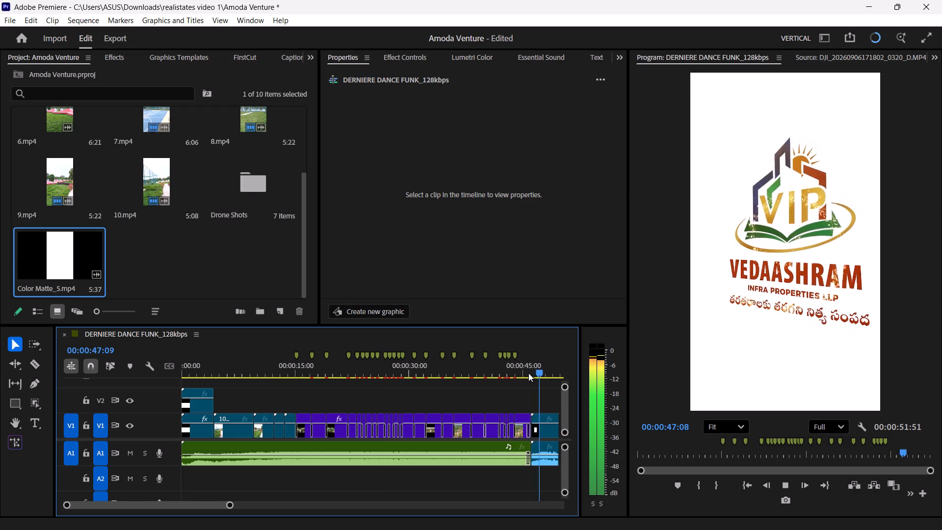
{"action": "key", "text": "space"}
Scale the closing Color Matte_5.mp4 clip to fill the frame and scrub through it.
{"action": "left_click", "coordinate": [548, 414]}
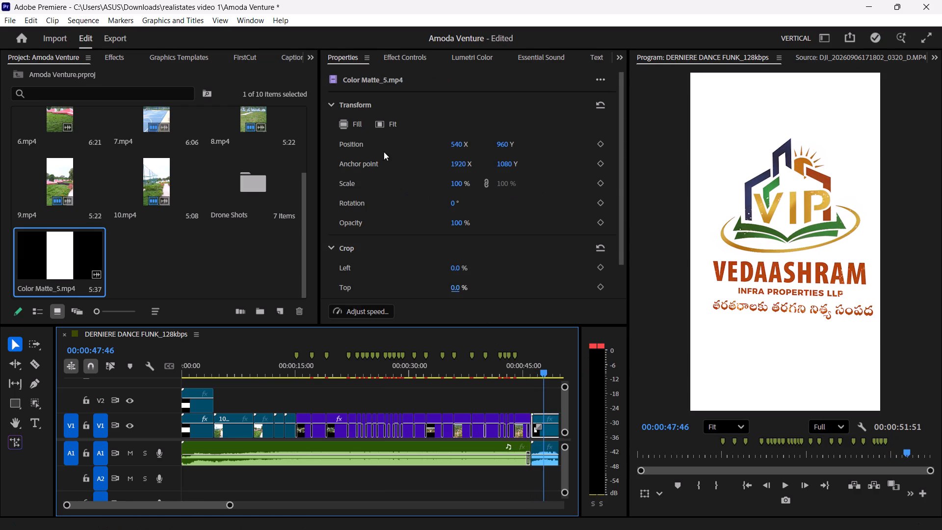
{"action": "left_click", "coordinate": [361, 131]}
{"action": "left_click_drag", "start_coordinate": [538, 372], "coordinate": [573, 369]}
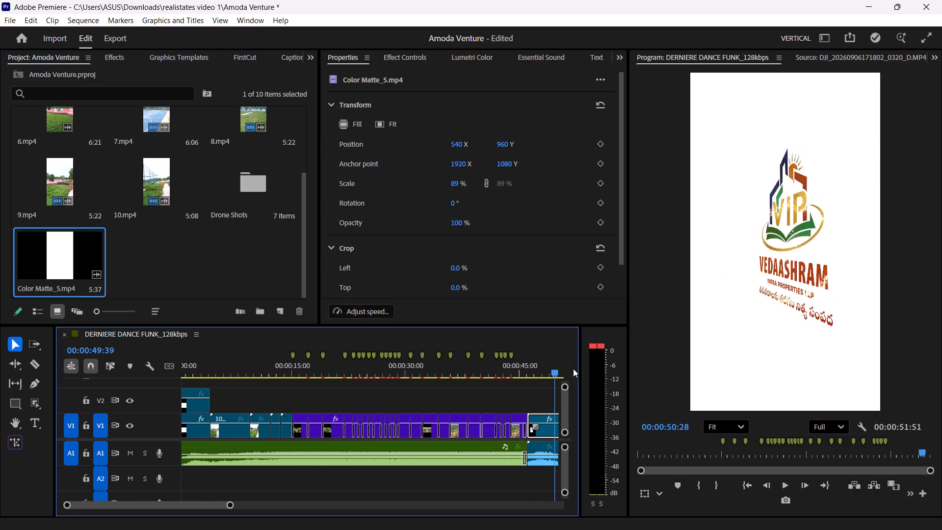
Play back the sequence from the start to about 00:00:28:40 to review the edit.
{"action": "left_click_drag", "start_coordinate": [573, 369], "coordinate": [114, 401]}
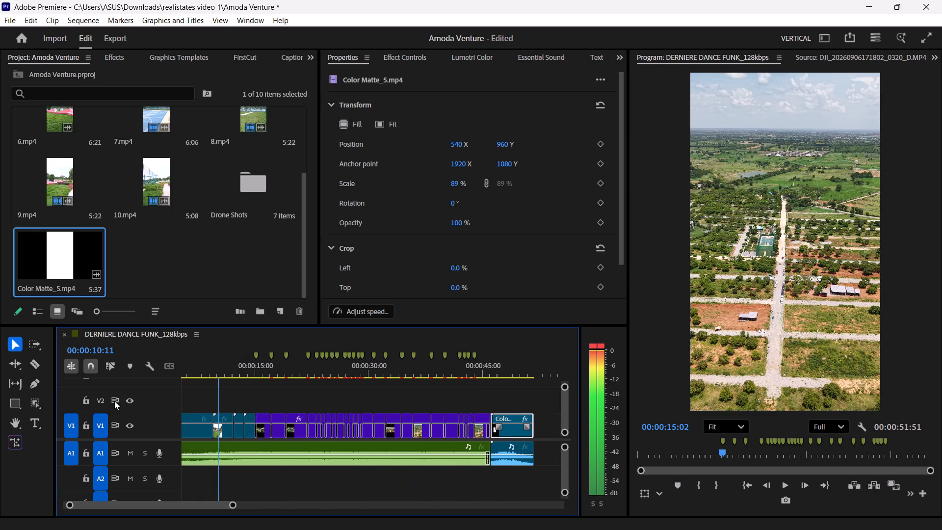
{"action": "left_click_drag", "start_coordinate": [114, 401], "coordinate": [111, 401]}
{"action": "key", "text": "space"}
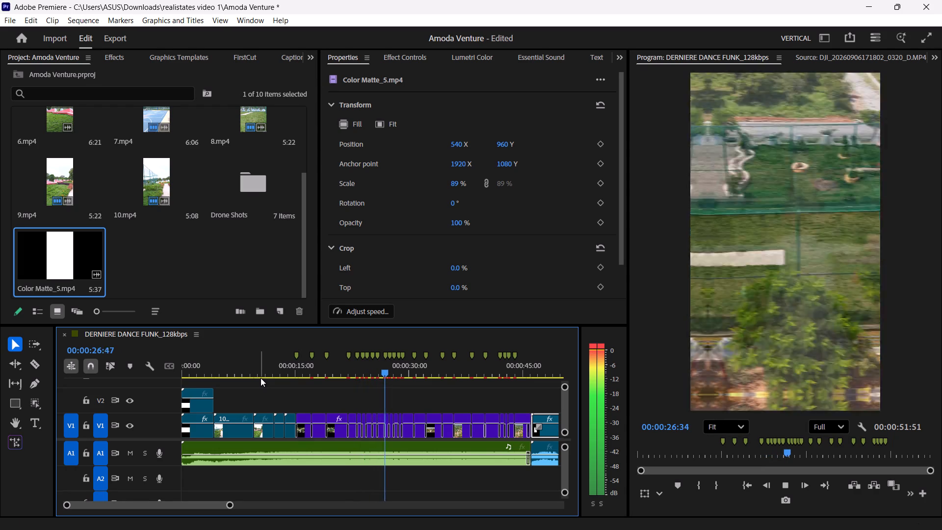
{"action": "key", "text": "space"}
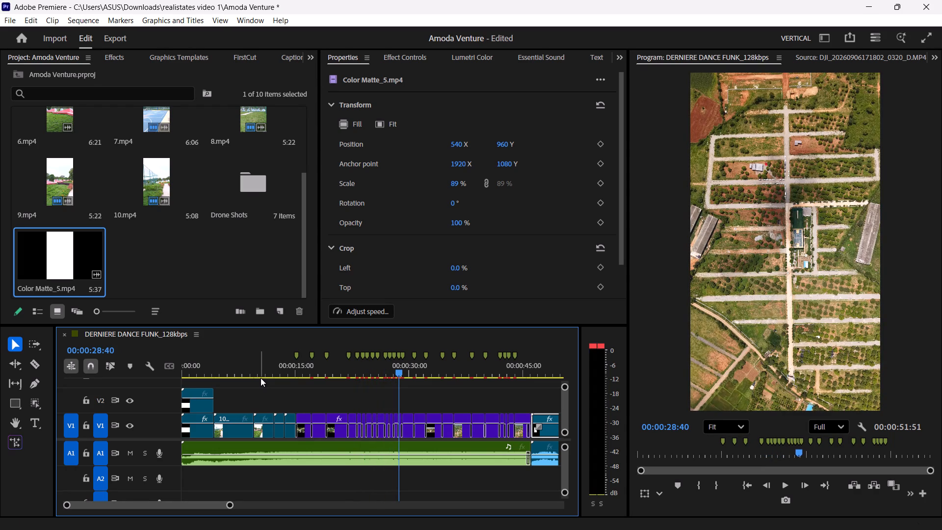
Return the playhead to 00:00:00:00 and save the project.
{"action": "left_click_drag", "start_coordinate": [268, 371], "coordinate": [148, 394]}
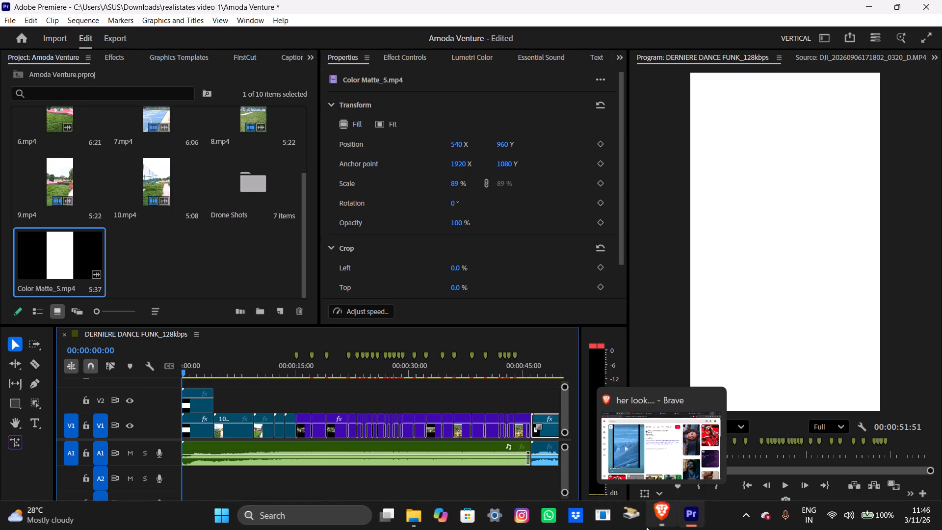
{"action": "key", "text": "ctrl+s"}
{"action": "key", "text": "ctrl+s"}
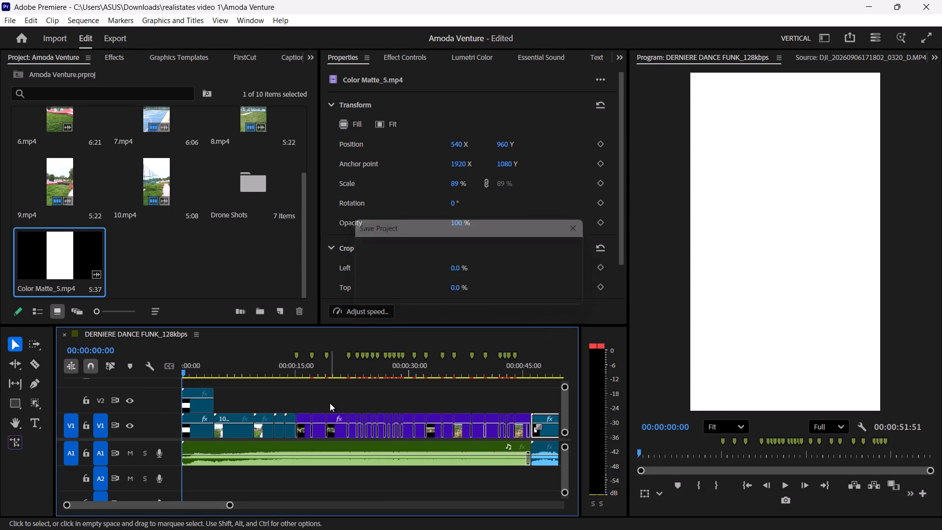
{"action": "key", "text": "ctrl+s"}
{"action": "key", "text": "ctrl+s"}
Play back the opening of the sequence from the start to about 00:00:13:33.
{"action": "scroll", "coordinate": [328, 403], "scroll_direction": "down", "scroll_amount": 4, "text": "alt"}
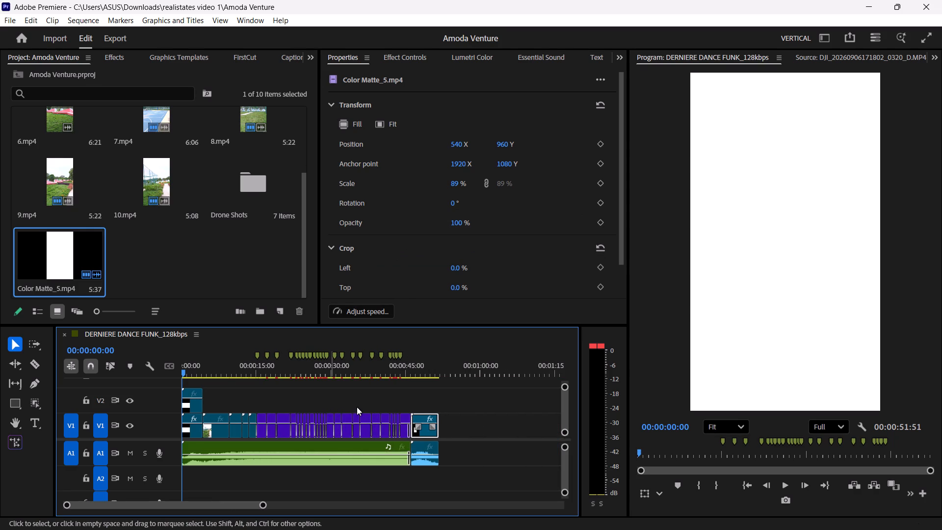
{"action": "left_click", "coordinate": [356, 402]}
{"action": "key", "text": "space"}
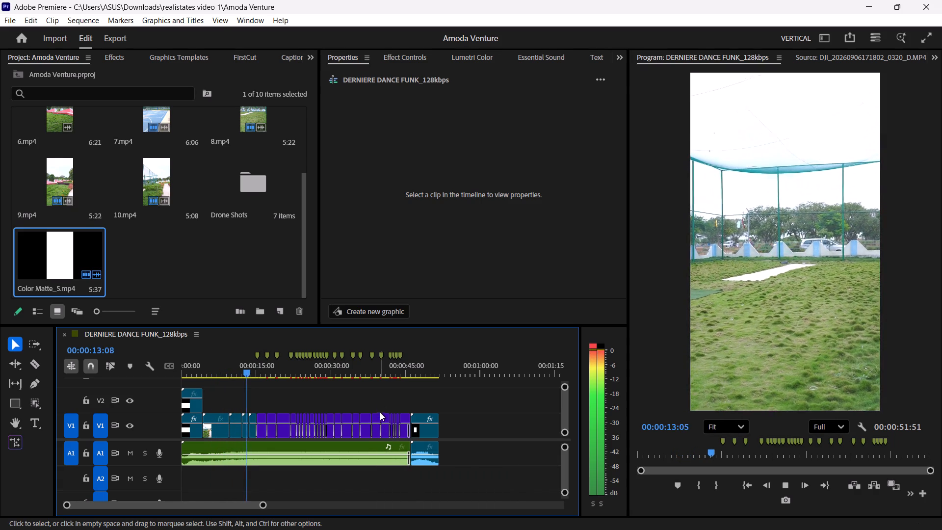
{"action": "key", "text": "space"}
{"action": "key", "text": "ctrl+s"}
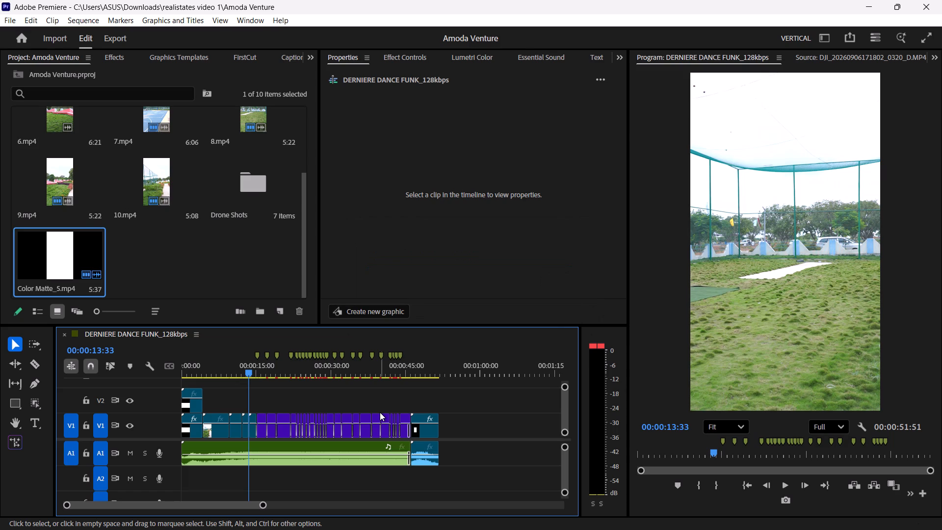
{"action": "key", "text": "BackSpace"}
Save the Amoda Venture project.
{"action": "key", "text": "ctrl+s"}
{"action": "key", "text": "ctrl+s"}
{"action": "key", "text": "ctrl+s"}
{"action": "key", "text": "ctrl+s"}
{"action": "key", "text": "ctrl+s"}
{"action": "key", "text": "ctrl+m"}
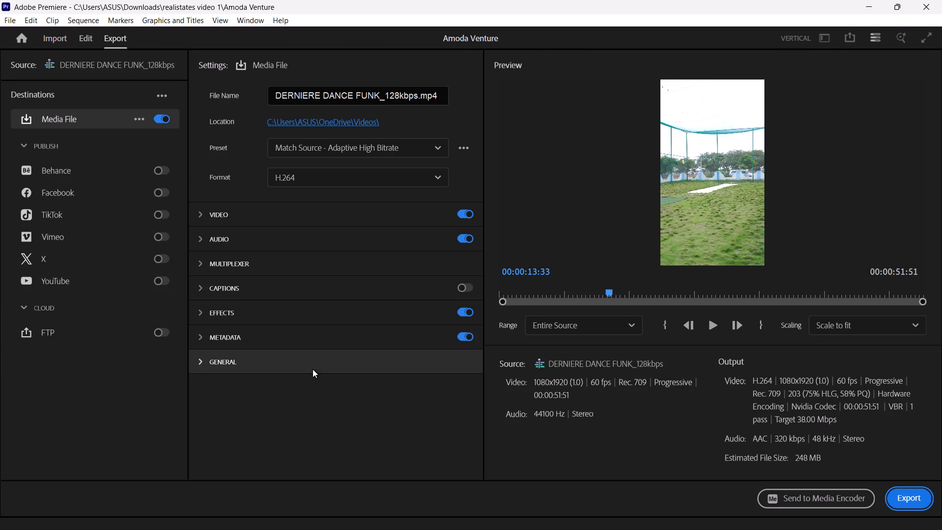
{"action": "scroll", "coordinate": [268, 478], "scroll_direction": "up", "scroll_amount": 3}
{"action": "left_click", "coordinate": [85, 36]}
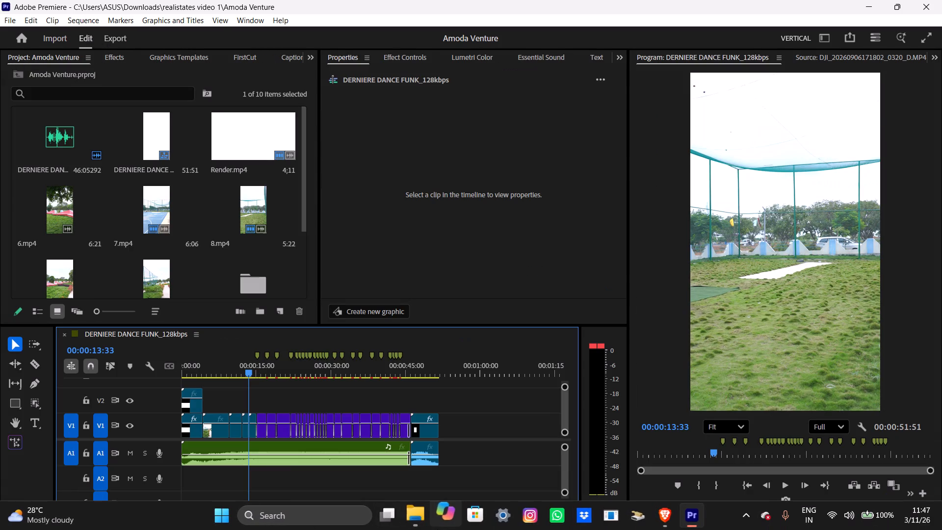
Open the recent project "ad" from the realistates video 1 folder and dismiss the missing-media dialog without relinking.
{"action": "scroll", "coordinate": [258, 237], "scroll_direction": "down", "scroll_amount": 7}
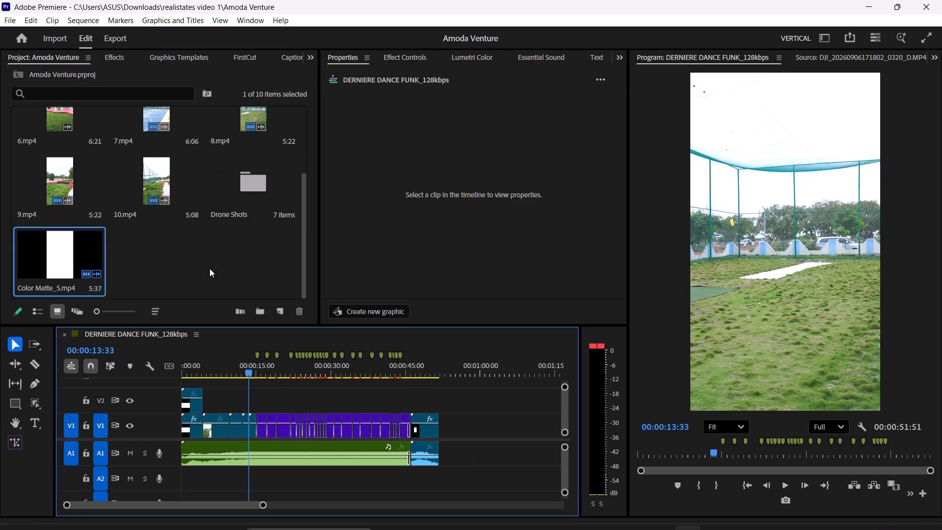
{"action": "left_click", "coordinate": [209, 268]}
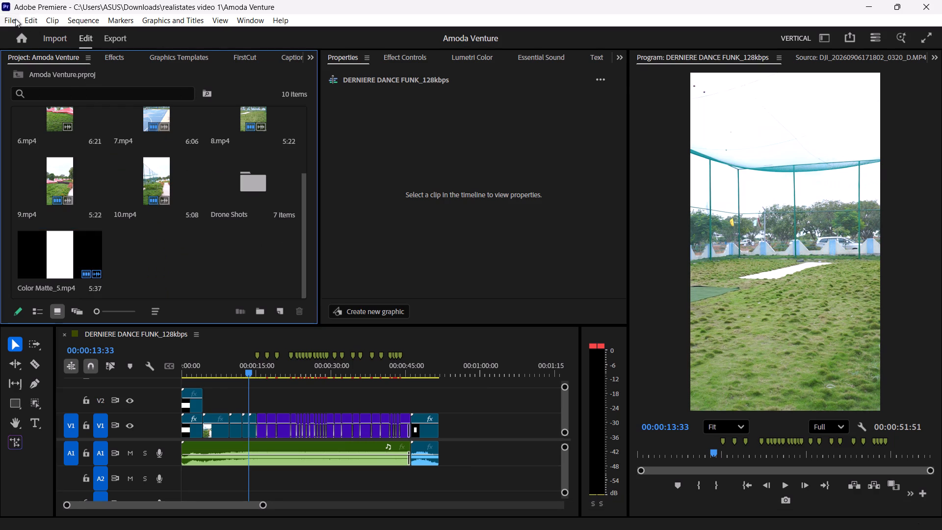
{"action": "left_click", "coordinate": [14, 18]}
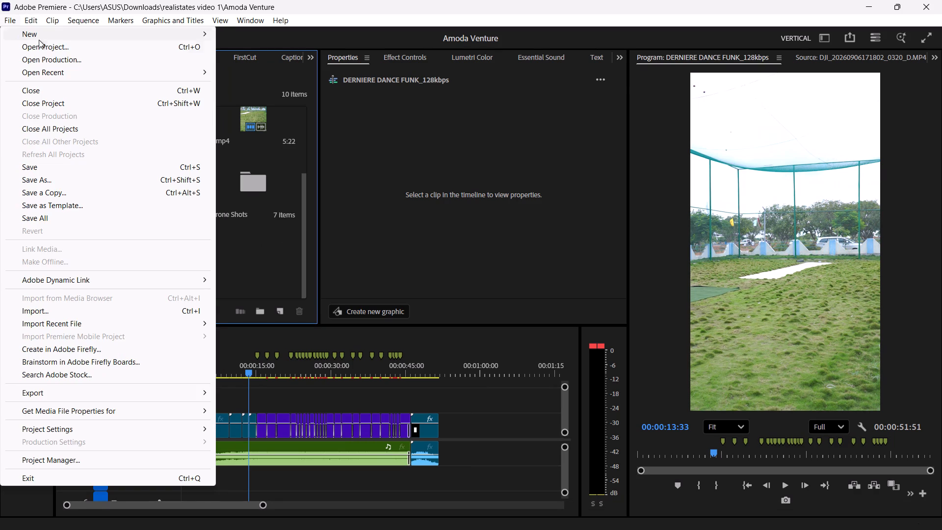
{"action": "left_click", "coordinate": [423, 86]}
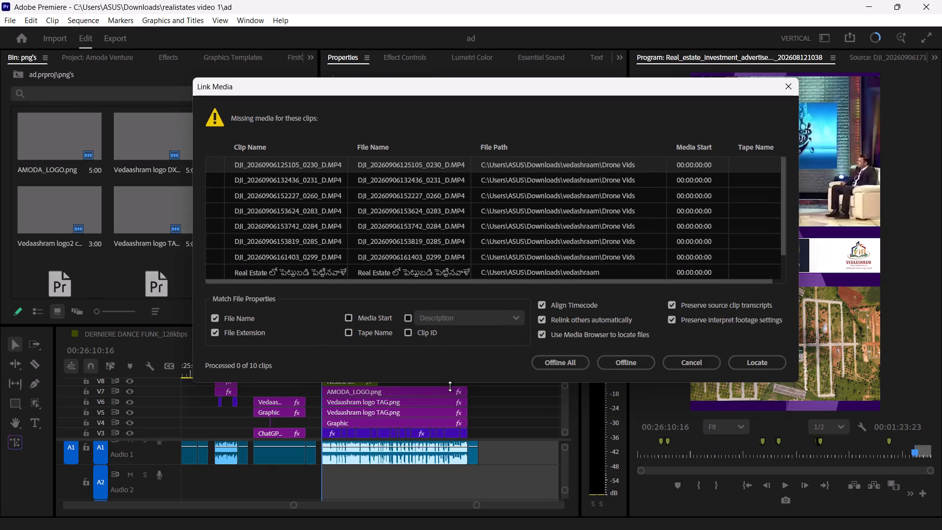
{"action": "left_click", "coordinate": [793, 88]}
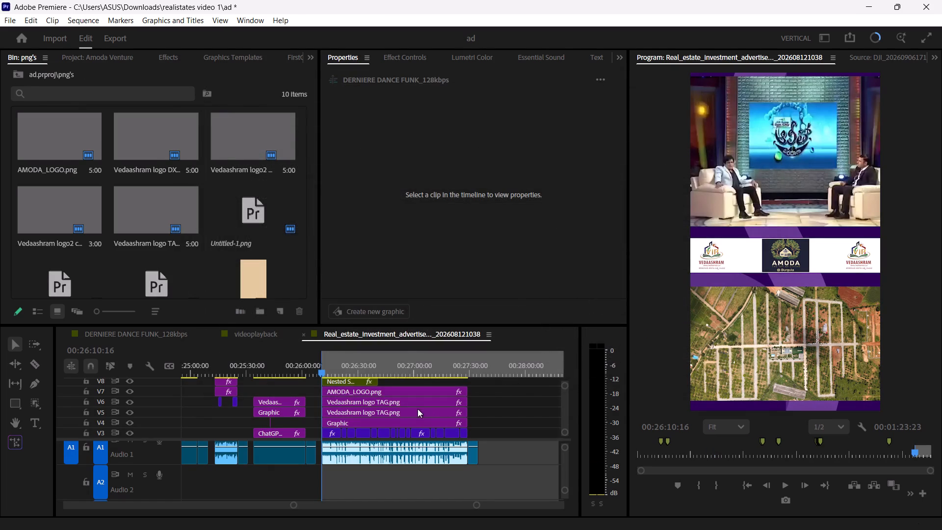
Copy AMODA_LOGO.png, the upper Vedaashram logo TAG.png and the nested sequences above from the real-estate sequence into DERNIERE DANCE FUNK_128kbps at about 00:00:55:00.
{"action": "left_click", "coordinate": [406, 404]}
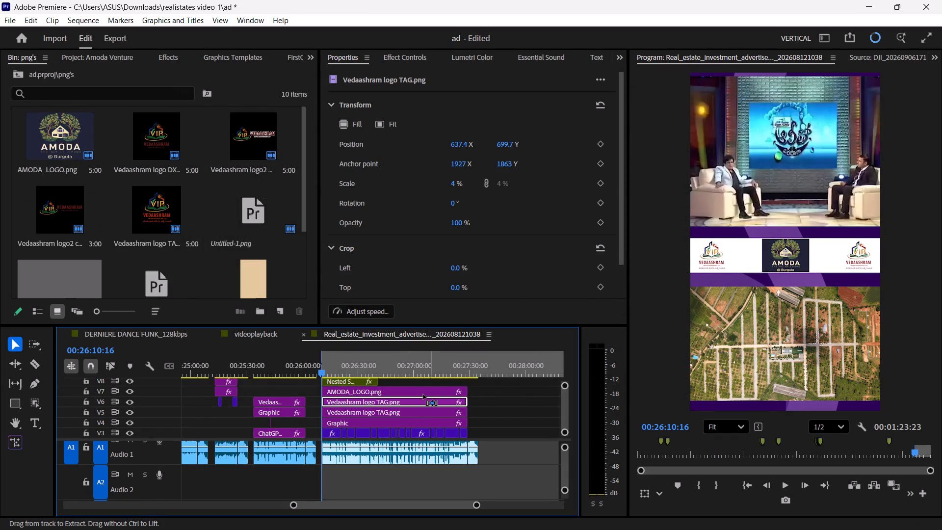
{"action": "left_click", "coordinate": [405, 393], "text": "shift"}
{"action": "scroll", "coordinate": [405, 393], "scroll_direction": "up", "scroll_amount": 1, "text": "shift"}
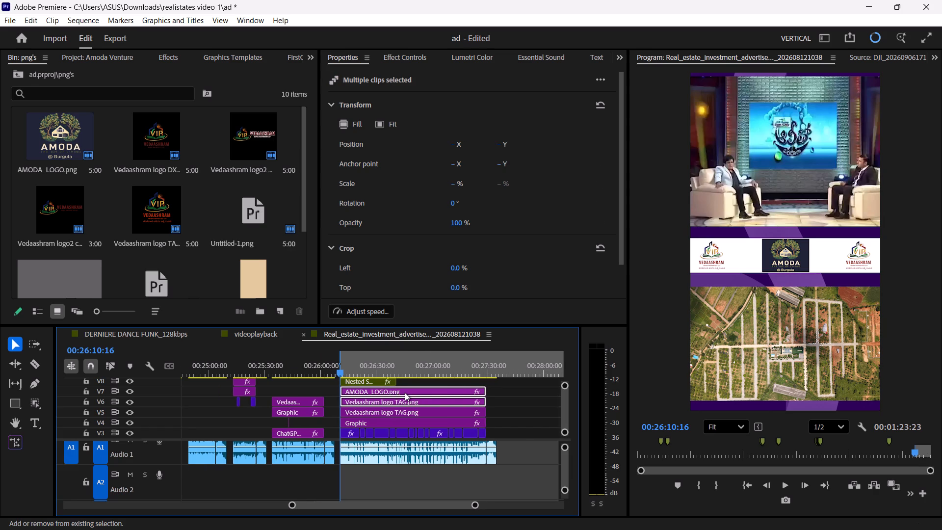
{"action": "scroll", "coordinate": [421, 391], "scroll_direction": "up", "scroll_amount": 1, "text": "shift"}
{"action": "scroll", "coordinate": [421, 391], "scroll_direction": "down", "scroll_amount": 3, "text": "shift"}
{"action": "scroll", "coordinate": [421, 391], "scroll_direction": "up", "scroll_amount": 1, "text": "ctrl"}
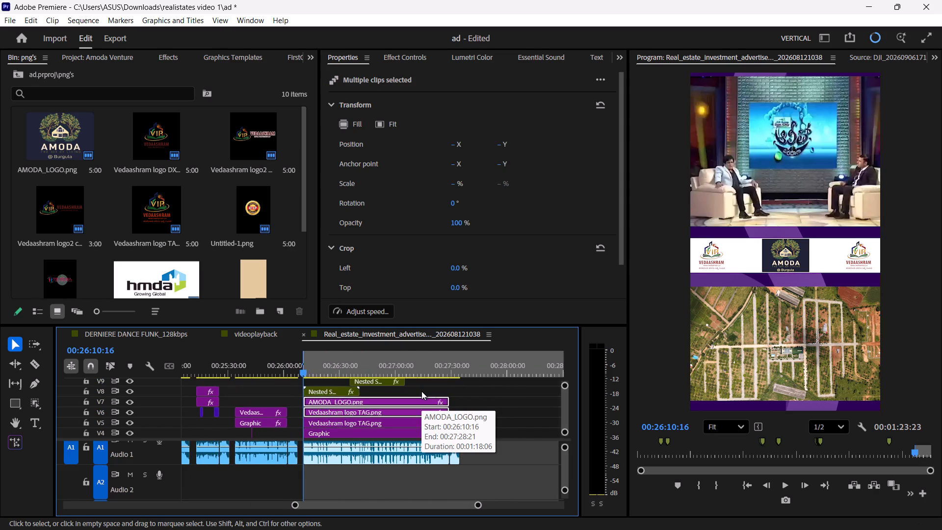
{"action": "scroll", "coordinate": [421, 391], "scroll_direction": "up", "scroll_amount": 2, "text": "ctrl"}
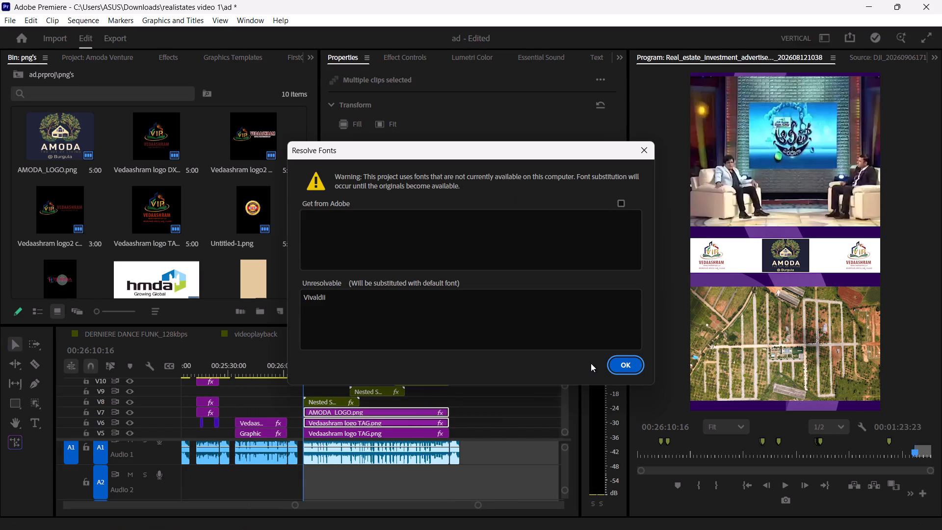
{"action": "left_click", "coordinate": [631, 371]}
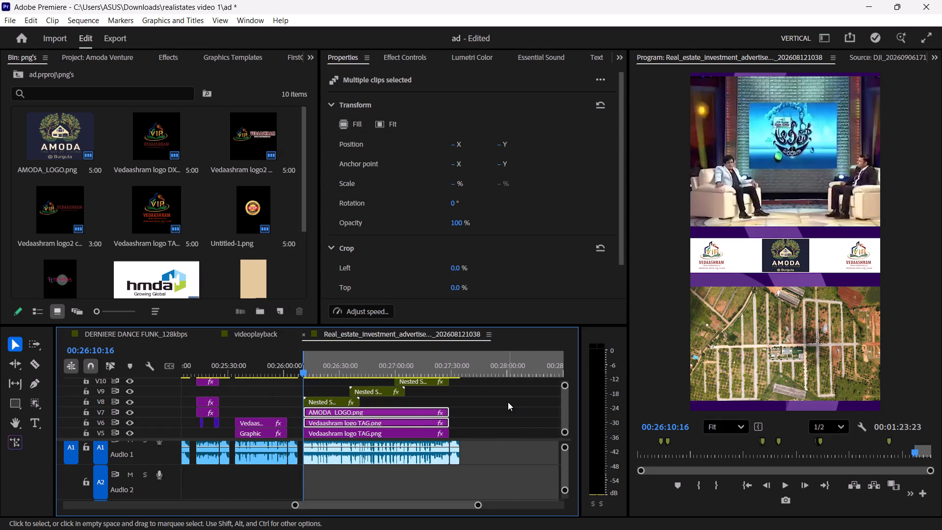
{"action": "left_click", "coordinate": [488, 394]}
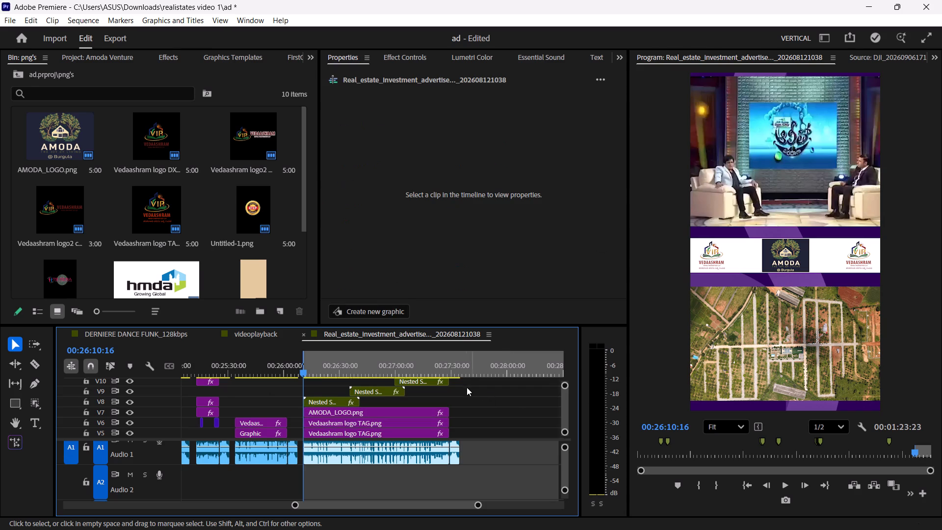
{"action": "left_click_drag", "start_coordinate": [470, 382], "coordinate": [334, 420]}
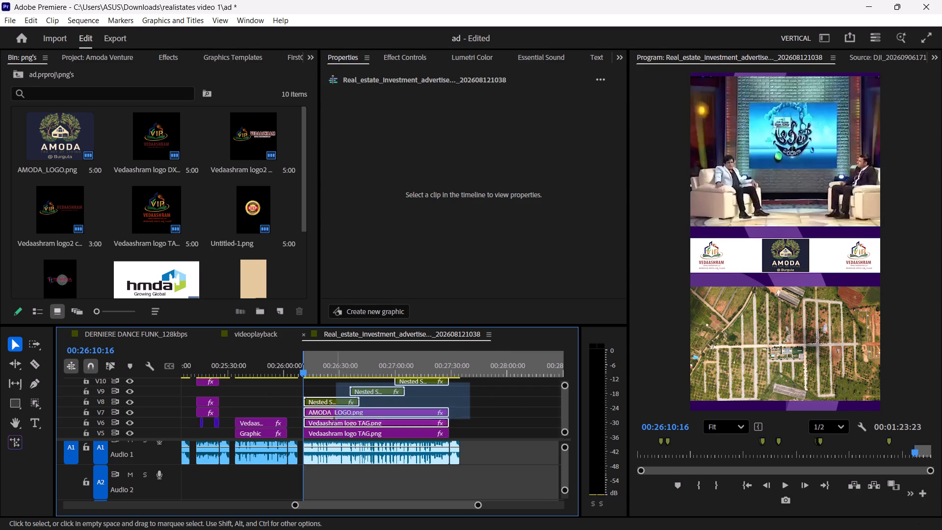
{"action": "left_click_drag", "start_coordinate": [334, 420], "coordinate": [333, 420]}
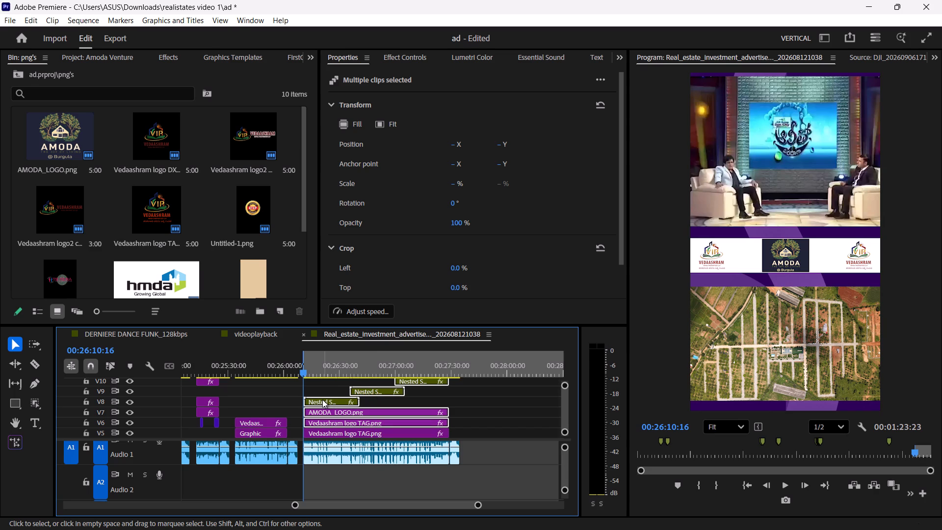
{"action": "left_click_drag", "start_coordinate": [322, 399], "coordinate": [165, 332], "text": "alt"}
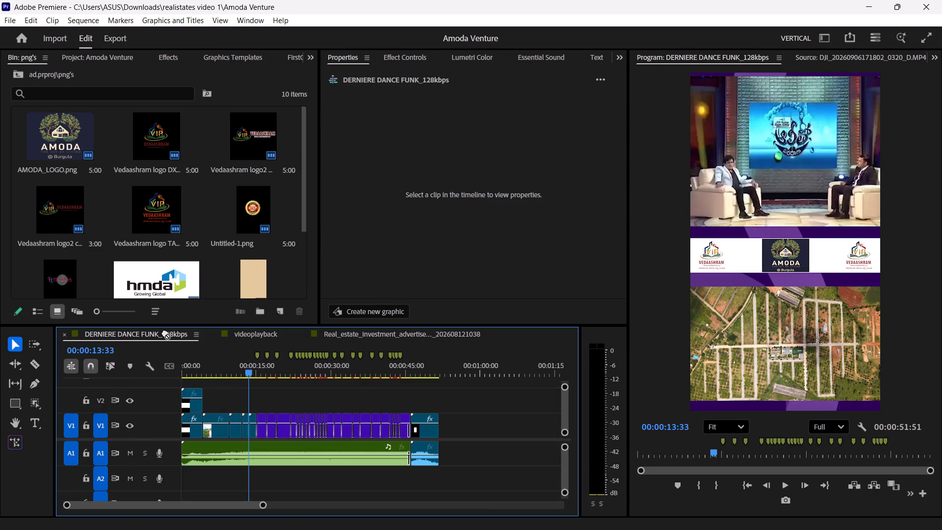
{"action": "left_click_drag", "start_coordinate": [165, 332], "coordinate": [506, 395], "text": "alt"}
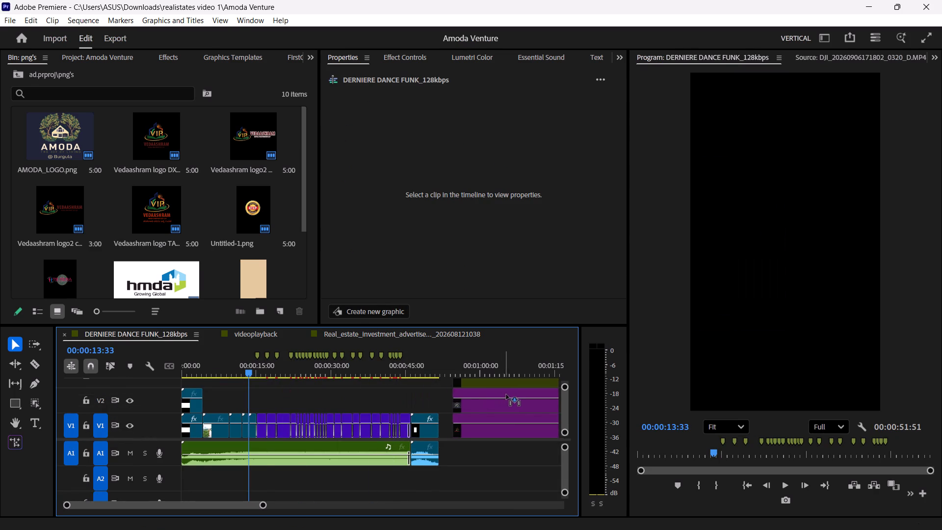
{"action": "left_click_drag", "start_coordinate": [506, 395], "coordinate": [507, 411], "text": "alt"}
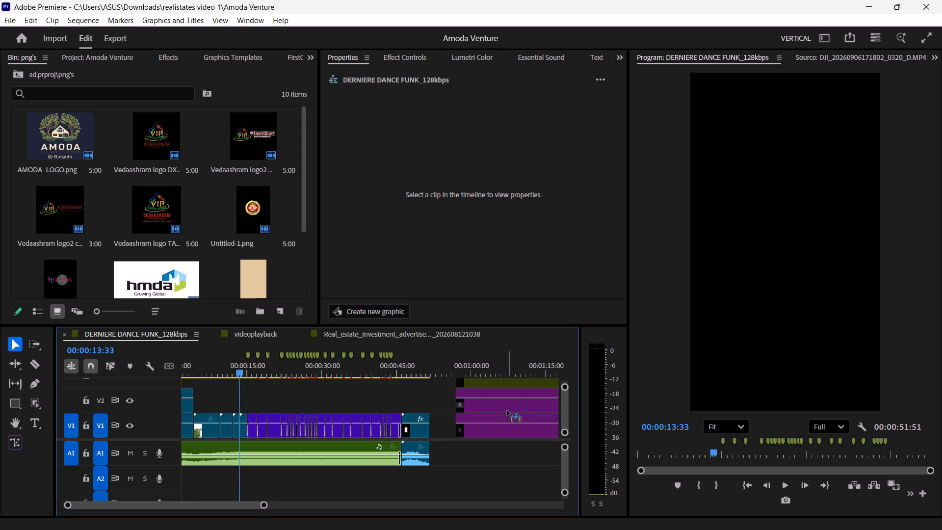
{"action": "left_click_drag", "start_coordinate": [507, 411], "coordinate": [498, 410], "text": "alt"}
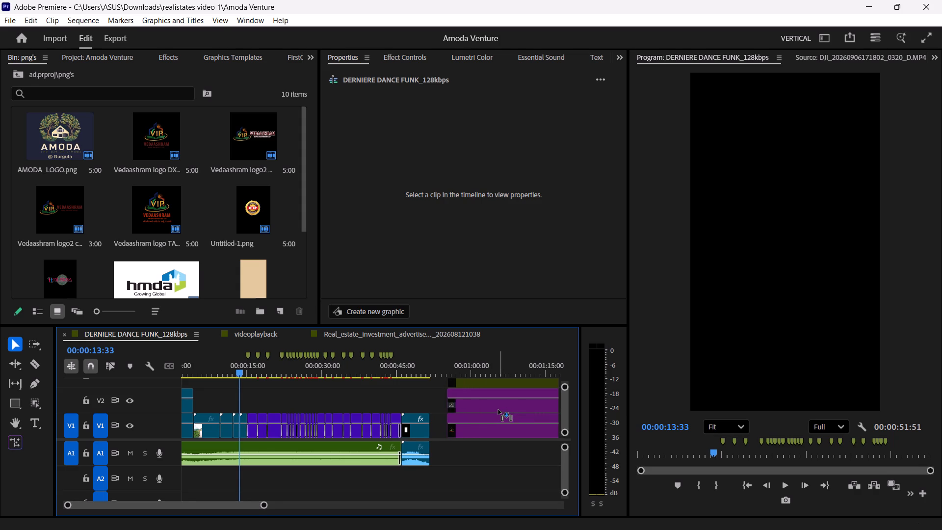
Move the copied logo and nested-sequence clips up two tracks together, placing Vedaashram logo TAG.png on V3 at the same start time.
{"action": "scroll", "coordinate": [332, 434], "scroll_direction": "down", "scroll_amount": 6, "text": "ctrl"}
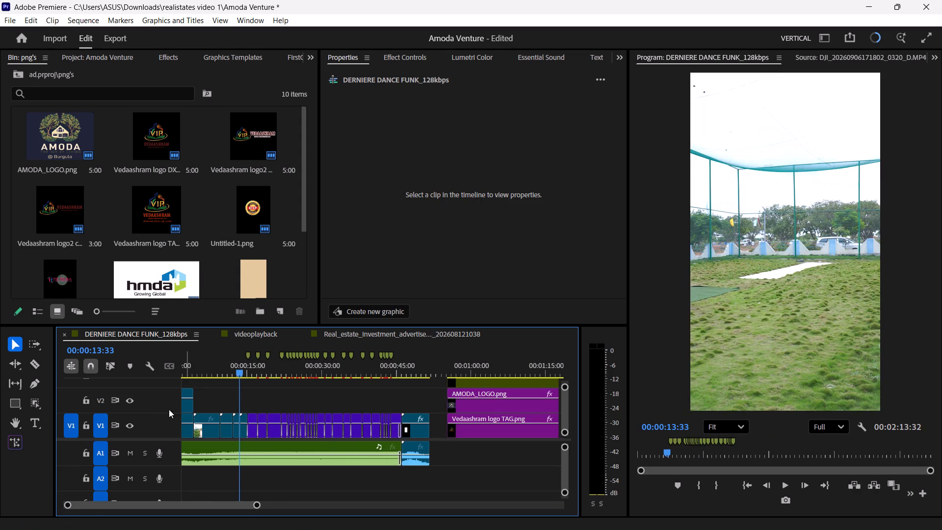
{"action": "scroll", "coordinate": [142, 416], "scroll_direction": "down", "scroll_amount": 6, "text": "ctrl"}
{"action": "scroll", "coordinate": [151, 405], "scroll_direction": "down", "scroll_amount": 13, "text": "shift"}
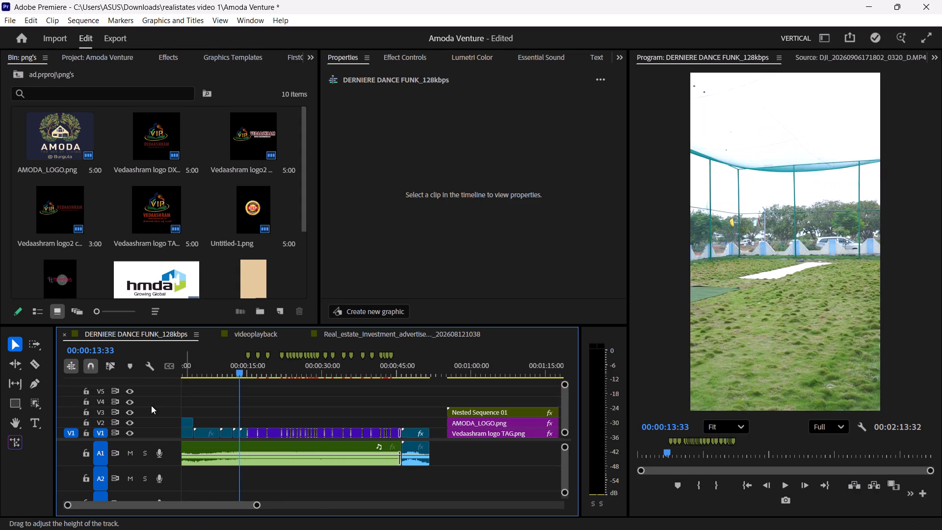
{"action": "scroll", "coordinate": [217, 424], "scroll_direction": "down", "scroll_amount": 7, "text": "alt"}
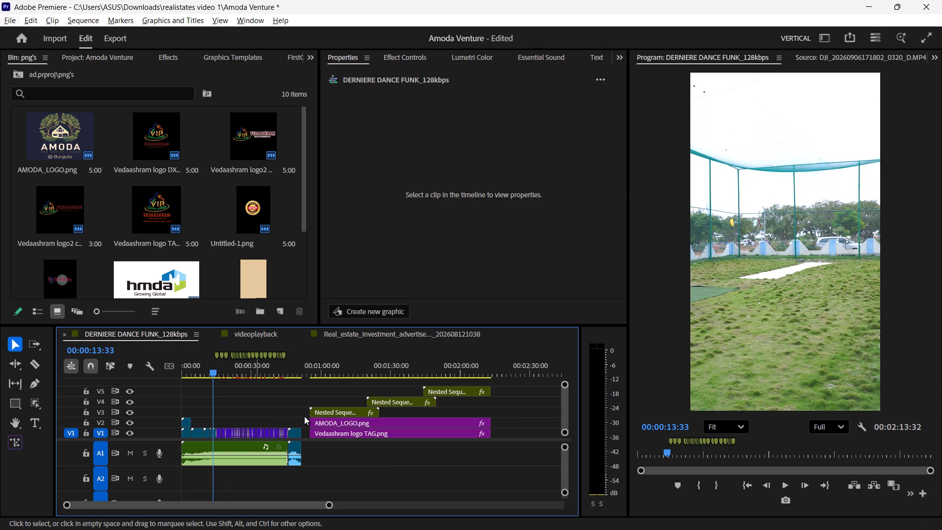
{"action": "left_click_drag", "start_coordinate": [523, 387], "coordinate": [365, 435]}
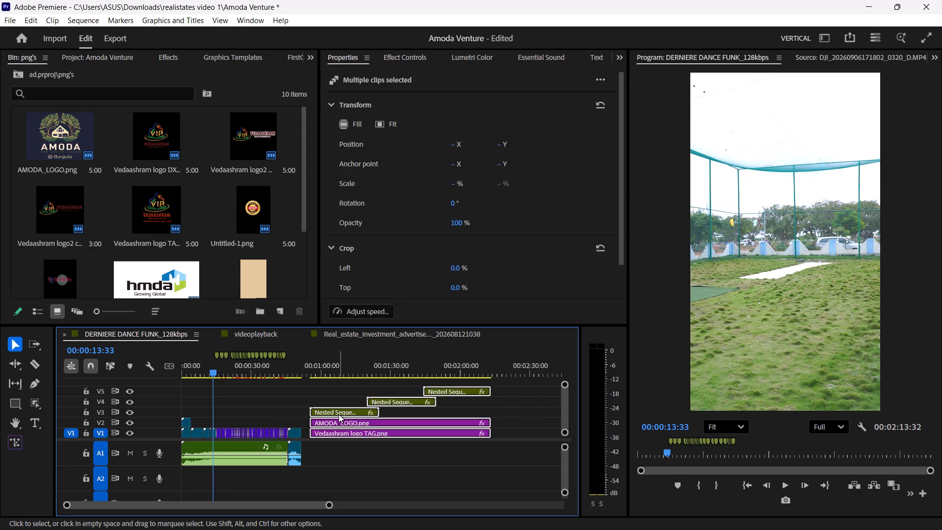
{"action": "left_click_drag", "start_coordinate": [339, 414], "coordinate": [340, 403]}
{"action": "scroll", "coordinate": [340, 403], "scroll_direction": "up", "scroll_amount": 3, "text": "ctrl"}
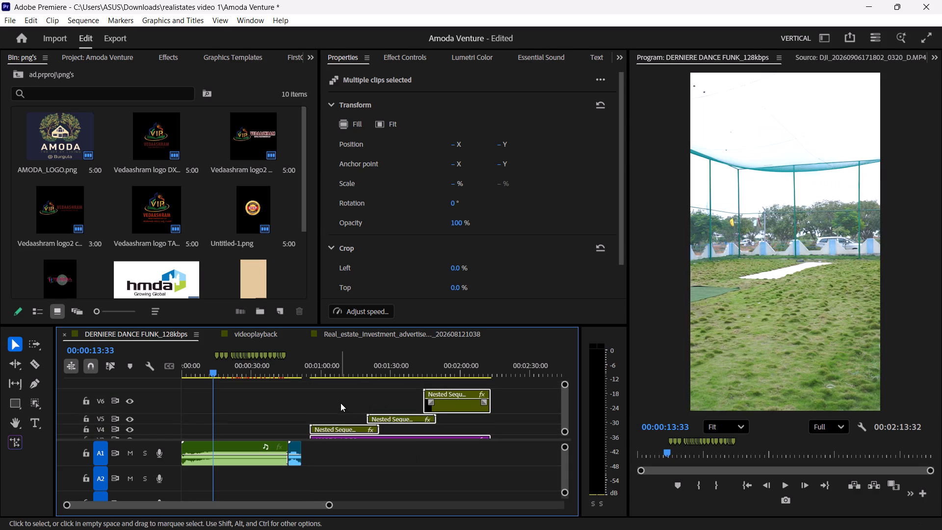
{"action": "scroll", "coordinate": [341, 424], "scroll_direction": "down", "scroll_amount": 1, "text": "ctrl"}
{"action": "left_click_drag", "start_coordinate": [341, 419], "coordinate": [342, 411]}
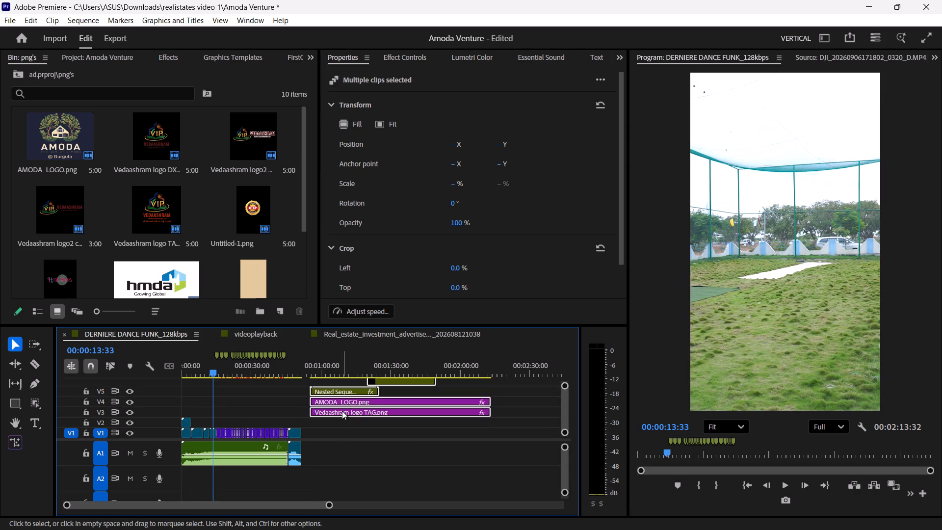
Raise the whole logo and nested-sequence block one more track, placing Vedaashram logo TAG.png on V4 and AMODA_LOGO.png on V5.
{"action": "scroll", "coordinate": [249, 420], "scroll_direction": "down", "scroll_amount": 1, "text": "ctrl"}
{"action": "scroll", "coordinate": [249, 420], "scroll_direction": "up", "scroll_amount": 3, "text": "ctrl"}
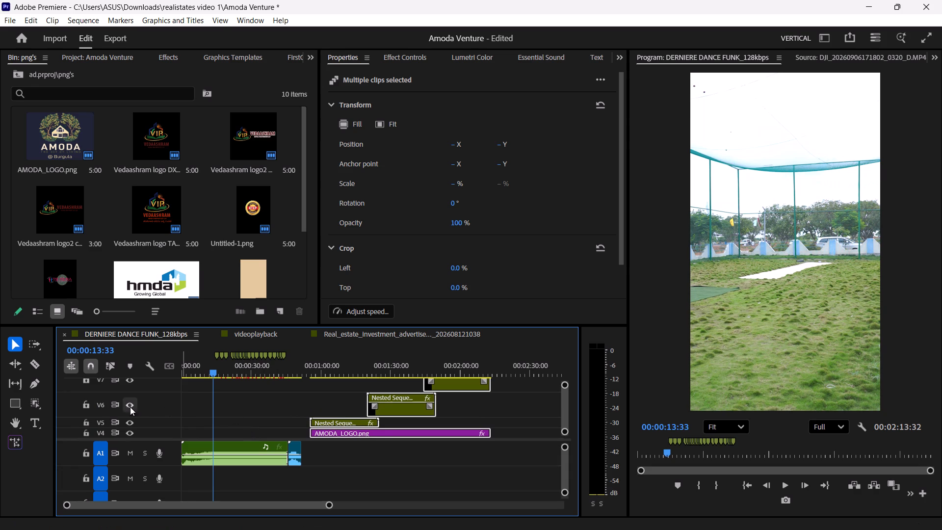
{"action": "scroll", "coordinate": [153, 387], "scroll_direction": "down", "scroll_amount": 7, "text": "shift"}
{"action": "scroll", "coordinate": [153, 387], "scroll_direction": "down", "scroll_amount": 3}
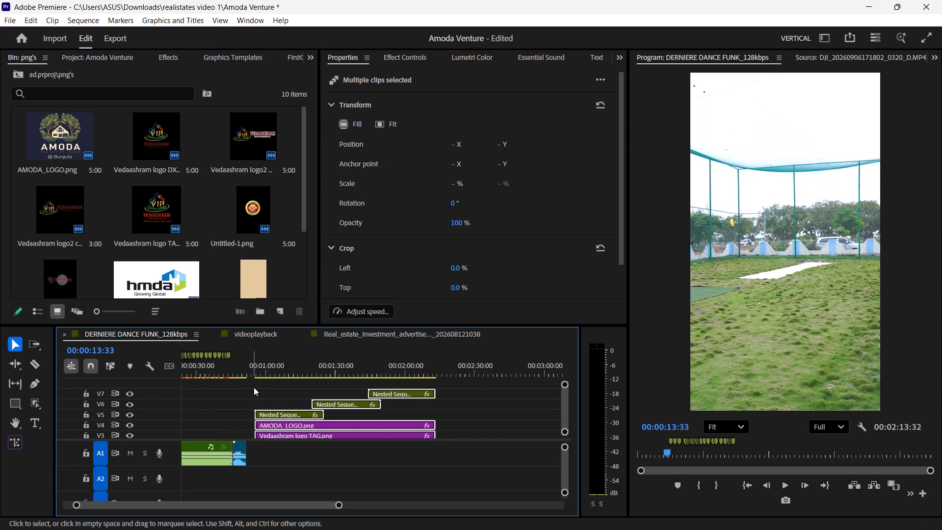
{"action": "scroll", "coordinate": [255, 387], "scroll_direction": "down", "scroll_amount": 2}
{"action": "scroll", "coordinate": [257, 388], "scroll_direction": "down", "scroll_amount": 1, "text": "ctrl"}
{"action": "scroll", "coordinate": [412, 411], "scroll_direction": "down", "scroll_amount": 1, "text": "ctrl"}
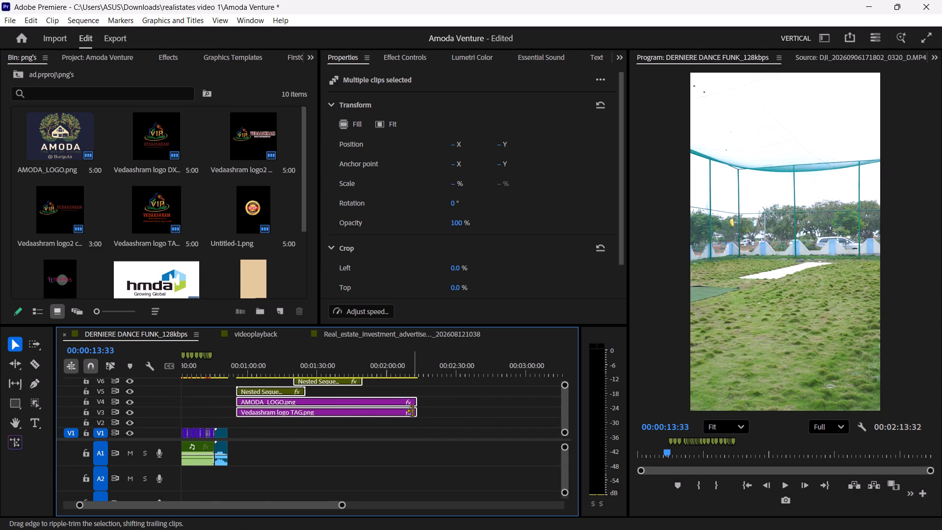
{"action": "scroll", "coordinate": [448, 404], "scroll_direction": "down", "scroll_amount": 4}
{"action": "scroll", "coordinate": [449, 404], "scroll_direction": "up", "scroll_amount": 12}
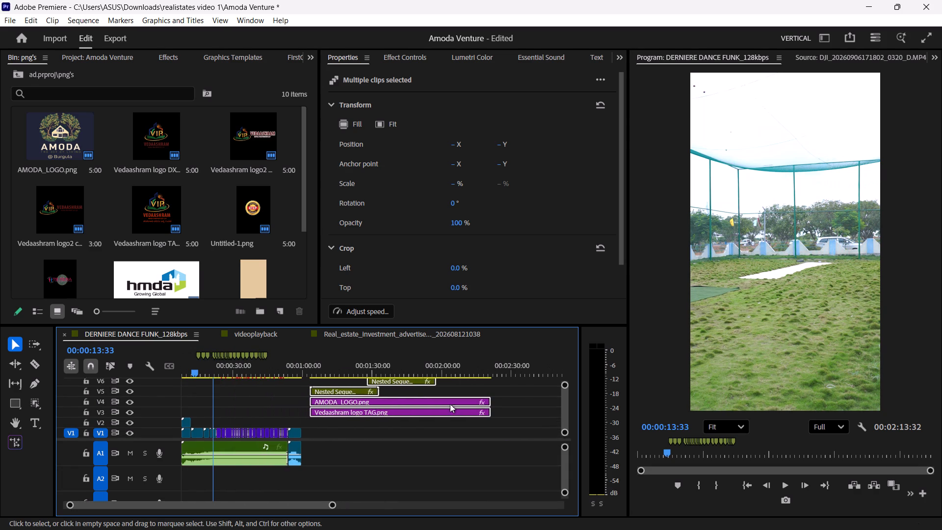
{"action": "scroll", "coordinate": [450, 404], "scroll_direction": "up", "scroll_amount": 1}
{"action": "scroll", "coordinate": [372, 398], "scroll_direction": "up", "scroll_amount": 2, "text": "ctrl"}
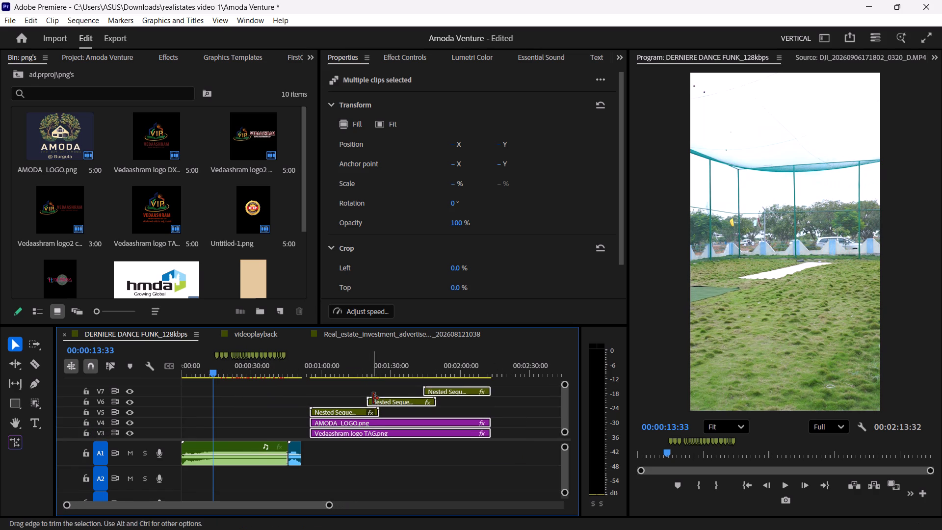
{"action": "left_click_drag", "start_coordinate": [392, 398], "coordinate": [392, 391]}
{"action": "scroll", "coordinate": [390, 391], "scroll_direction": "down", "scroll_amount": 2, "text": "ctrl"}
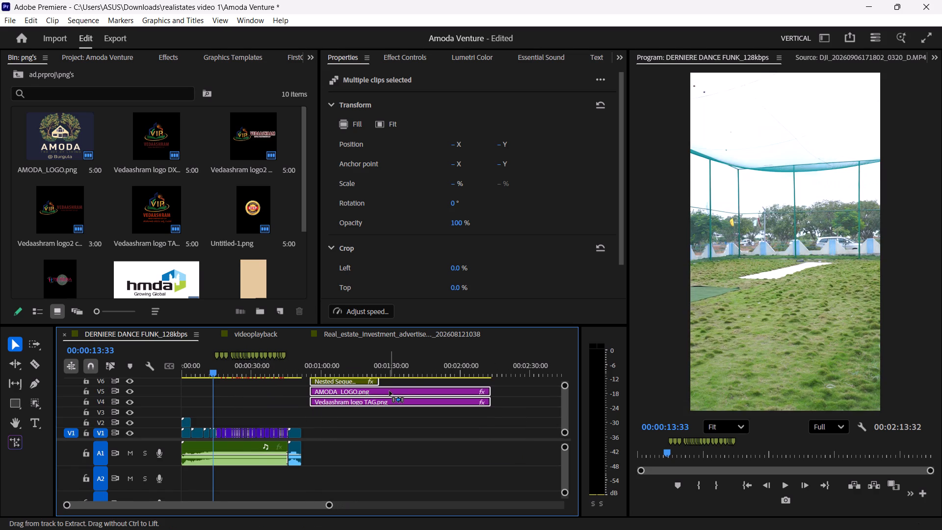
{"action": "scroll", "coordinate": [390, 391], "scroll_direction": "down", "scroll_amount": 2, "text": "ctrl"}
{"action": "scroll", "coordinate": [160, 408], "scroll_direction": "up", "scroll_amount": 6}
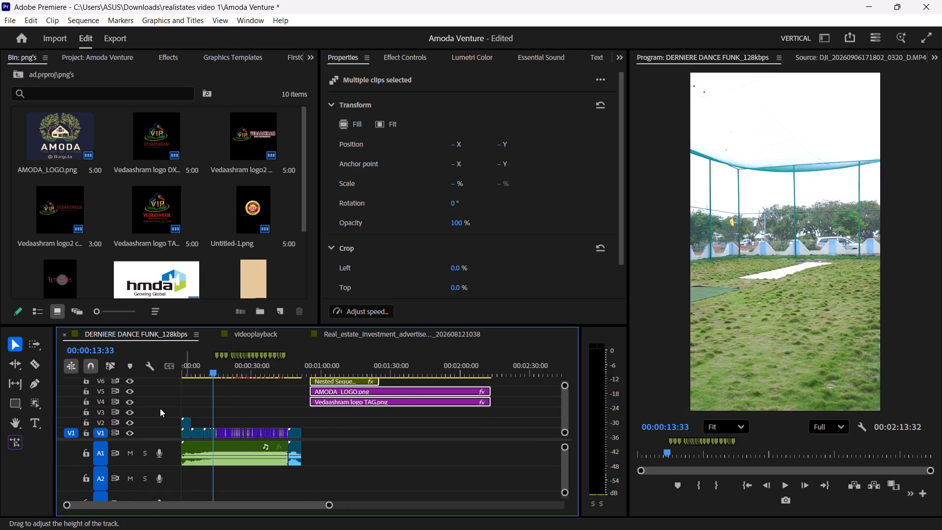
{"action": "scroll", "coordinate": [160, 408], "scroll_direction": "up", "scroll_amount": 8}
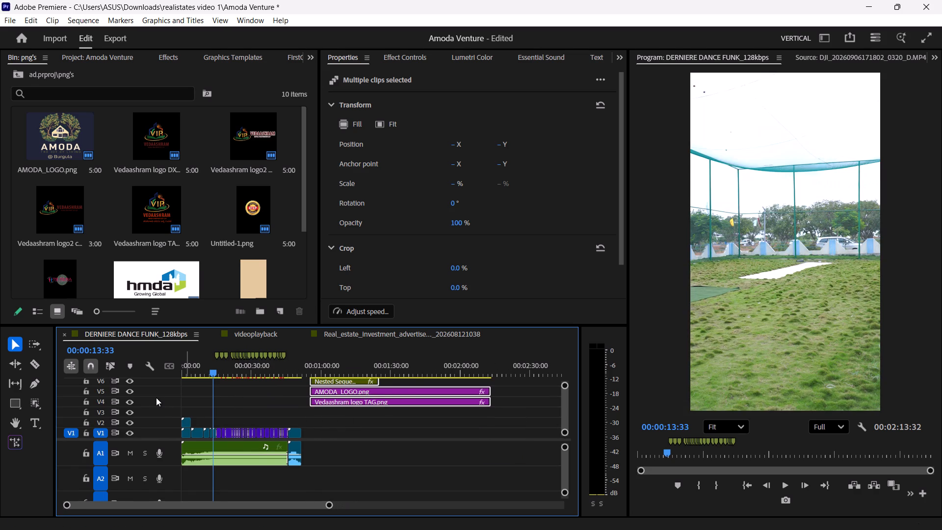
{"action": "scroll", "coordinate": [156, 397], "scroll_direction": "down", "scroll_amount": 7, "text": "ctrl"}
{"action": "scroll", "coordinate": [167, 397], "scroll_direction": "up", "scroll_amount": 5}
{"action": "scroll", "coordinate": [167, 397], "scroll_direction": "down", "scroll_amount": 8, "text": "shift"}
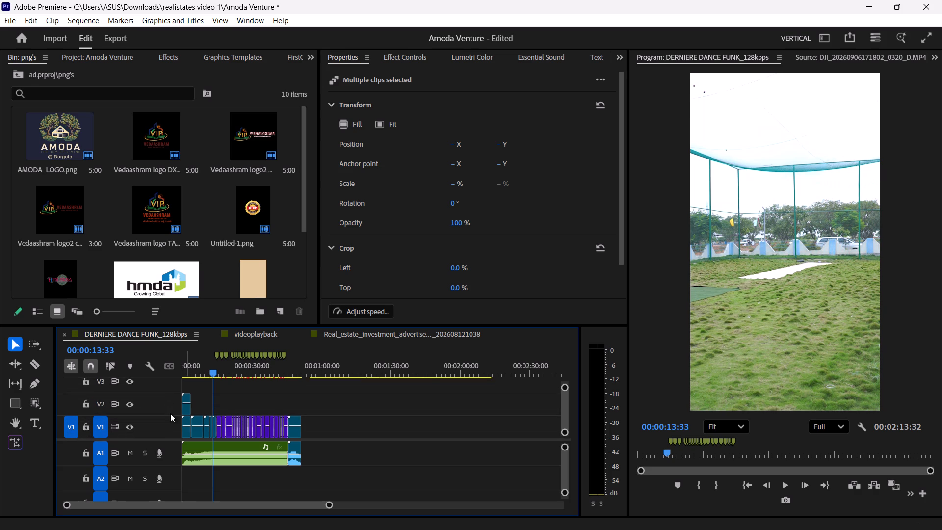
Move the whole logo and nested-sequence block on V4 to V8 back to the very start of the sequence.
{"action": "scroll", "coordinate": [167, 431], "scroll_direction": "down", "scroll_amount": 11, "text": "shift"}
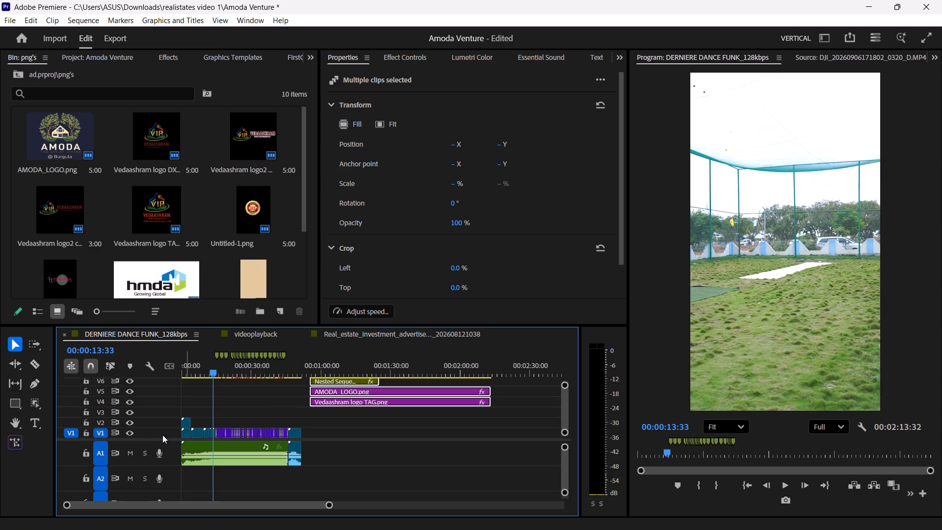
{"action": "scroll", "coordinate": [162, 435], "scroll_direction": "down", "scroll_amount": 1, "text": "shift"}
{"action": "scroll", "coordinate": [289, 406], "scroll_direction": "up", "scroll_amount": 6}
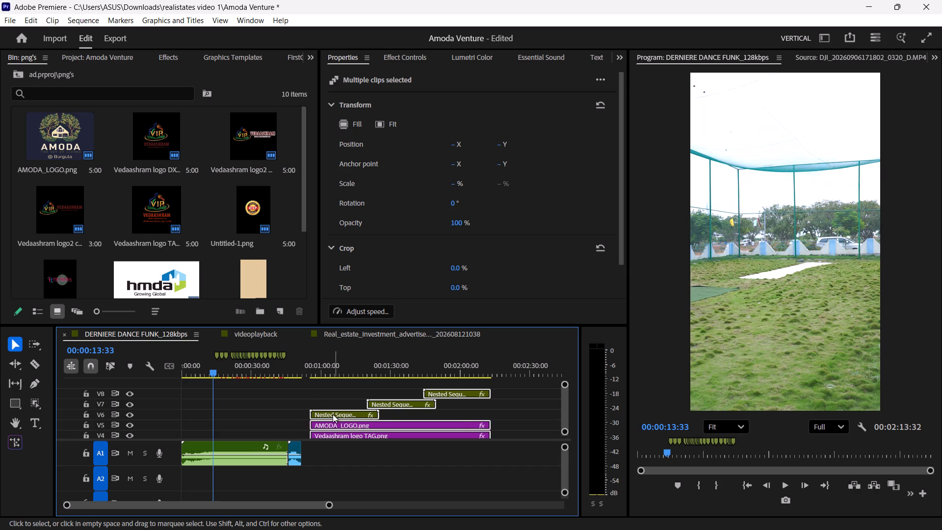
{"action": "scroll", "coordinate": [332, 414], "scroll_direction": "down", "scroll_amount": 3}
{"action": "scroll", "coordinate": [332, 414], "scroll_direction": "up", "scroll_amount": 3}
{"action": "scroll", "coordinate": [338, 413], "scroll_direction": "down", "scroll_amount": 1, "text": "ctrl"}
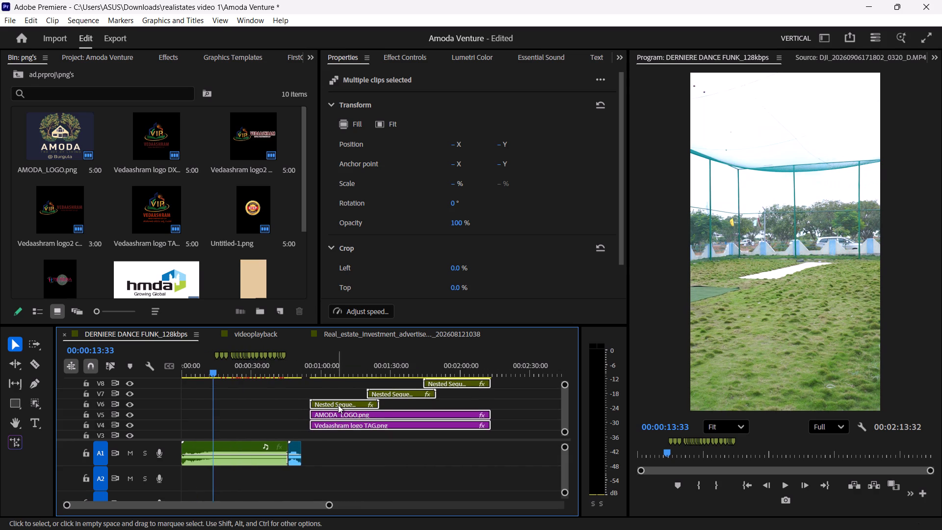
{"action": "left_click_drag", "start_coordinate": [338, 405], "coordinate": [179, 405]}
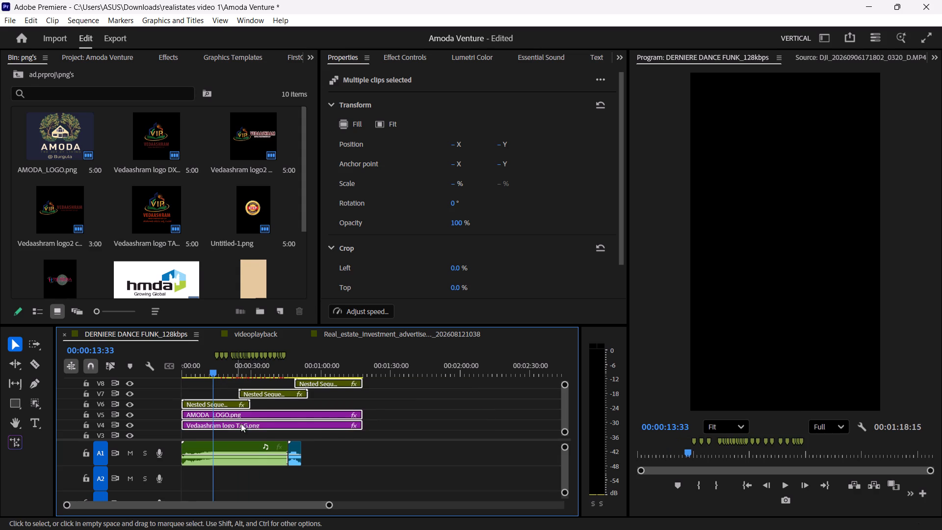
Trim the ends of AMODA_LOGO.png on V5 and Vedaashram logo TAG.png on V4 together to the end of the A1 music clip.
{"action": "scroll", "coordinate": [446, 400], "scroll_direction": "up", "scroll_amount": 5, "text": "ctrl"}
{"action": "scroll", "coordinate": [446, 400], "scroll_direction": "down", "scroll_amount": 2, "text": "ctrl"}
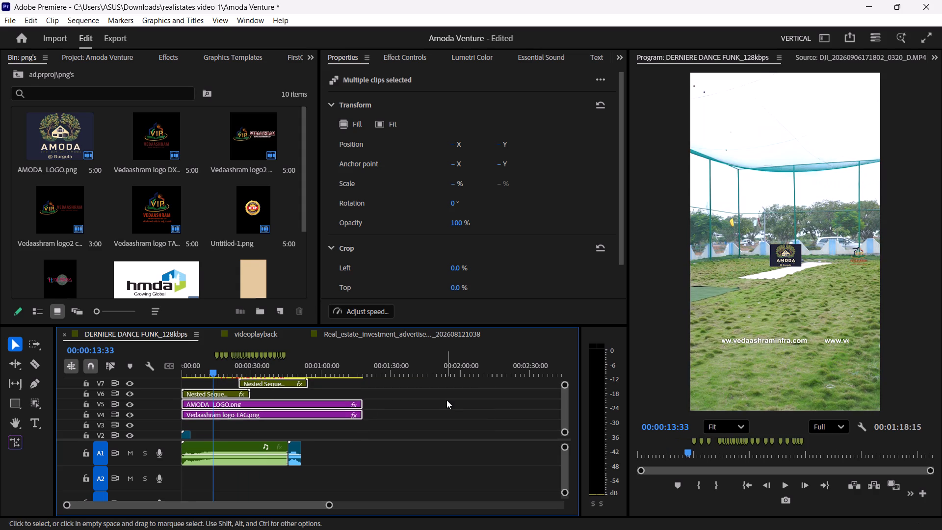
{"action": "scroll", "coordinate": [444, 400], "scroll_direction": "up", "scroll_amount": 2, "text": "ctrl"}
{"action": "scroll", "coordinate": [444, 400], "scroll_direction": "down", "scroll_amount": 3, "text": "ctrl"}
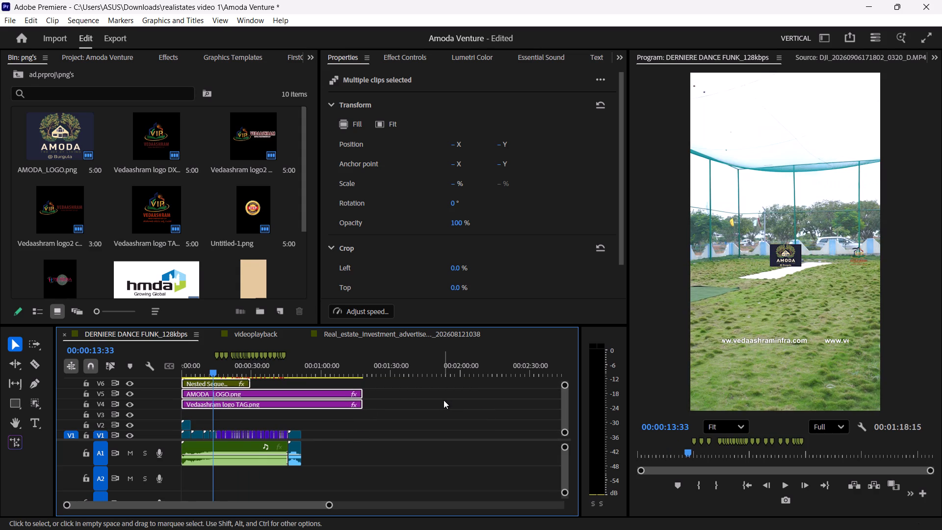
{"action": "scroll", "coordinate": [444, 400], "scroll_direction": "up", "scroll_amount": 2, "text": "ctrl"}
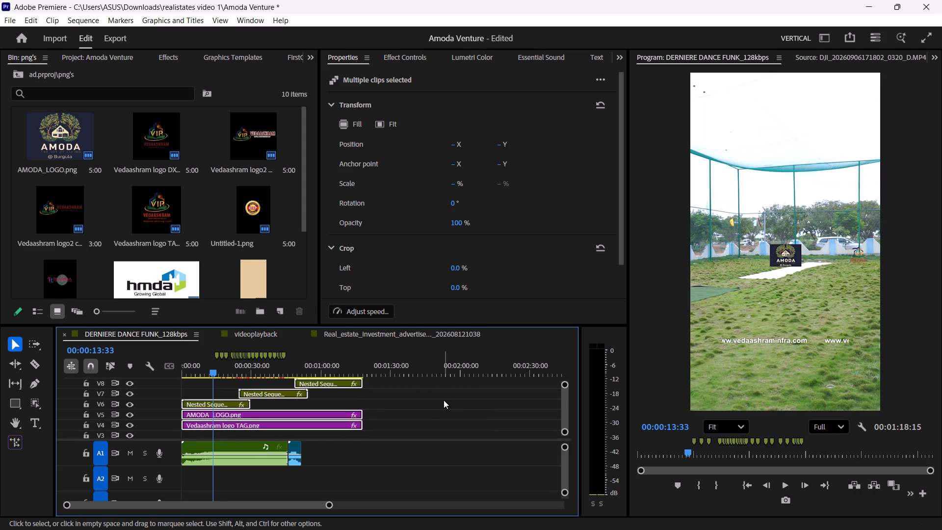
{"action": "left_click", "coordinate": [398, 407]}
{"action": "left_click_drag", "start_coordinate": [386, 412], "coordinate": [345, 422]}
{"action": "scroll", "coordinate": [354, 418], "scroll_direction": "down", "scroll_amount": 1, "text": "ctrl"}
{"action": "left_click_drag", "start_coordinate": [366, 407], "coordinate": [303, 424]}
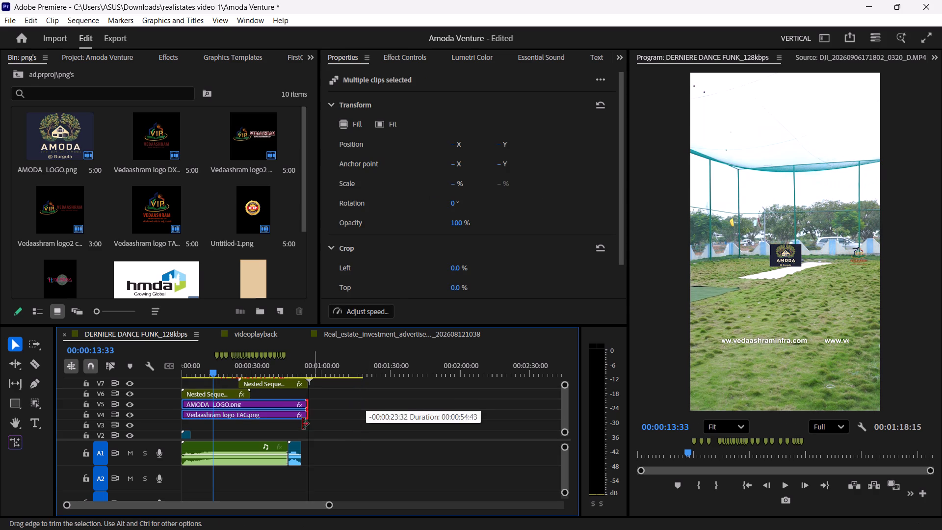
{"action": "left_click_drag", "start_coordinate": [303, 424], "coordinate": [296, 427]}
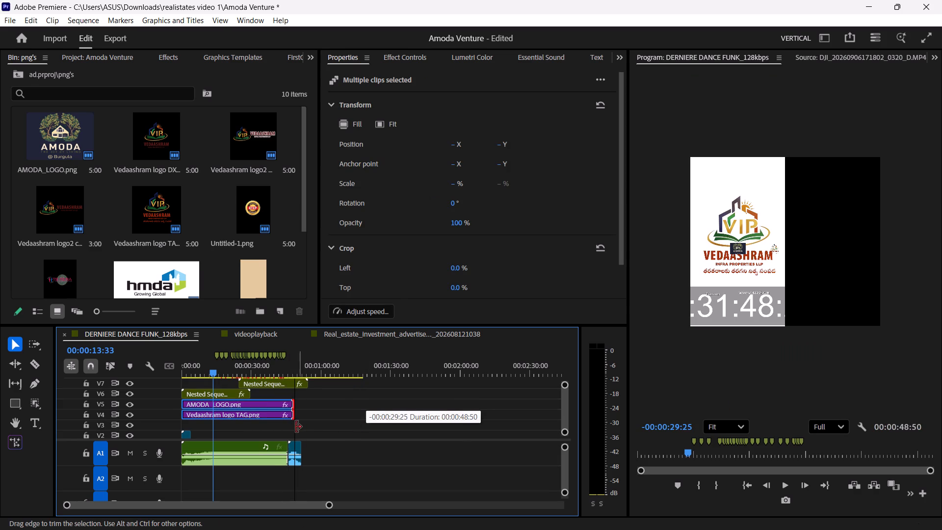
{"action": "left_click_drag", "start_coordinate": [296, 427], "coordinate": [294, 429]}
{"action": "left_click_drag", "start_coordinate": [294, 429], "coordinate": [292, 429]}
Scale the nested sequences on V6 and V7 to fill the frame, each at 150% and position 540, 960.
{"action": "scroll", "coordinate": [302, 419], "scroll_direction": "up", "scroll_amount": 5, "text": "ctrl"}
{"action": "left_click", "coordinate": [302, 419]}
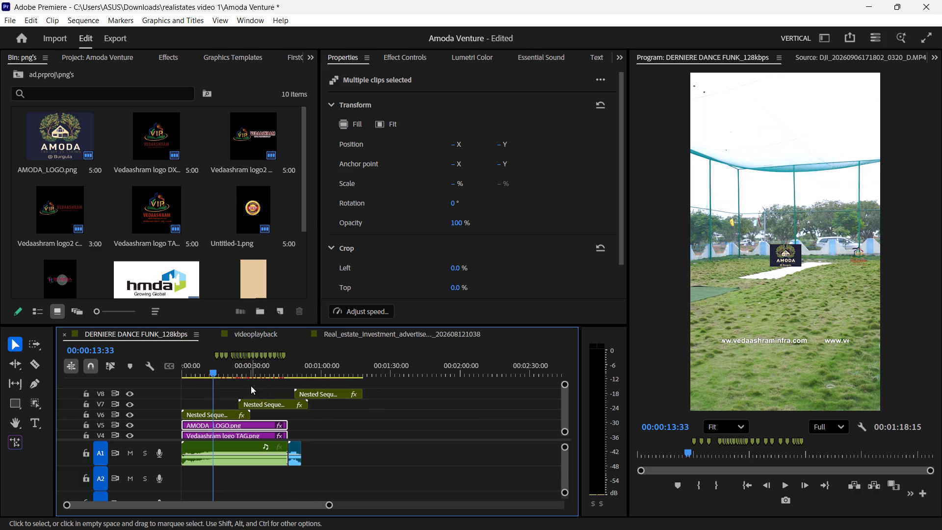
{"action": "left_click", "coordinate": [278, 389]}
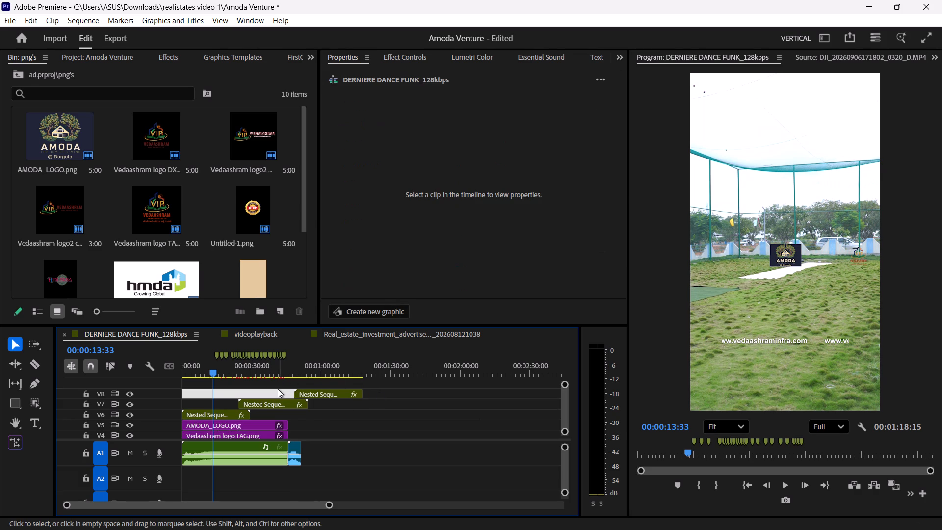
{"action": "left_click", "coordinate": [219, 412]}
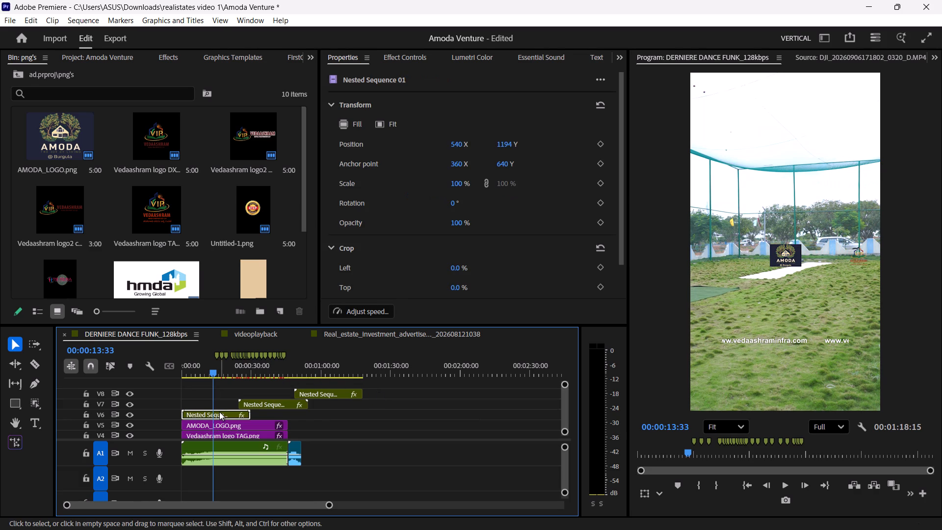
{"action": "left_click", "coordinate": [351, 132]}
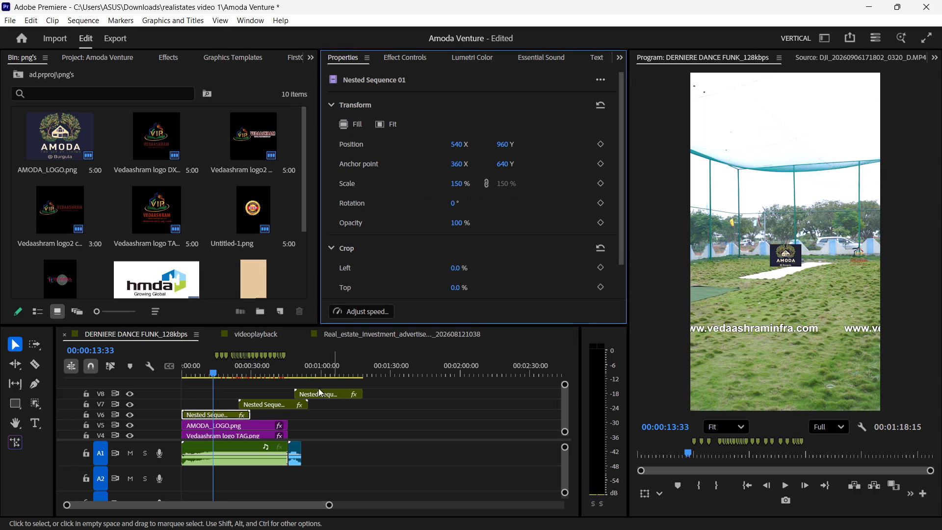
{"action": "left_click_drag", "start_coordinate": [253, 367], "coordinate": [264, 366]}
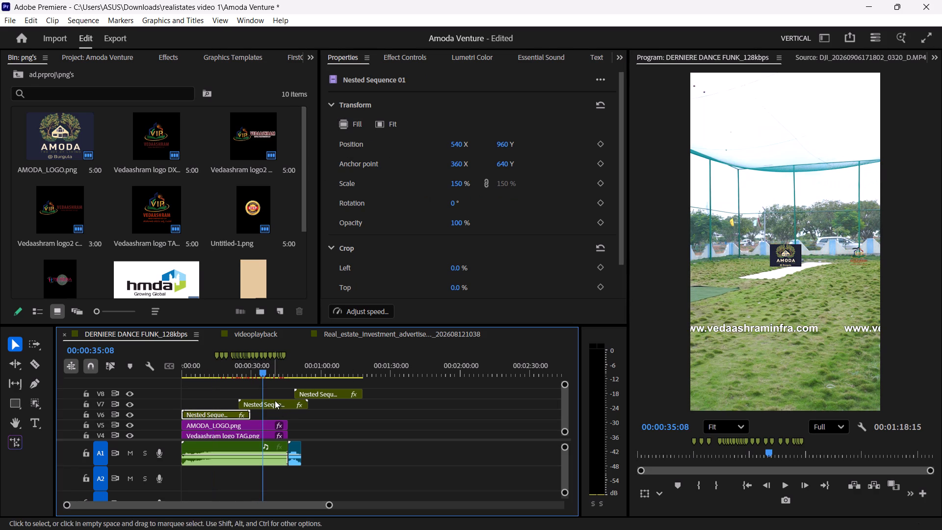
{"action": "left_click", "coordinate": [277, 405]}
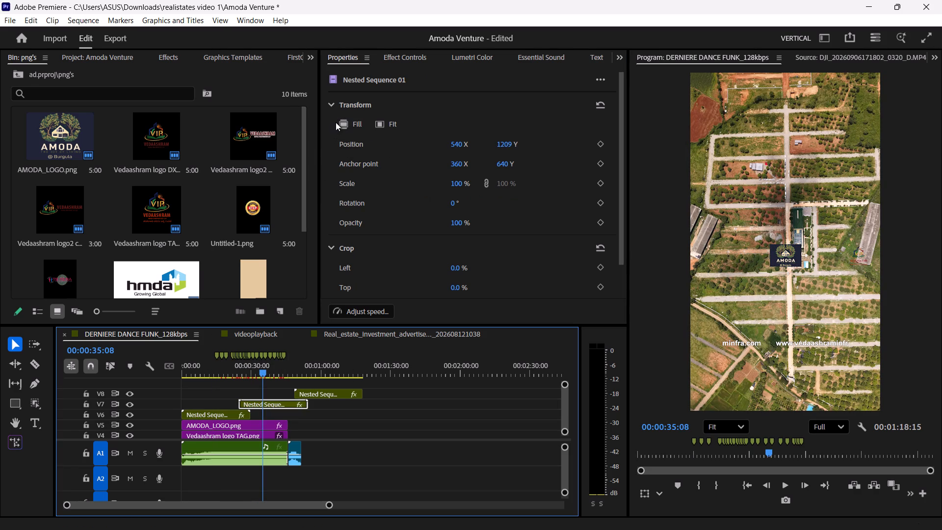
{"action": "left_click", "coordinate": [339, 122]}
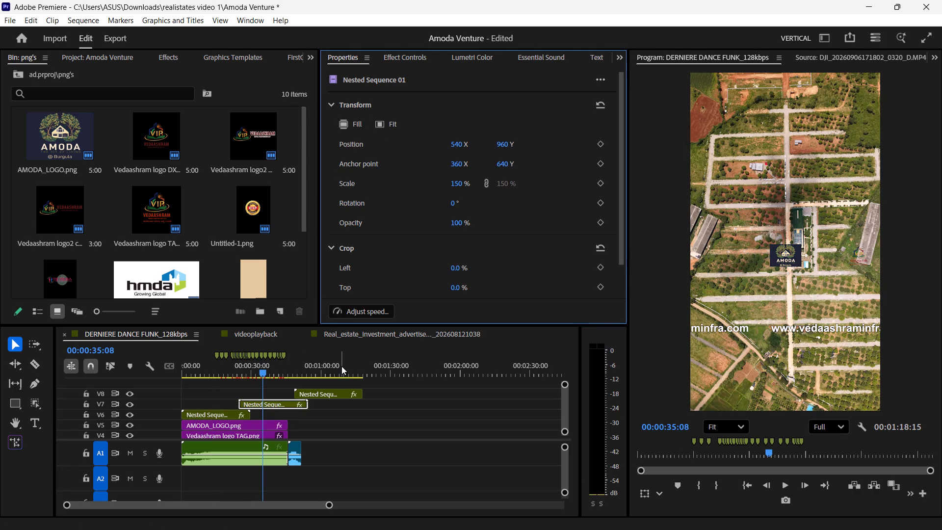
Delete the last nested sequence, on V8.
{"action": "left_click", "coordinate": [317, 392]}
{"action": "key", "text": "Delete"}
{"action": "left_click_drag", "start_coordinate": [308, 408], "coordinate": [296, 409]}
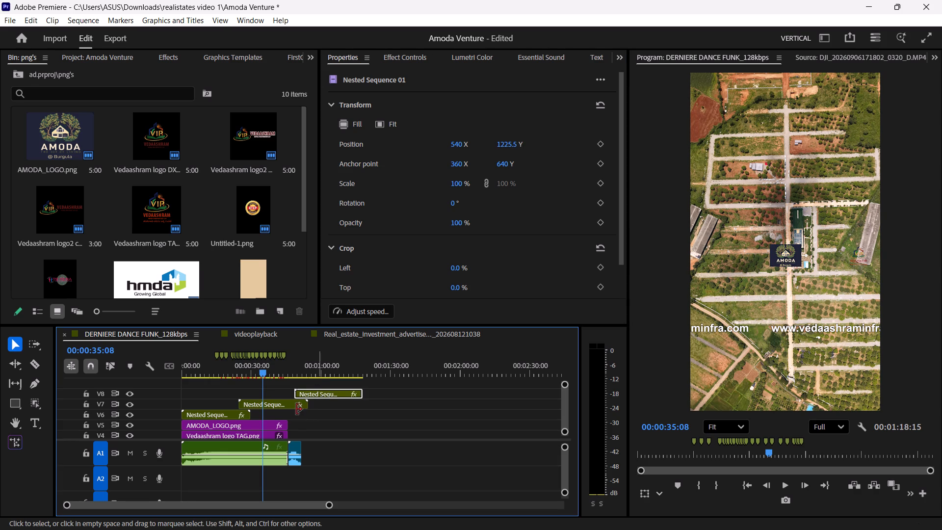
{"action": "left_click_drag", "start_coordinate": [296, 409], "coordinate": [286, 412]}
{"action": "left_click", "coordinate": [302, 412]}
{"action": "triple_click", "coordinate": [329, 395]}
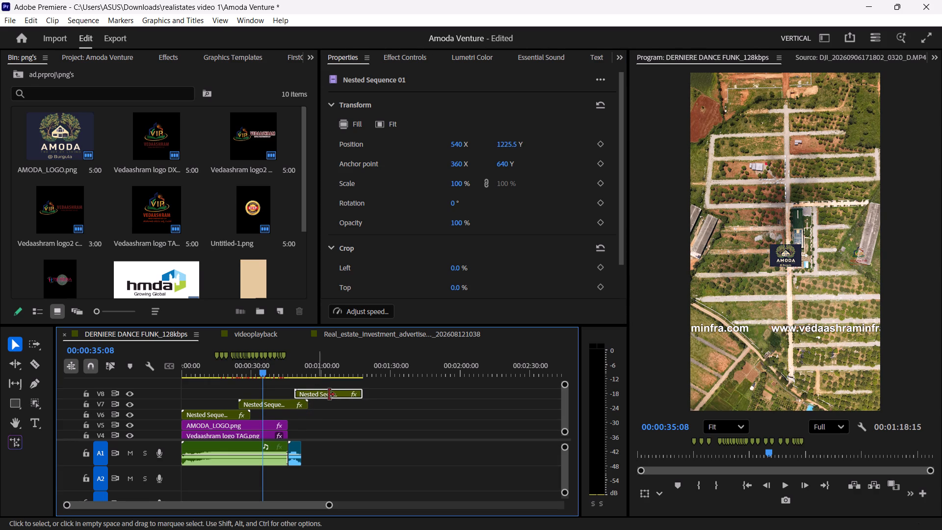
{"action": "left_click", "coordinate": [329, 390]}
Trim the end of the nested sequence on V7 to match the end of the A1 music clip.
{"action": "left_click_drag", "start_coordinate": [307, 406], "coordinate": [286, 413]}
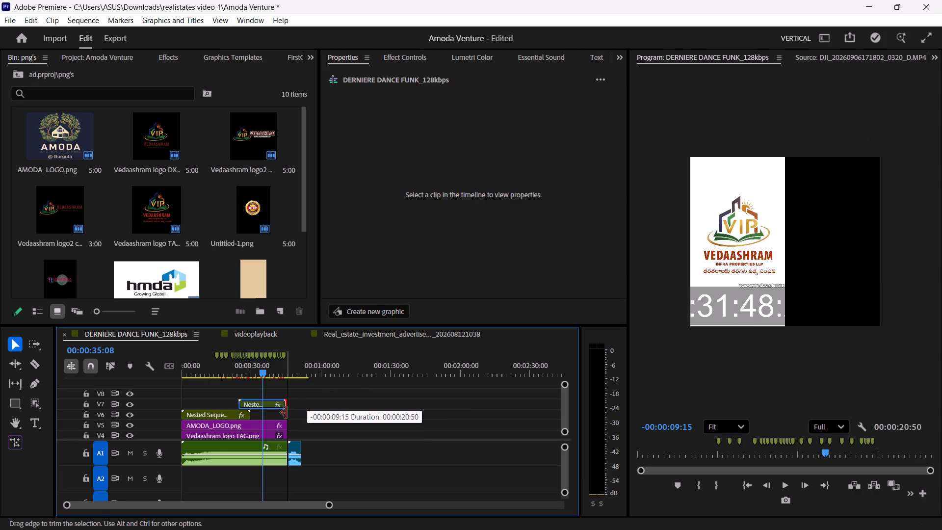
{"action": "left_click_drag", "start_coordinate": [286, 413], "coordinate": [292, 442]}
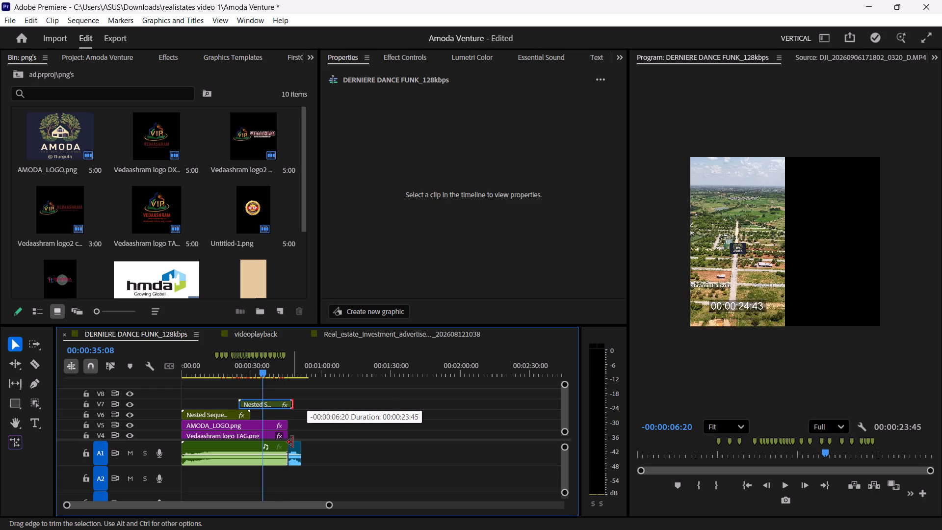
{"action": "left_click_drag", "start_coordinate": [292, 442], "coordinate": [288, 444]}
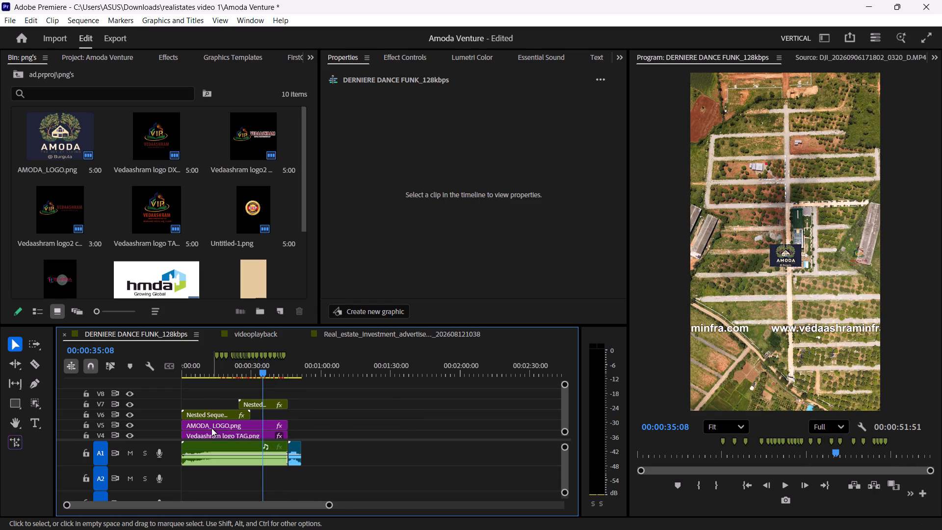
Place AMODA_LOGO.png in the video frame's top-right corner at about 939, 104 and enlarge it to about 40% scale.
{"action": "left_click", "coordinate": [210, 427]}
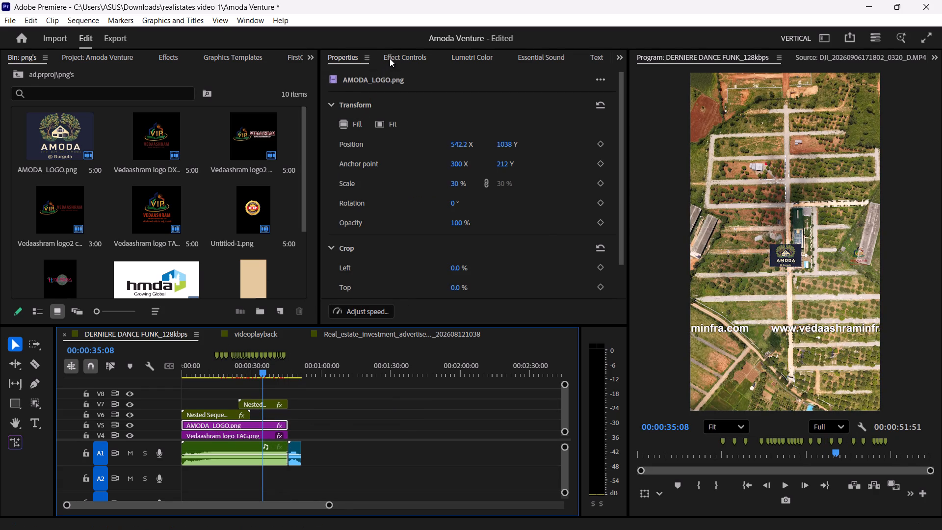
{"action": "left_click", "coordinate": [390, 58]}
{"action": "left_click", "coordinate": [362, 123]}
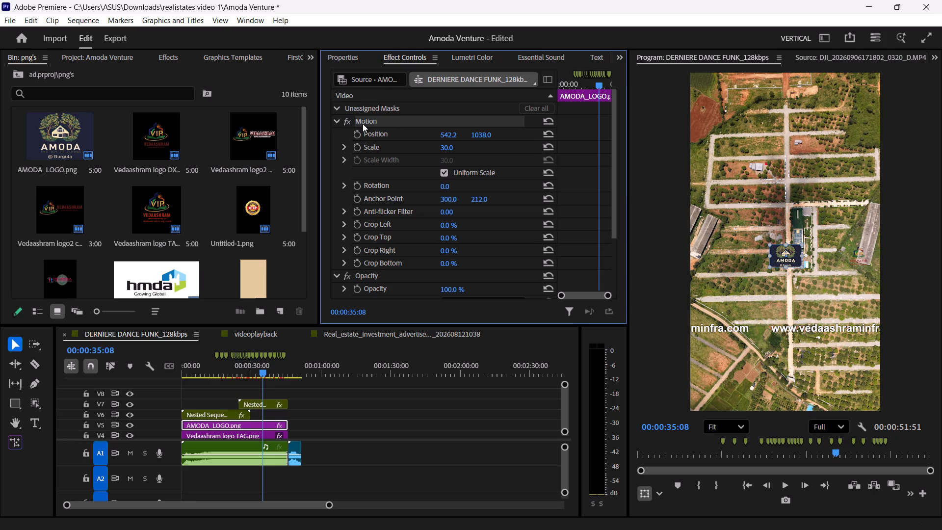
{"action": "left_click_drag", "start_coordinate": [798, 258], "coordinate": [853, 144]}
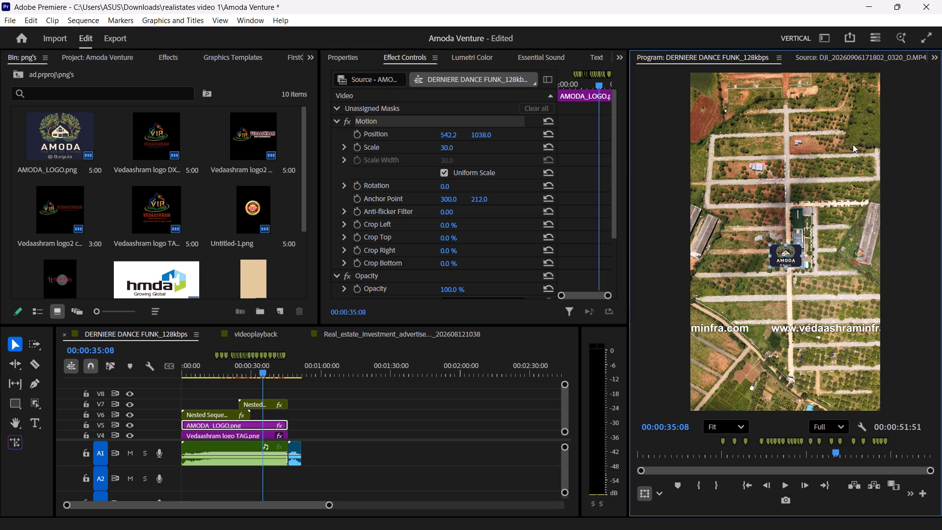
{"action": "left_click_drag", "start_coordinate": [853, 144], "coordinate": [875, 92]}
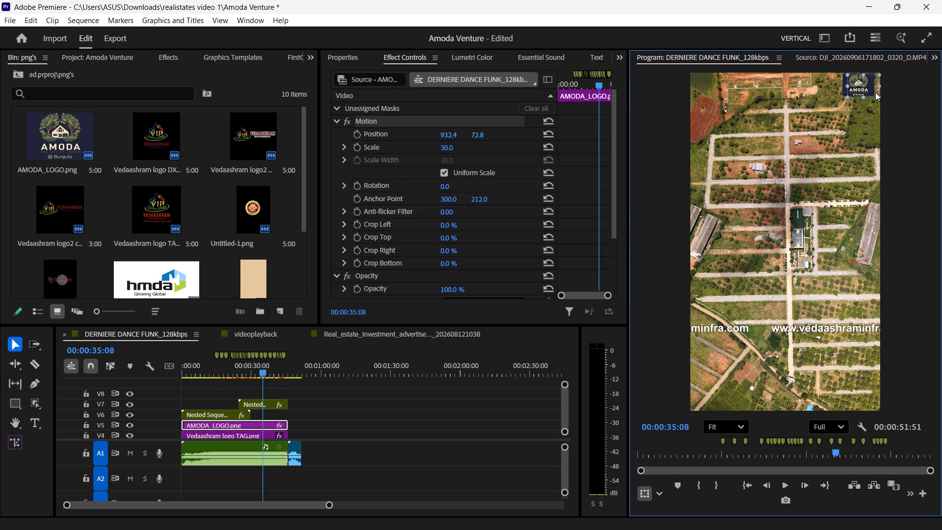
{"action": "left_click_drag", "start_coordinate": [875, 92], "coordinate": [873, 95]}
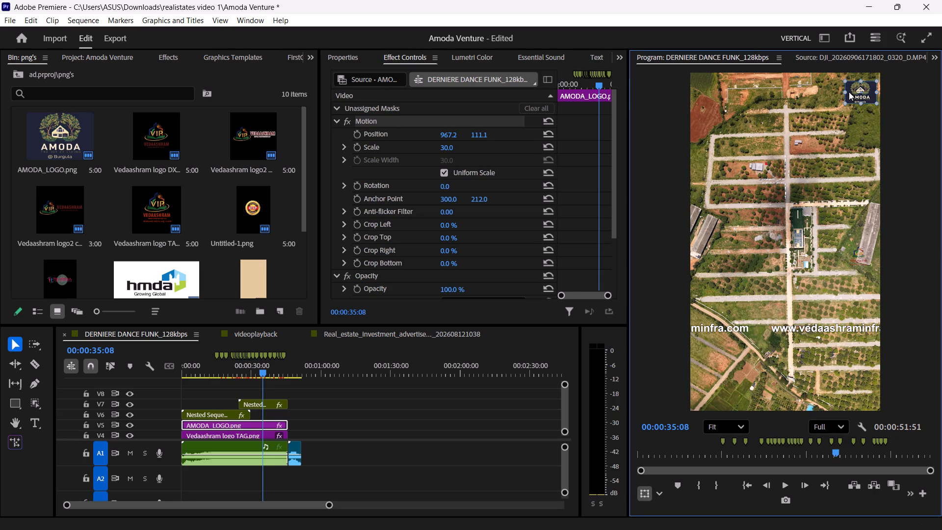
{"action": "left_click_drag", "start_coordinate": [845, 92], "coordinate": [837, 93]}
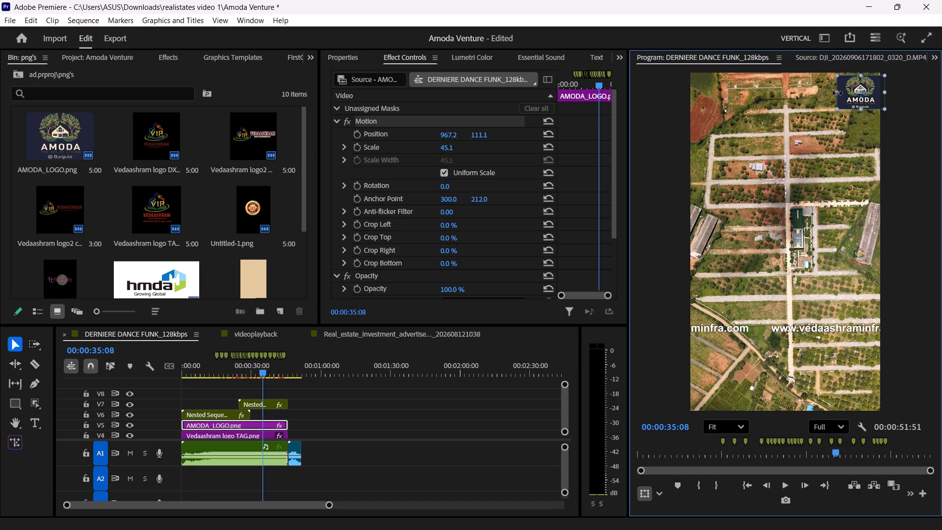
{"action": "left_click_drag", "start_coordinate": [837, 93], "coordinate": [839, 93]}
{"action": "left_click_drag", "start_coordinate": [867, 89], "coordinate": [866, 89]}
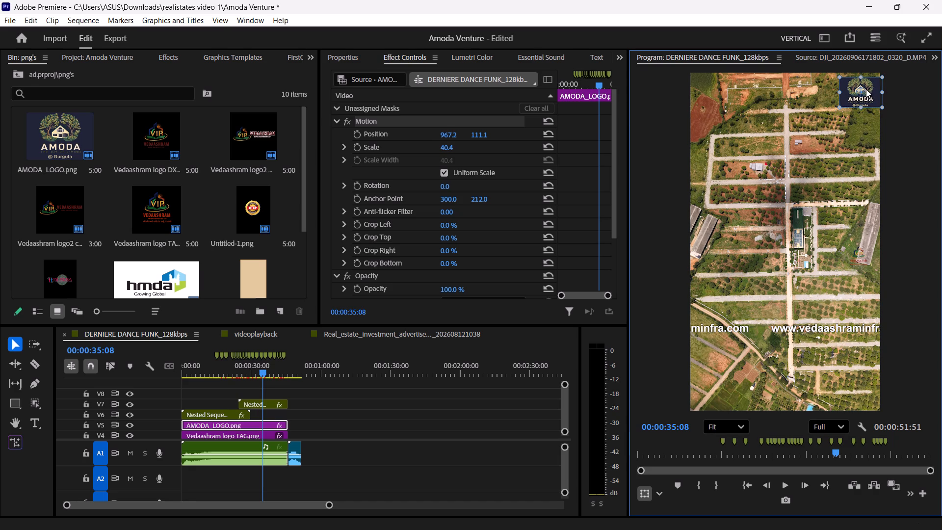
{"action": "left_click_drag", "start_coordinate": [866, 89], "coordinate": [863, 88]}
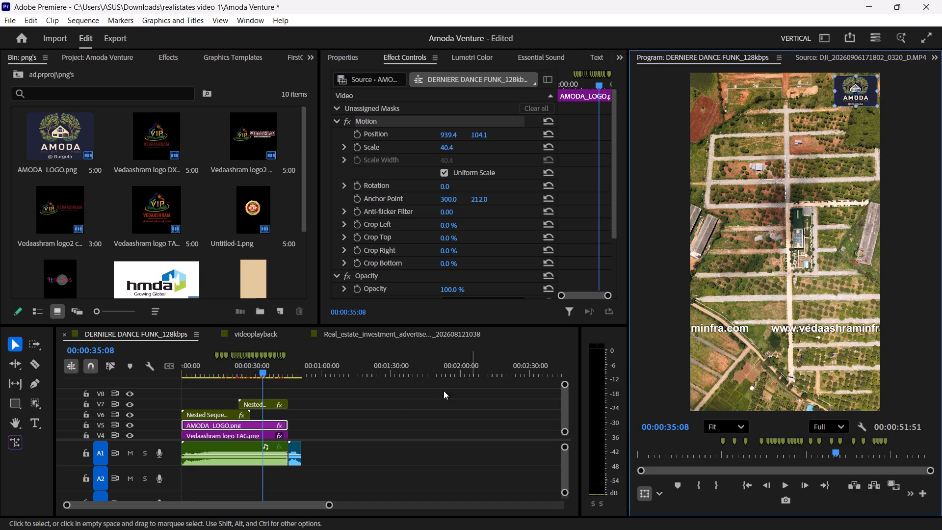
{"action": "left_click", "coordinate": [279, 423]}
{"action": "left_click", "coordinate": [310, 419]}
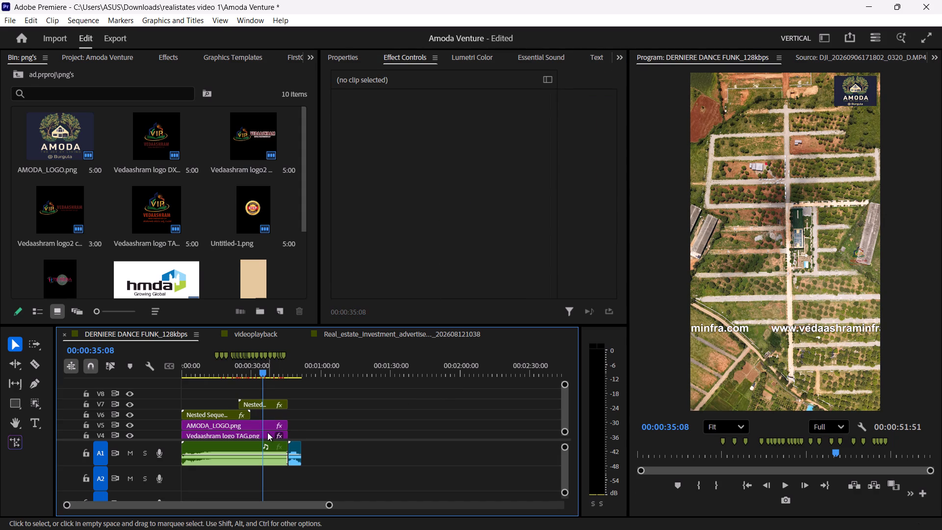
Place the Vedaashram logo TAG.png on V4 in the video frame's top-left corner at about 97, 94 and enlarge it to about 5.6% scale.
{"action": "left_click", "coordinate": [267, 432]}
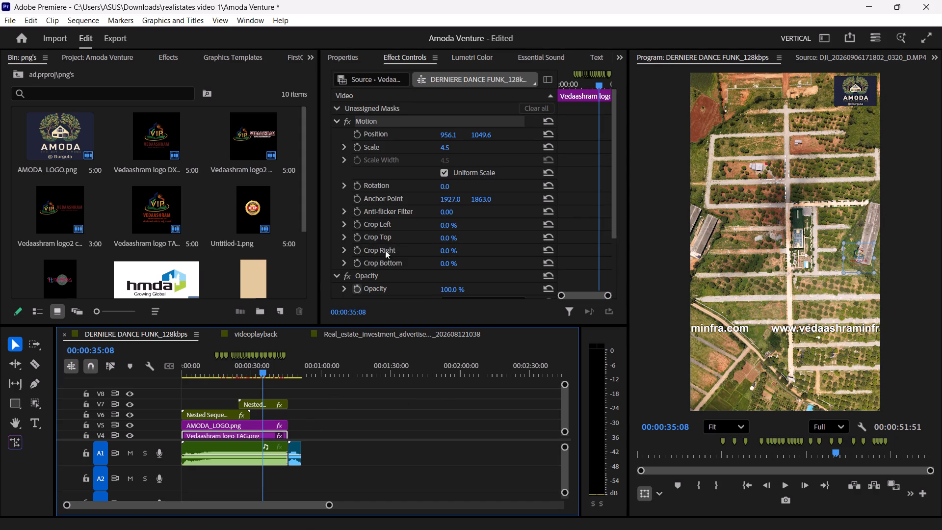
{"action": "left_click_drag", "start_coordinate": [854, 262], "coordinate": [715, 116]}
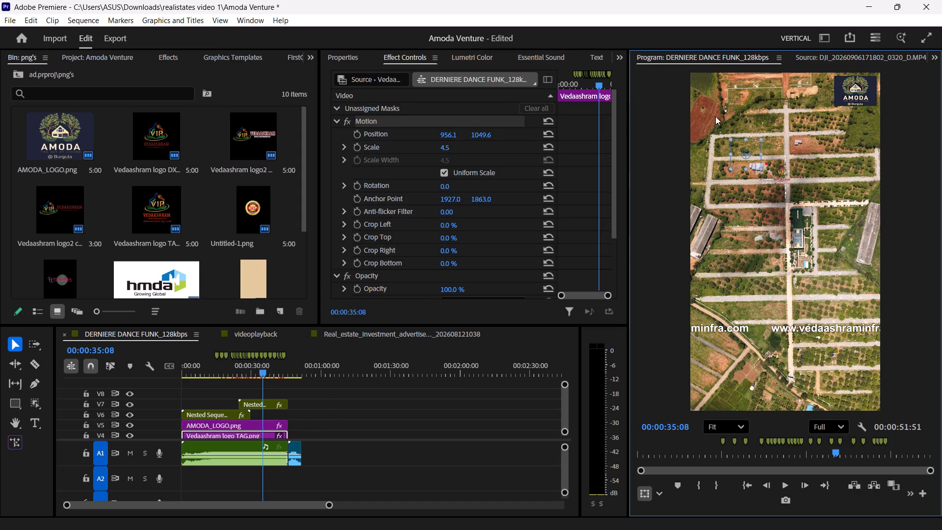
{"action": "left_click_drag", "start_coordinate": [715, 116], "coordinate": [710, 95]}
{"action": "scroll", "coordinate": [723, 210], "scroll_direction": "down", "scroll_amount": 4}
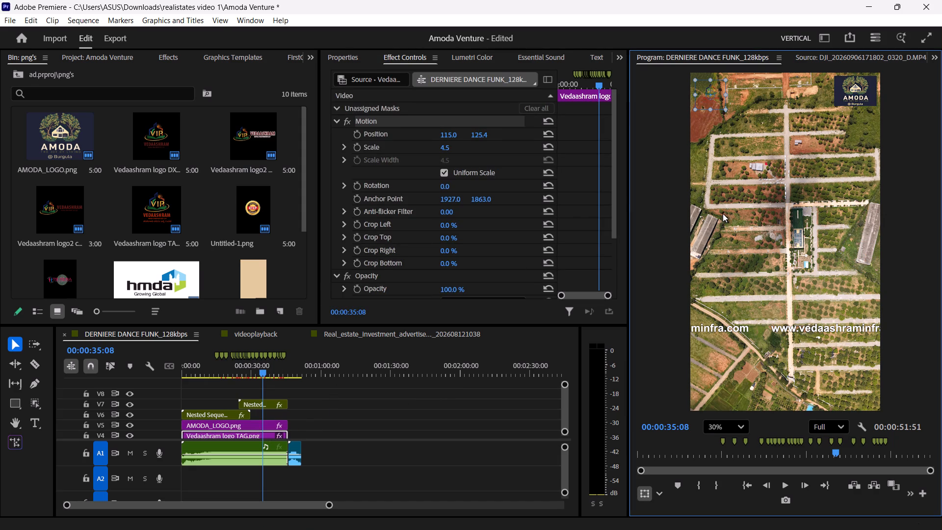
{"action": "scroll", "coordinate": [723, 213], "scroll_direction": "down", "scroll_amount": 2}
{"action": "scroll", "coordinate": [708, 132], "scroll_direction": "up", "scroll_amount": 17}
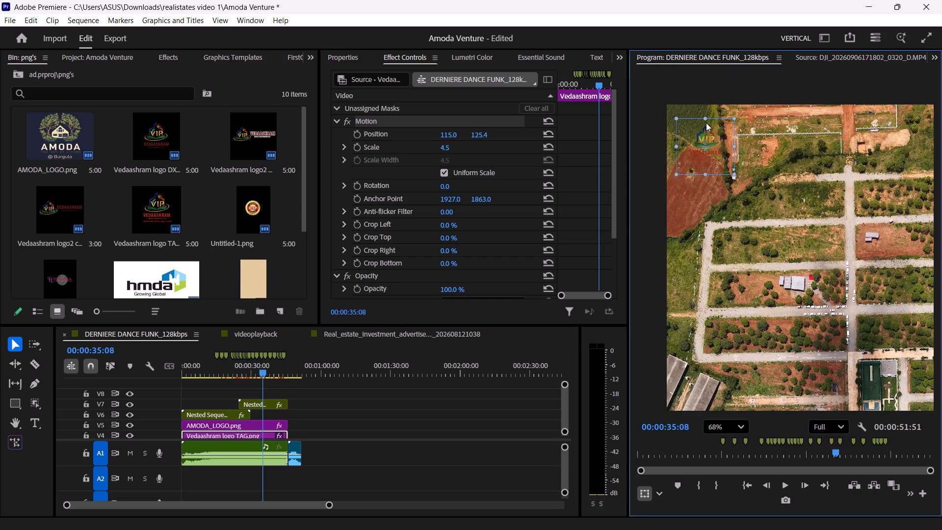
{"action": "left_click_drag", "start_coordinate": [734, 147], "coordinate": [742, 147]}
{"action": "left_click_drag", "start_coordinate": [712, 159], "coordinate": [706, 157]}
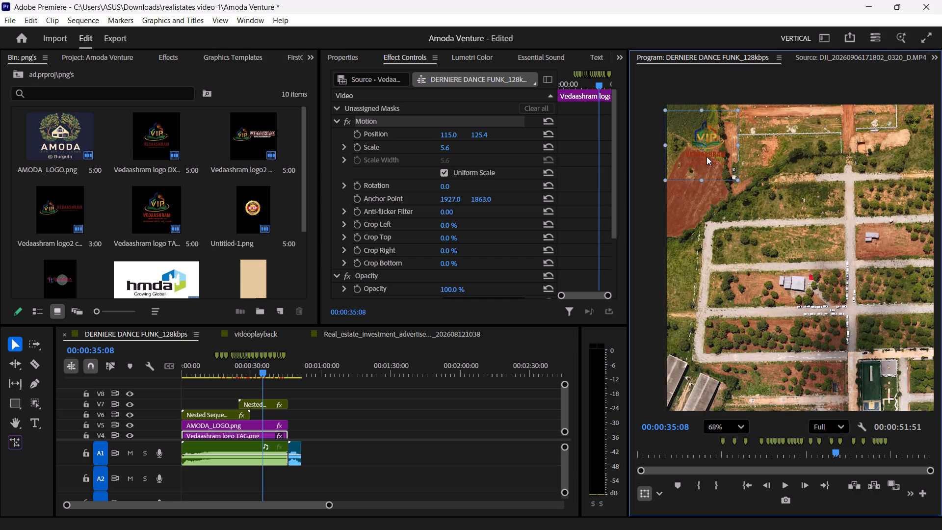
{"action": "left_click_drag", "start_coordinate": [706, 157], "coordinate": [705, 150]}
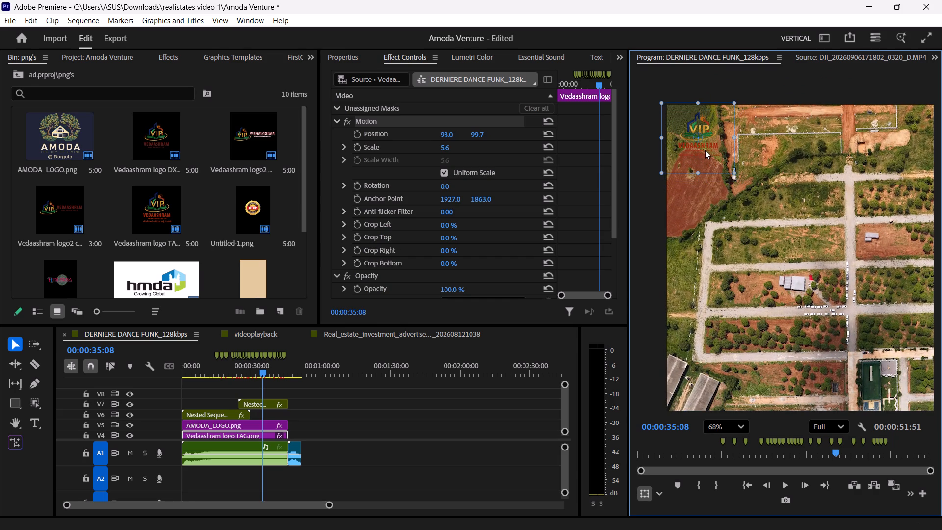
{"action": "left_click_drag", "start_coordinate": [705, 150], "coordinate": [703, 149]}
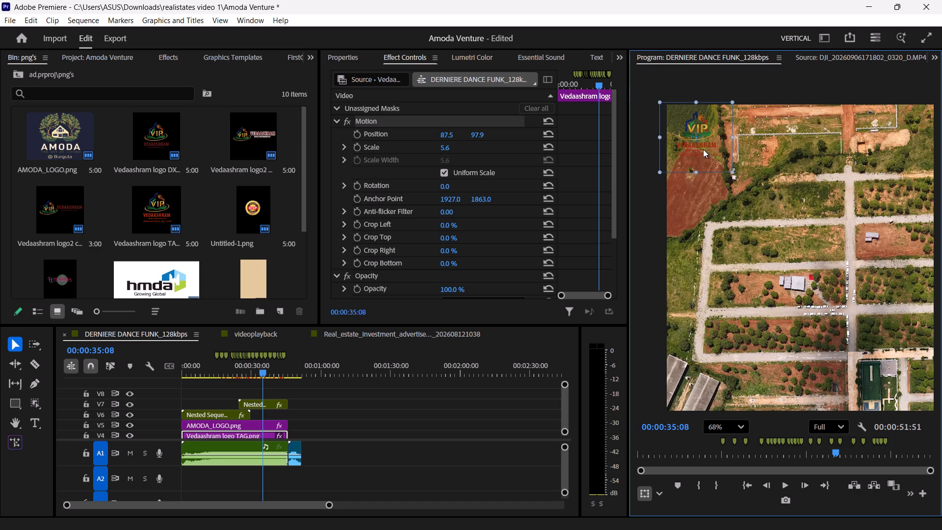
{"action": "left_click_drag", "start_coordinate": [703, 149], "coordinate": [706, 149]}
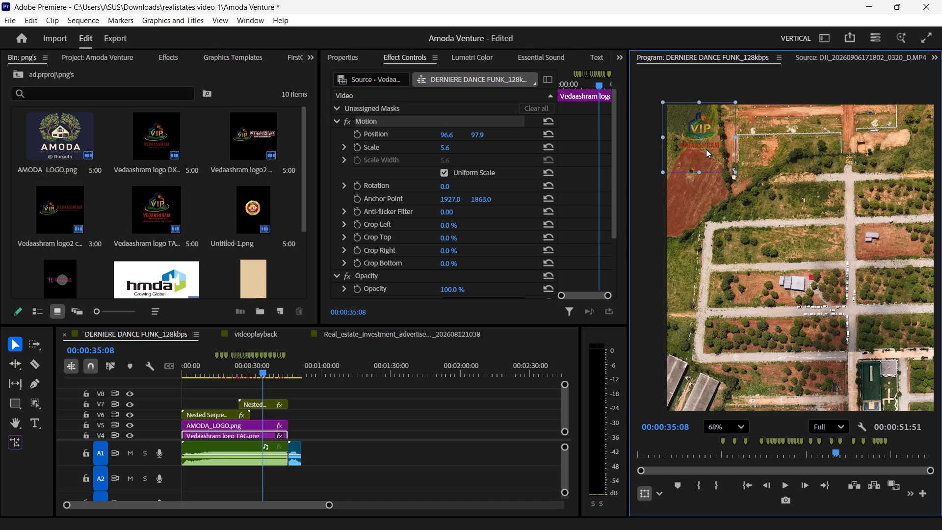
{"action": "left_click_drag", "start_coordinate": [706, 149], "coordinate": [706, 147]}
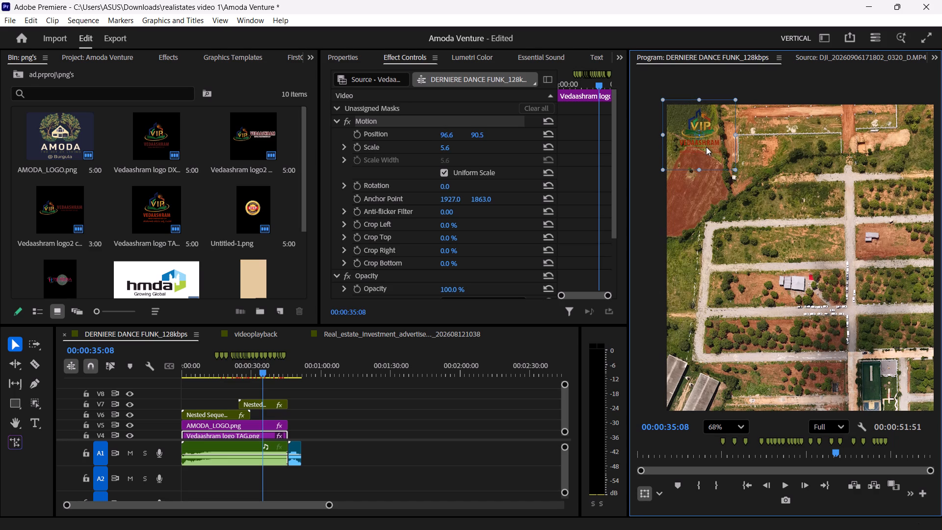
{"action": "left_click_drag", "start_coordinate": [706, 147], "coordinate": [706, 148]}
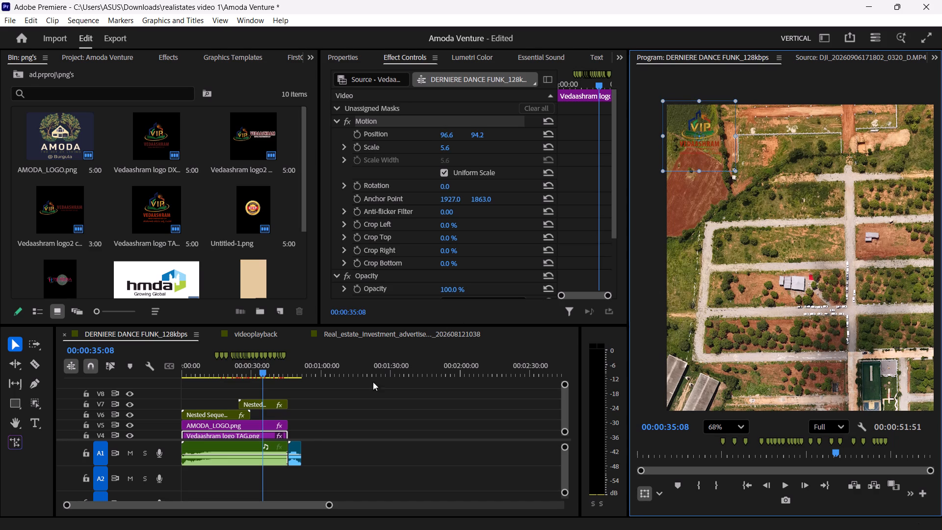
Shift both logo clips on V4 and V5 together to start at 00:00:04:22, where the intro clip on V2 ends.
{"action": "left_click", "coordinate": [313, 422], "text": "ctrl"}
{"action": "scroll", "coordinate": [313, 422], "scroll_direction": "down", "scroll_amount": 5, "text": "ctrl"}
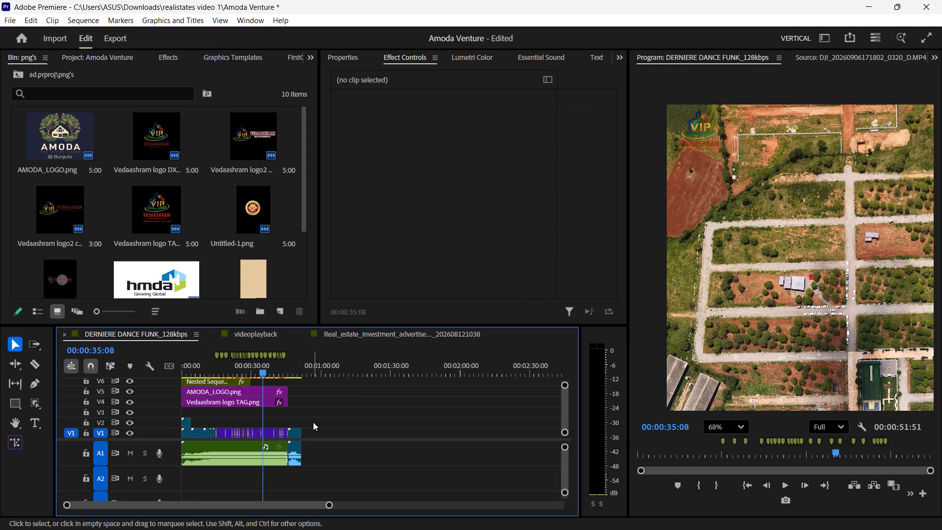
{"action": "left_click_drag", "start_coordinate": [275, 371], "coordinate": [143, 379]}
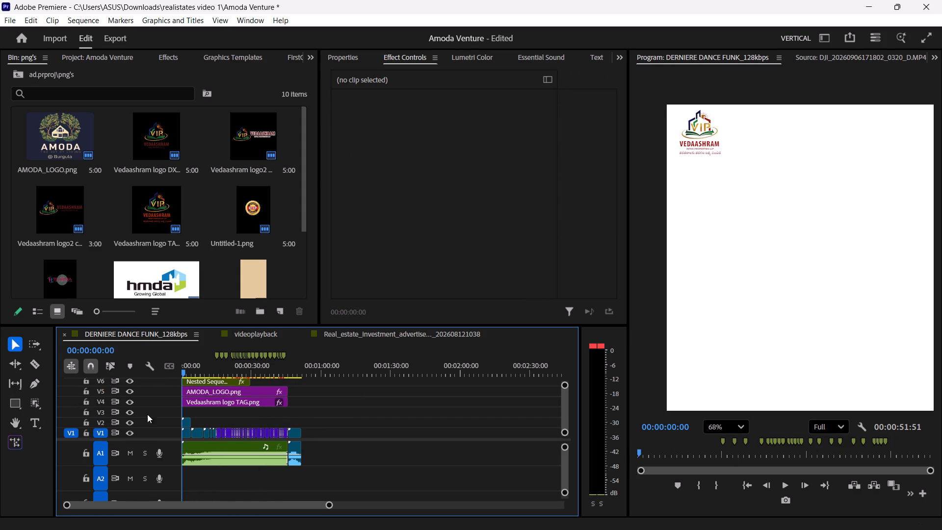
{"action": "scroll", "coordinate": [217, 406], "scroll_direction": "up", "scroll_amount": 1, "text": "ctrl"}
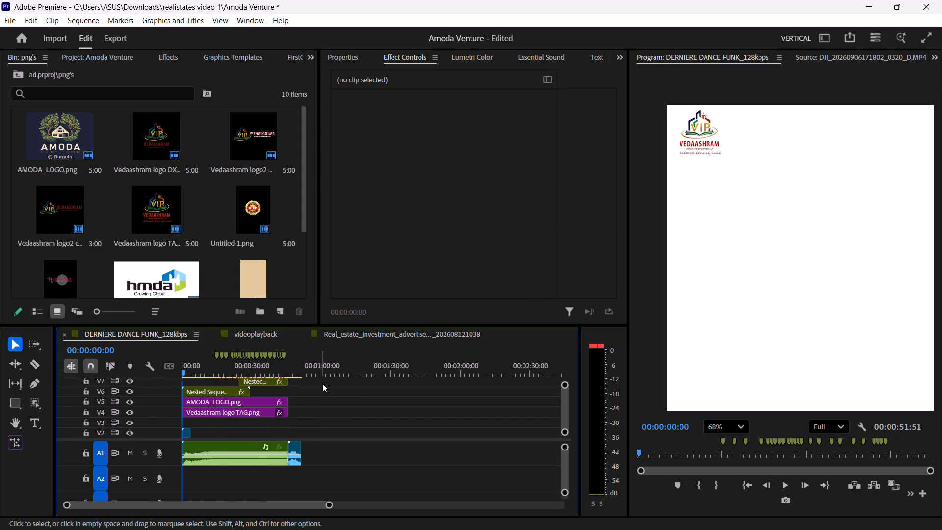
{"action": "scroll", "coordinate": [318, 390], "scroll_direction": "up", "scroll_amount": 2, "text": "ctrl"}
{"action": "scroll", "coordinate": [318, 390], "scroll_direction": "down", "scroll_amount": 1, "text": "ctrl"}
{"action": "scroll", "coordinate": [318, 390], "scroll_direction": "up", "scroll_amount": 1, "text": "ctrl"}
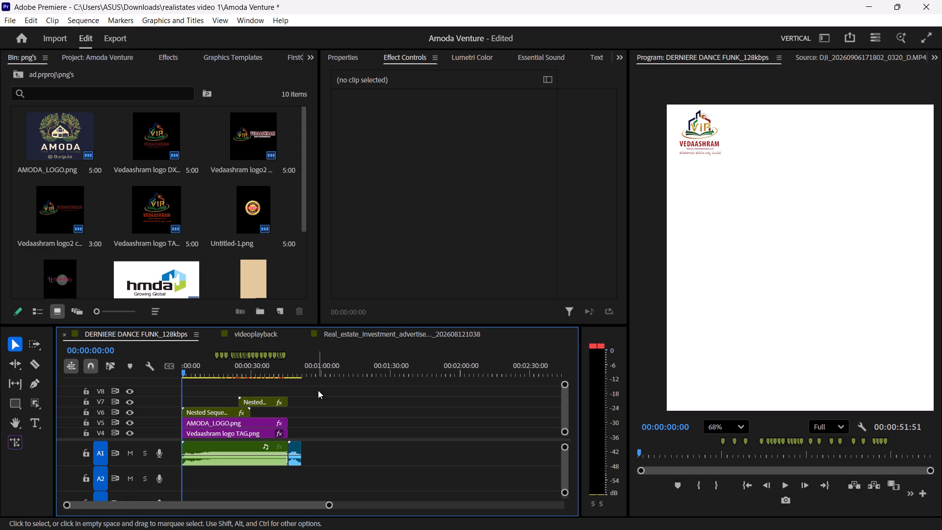
{"action": "scroll", "coordinate": [318, 390], "scroll_direction": "down", "scroll_amount": 2, "text": "ctrl"}
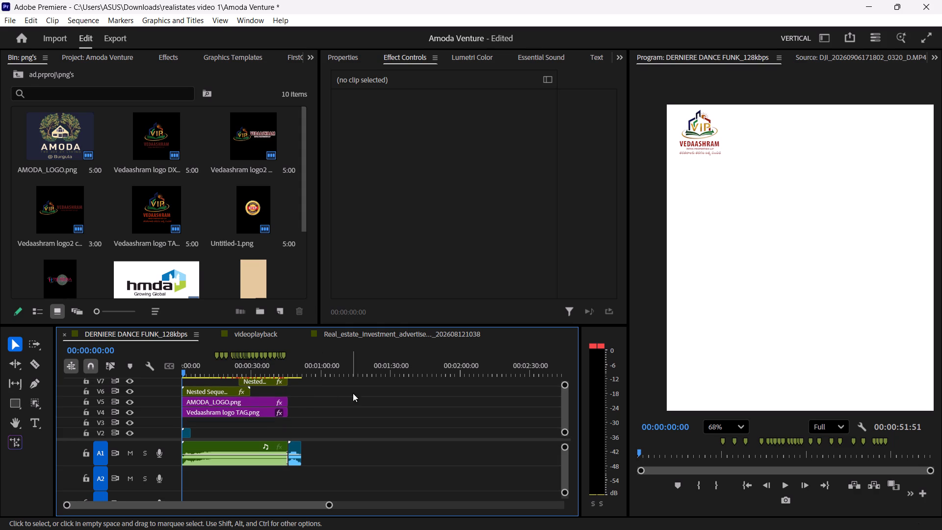
{"action": "left_click_drag", "start_coordinate": [353, 393], "coordinate": [259, 416]}
{"action": "left_click_drag", "start_coordinate": [239, 406], "coordinate": [250, 404]}
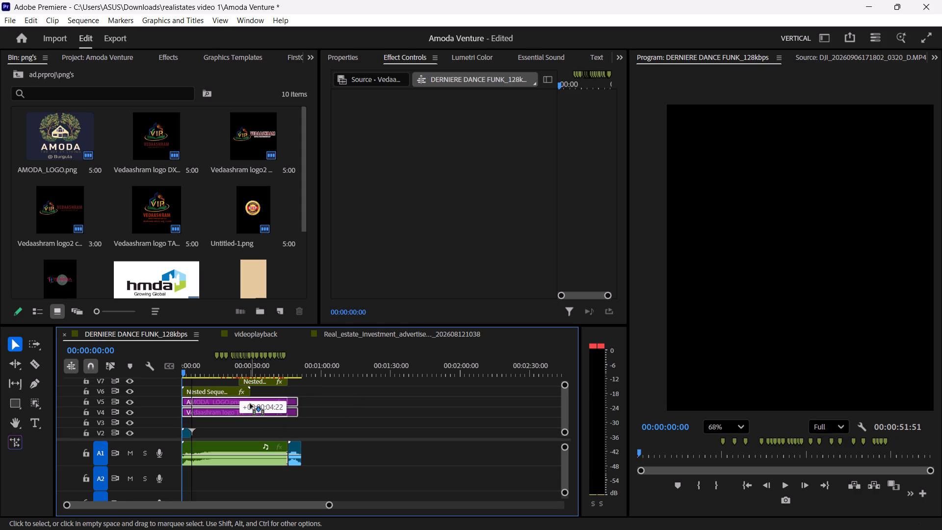
{"action": "left_click_drag", "start_coordinate": [250, 404], "coordinate": [251, 404]}
{"action": "left_click", "coordinate": [311, 389], "text": "ctrl"}
Fit the whole frame in the program preview and play the video's opening past the intro to check where the overlays start.
{"action": "scroll", "coordinate": [316, 397], "scroll_direction": "up", "scroll_amount": 1, "text": "ctrl"}
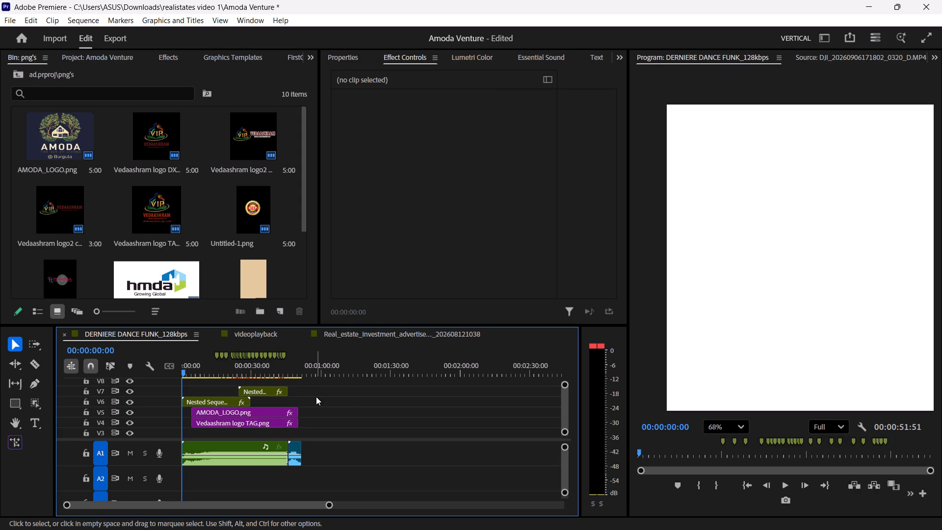
{"action": "left_click_drag", "start_coordinate": [324, 392], "coordinate": [256, 406]}
{"action": "left_click", "coordinate": [337, 397]}
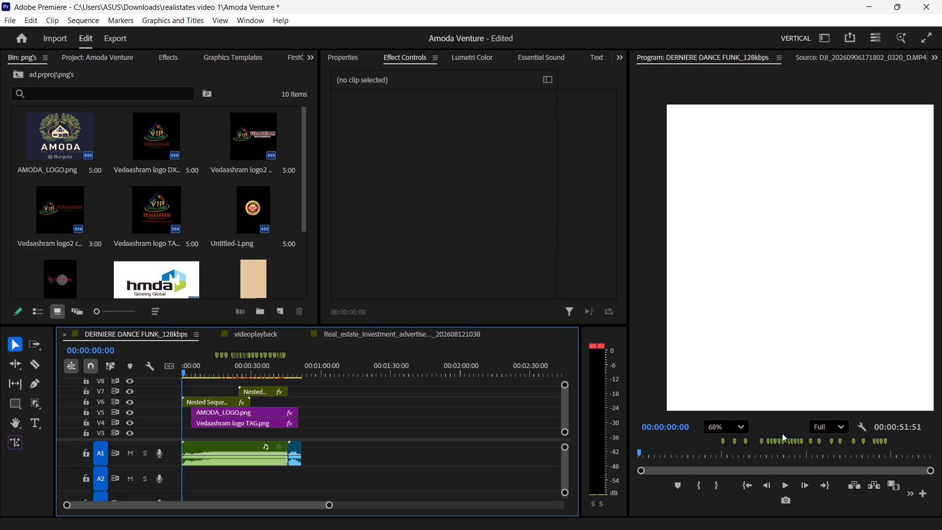
{"action": "left_click", "coordinate": [729, 423]}
{"action": "left_click", "coordinate": [731, 259]}
{"action": "key", "text": "space"}
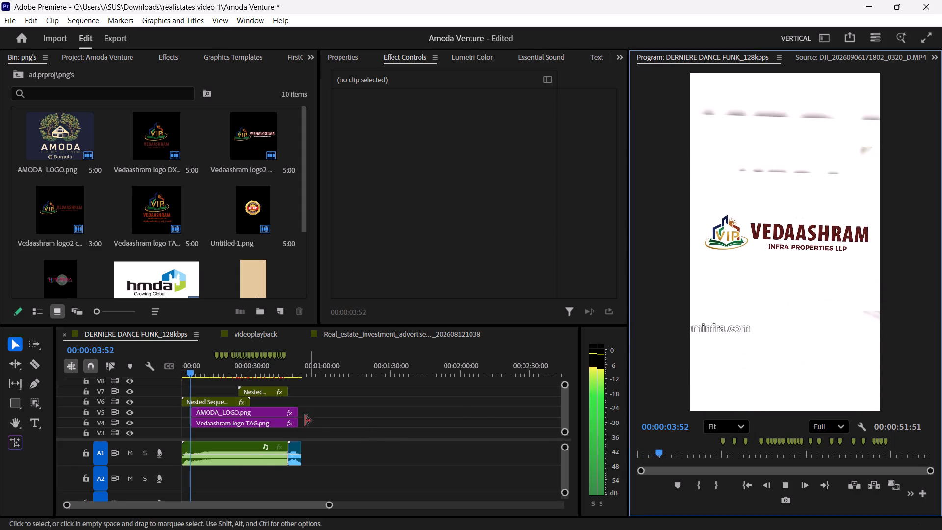
{"action": "left_click", "coordinate": [323, 410]}
{"action": "key", "text": "space"}
Move the nested website-text sequence on V6 to start at 00:00:04:22, aligned with the start of the logo clips.
{"action": "left_click", "coordinate": [197, 399]}
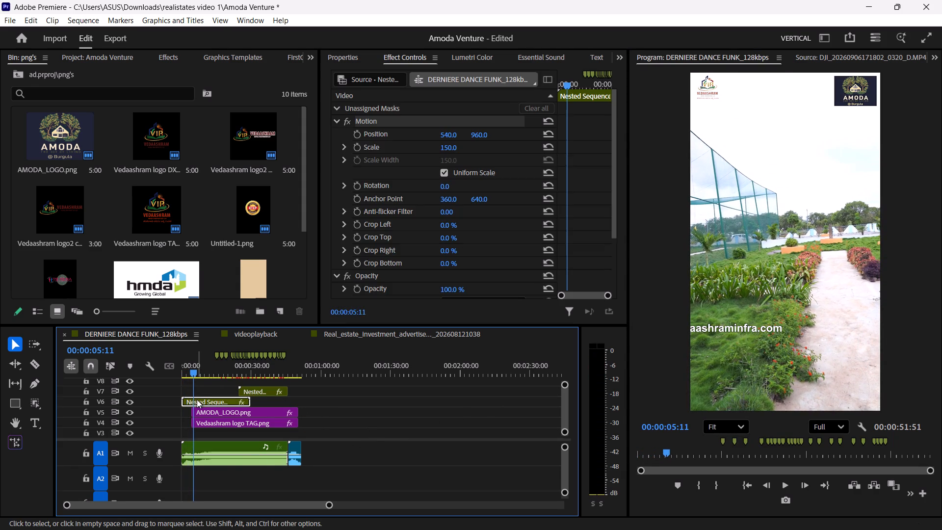
{"action": "left_click_drag", "start_coordinate": [197, 399], "coordinate": [208, 401]}
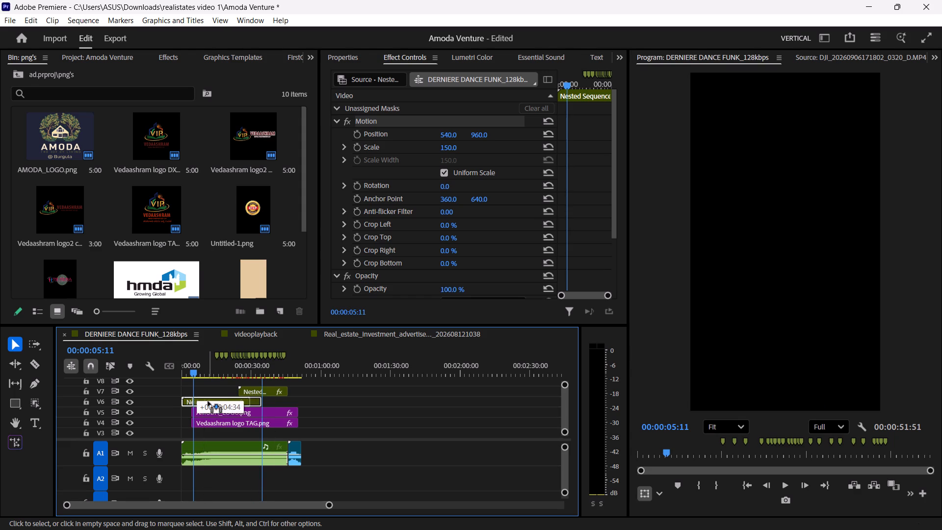
{"action": "left_click_drag", "start_coordinate": [208, 401], "coordinate": [229, 400]}
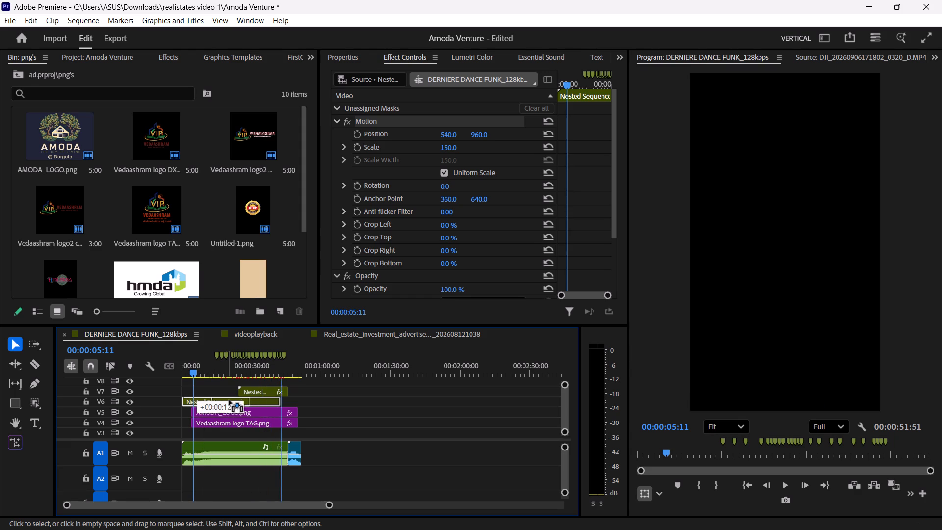
{"action": "left_click_drag", "start_coordinate": [229, 400], "coordinate": [231, 400]}
{"action": "key", "text": "Up"}
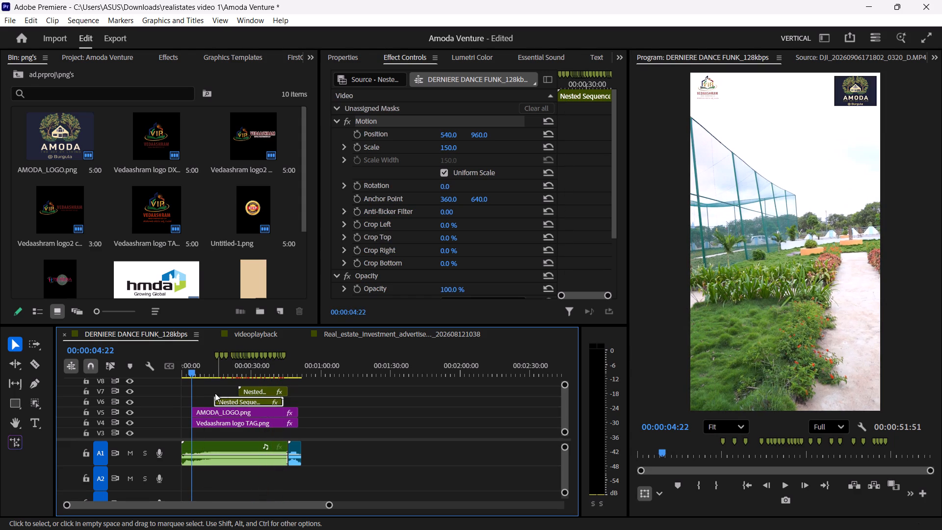
{"action": "left_click_drag", "start_coordinate": [238, 402], "coordinate": [214, 406]}
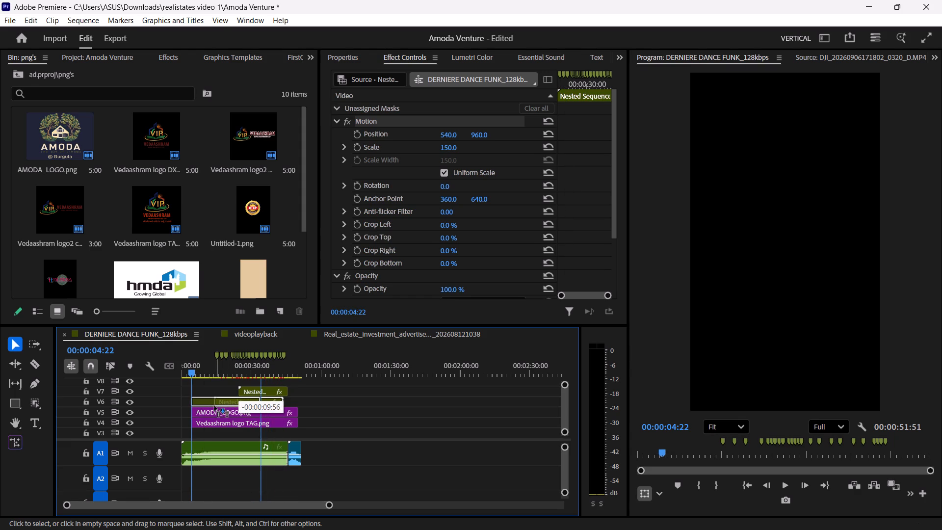
{"action": "left_click_drag", "start_coordinate": [214, 406], "coordinate": [222, 405]}
{"action": "scroll", "coordinate": [193, 404], "scroll_direction": "up", "scroll_amount": 12, "text": "alt"}
{"action": "left_click_drag", "start_coordinate": [236, 398], "coordinate": [231, 399]}
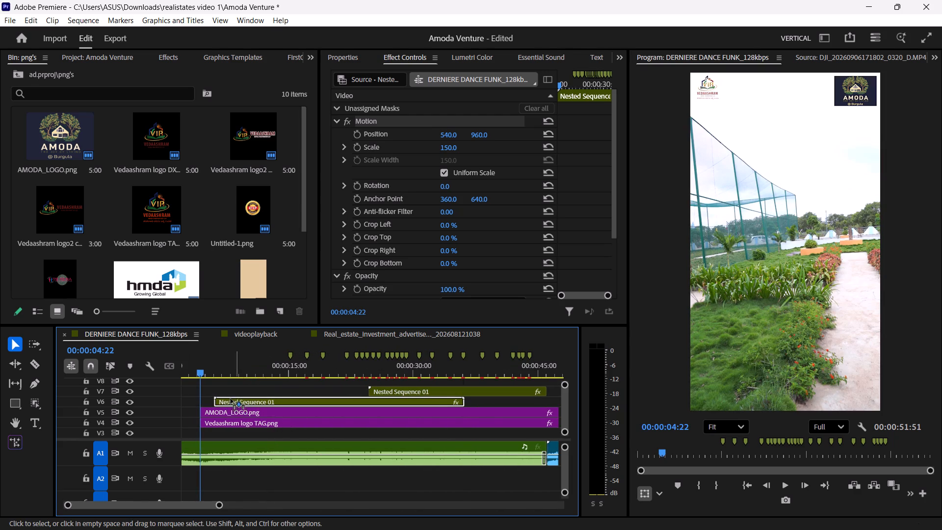
{"action": "left_click_drag", "start_coordinate": [231, 399], "coordinate": [224, 401]}
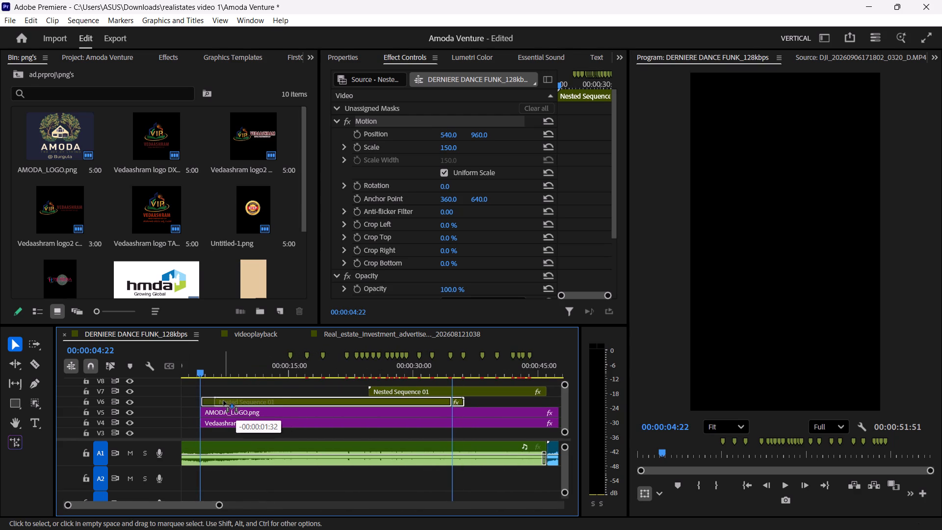
{"action": "left_click_drag", "start_coordinate": [224, 401], "coordinate": [222, 401]}
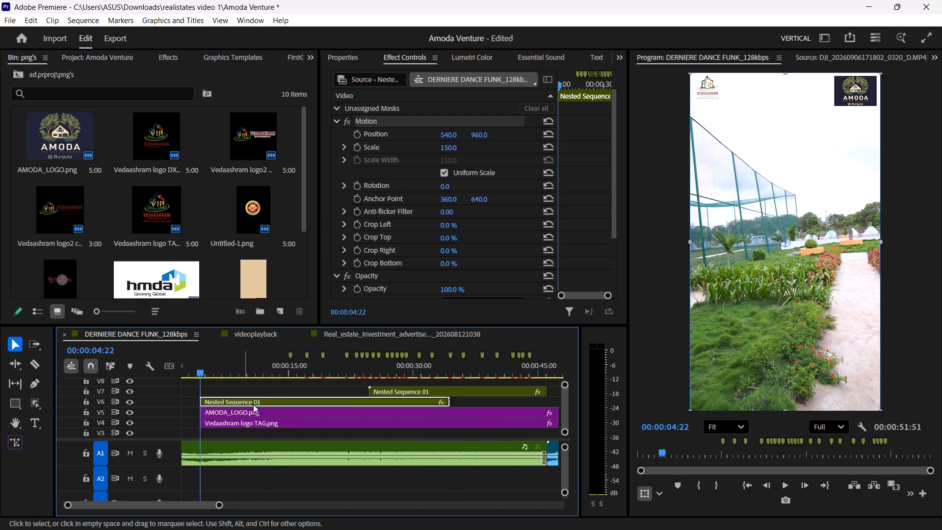
Play the section where the nested sequences on V6 and V7 overlap to check the website text.
{"action": "left_click", "coordinate": [364, 374]}
{"action": "key", "text": "space"}
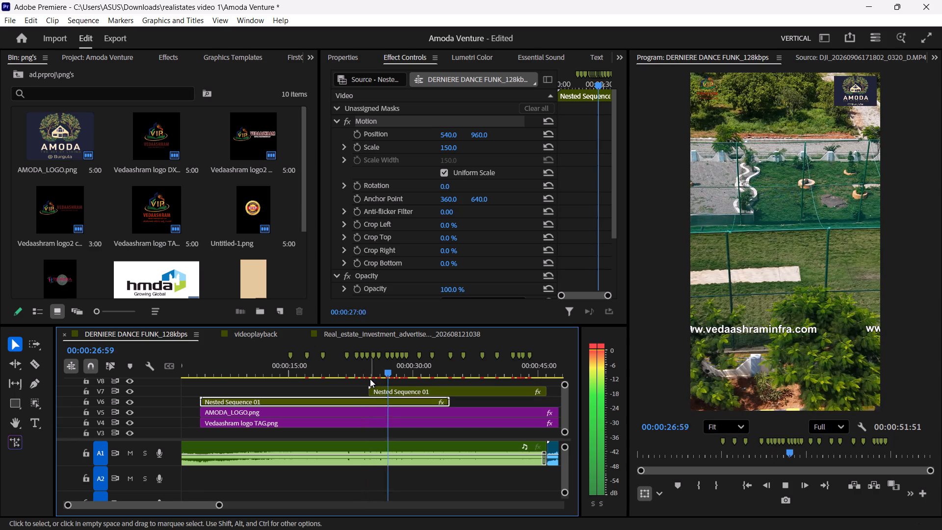
{"action": "key", "text": "space"}
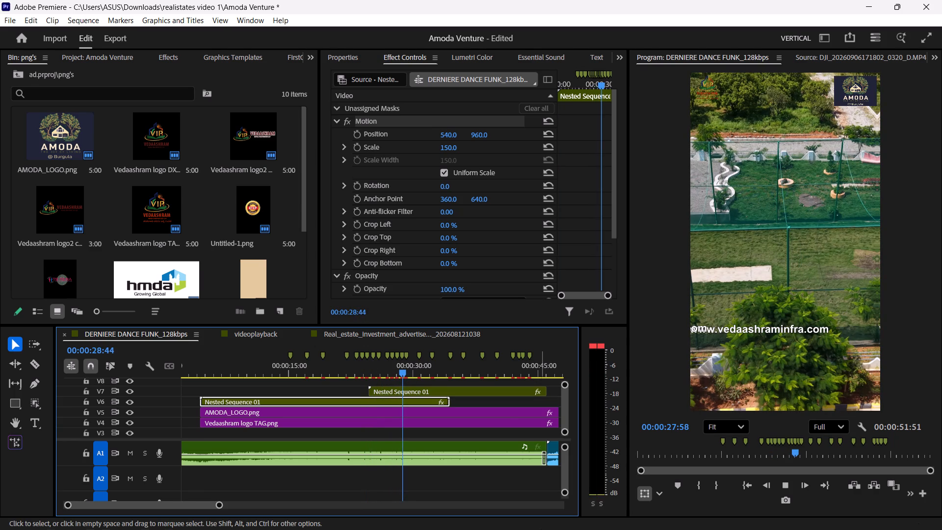
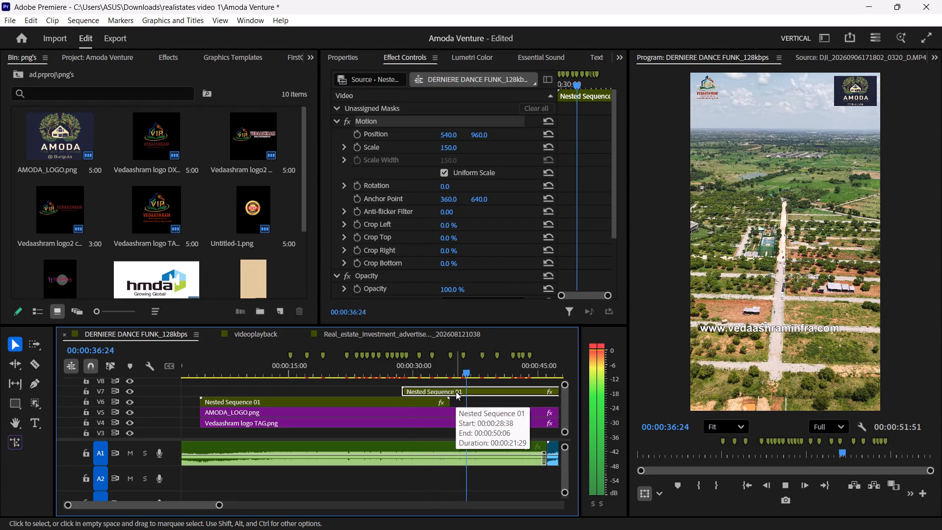
Trim the end of the V7 Nested Sequence 01 clip back so it ends together with the green music clip on A1.
{"action": "scroll", "coordinate": [463, 427], "scroll_direction": "down", "scroll_amount": 5, "text": "alt"}
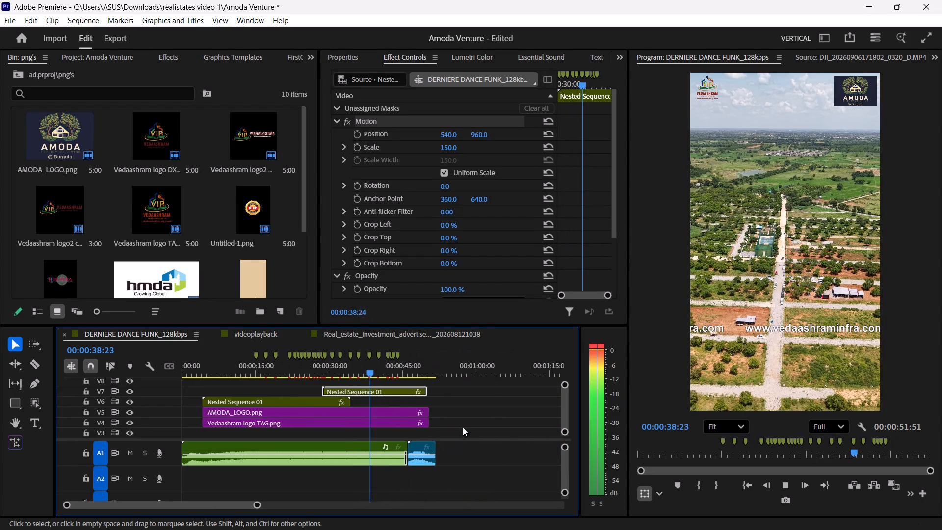
{"action": "left_click", "coordinate": [462, 415]}
{"action": "left_click_drag", "start_coordinate": [429, 391], "coordinate": [406, 405]}
{"action": "left_click", "coordinate": [406, 405]}
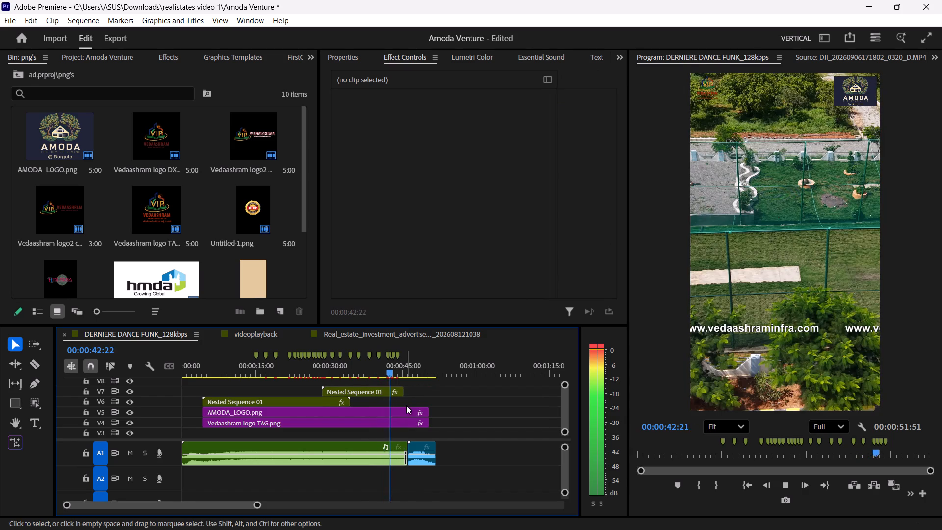
{"action": "key", "text": "space"}
{"action": "left_click", "coordinate": [406, 395]}
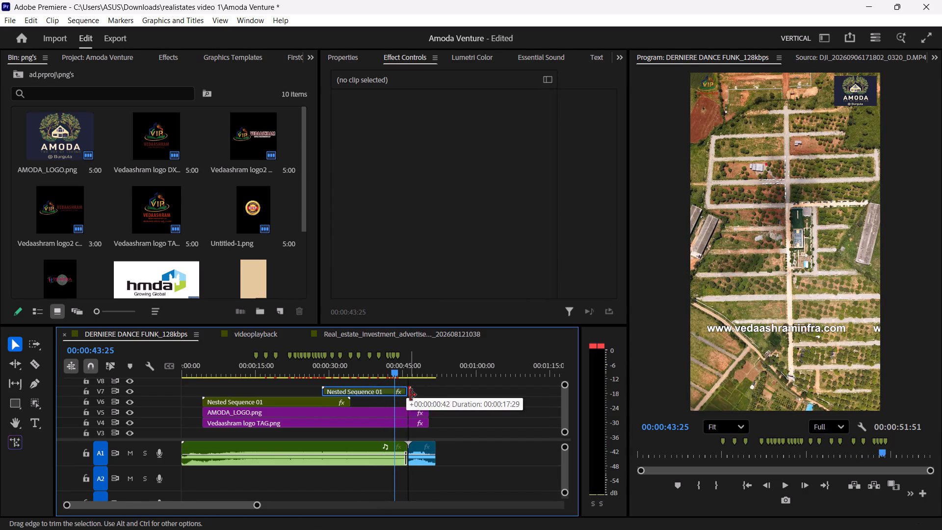
{"action": "key", "text": "space"}
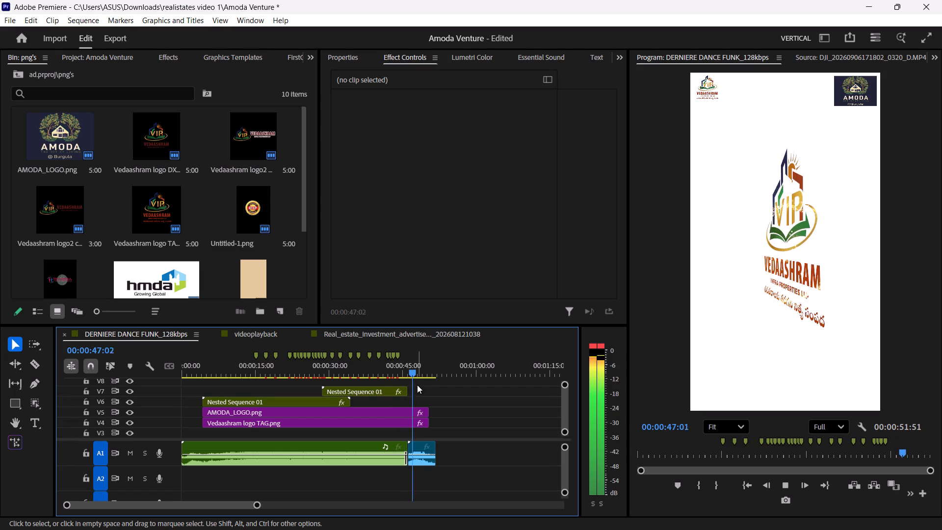
{"action": "key", "text": "space"}
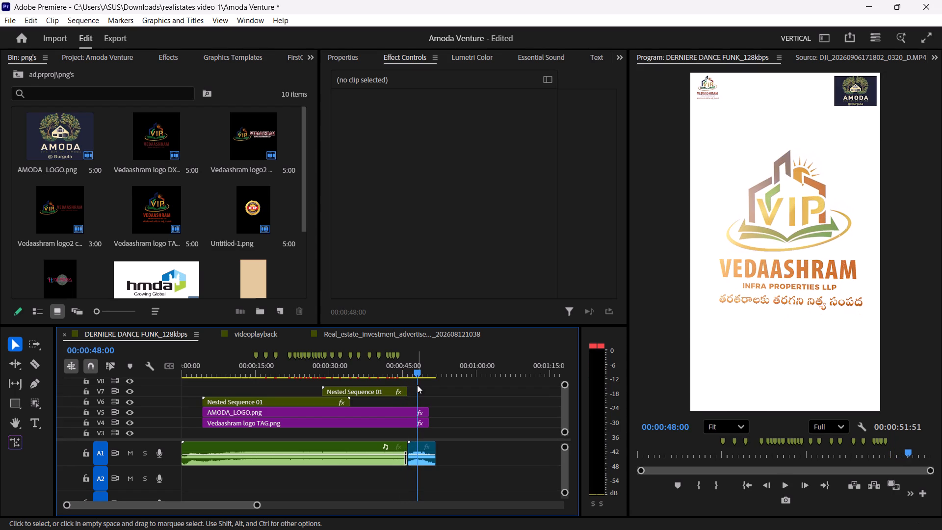
{"action": "key", "text": "Up"}
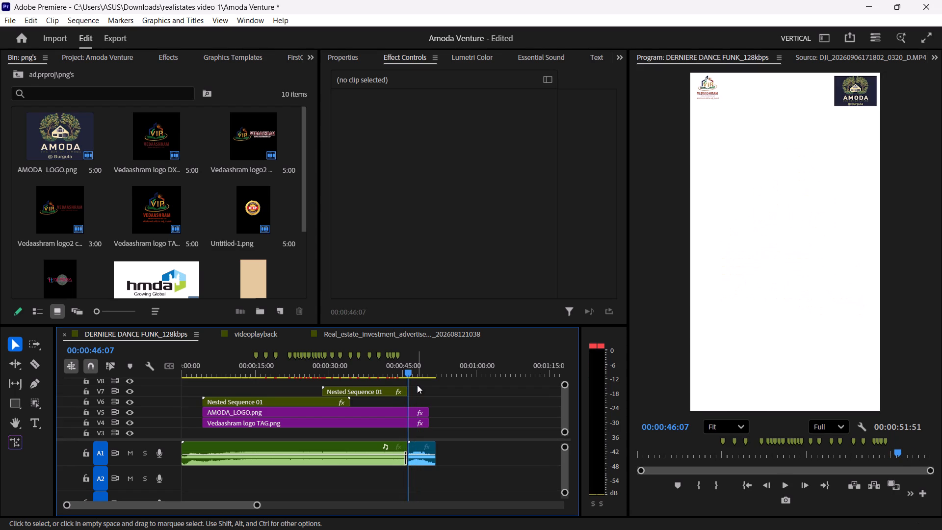
Save the project.
{"action": "key", "text": "ctrl+s"}
{"action": "key", "text": "ctrl+s"}
{"action": "key", "text": "ctrl+s"}
{"action": "key", "text": "ctrl+s"}
Step back through the edit points to the beginning of the sequence and play the opening logo animation to review it.
{"action": "key", "text": "Up"}
{"action": "key", "text": "Up"}
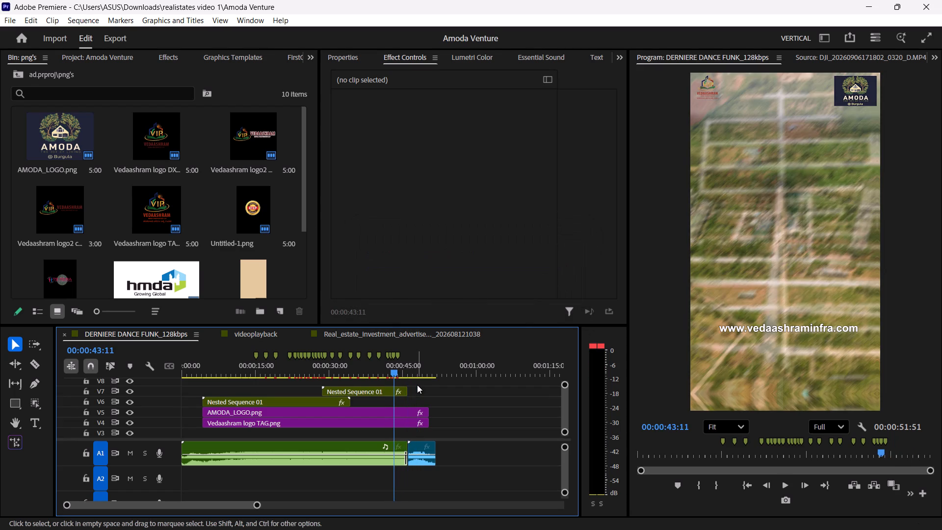
{"action": "key", "text": "Up"}
{"action": "key", "text": "Up"}
{"action": "key", "text": "Up"}
{"action": "key", "text": "Up"}
{"action": "key", "text": "Up"}
{"action": "key", "text": "Up"}
{"action": "key", "text": "Up"}
{"action": "key", "text": "Up"}
{"action": "key", "text": "Up"}
{"action": "key", "text": "Up"}
{"action": "key", "text": "Up"}
{"action": "key", "text": "Up"}
{"action": "key", "text": "Up"}
{"action": "key", "text": "Up"}
{"action": "key", "text": "Up"}
{"action": "key", "text": "Up"}
{"action": "key", "text": "Up"}
{"action": "key", "text": "Up"}
{"action": "key", "text": "Up"}
{"action": "key", "text": "Up"}
{"action": "key", "text": "Up"}
{"action": "key", "text": "Up"}
{"action": "key", "text": "Up"}
{"action": "key", "text": "Up"}
{"action": "key", "text": "Up"}
{"action": "key", "text": "Up"}
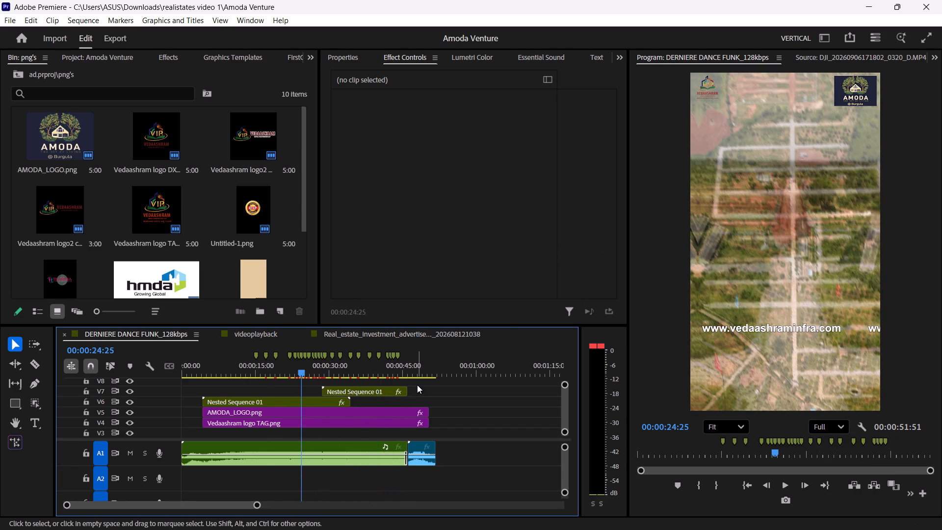
{"action": "key", "text": "space"}
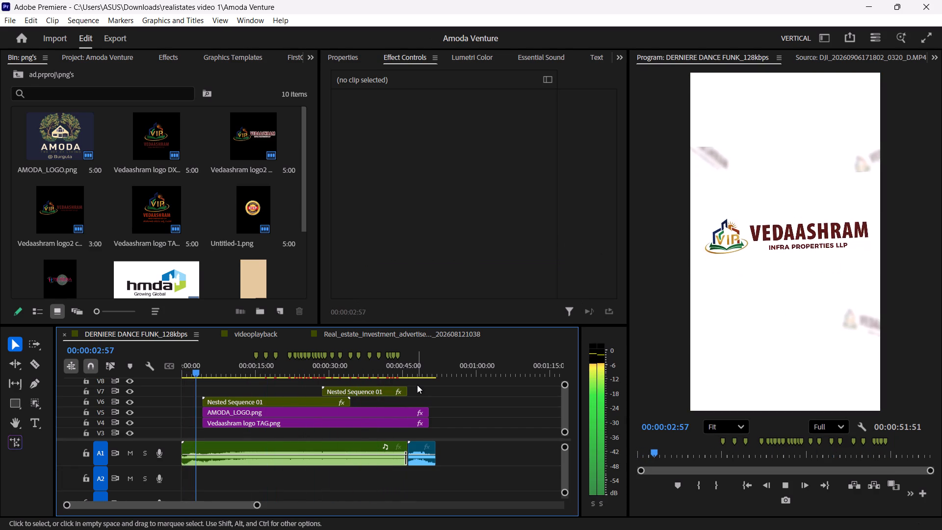
{"action": "key", "text": "space"}
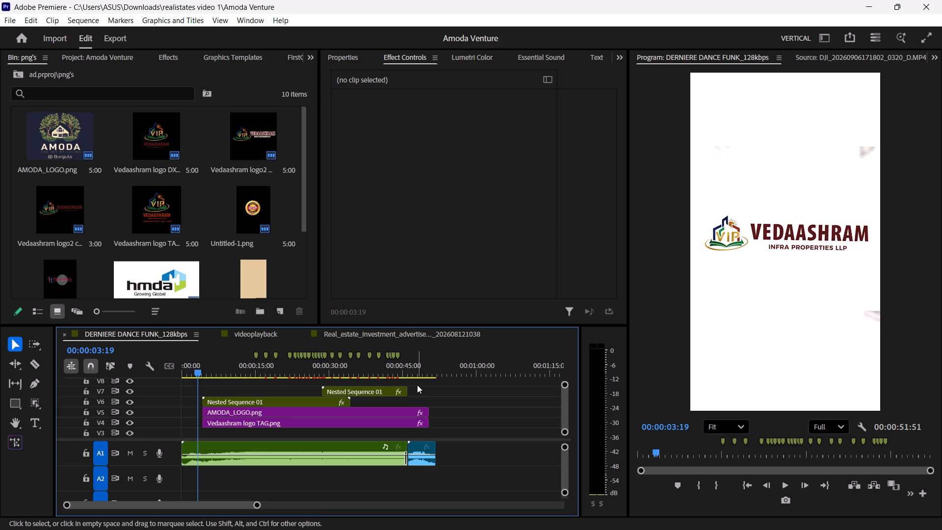
{"action": "key", "text": "space"}
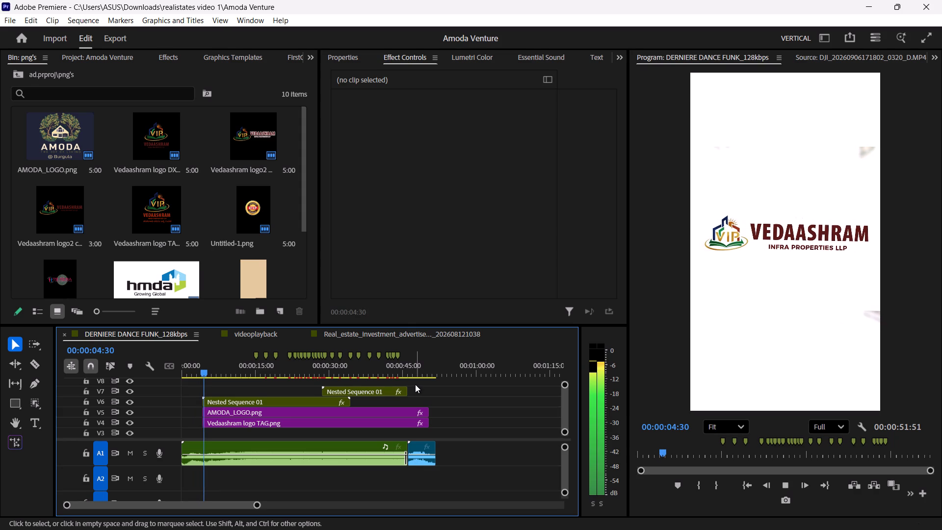
{"action": "key", "text": "space"}
Set the program playback resolution to 1/4 and play the sequence from the opening to about 34 seconds.
{"action": "left_click", "coordinate": [829, 425]}
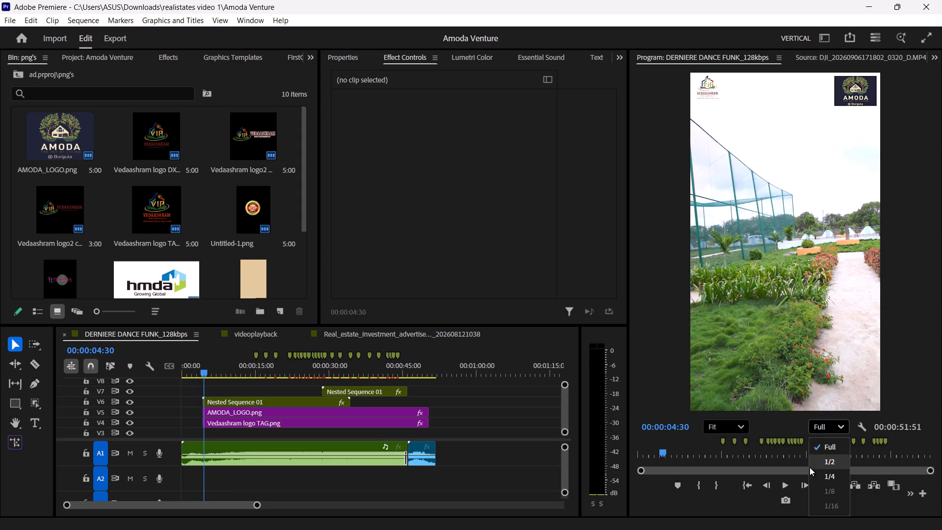
{"action": "left_click", "coordinate": [813, 474]}
{"action": "left_click", "coordinate": [646, 373]}
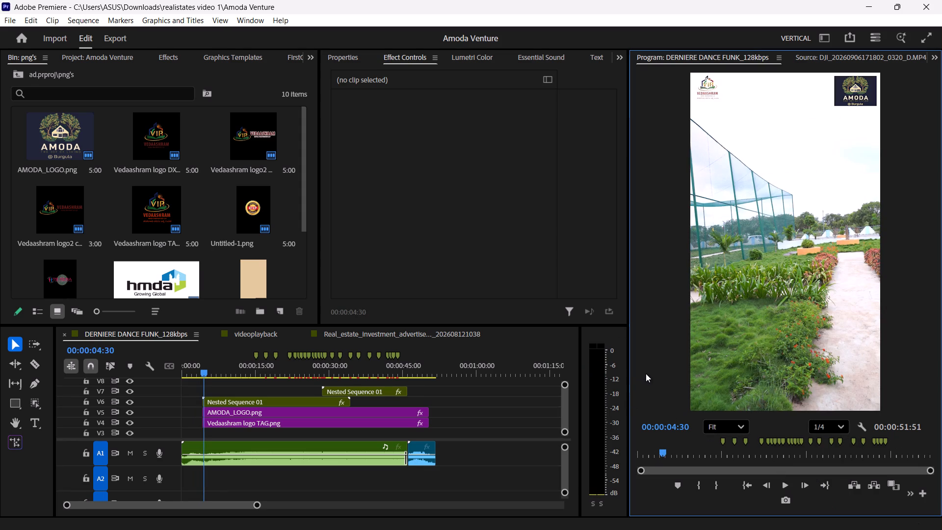
{"action": "key", "text": "space"}
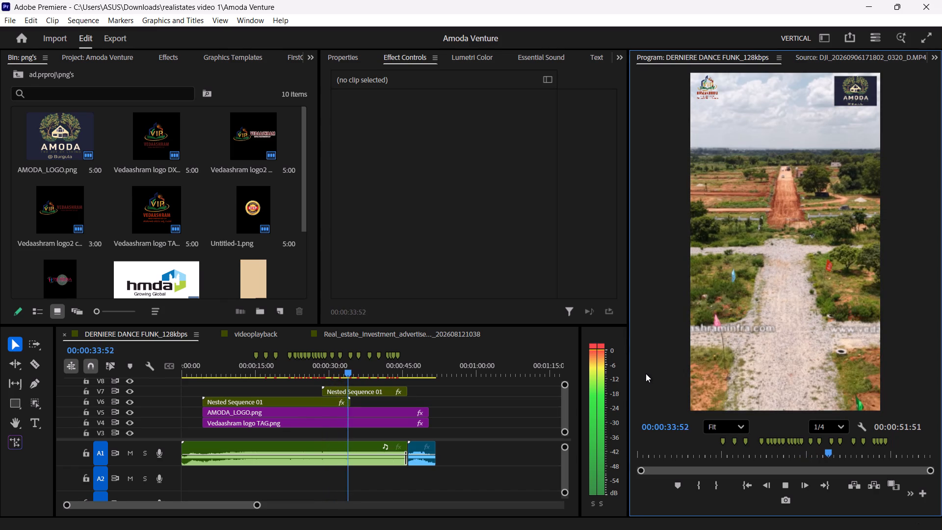
{"action": "key", "text": "space"}
Draw a rectangle shape covering the Vedaashram logo in the top-left corner of the video frame.
{"action": "scroll", "coordinate": [289, 177], "scroll_direction": "down", "scroll_amount": 7, "text": "ctrl"}
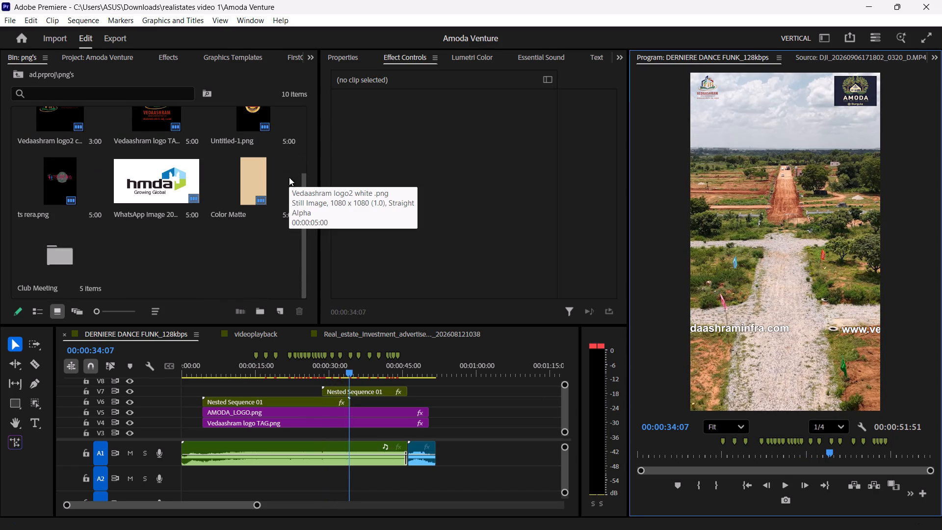
{"action": "left_click", "coordinate": [264, 240]}
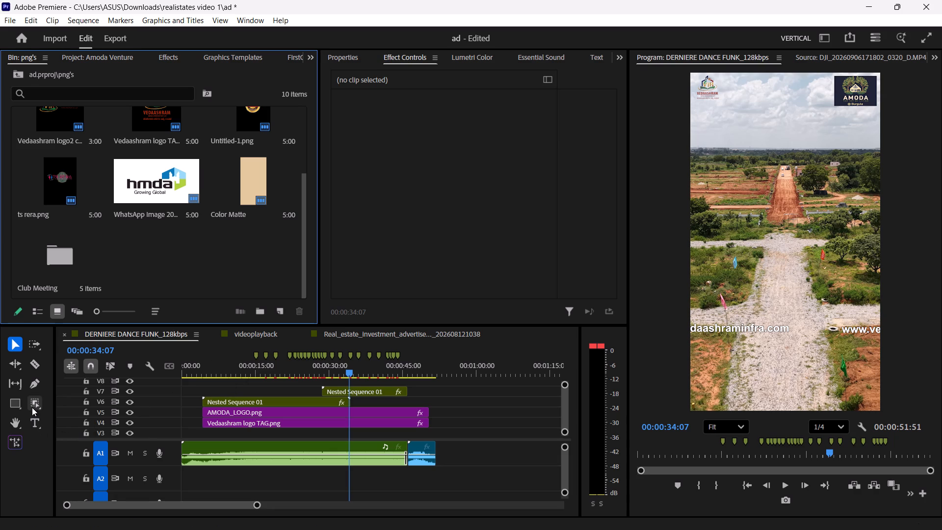
{"action": "left_click", "coordinate": [13, 400]}
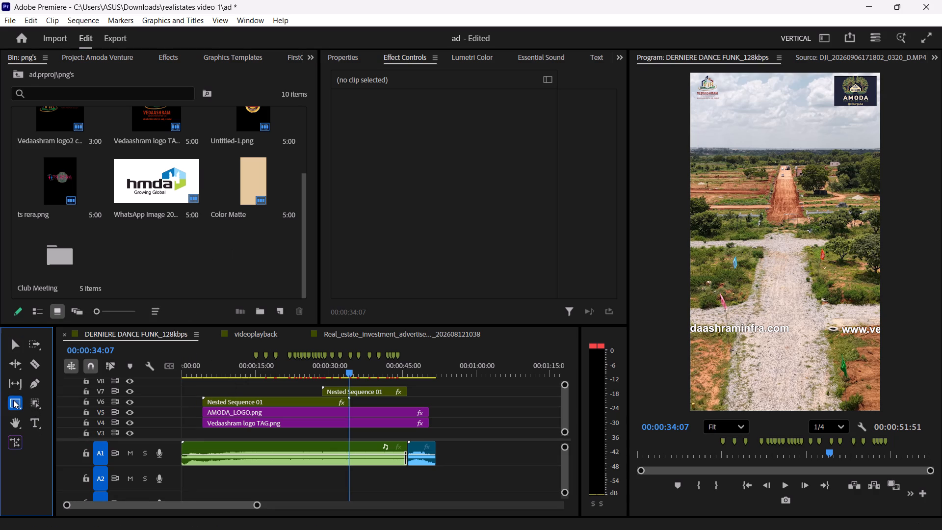
{"action": "scroll", "coordinate": [707, 119], "scroll_direction": "up", "scroll_amount": 5}
{"action": "scroll", "coordinate": [707, 119], "scroll_direction": "down", "scroll_amount": 7}
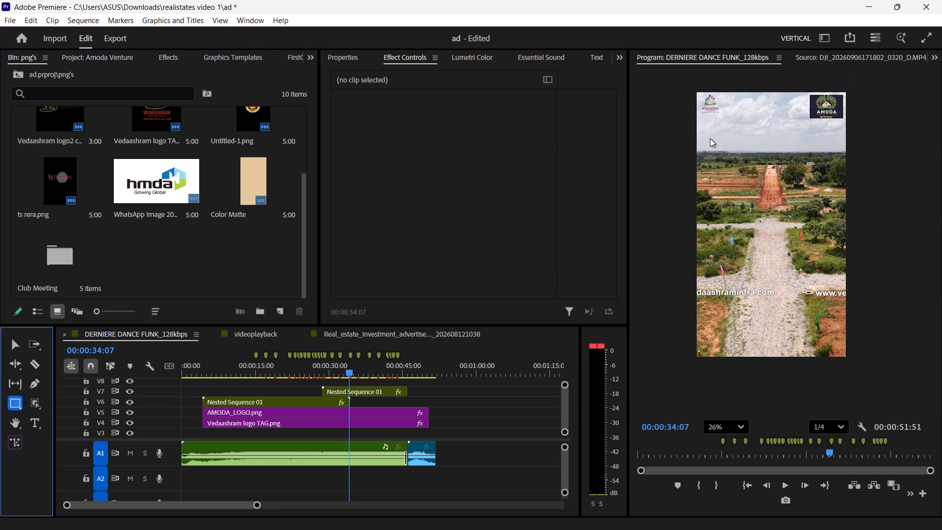
{"action": "scroll", "coordinate": [710, 138], "scroll_direction": "down", "scroll_amount": 6}
{"action": "scroll", "coordinate": [706, 61], "scroll_direction": "up", "scroll_amount": 19}
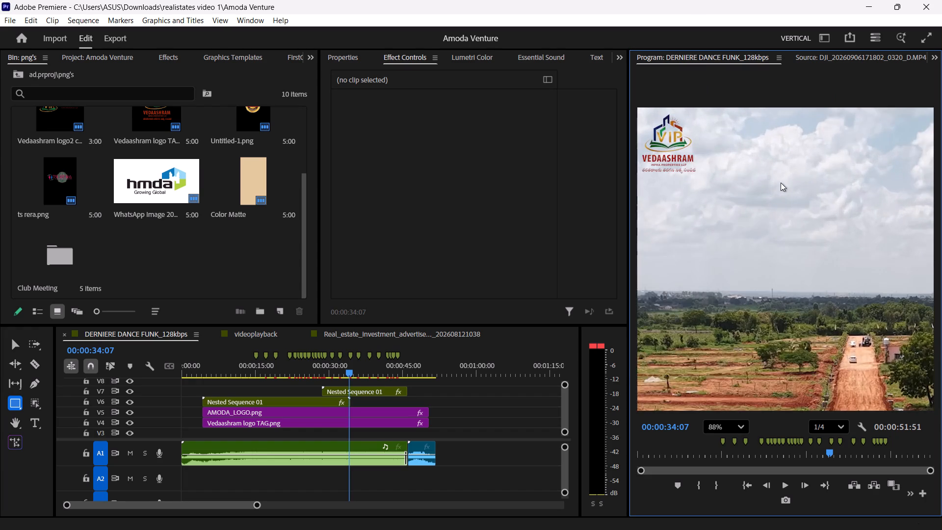
{"action": "scroll", "coordinate": [782, 183], "scroll_direction": "down", "scroll_amount": 7}
{"action": "scroll", "coordinate": [699, 172], "scroll_direction": "up", "scroll_amount": 6}
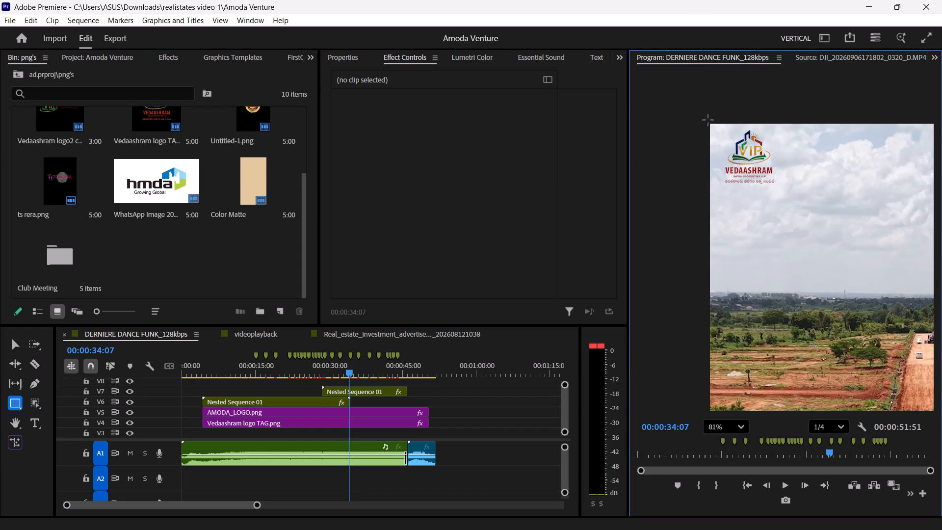
{"action": "left_click_drag", "start_coordinate": [704, 118], "coordinate": [787, 201]}
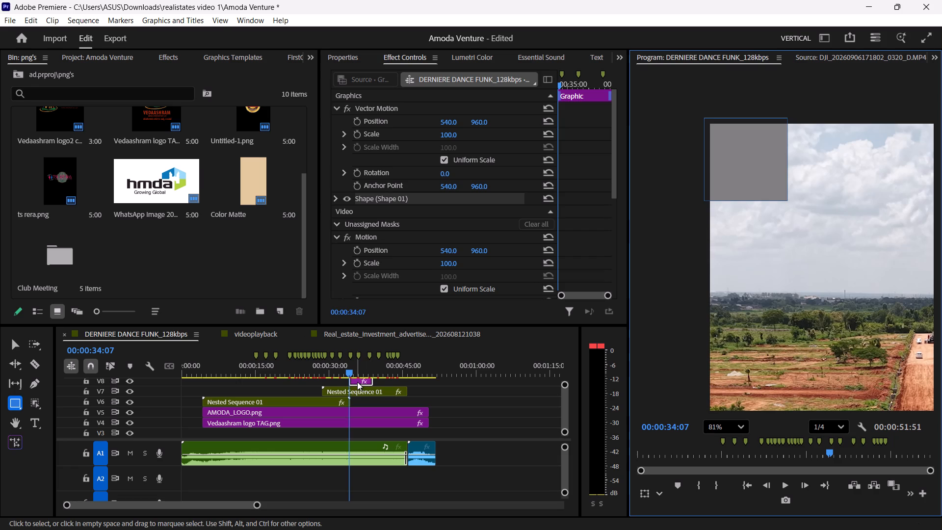
Move the new rectangle graphic from track V8 down to V3, beneath the logo clips.
{"action": "left_click_drag", "start_coordinate": [358, 382], "coordinate": [360, 431]}
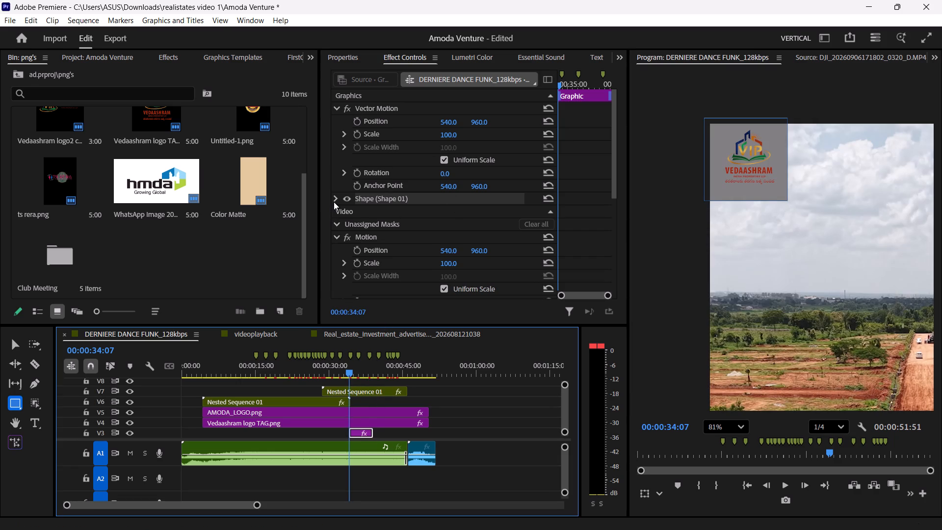
{"action": "left_click", "coordinate": [18, 348]}
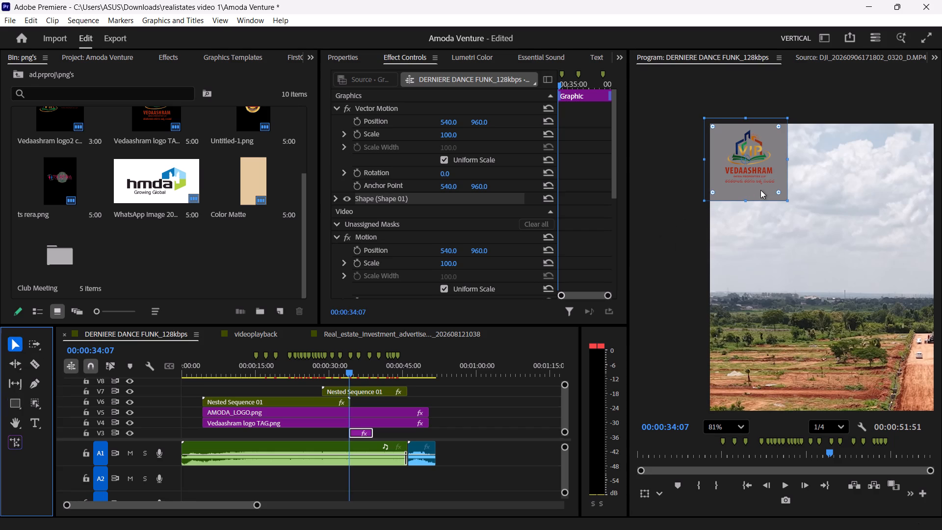
Change the rectangle's fill to white (FFFFFF) and adjust its position slightly behind the Vedaashram logo.
{"action": "left_click", "coordinate": [759, 190]}
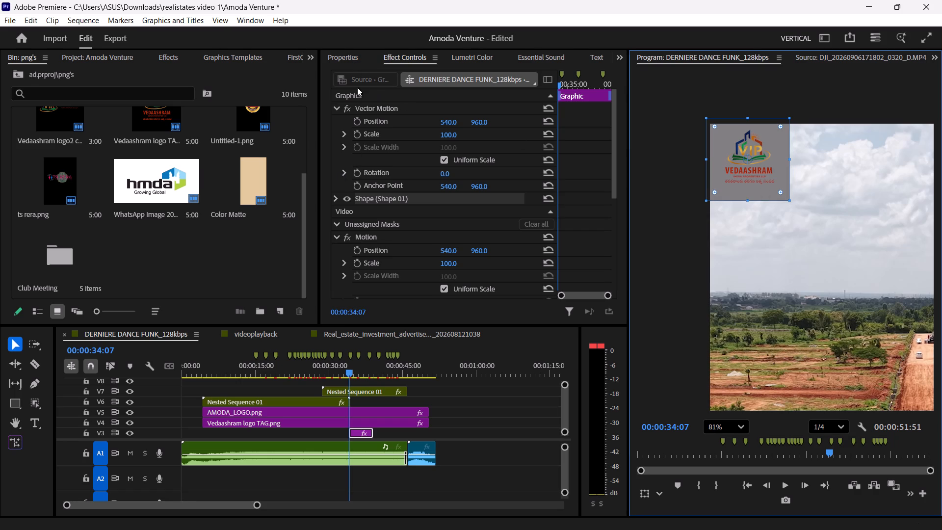
{"action": "left_click", "coordinate": [357, 61]}
{"action": "left_click", "coordinate": [366, 202]}
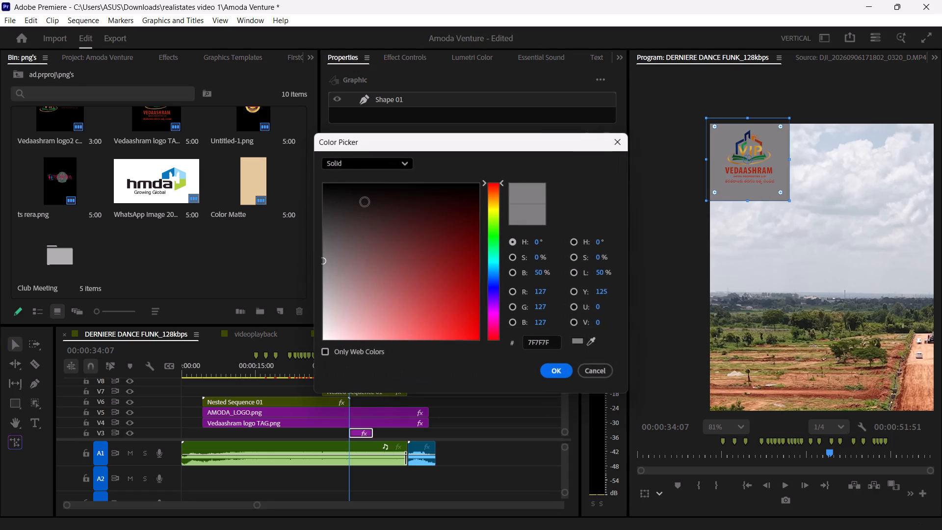
{"action": "left_click_drag", "start_coordinate": [481, 143], "coordinate": [512, 143]}
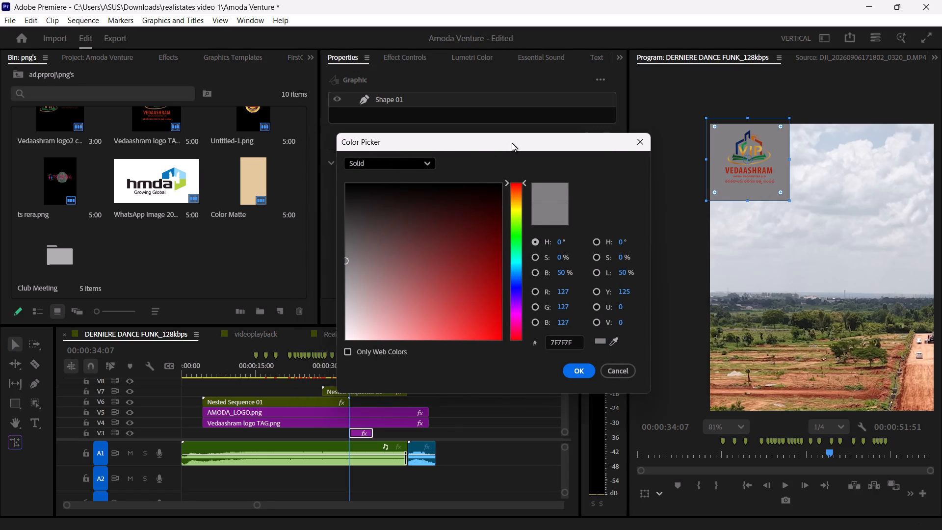
{"action": "left_click_drag", "start_coordinate": [512, 143], "coordinate": [614, 137]}
{"action": "left_click", "coordinate": [722, 334]}
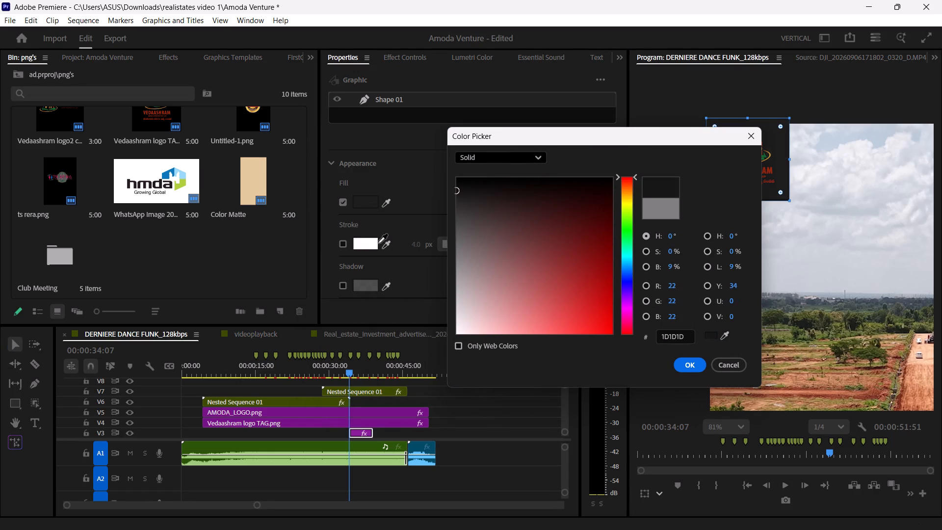
{"action": "left_click", "coordinate": [363, 245]}
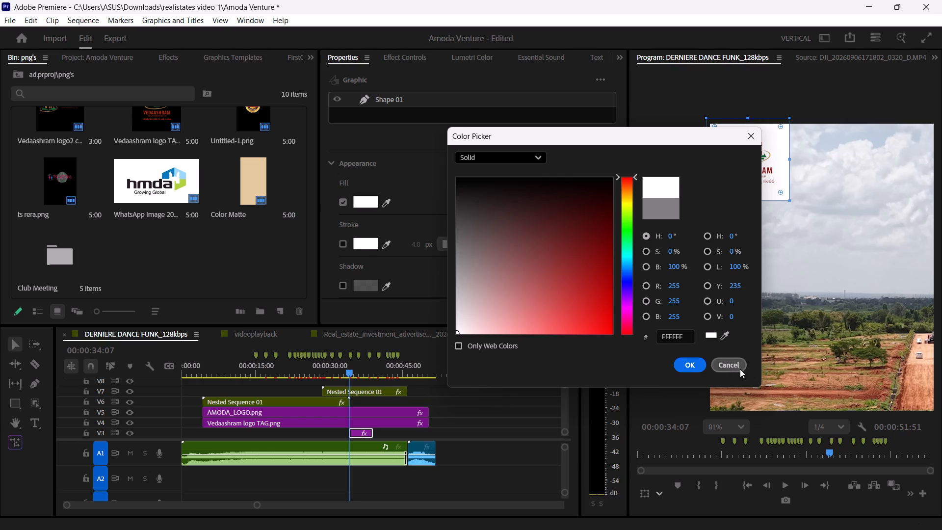
{"action": "left_click", "coordinate": [682, 363]}
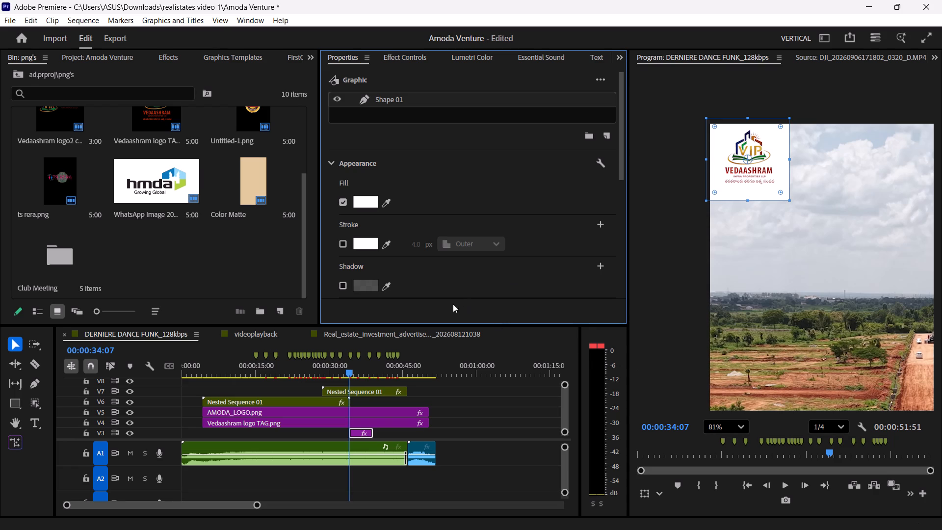
{"action": "left_click", "coordinate": [757, 191]}
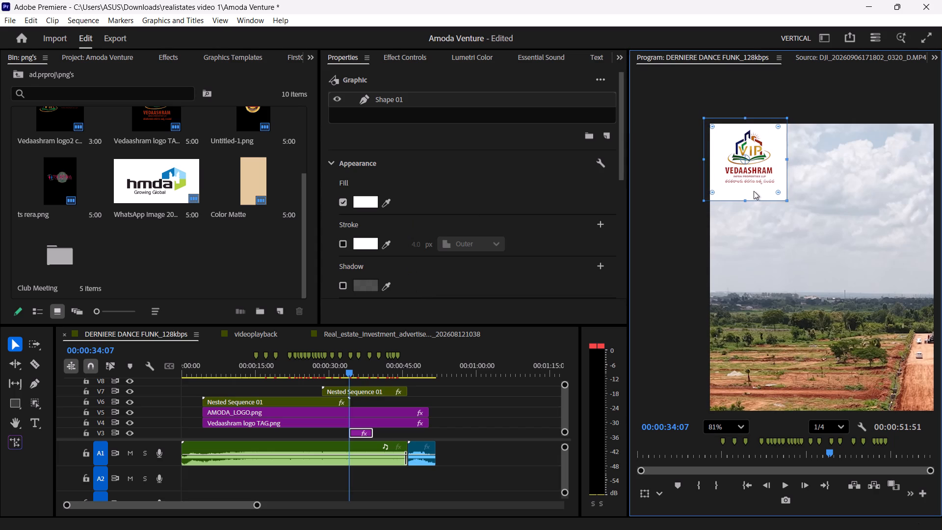
Extend the rectangle graphic on V3 to start with the logo clips and end with the V7 nested sequence.
{"action": "left_click", "coordinate": [460, 358]}
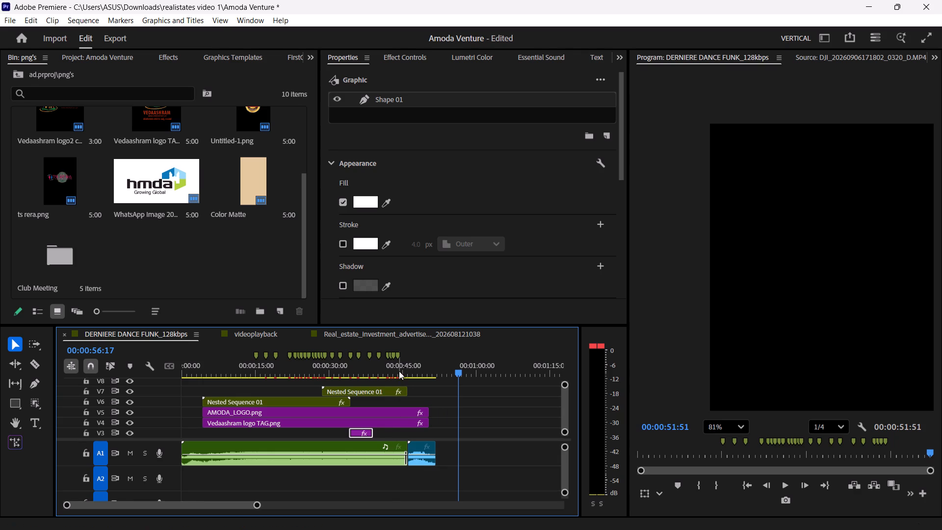
{"action": "left_click_drag", "start_coordinate": [399, 371], "coordinate": [364, 374]}
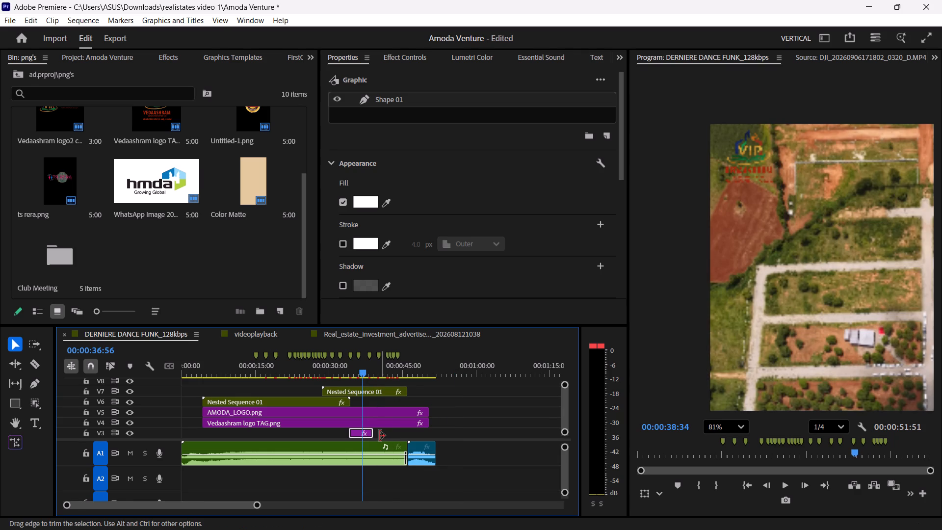
{"action": "left_click_drag", "start_coordinate": [379, 436], "coordinate": [416, 439]}
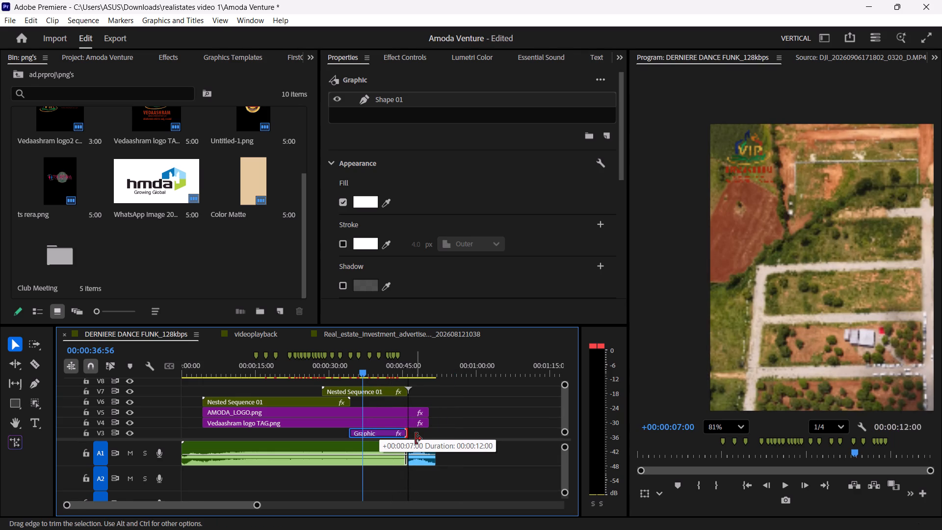
{"action": "left_click_drag", "start_coordinate": [416, 439], "coordinate": [416, 440]}
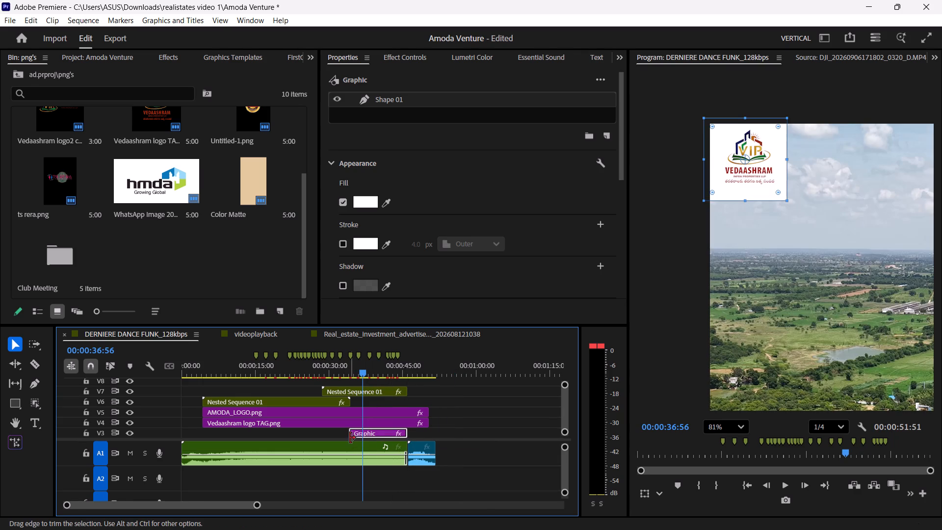
{"action": "left_click_drag", "start_coordinate": [350, 434], "coordinate": [200, 445]}
{"action": "left_click_drag", "start_coordinate": [216, 369], "coordinate": [206, 370]}
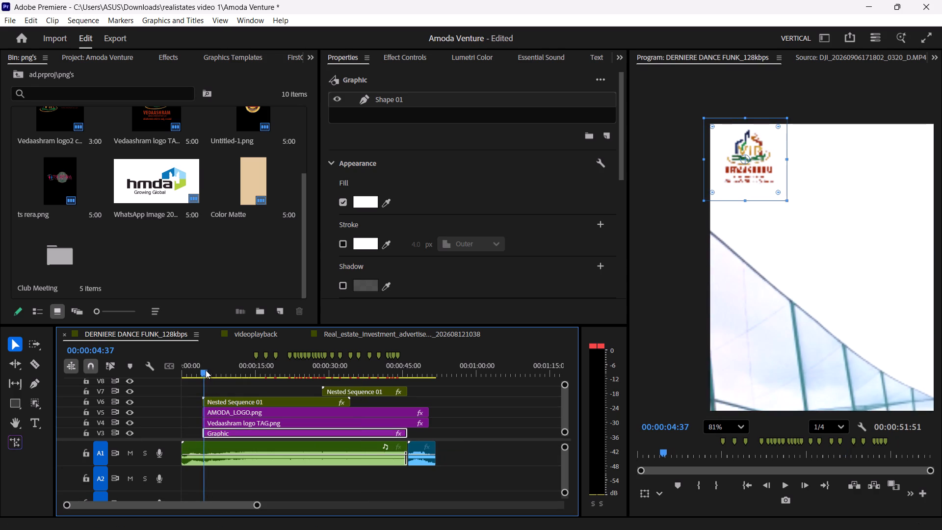
Examine the white backing behind the Vedaashram logo along its full duration, including where the V3 graphic ends.
{"action": "left_click_drag", "start_coordinate": [206, 370], "coordinate": [320, 396]}
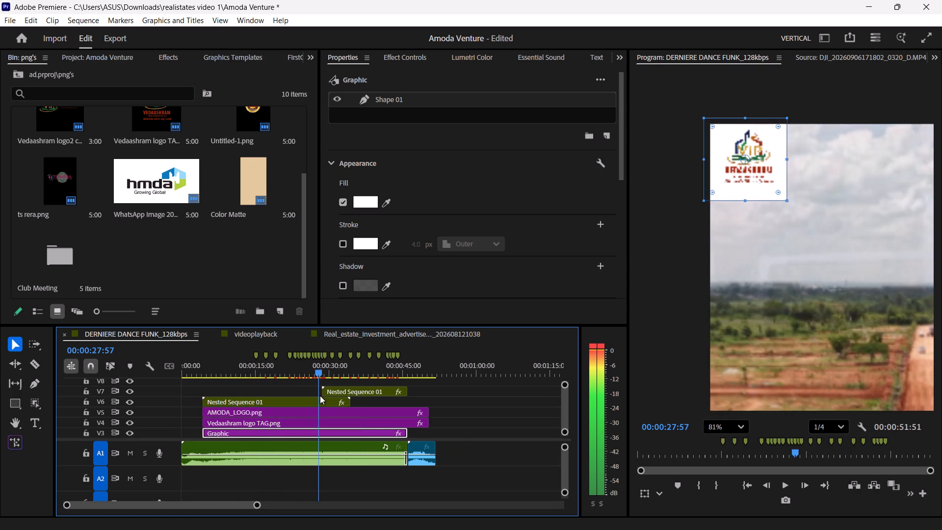
{"action": "left_click_drag", "start_coordinate": [320, 396], "coordinate": [406, 403]}
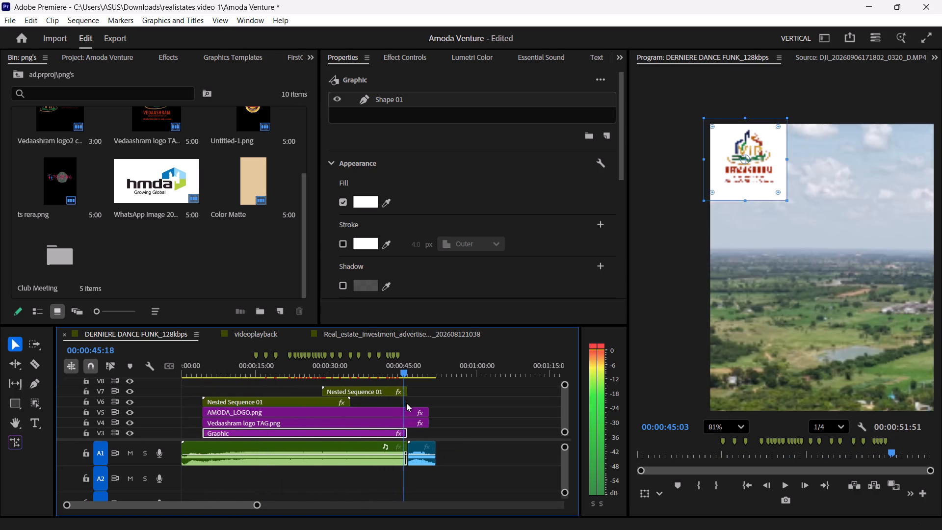
{"action": "left_click_drag", "start_coordinate": [406, 403], "coordinate": [407, 403]}
{"action": "scroll", "coordinate": [390, 422], "scroll_direction": "up", "scroll_amount": 7}
{"action": "scroll", "coordinate": [404, 431], "scroll_direction": "up", "scroll_amount": 4, "text": "alt"}
{"action": "scroll", "coordinate": [414, 430], "scroll_direction": "up", "scroll_amount": 4}
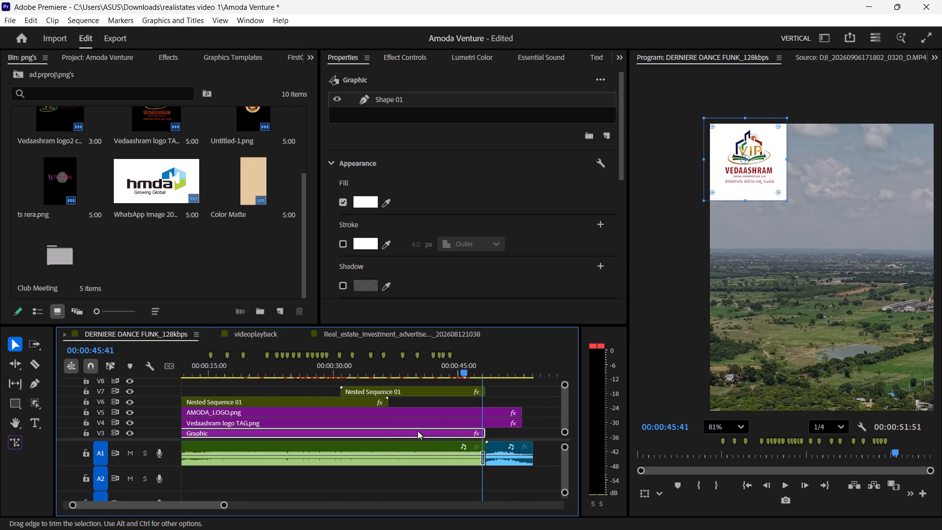
{"action": "scroll", "coordinate": [418, 431], "scroll_direction": "up", "scroll_amount": 2}
{"action": "scroll", "coordinate": [442, 431], "scroll_direction": "up", "scroll_amount": 5, "text": "alt"}
{"action": "scroll", "coordinate": [419, 443], "scroll_direction": "down", "scroll_amount": 6, "text": "alt"}
{"action": "scroll", "coordinate": [603, 420], "scroll_direction": "up", "scroll_amount": 5, "text": "alt"}
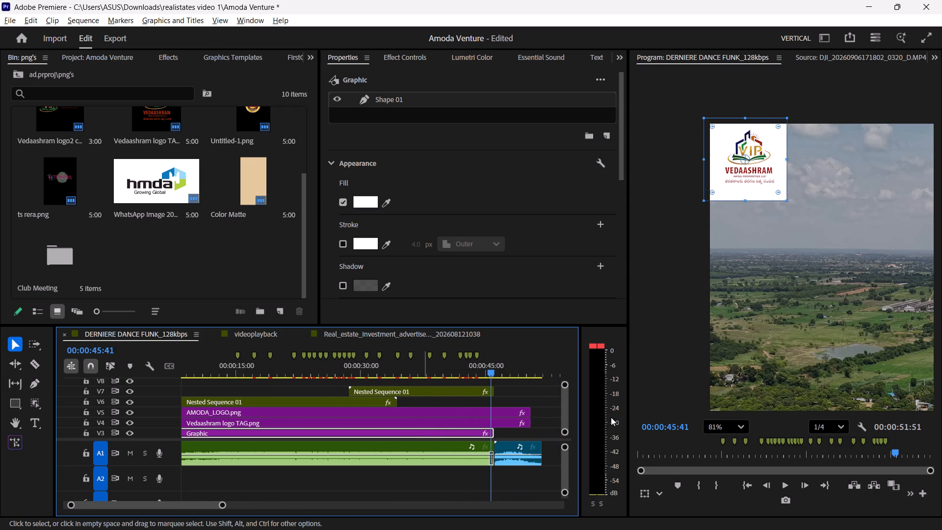
{"action": "scroll", "coordinate": [611, 417], "scroll_direction": "up", "scroll_amount": 2, "text": "alt"}
{"action": "scroll", "coordinate": [552, 425], "scroll_direction": "up", "scroll_amount": 14, "text": "alt"}
{"action": "scroll", "coordinate": [439, 439], "scroll_direction": "down", "scroll_amount": 12, "text": "alt"}
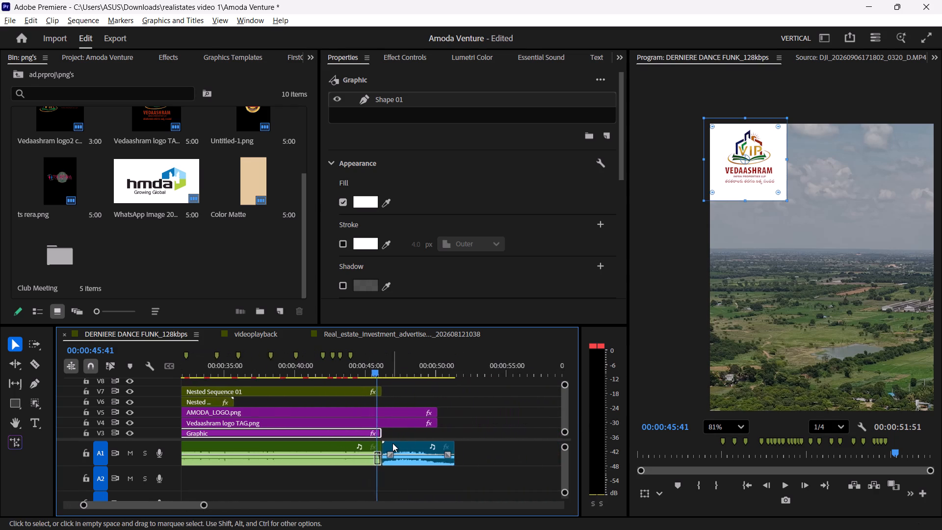
{"action": "scroll", "coordinate": [392, 443], "scroll_direction": "down", "scroll_amount": 12, "text": "alt"}
{"action": "scroll", "coordinate": [274, 425], "scroll_direction": "up", "scroll_amount": 1}
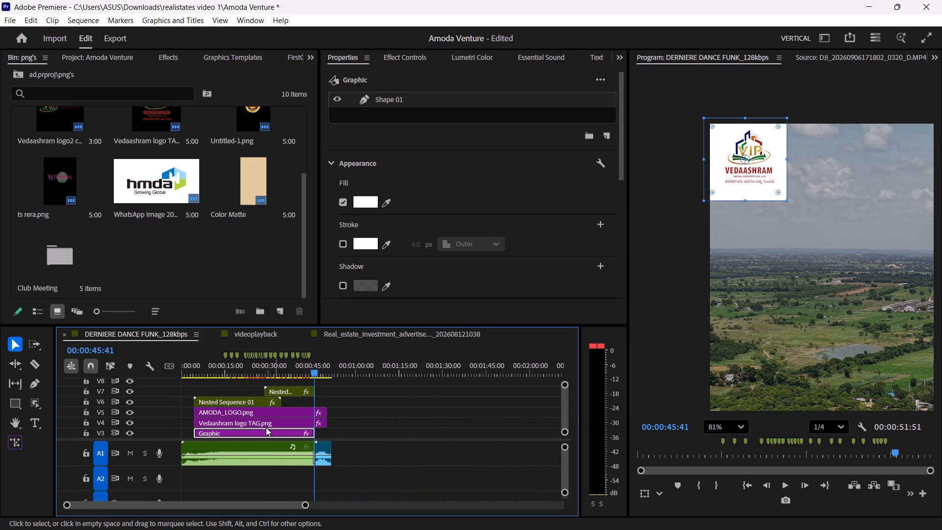
{"action": "scroll", "coordinate": [266, 427], "scroll_direction": "up", "scroll_amount": 1}
Fit the whole vertical frame in the program preview and play from where the V3 graphic begins to check both logos and the website text.
{"action": "left_click", "coordinate": [215, 363]}
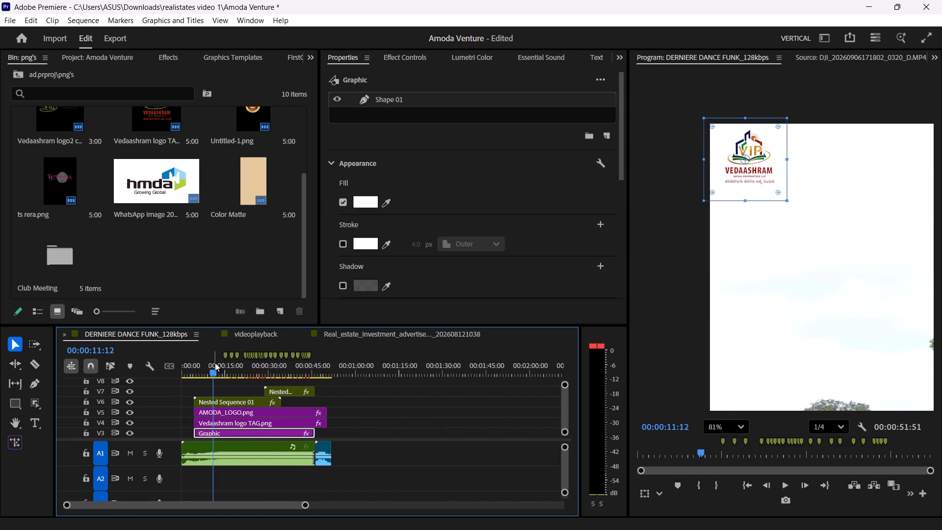
{"action": "key", "text": "Up"}
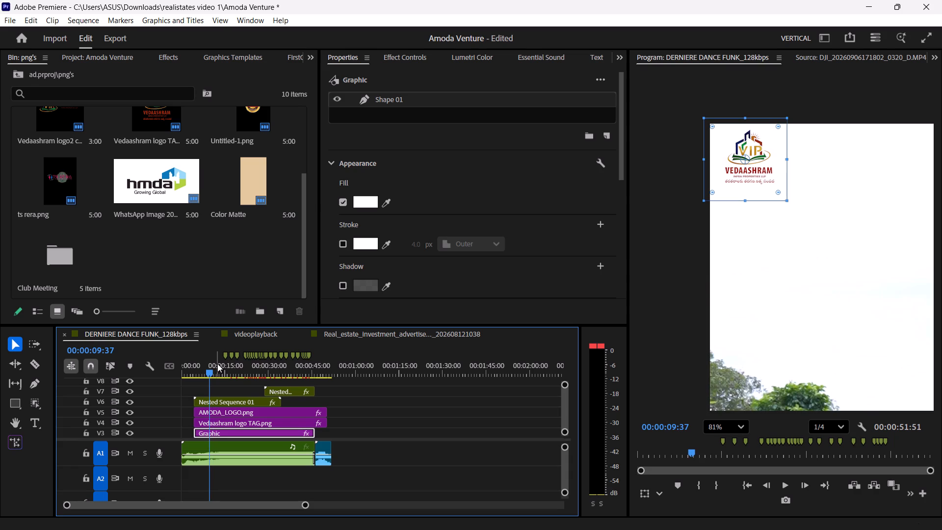
{"action": "key", "text": "Up"}
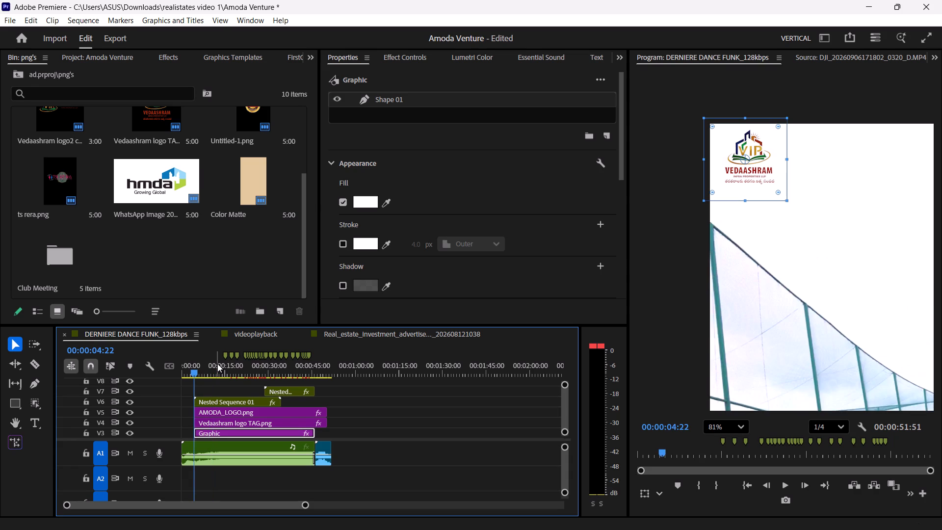
{"action": "key", "text": "space"}
{"action": "left_click", "coordinate": [730, 423]}
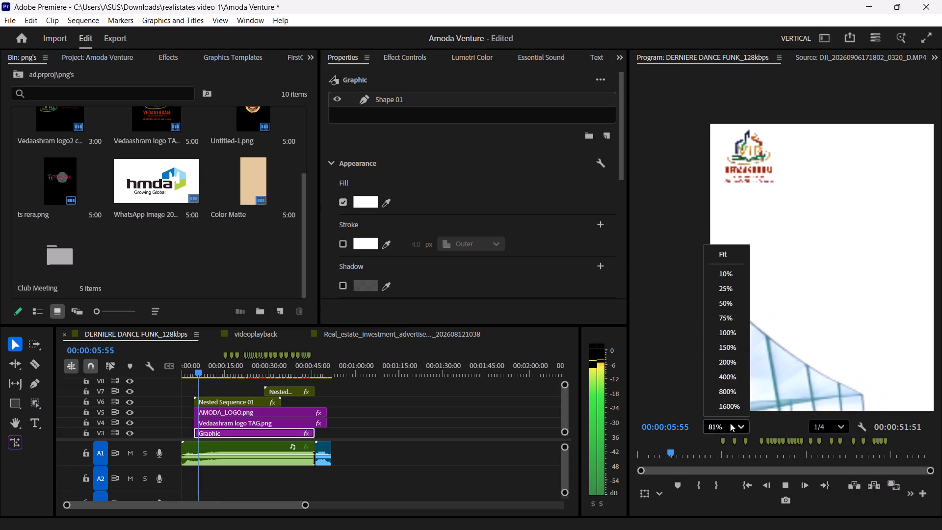
{"action": "left_click", "coordinate": [733, 254]}
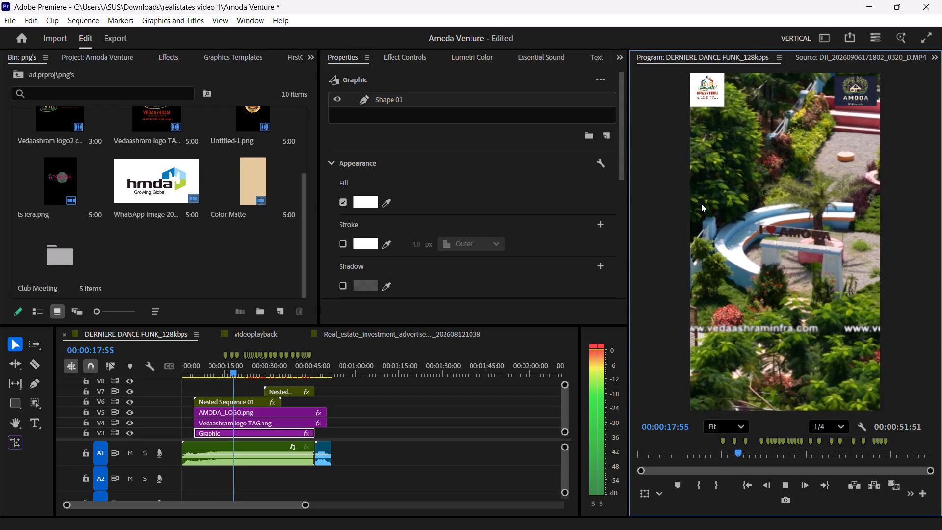
{"action": "key", "text": "space"}
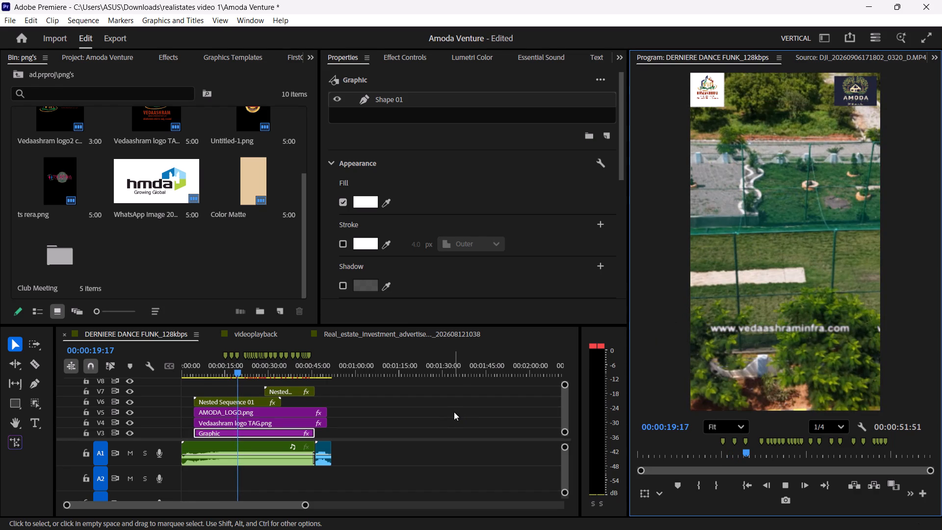
{"action": "left_click", "coordinate": [458, 390]}
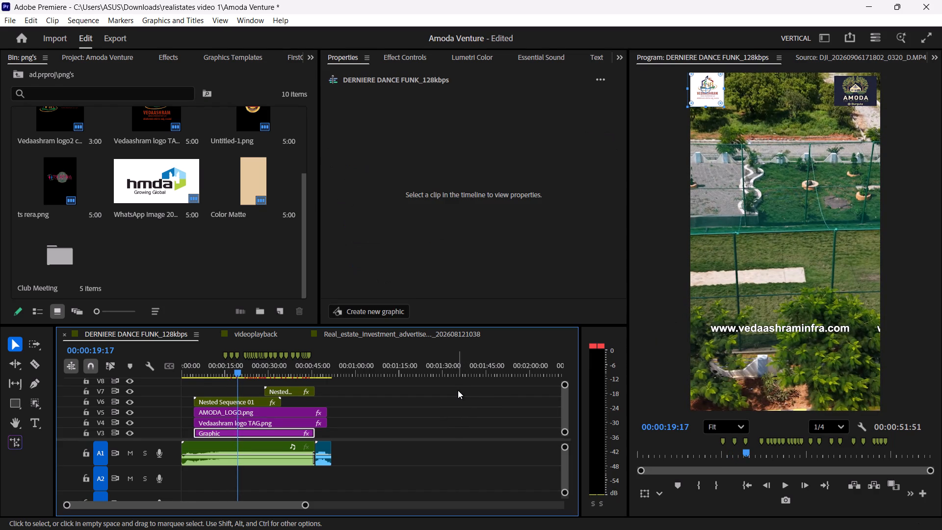
{"action": "key", "text": "space"}
{"action": "left_click", "coordinate": [413, 421]}
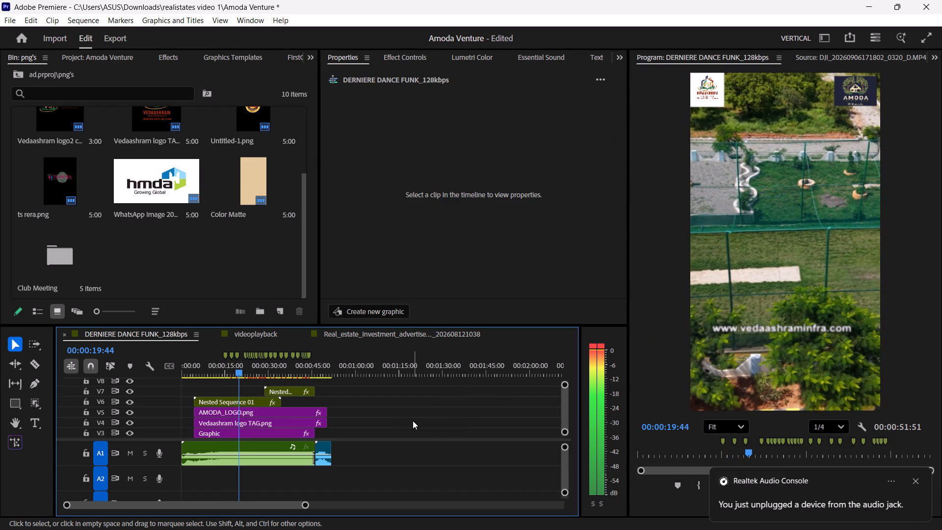
{"action": "left_click", "coordinate": [920, 482]}
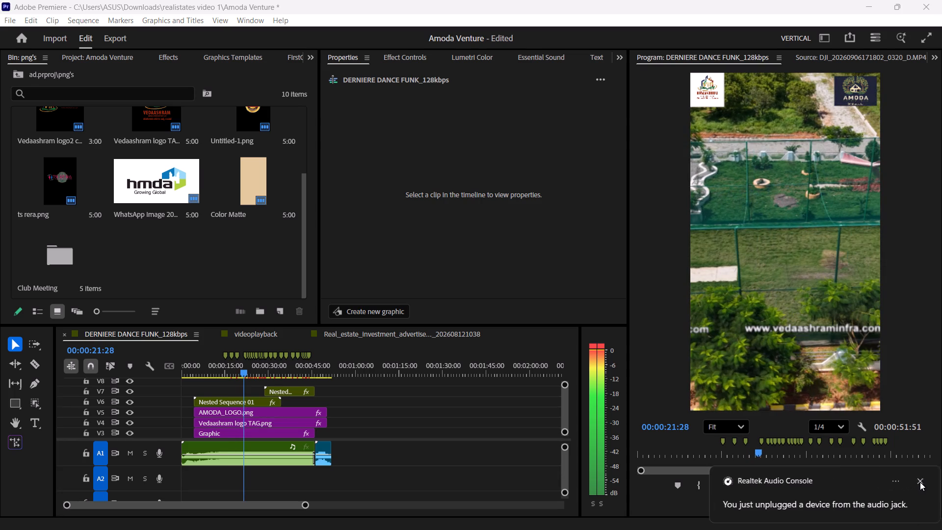
{"action": "key", "text": "space"}
Return the playhead to the start of the sequence and save the project.
{"action": "left_click_drag", "start_coordinate": [755, 455], "coordinate": [678, 457]}
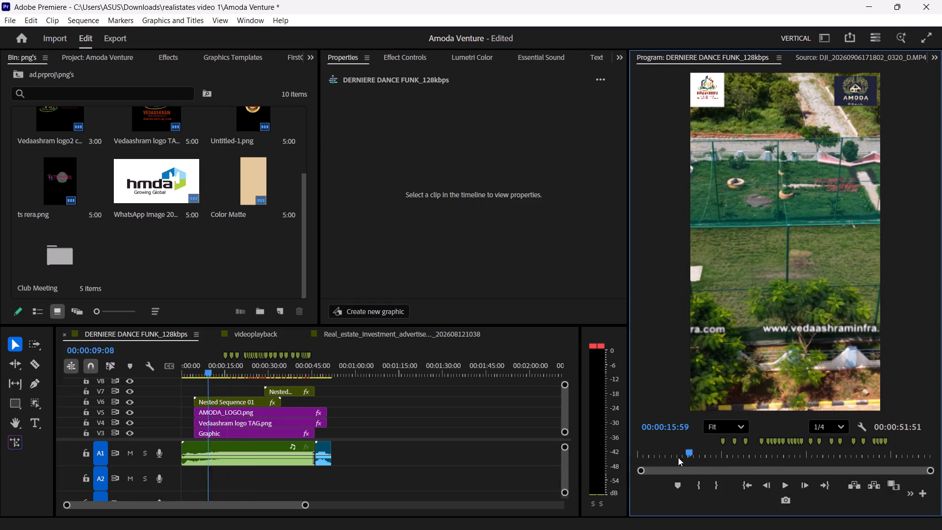
{"action": "left_click_drag", "start_coordinate": [678, 457], "coordinate": [560, 465]}
{"action": "left_click", "coordinate": [436, 442]}
{"action": "key", "text": "ctrl+s"}
{"action": "key", "text": "ctrl+s"}
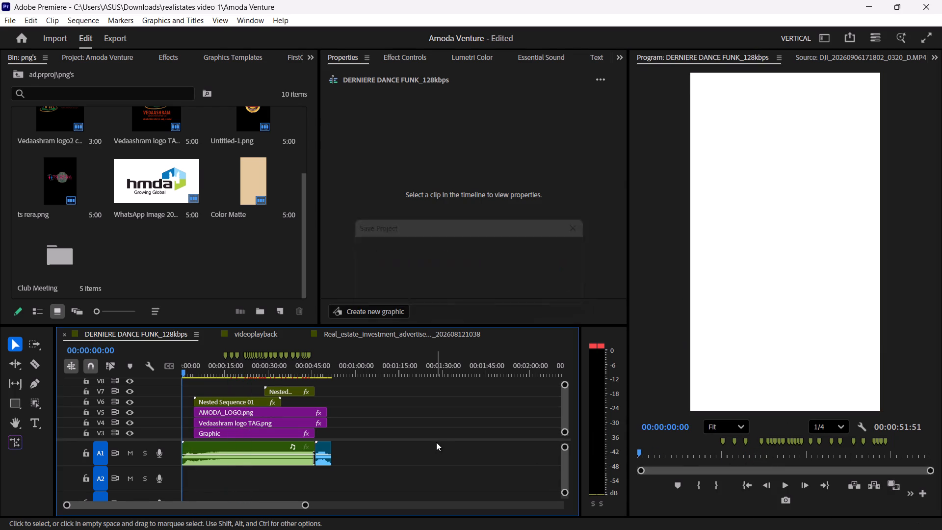
Review the ad by playing it from the start through to the closing Vedaashram logo, saving the project midway.
{"action": "key", "text": "space"}
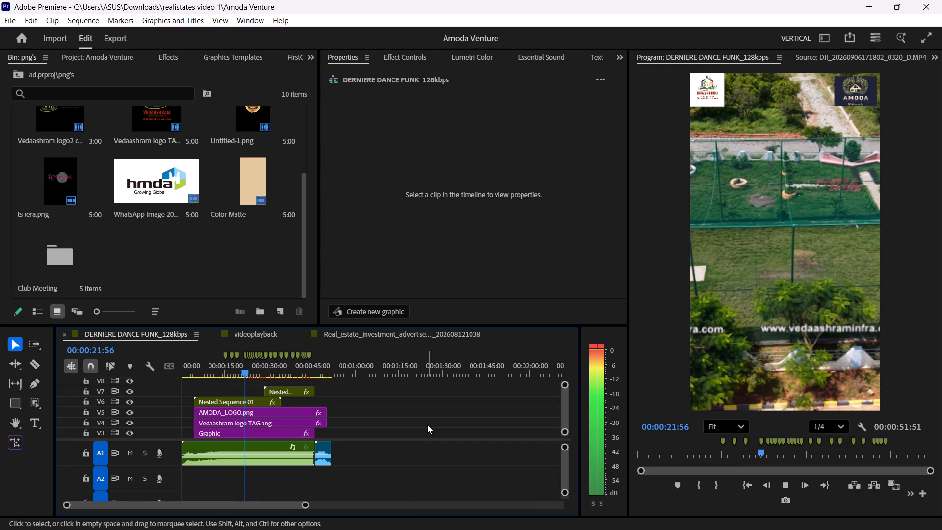
{"action": "left_click", "coordinate": [427, 425]}
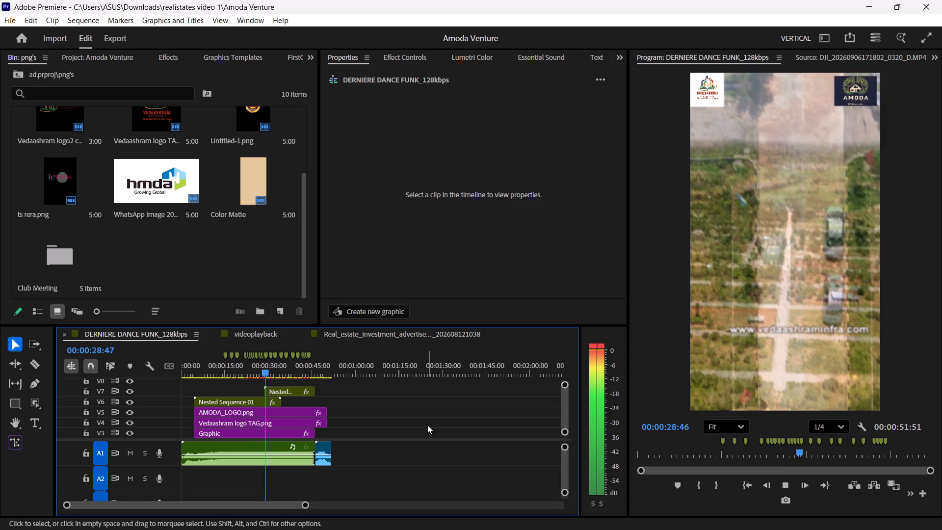
{"action": "key", "text": "space"}
{"action": "key", "text": "ctrl+s"}
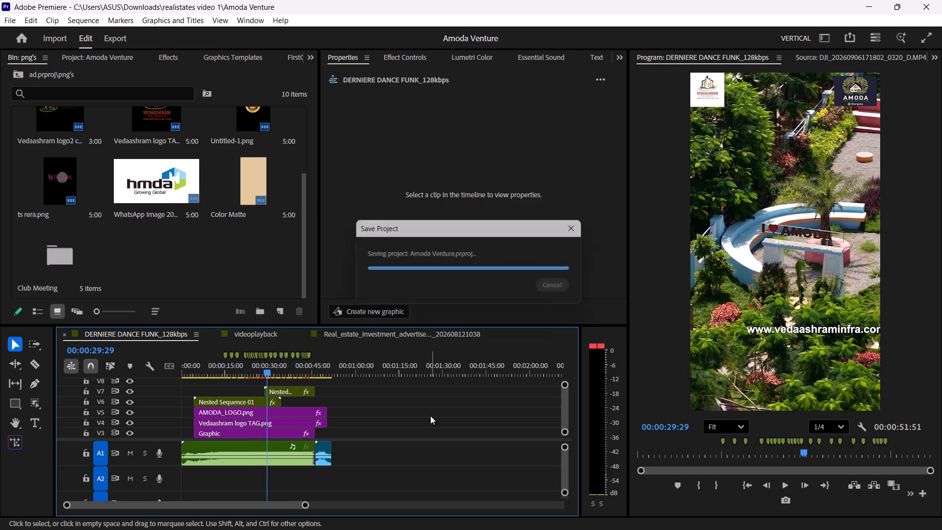
{"action": "key", "text": "ctrl+s"}
{"action": "key", "text": "space"}
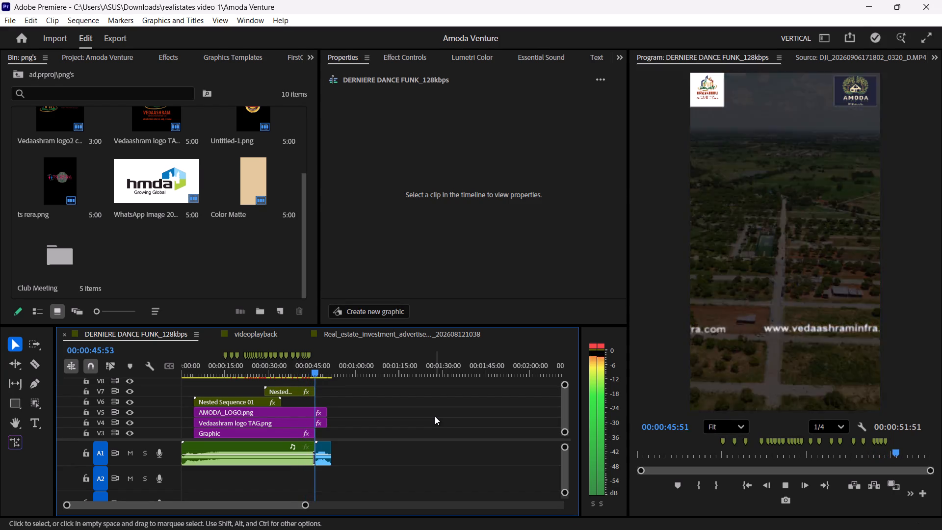
{"action": "key", "text": "space"}
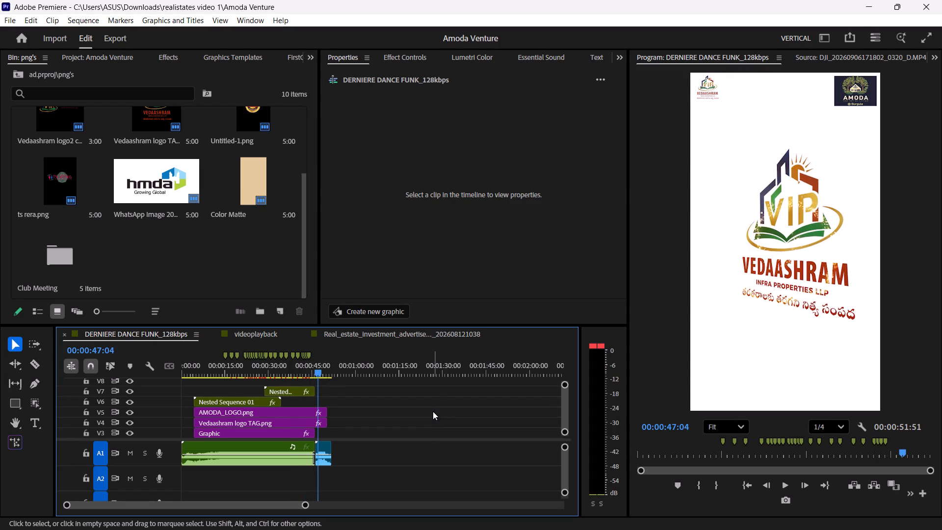
Save the finished Amoda Venture project before exporting.
{"action": "key", "text": "ctrl+s"}
{"action": "key", "text": "ctrl+s"}
{"action": "key", "text": "ctrl+s"}
{"action": "key", "text": "ctrl+s"}
{"action": "key", "text": "ctrl+s"}
{"action": "key", "text": "ctrl+s"}
{"action": "key", "text": "ctrl+s"}
{"action": "key", "text": "ctrl+s"}
{"action": "key", "text": "ctrl+s"}
{"action": "key", "text": "ctrl+s"}
{"action": "key", "text": "ctrl+s"}
{"action": "key", "text": "ctrl+s"}
{"action": "key", "text": "ctrl+s"}
{"action": "key", "text": "ctrl+s"}
{"action": "key", "text": "ctrl+s"}
{"action": "key", "text": "ctrl+s"}
{"action": "key", "text": "ctrl+s"}
{"action": "key", "text": "ctrl+s"}
{"action": "key", "text": "ctrl+s"}
{"action": "key", "text": "ctrl+s"}
{"action": "key", "text": "ctrl+s"}
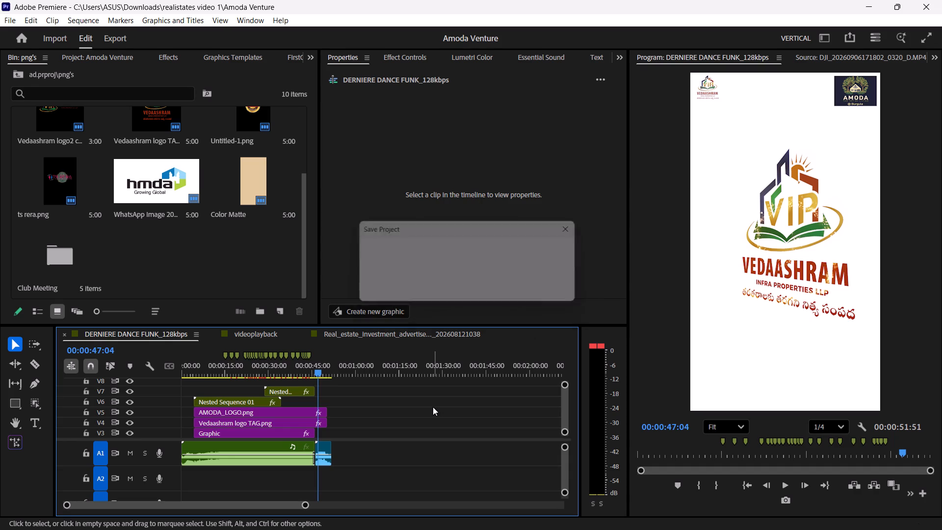
Open the export settings for the DERNIERE DANCE FUNK_128kbps sequence and name the output file Joker Music.
{"action": "key", "text": "ctrl+m"}
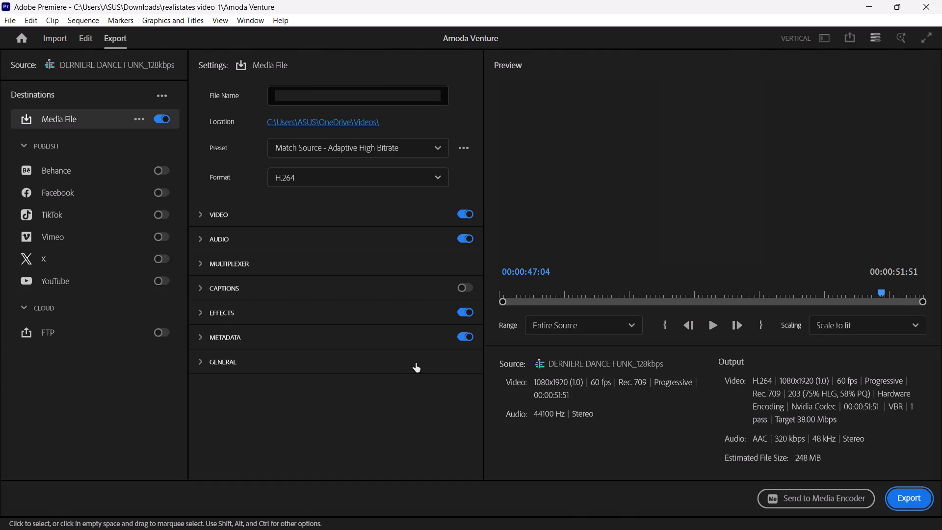
{"action": "left_click_drag", "start_coordinate": [575, 291], "coordinate": [514, 299]}
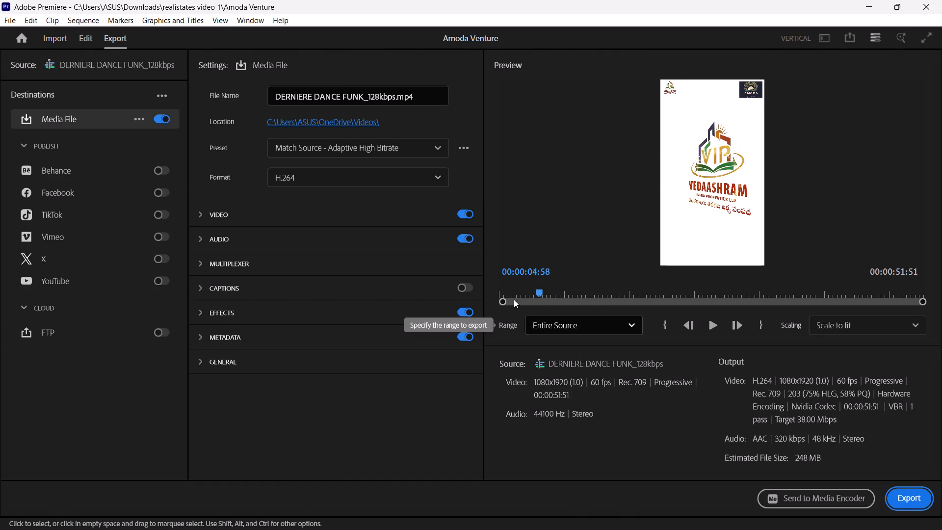
{"action": "left_click_drag", "start_coordinate": [514, 299], "coordinate": [481, 301]}
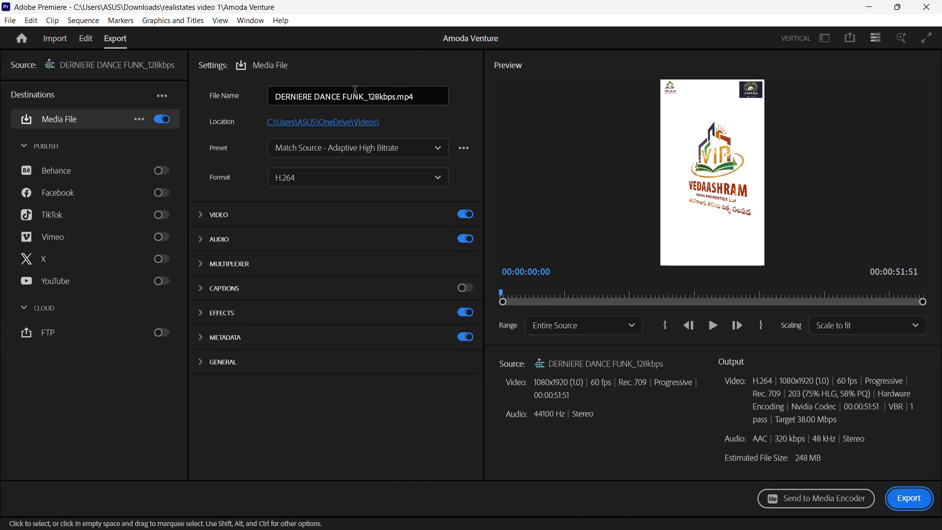
{"action": "left_click", "coordinate": [341, 96]}
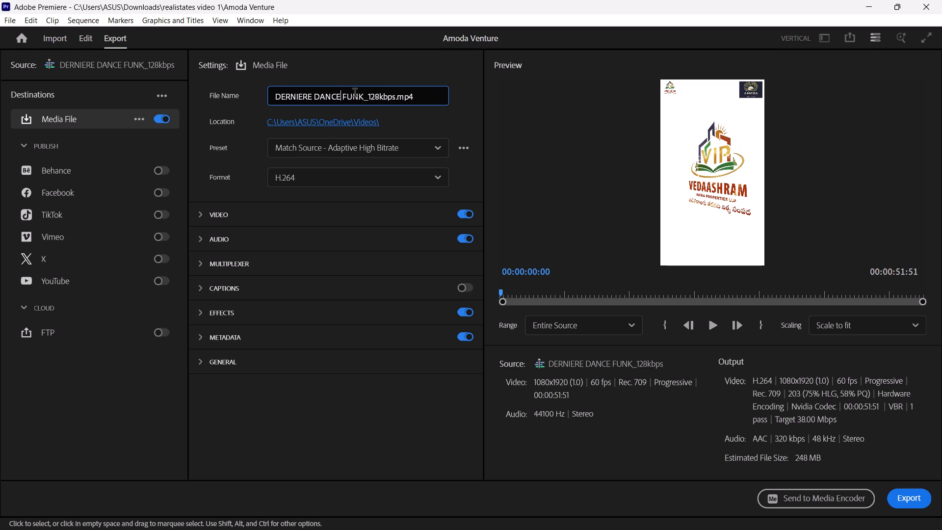
{"action": "left_click", "coordinate": [363, 95]}
{"action": "key", "text": "ctrl+a"}
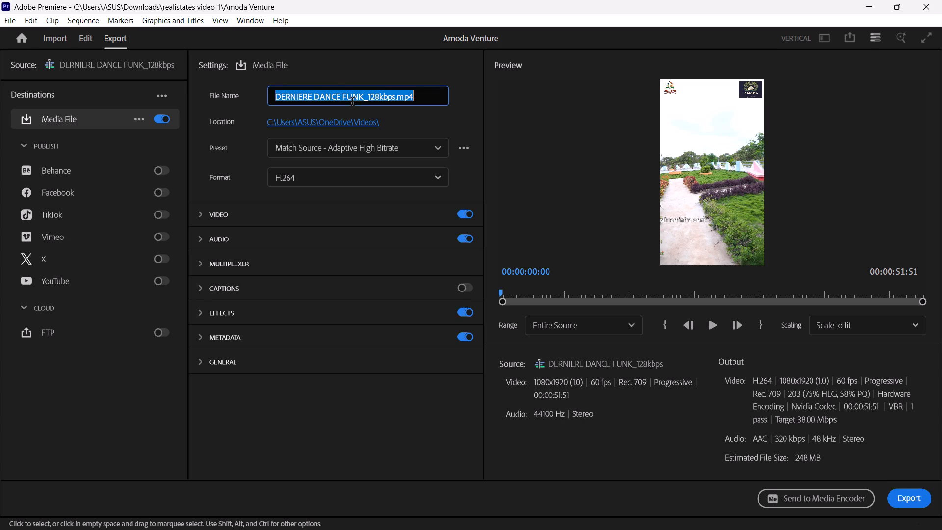
{"action": "type", "text": "JO"}
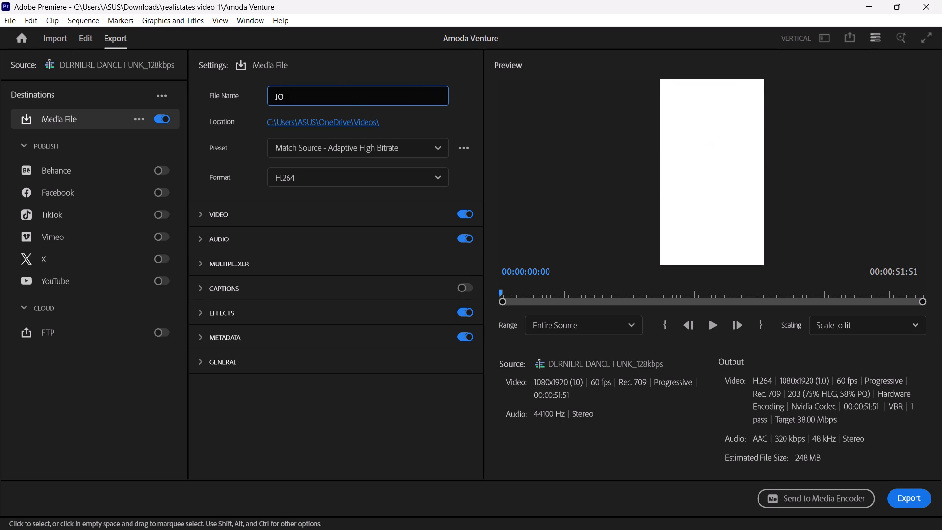
{"action": "key", "text": "shift+BackSpace"}
{"action": "type", "text": "oker"}
{"action": "key", "text": "space"}
{"action": "key", "text": "BackSpace"}
{"action": "key", "text": "space"}
{"action": "type", "text": "MU"}
{"action": "key", "text": "BackSpace"}
{"action": "type", "text": "usic"}
{"action": "left_click", "coordinate": [327, 69]}
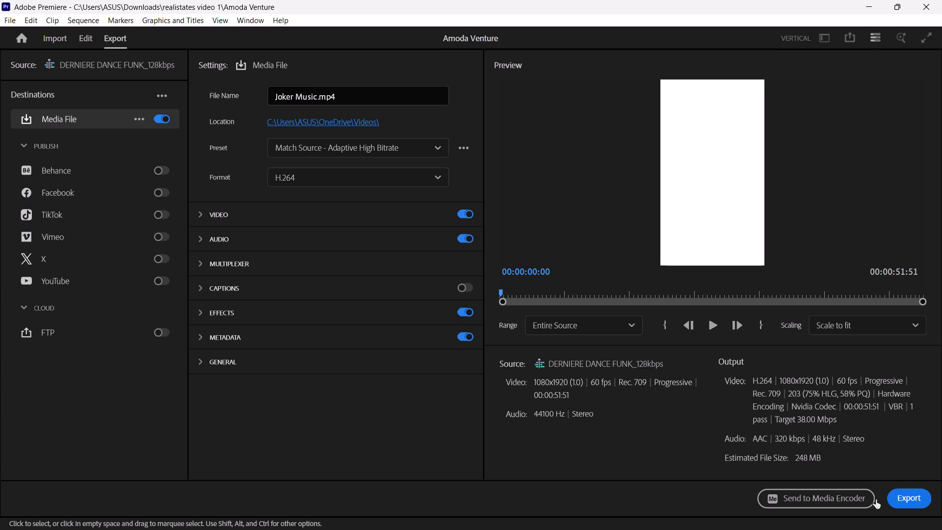
Preview the closing logo shot from about 47 seconds and export the entire sequence as Joker Music.mp4 in H.264.
{"action": "left_click", "coordinate": [889, 298]}
{"action": "left_click", "coordinate": [885, 288]}
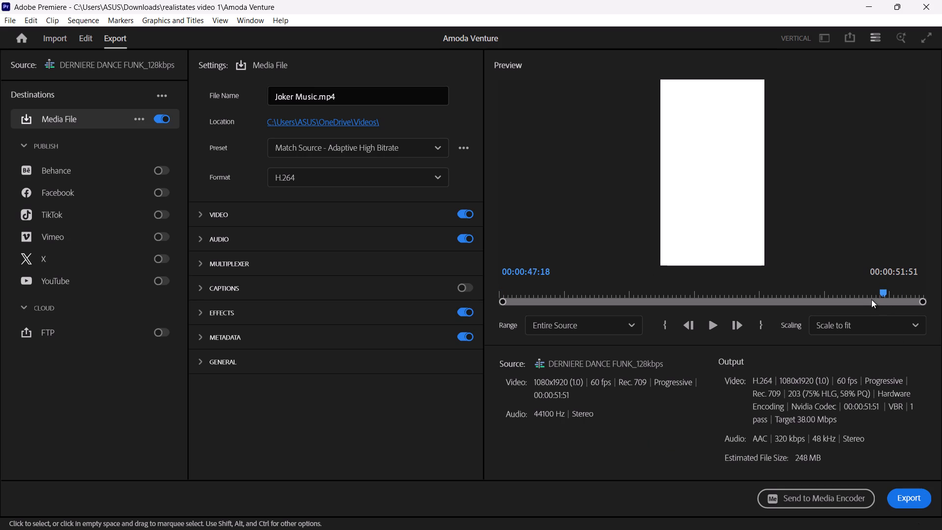
{"action": "key", "text": "space"}
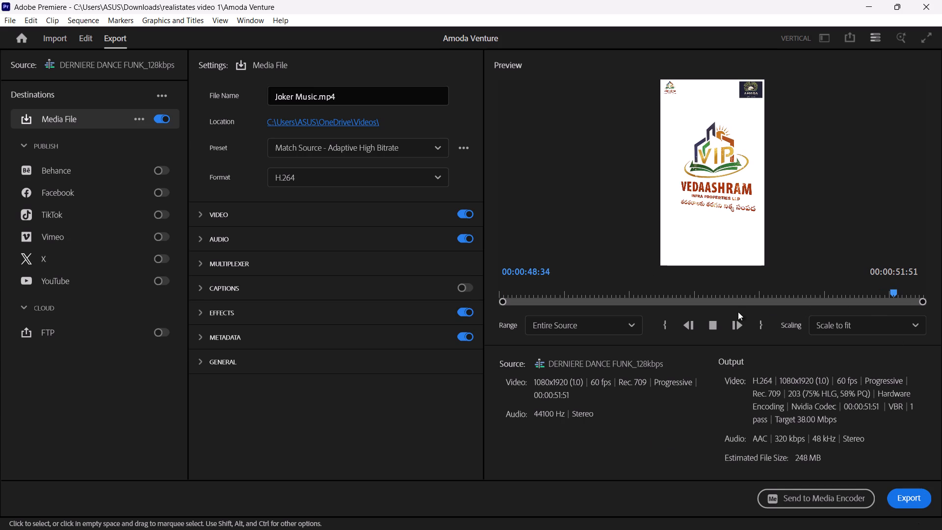
{"action": "left_click", "coordinate": [714, 327]}
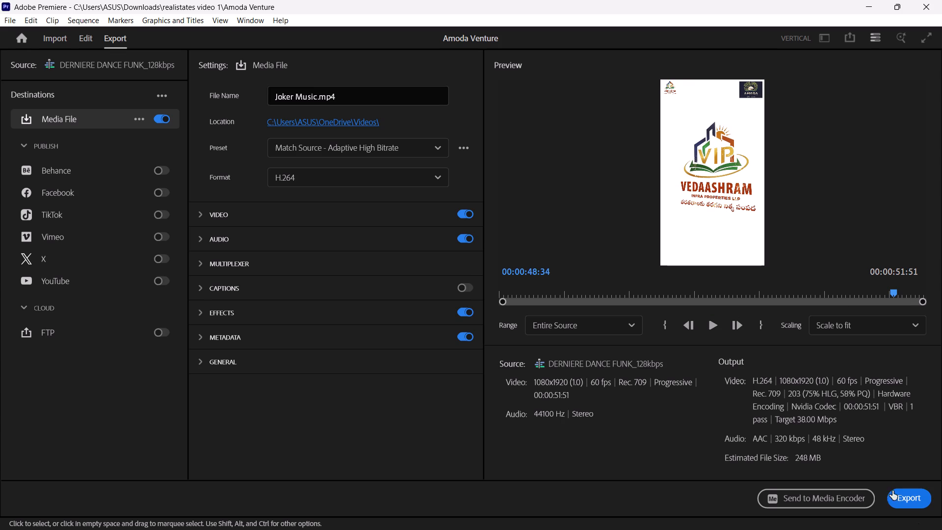
{"action": "left_click", "coordinate": [900, 496]}
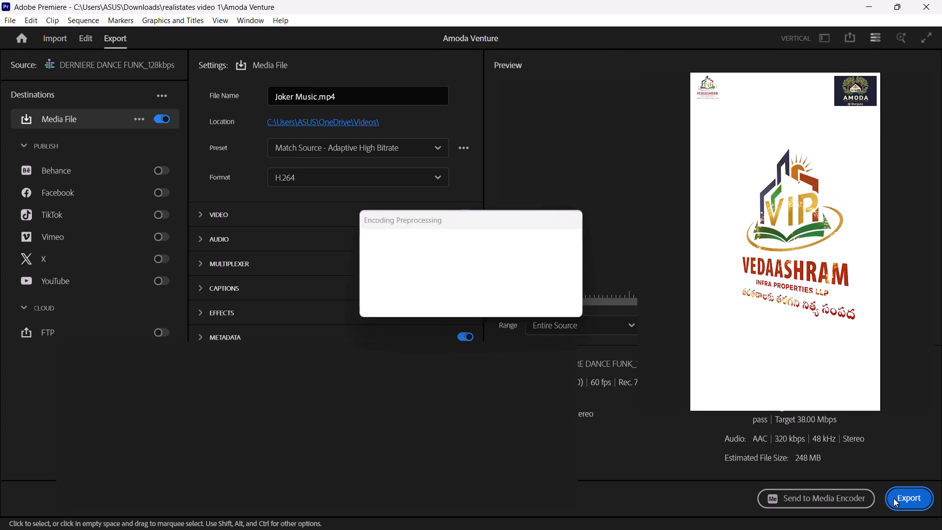
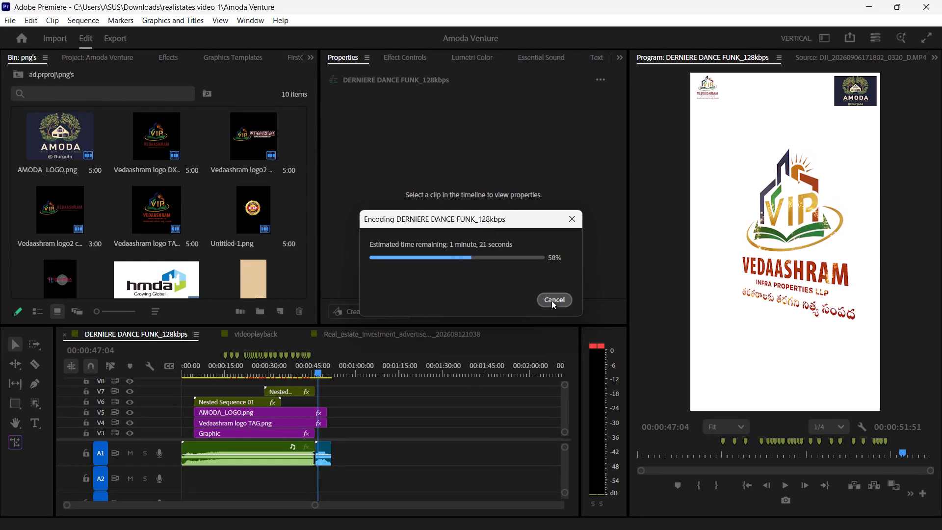
Cancel the running export of the DERNIERE DANCE FUNK_128kbps sequence.
{"action": "left_click", "coordinate": [566, 299]}
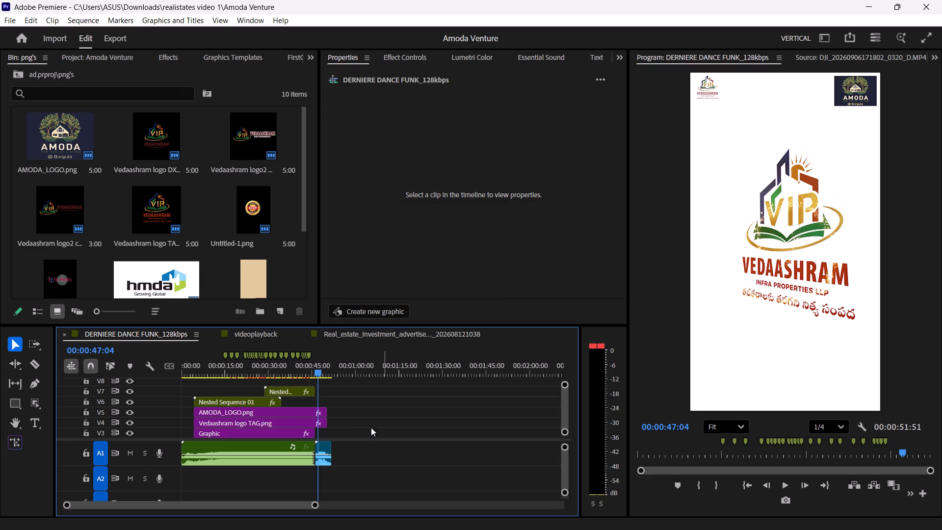
Trim the ends of the AMODA_LOGO.png and Vedaashram logo TAG.png clips back to where the Graphic clip on V3 ends.
{"action": "left_click", "coordinate": [366, 426]}
{"action": "left_click_drag", "start_coordinate": [357, 399], "coordinate": [314, 424]}
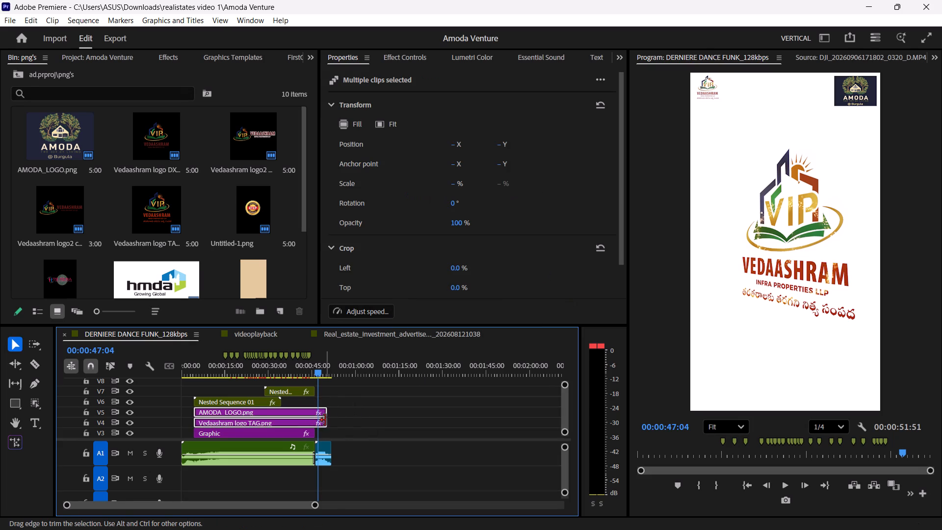
{"action": "left_click_drag", "start_coordinate": [328, 420], "coordinate": [313, 473]}
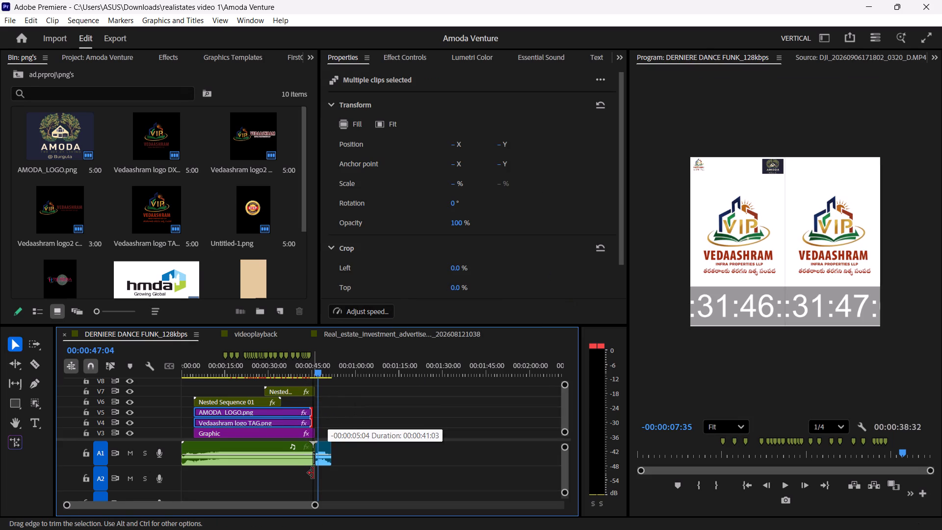
{"action": "left_click_drag", "start_coordinate": [313, 473], "coordinate": [315, 473]}
{"action": "left_click", "coordinate": [339, 428]}
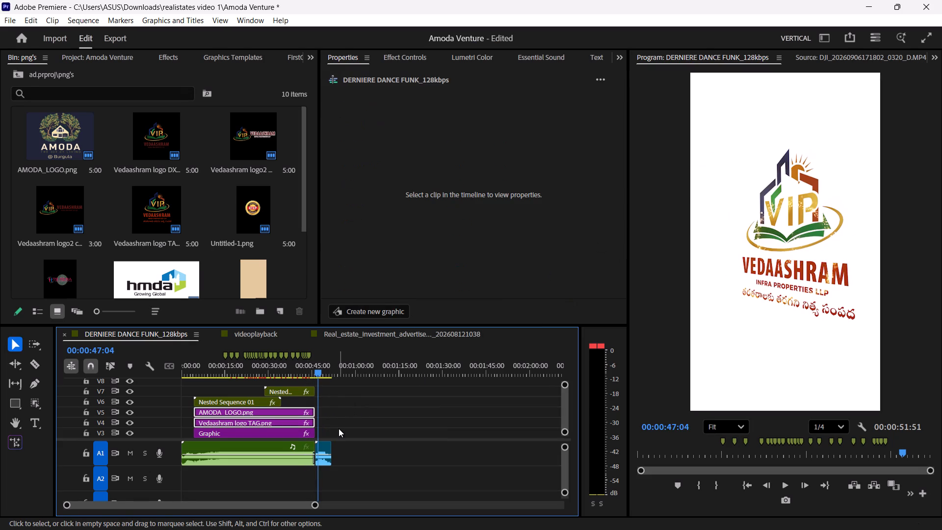
Save the Amoda Venture project with the shortened logo overlays.
{"action": "key", "text": "ctrl+s"}
{"action": "key", "text": "ctrl+s"}
{"action": "key", "text": "ctrl+s"}
{"action": "key", "text": "ctrl+s"}
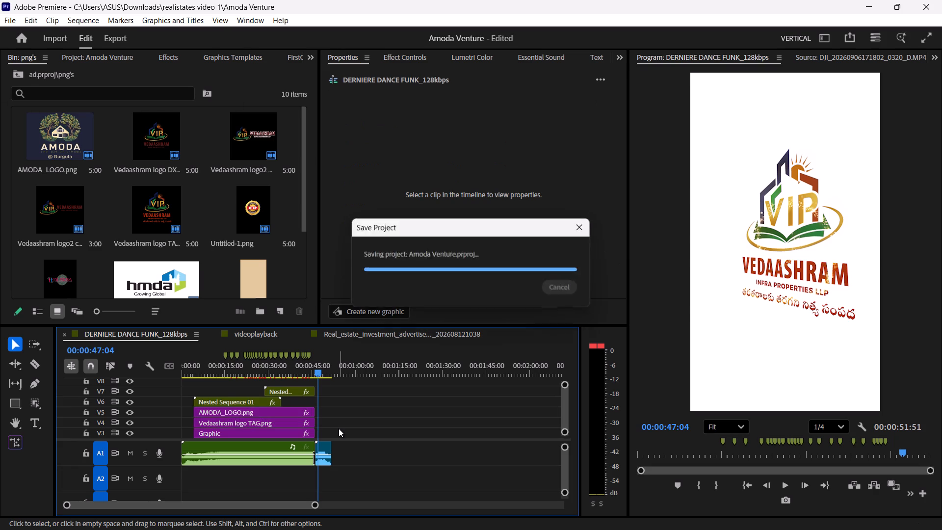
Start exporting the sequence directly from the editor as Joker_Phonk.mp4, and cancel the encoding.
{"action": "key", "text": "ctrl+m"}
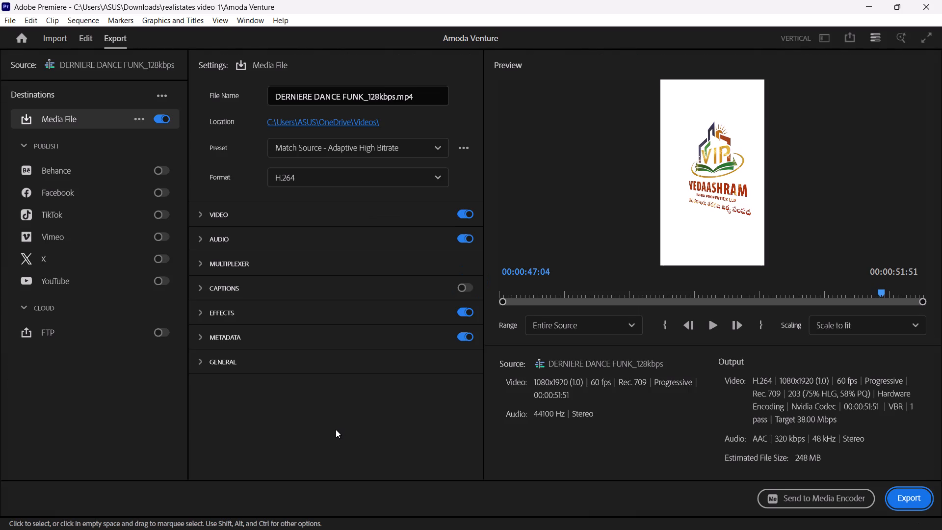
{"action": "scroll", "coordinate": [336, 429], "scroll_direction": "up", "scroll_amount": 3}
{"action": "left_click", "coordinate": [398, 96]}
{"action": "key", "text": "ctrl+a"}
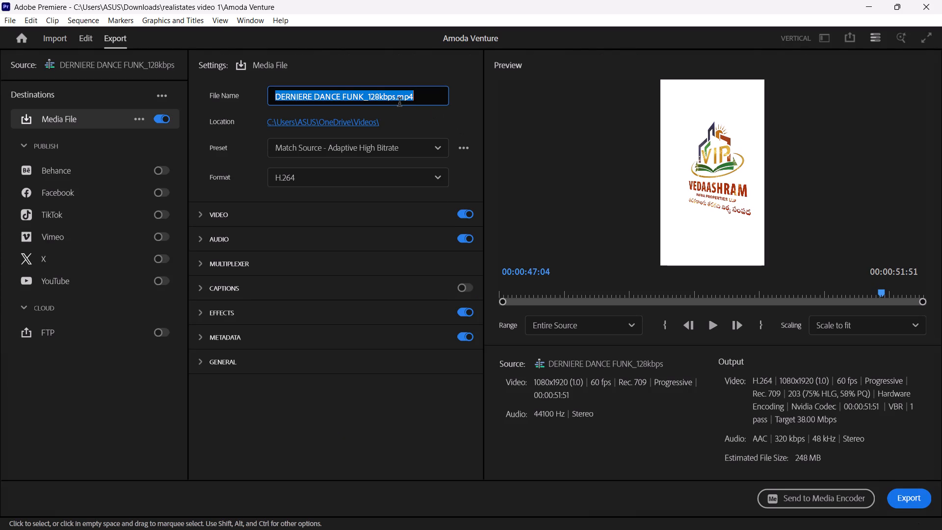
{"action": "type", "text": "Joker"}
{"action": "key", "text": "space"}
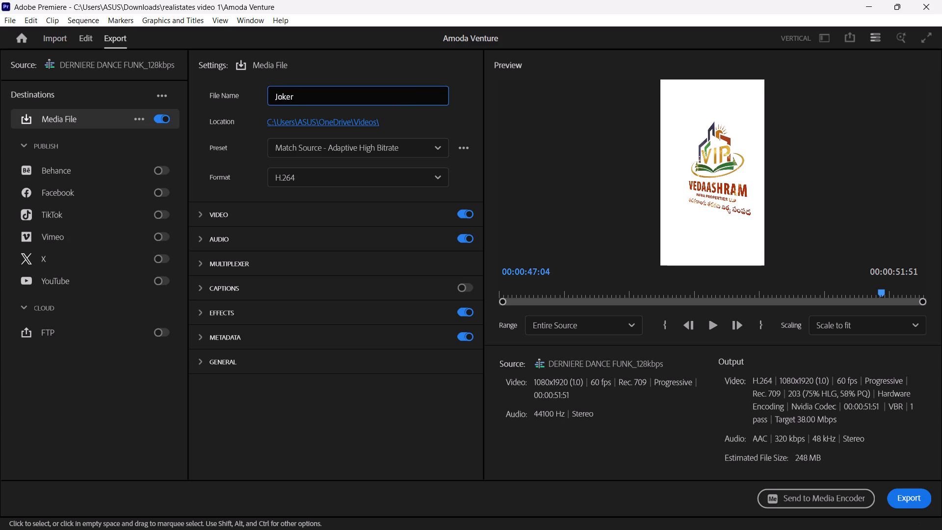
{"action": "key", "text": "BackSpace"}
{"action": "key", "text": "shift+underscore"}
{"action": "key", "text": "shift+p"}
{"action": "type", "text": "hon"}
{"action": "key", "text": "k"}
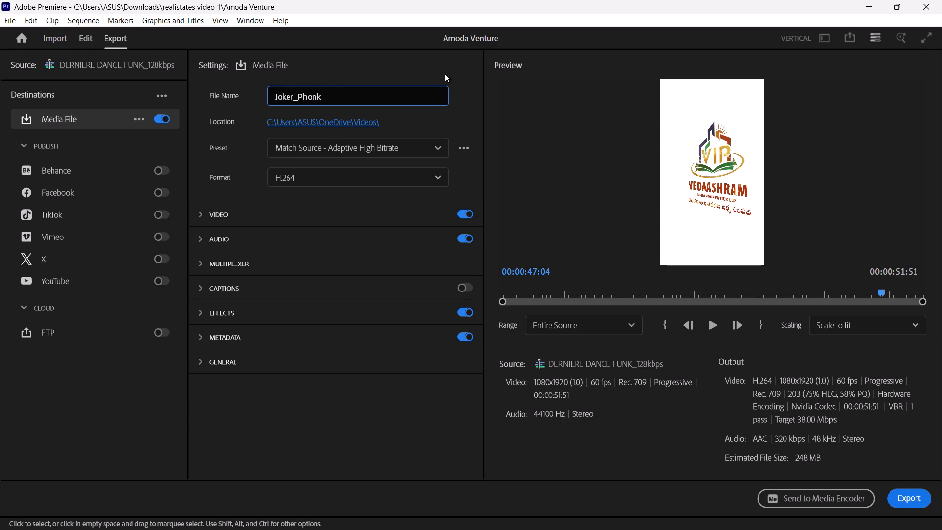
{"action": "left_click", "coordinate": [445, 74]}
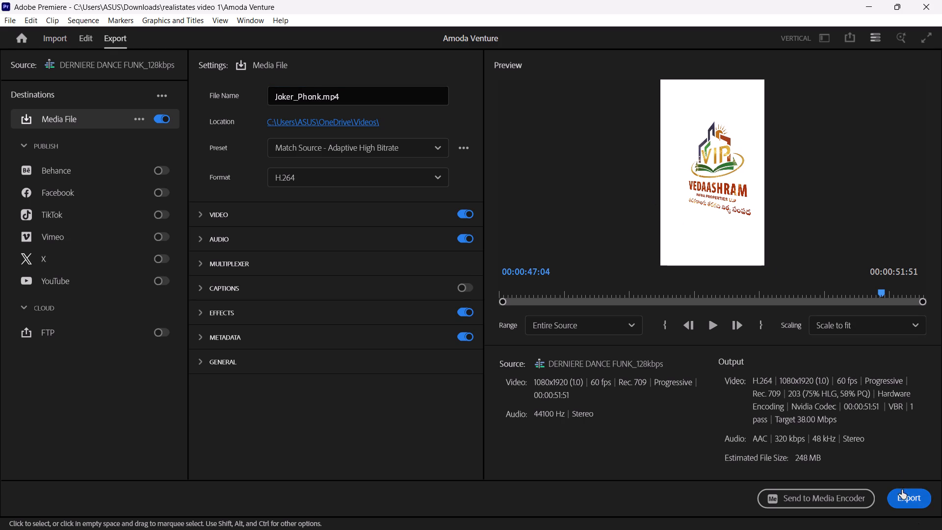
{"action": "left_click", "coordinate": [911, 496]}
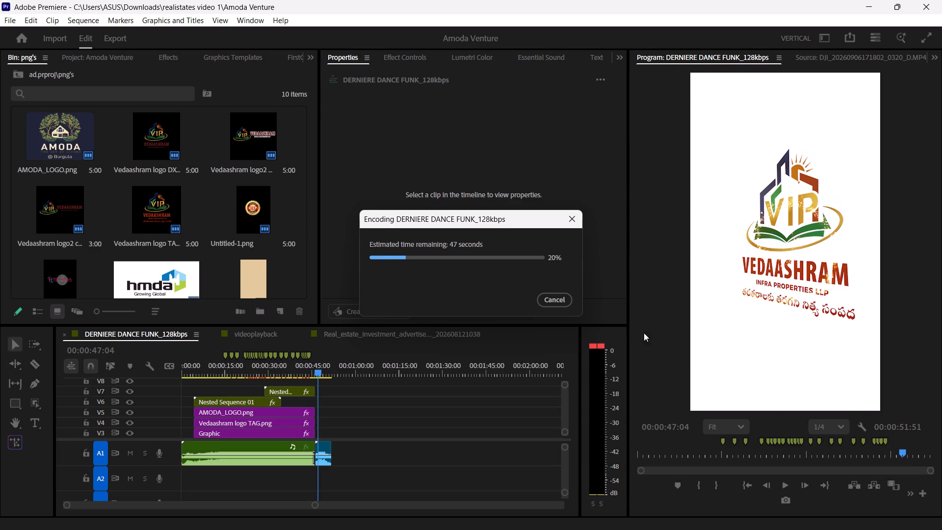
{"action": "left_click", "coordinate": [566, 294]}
Save the Amoda Venture project again before setting up the export.
{"action": "left_click", "coordinate": [456, 388]}
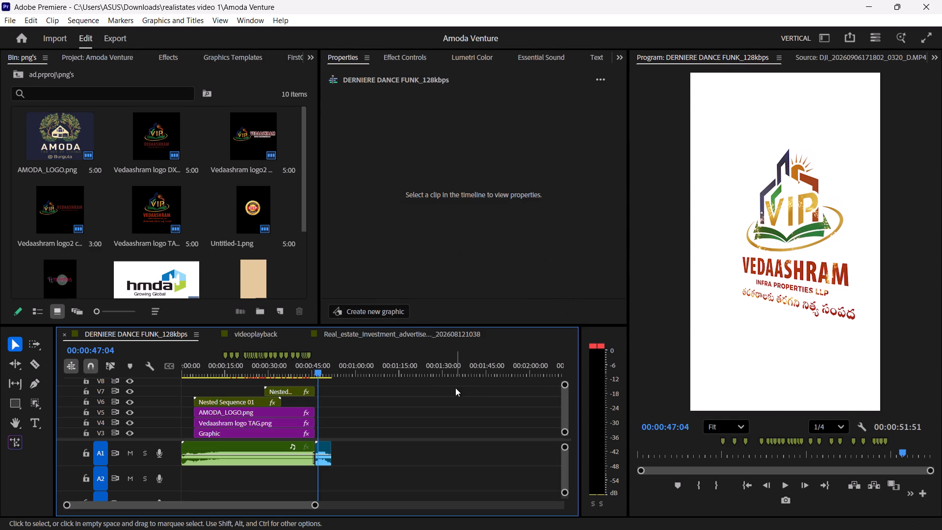
{"action": "key", "text": "ctrl+s"}
{"action": "key", "text": "ctrl+s"}
{"action": "key", "text": "ctrl+s"}
{"action": "key", "text": "ctrl+s"}
{"action": "key", "text": "ctrl+s"}
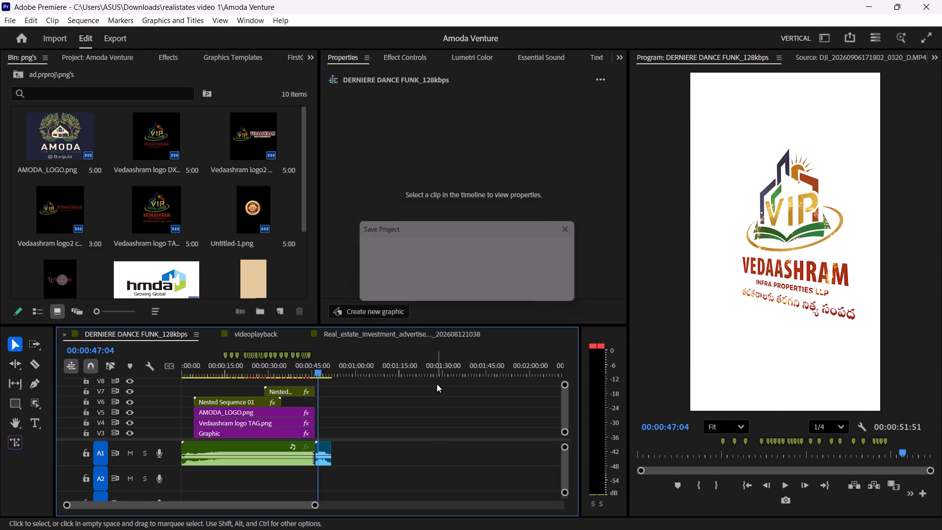
Name the sequence's output file Joker FUNK.mp4 and send the export to Media Encoder.
{"action": "key", "text": "ctrl+m"}
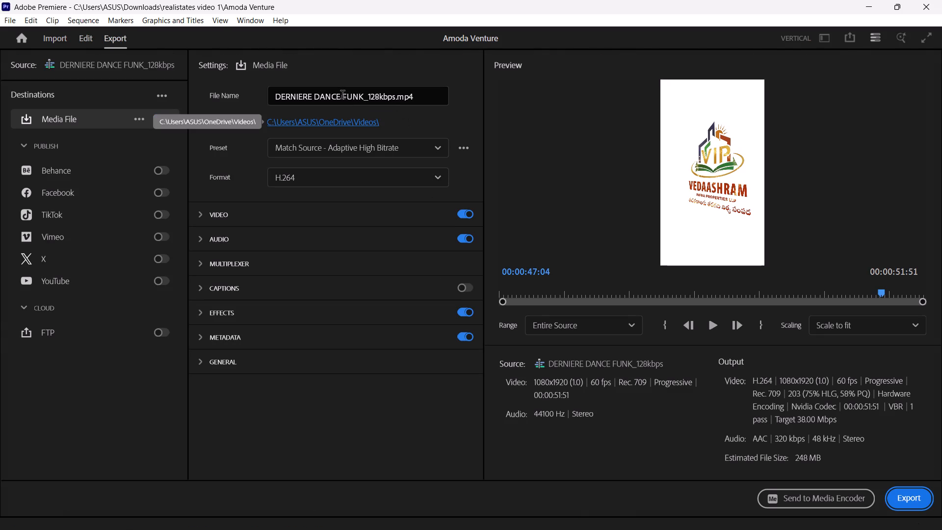
{"action": "left_click_drag", "start_coordinate": [340, 96], "coordinate": [204, 112]}
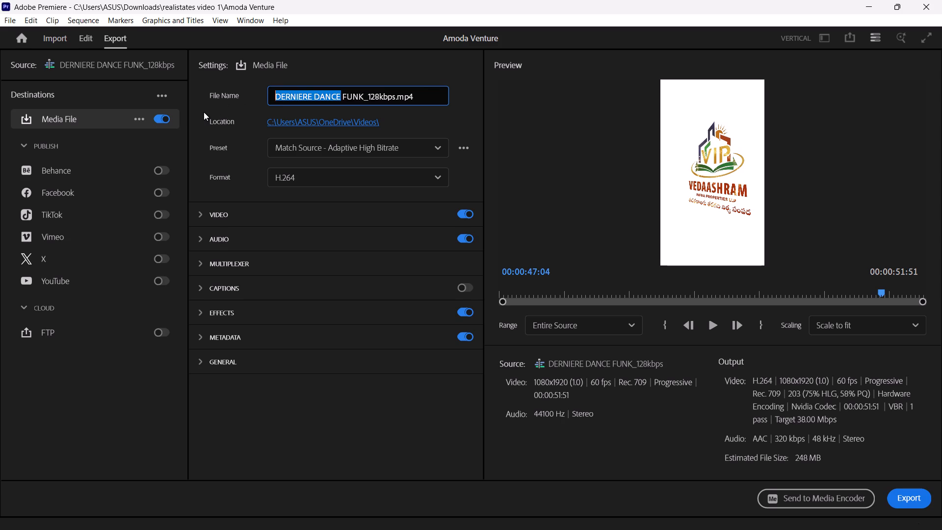
{"action": "key", "text": "BackSpace"}
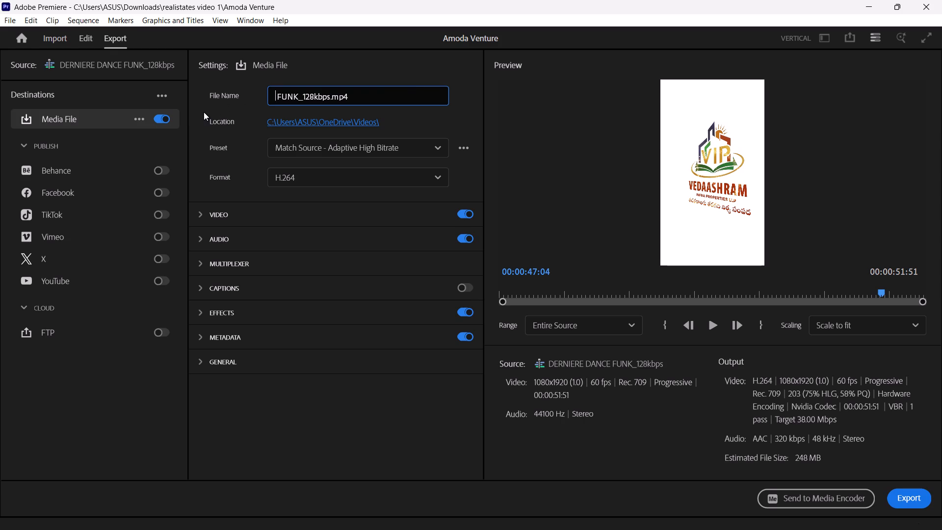
{"action": "key", "text": "shift+j"}
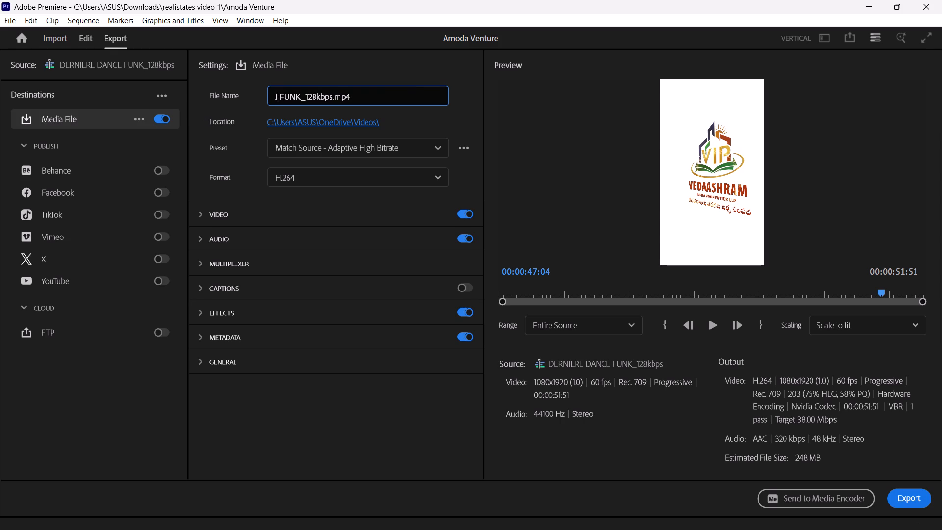
{"action": "type", "text": "oker"}
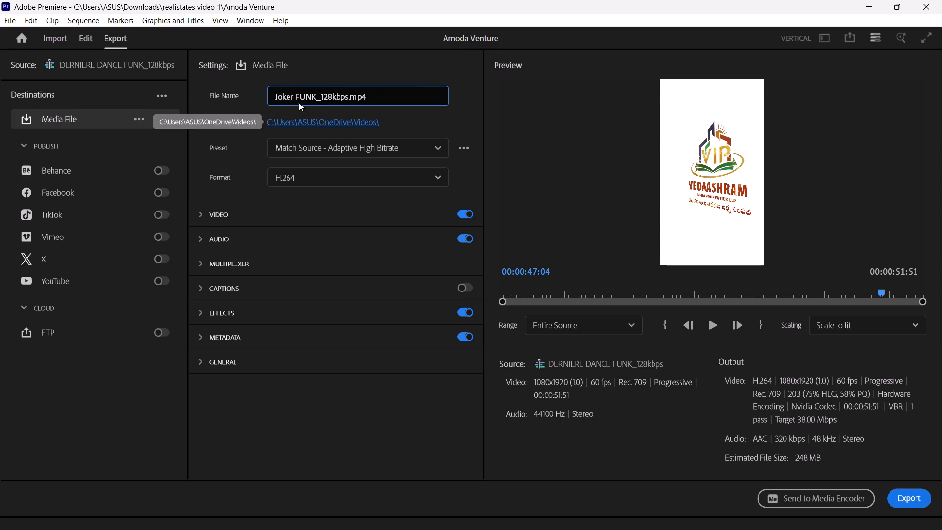
{"action": "left_click_drag", "start_coordinate": [319, 100], "coordinate": [393, 105]}
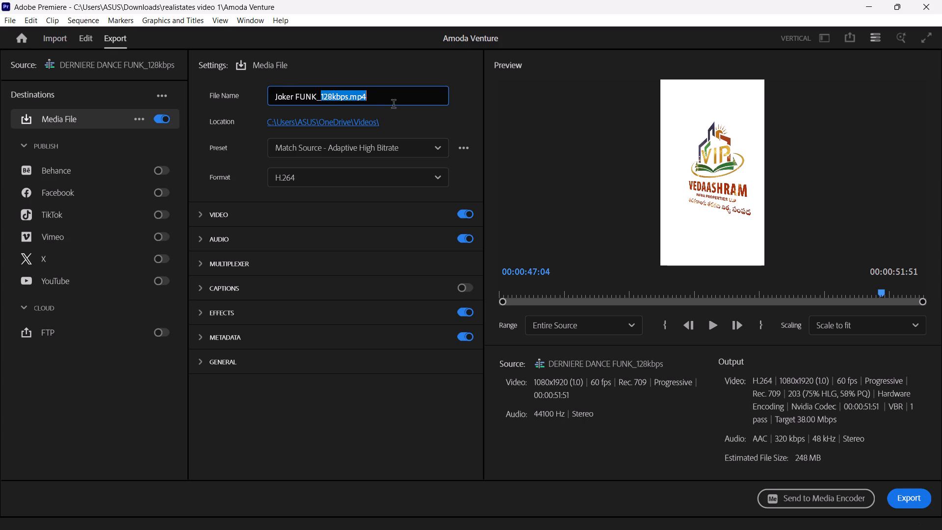
{"action": "left_click_drag", "start_coordinate": [393, 105], "coordinate": [424, 106]}
{"action": "key", "text": "BackSpace"}
{"action": "key", "text": "BackSpace"}
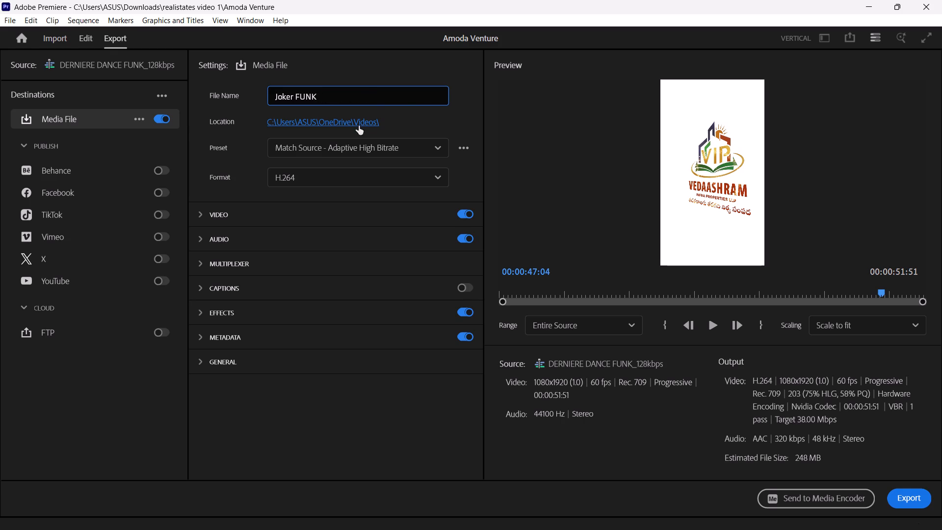
{"action": "left_click", "coordinate": [375, 57]}
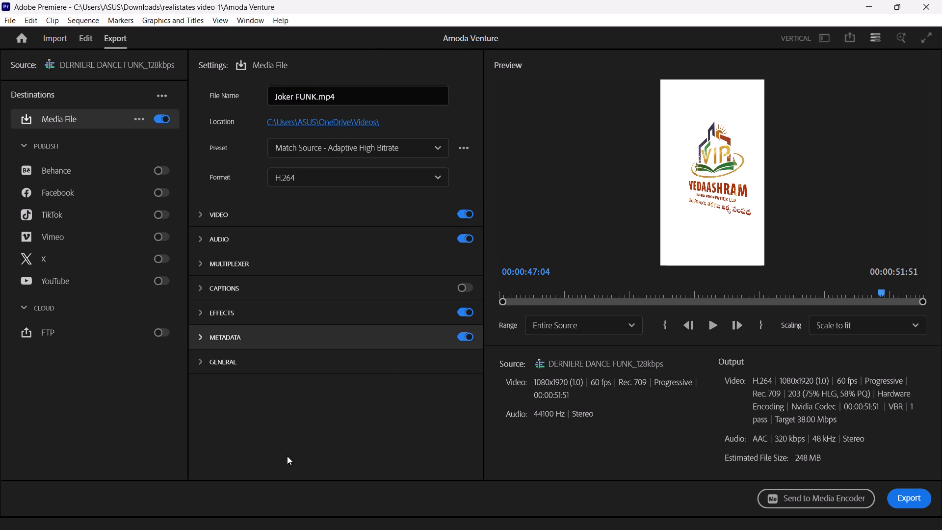
{"action": "left_click", "coordinate": [843, 501]}
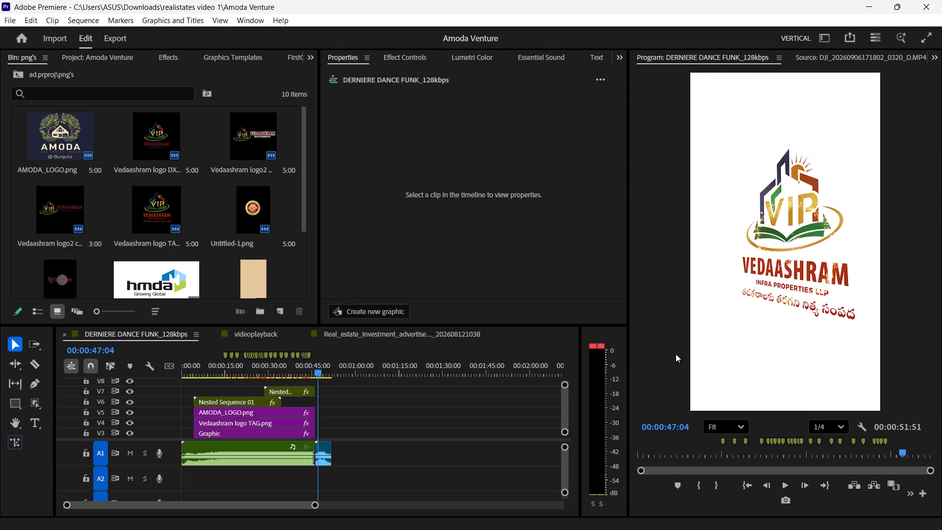
Save the Amoda Venture project after sending the export to Media Encoder.
{"action": "key", "text": "ctrl+s"}
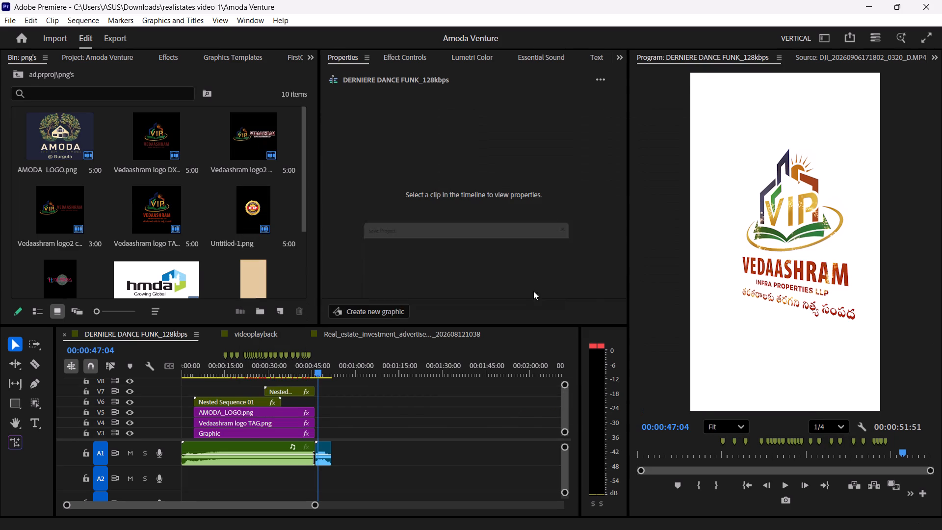
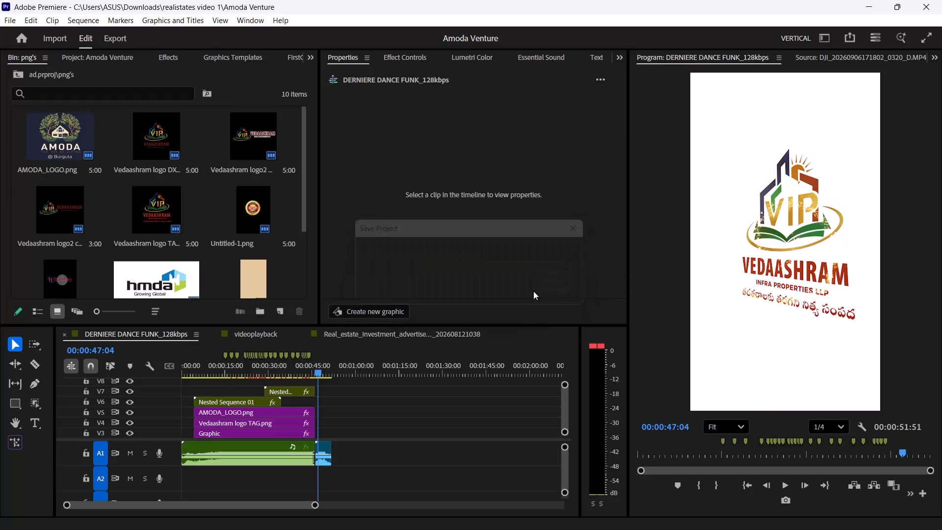
Switch to Adobe Media Encoder and remove the MORGT\ item from the export queue, keeping the DERNIERE DANCE FUNK_128kbps job.
{"action": "key", "text": "alt+Tab"}
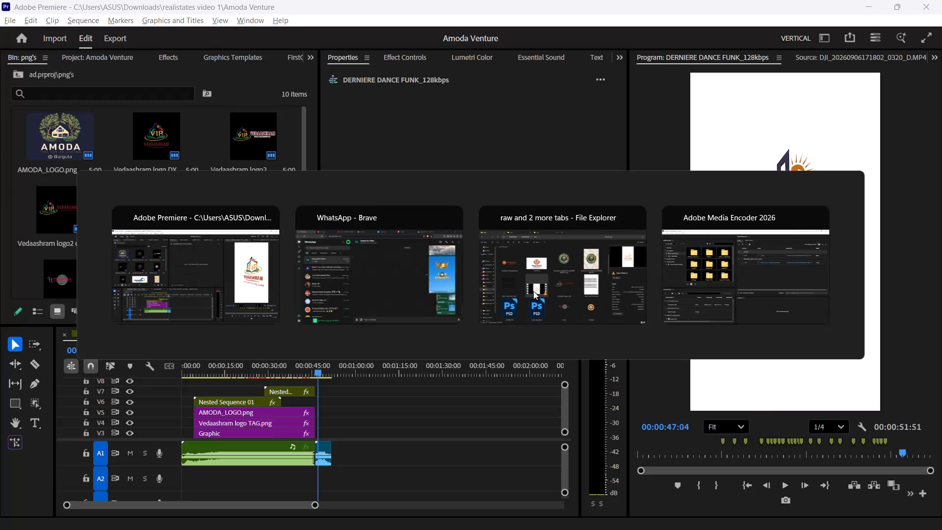
{"action": "key", "text": "alt+Tab"}
{"action": "key", "text": "alt+Tab"}
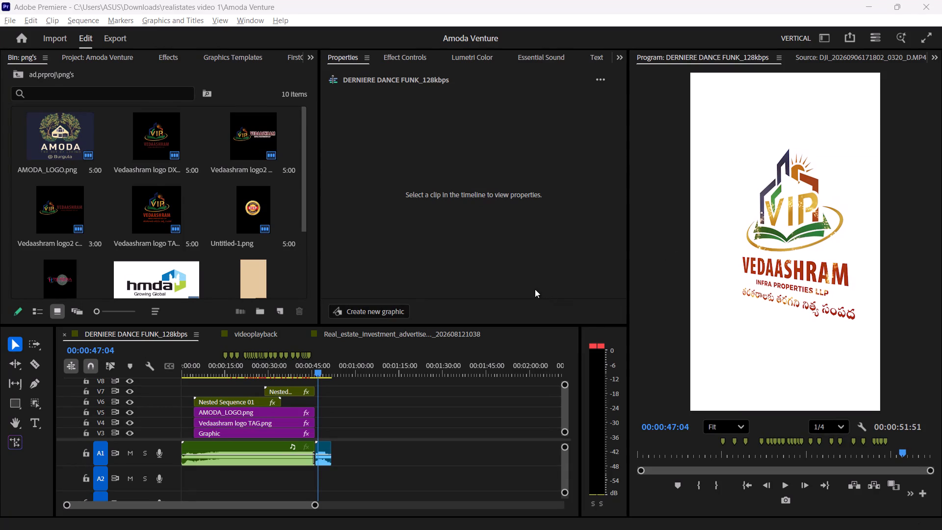
{"action": "left_click", "coordinate": [556, 301]}
{"action": "left_click", "coordinate": [486, 132]}
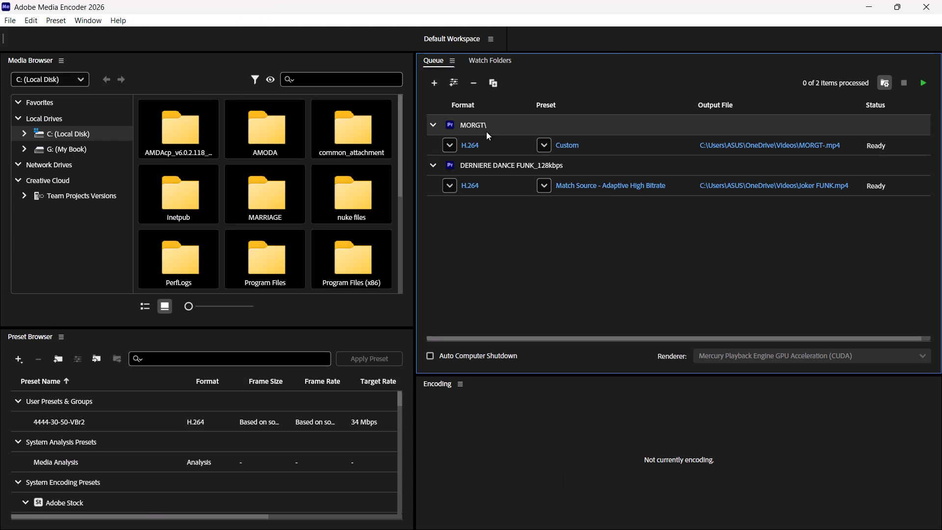
{"action": "key", "text": "Delete"}
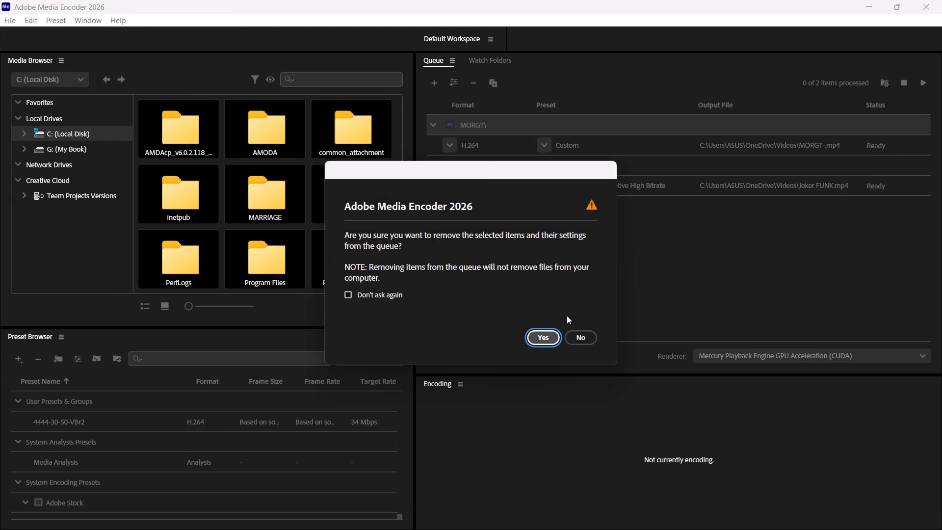
{"action": "left_click", "coordinate": [551, 340]}
{"action": "left_click", "coordinate": [543, 285]}
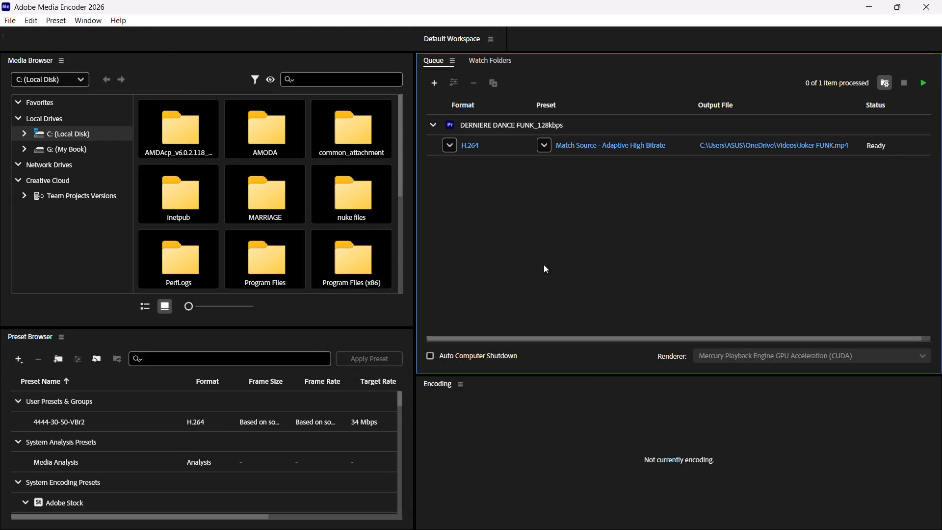
Start encoding the Joker FUNK.mp4 job in the queue and immediately pause it.
{"action": "left_click", "coordinate": [898, 179]}
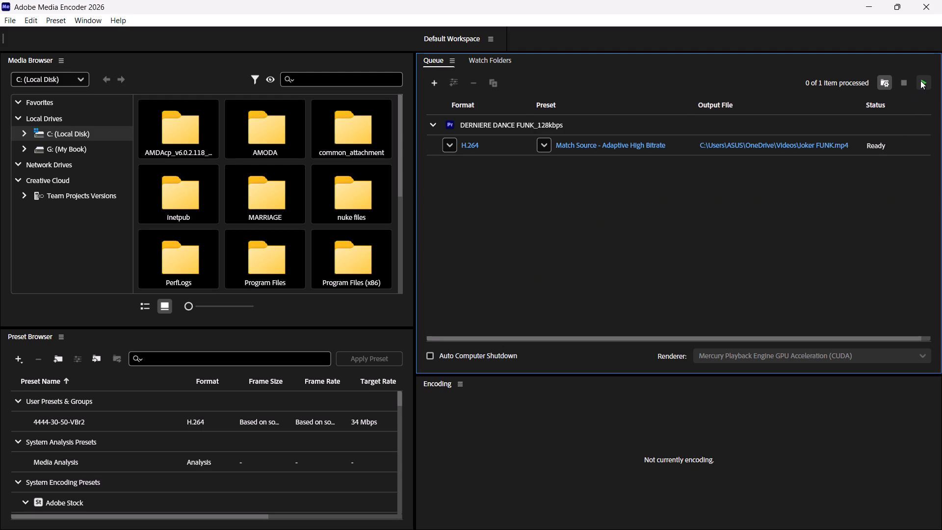
{"action": "left_click", "coordinate": [920, 80]}
{"action": "left_click", "coordinate": [919, 80]}
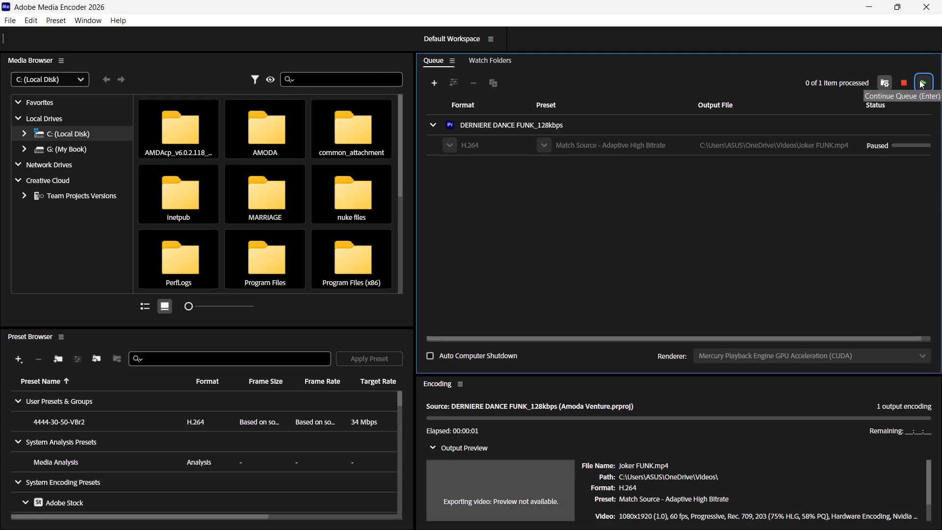
{"action": "left_click", "coordinate": [885, 262]}
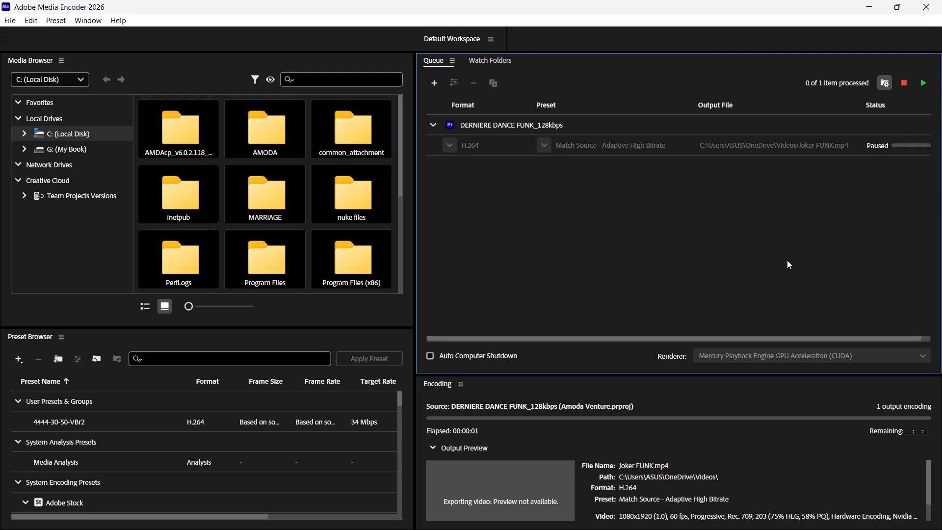
{"action": "left_click", "coordinate": [786, 260]}
Turn off automatic watch-folder encoding and stop the queue, choosing to finish the current Joker FUNK.mp4 file first.
{"action": "left_click", "coordinate": [884, 77]}
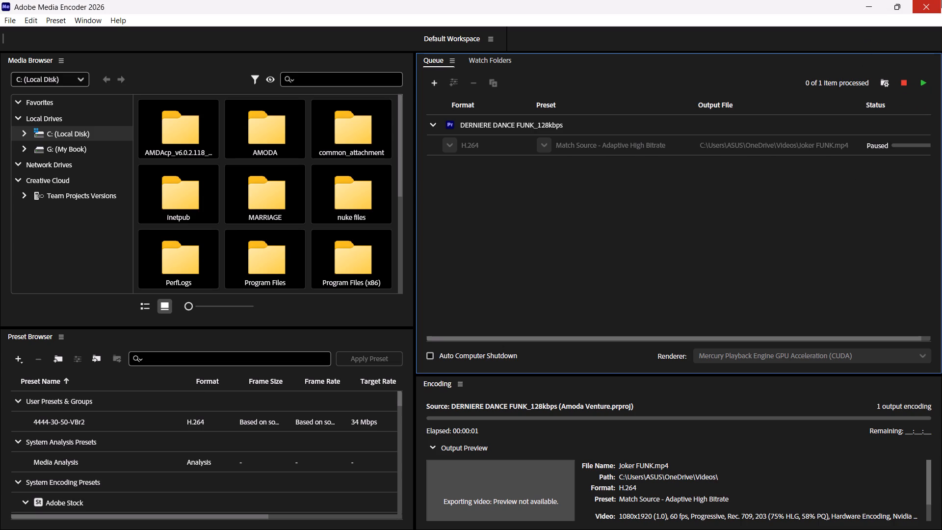
{"action": "left_click", "coordinate": [906, 79]}
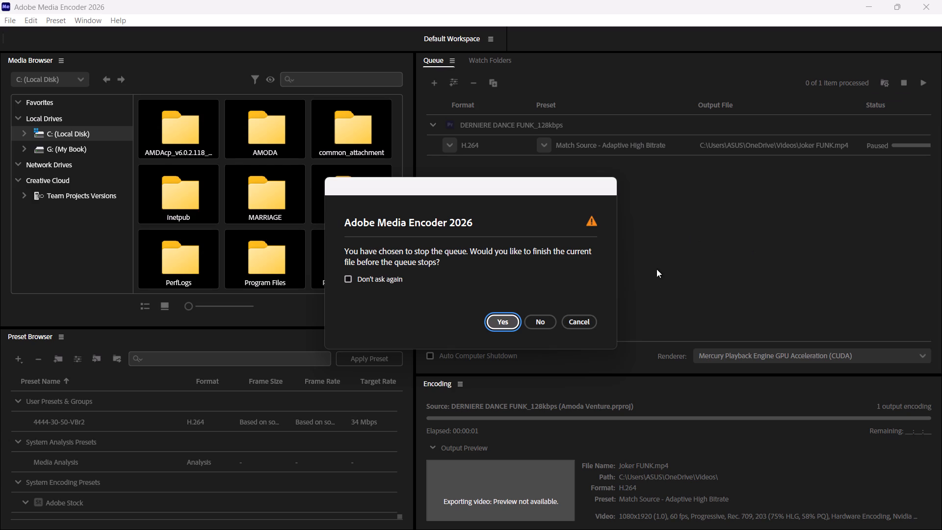
{"action": "left_click_drag", "start_coordinate": [544, 190], "coordinate": [642, 55]}
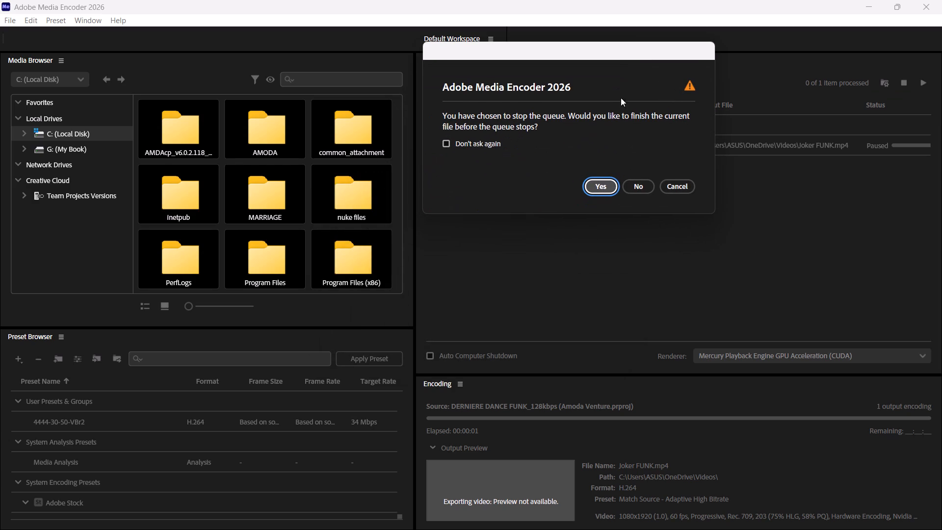
{"action": "scroll", "coordinate": [580, 164], "scroll_direction": "up", "scroll_amount": 3}
{"action": "left_click", "coordinate": [599, 186]}
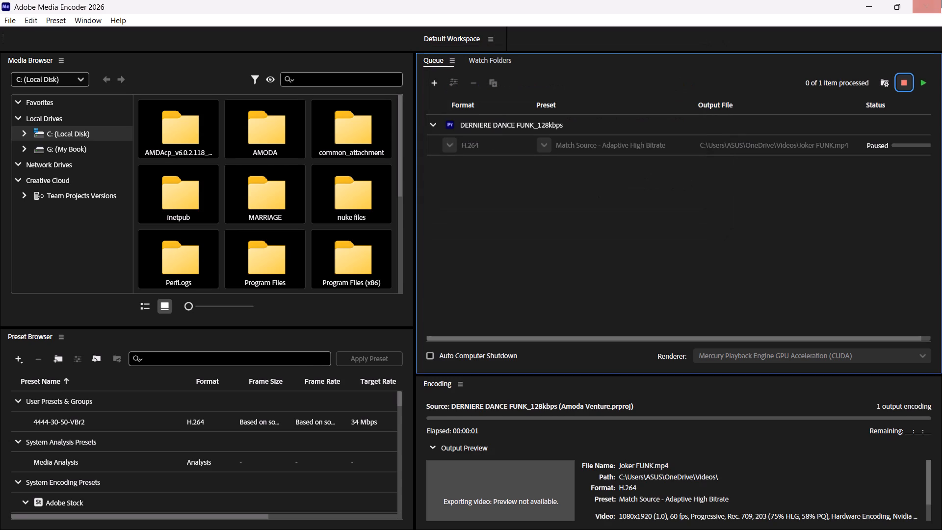
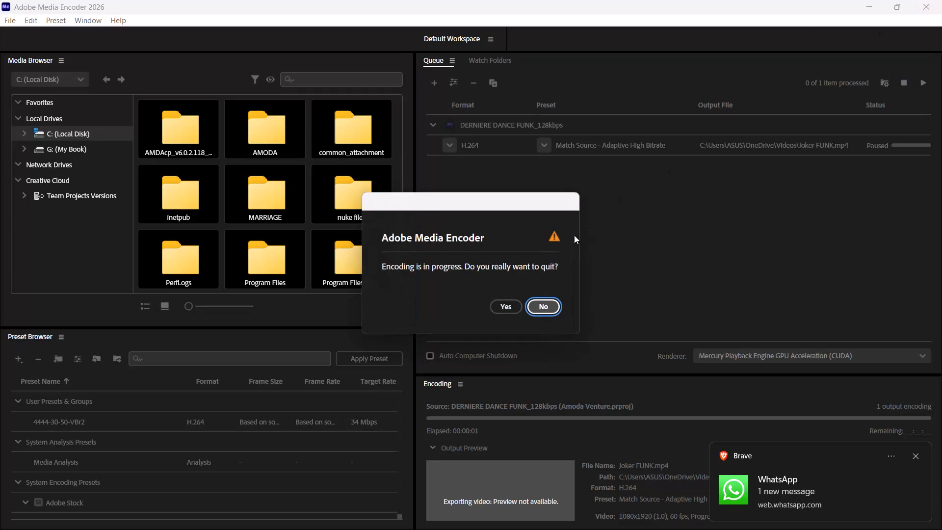
Quit Adobe Media Encoder while the Joker FUNK.mp4 encode is still in progress.
{"action": "left_click", "coordinate": [503, 311]}
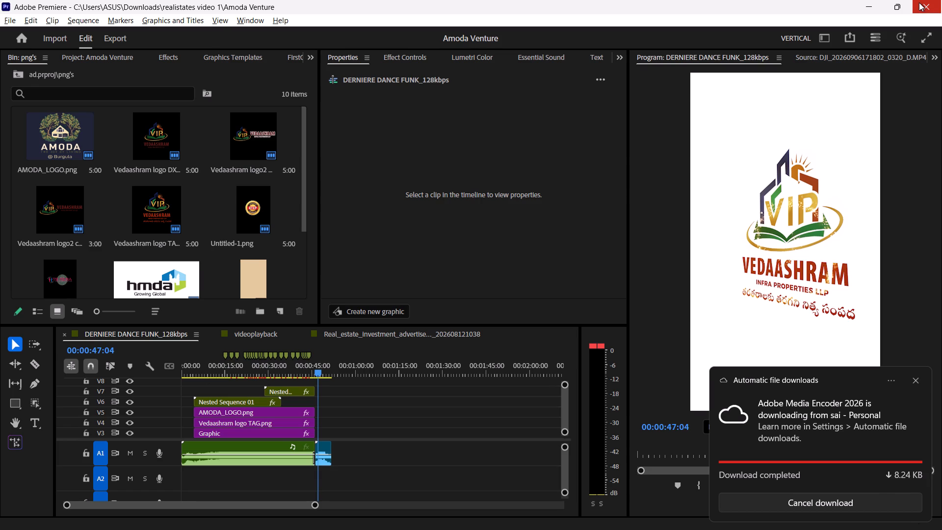
In Premiere, step the playhead back to the earlier edit points near the sequence's end and save the Amoda Venture project.
{"action": "key", "text": "Up"}
{"action": "key", "text": "Up"}
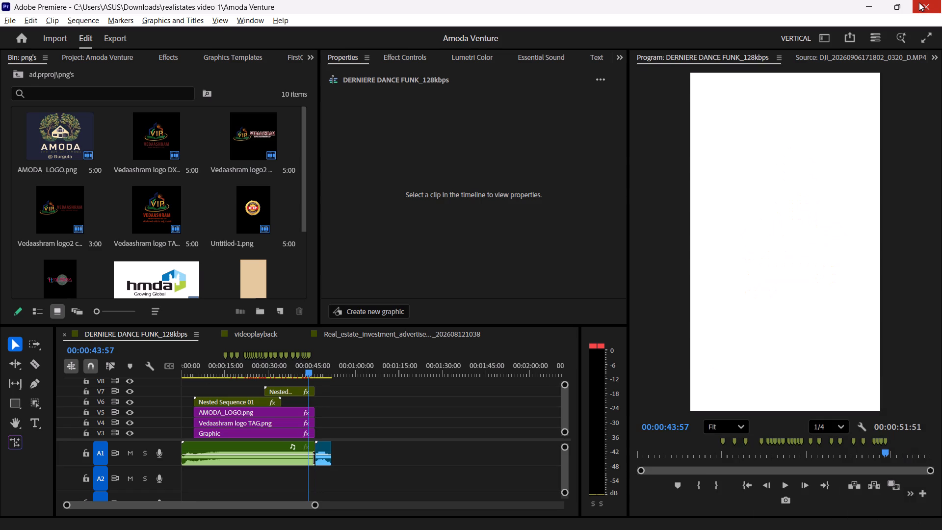
{"action": "key", "text": "ctrl+s"}
{"action": "key", "text": "ctrl+s"}
{"action": "key", "text": "ctrl+s"}
{"action": "key", "text": "ctrl+s"}
{"action": "key", "text": "ctrl+s"}
{"action": "key", "text": "ctrl+s"}
{"action": "key", "text": "ctrl+s"}
{"action": "key", "text": "ctrl+s"}
{"action": "key", "text": "ctrl+s"}
{"action": "key", "text": "ctrl+s"}
{"action": "key", "text": "ctrl+s"}
{"action": "key", "text": "ctrl+s"}
{"action": "key", "text": "ctrl+s"}
{"action": "key", "text": "ctrl+s"}
{"action": "key", "text": "ctrl+s"}
{"action": "key", "text": "ctrl+s"}
{"action": "key", "text": "ctrl+s"}
{"action": "key", "text": "ctrl+s"}
{"action": "key", "text": "ctrl+s"}
{"action": "key", "text": "ctrl+s"}
{"action": "key", "text": "ctrl+s"}
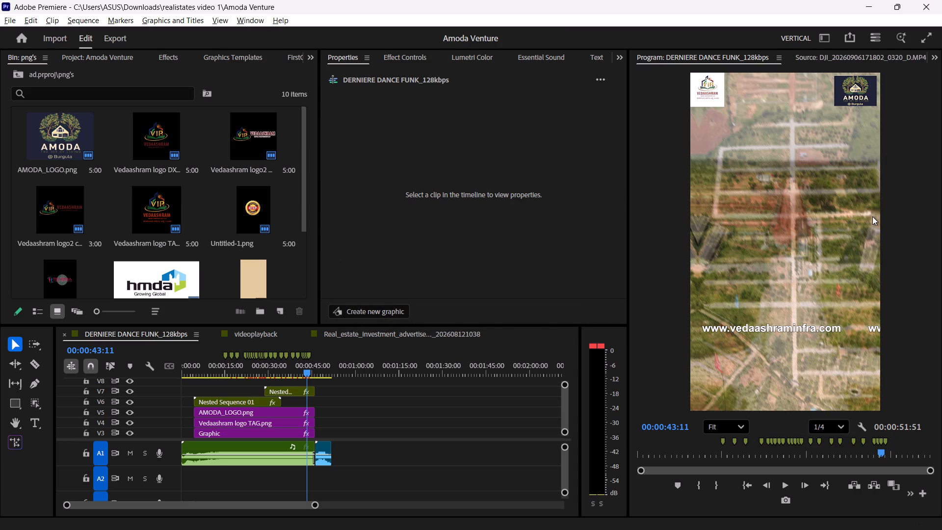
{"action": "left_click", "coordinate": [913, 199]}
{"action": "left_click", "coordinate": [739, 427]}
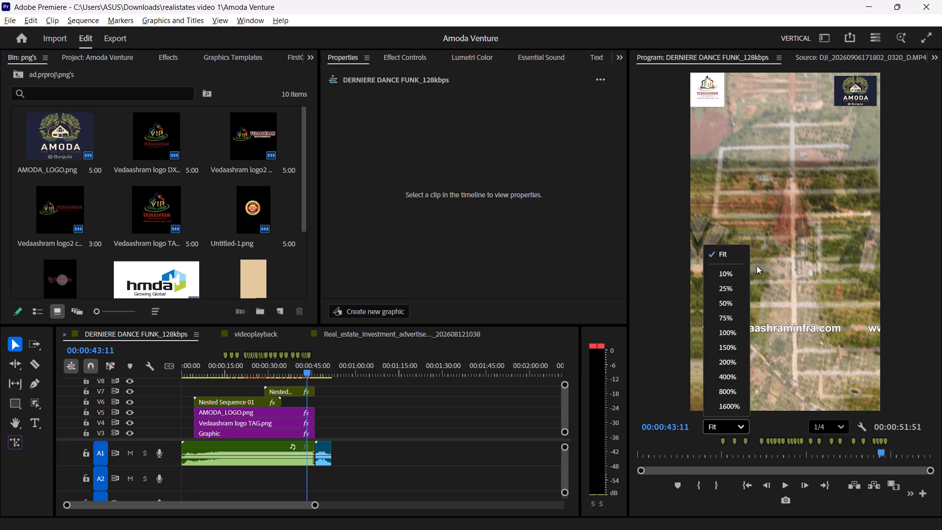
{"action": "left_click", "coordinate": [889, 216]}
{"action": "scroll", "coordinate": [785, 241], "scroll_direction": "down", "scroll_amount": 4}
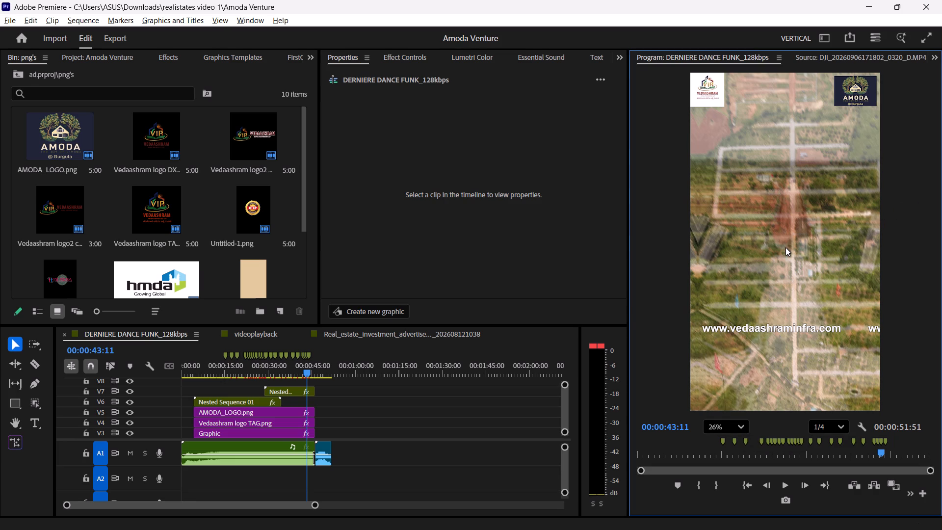
Set the Program monitor's preview magnification to Fit.
{"action": "scroll", "coordinate": [785, 247], "scroll_direction": "down", "scroll_amount": 3}
{"action": "left_click", "coordinate": [716, 428]}
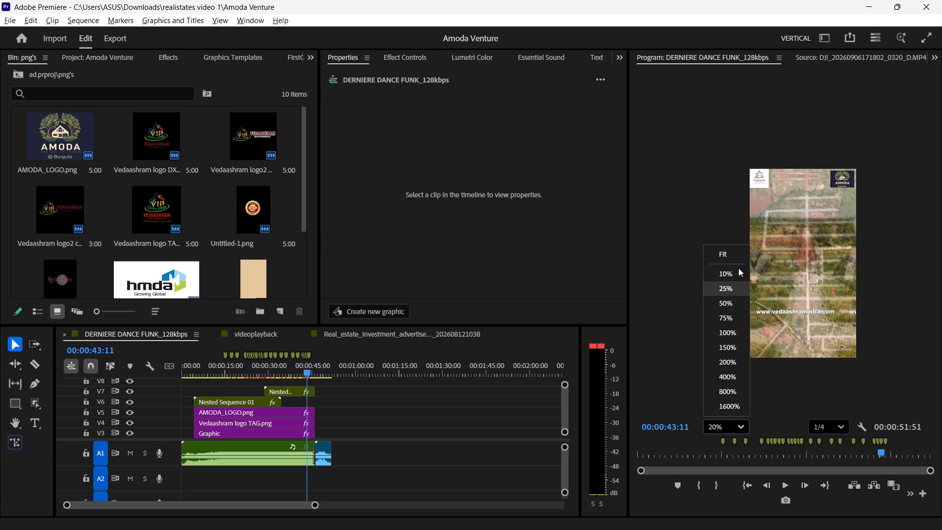
{"action": "left_click", "coordinate": [745, 255]}
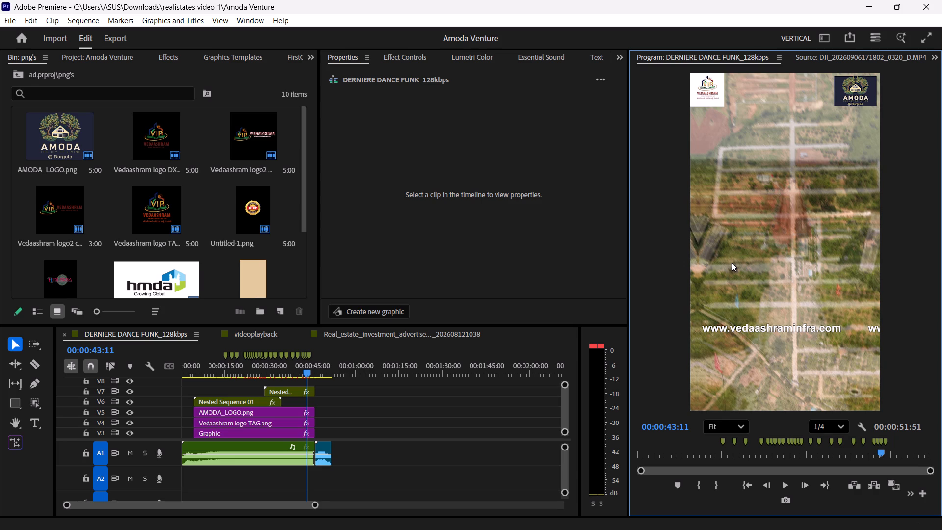
Save the Amoda Venture project.
{"action": "key", "text": "ctrl+s"}
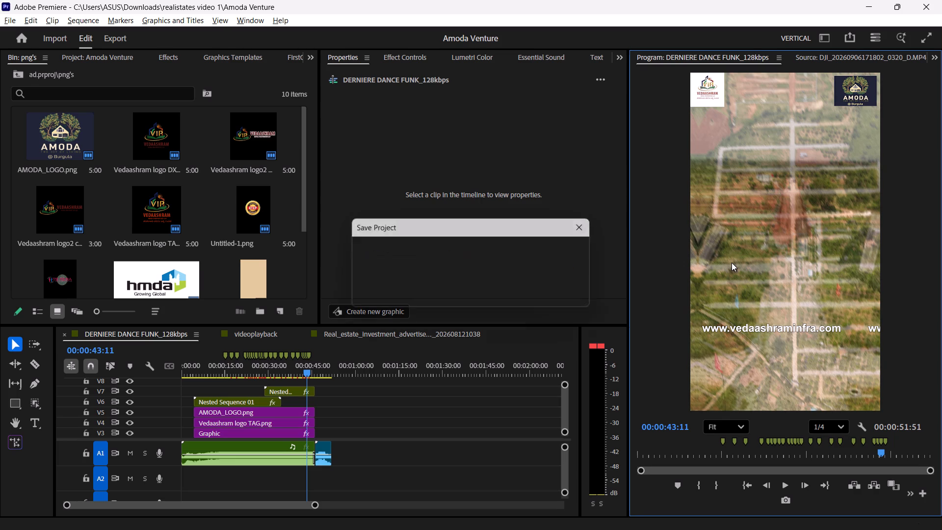
{"action": "key", "text": "ctrl+s"}
{"action": "key", "text": "ctrl+s"}
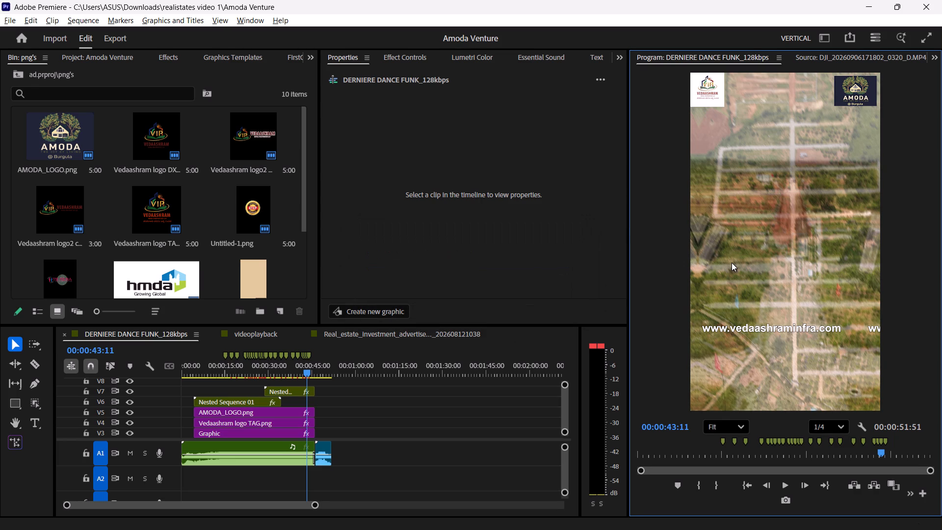
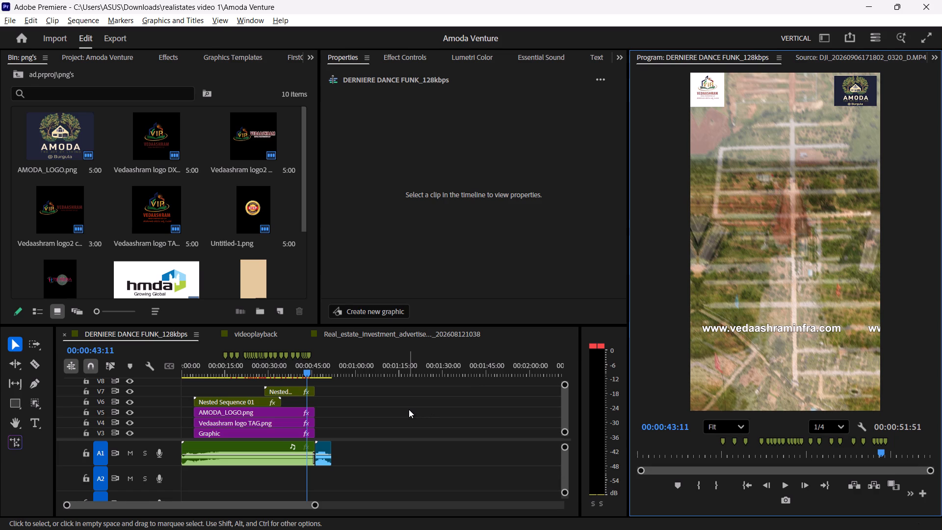
Save the Amoda Venture project.
{"action": "key", "text": "ctrl+s"}
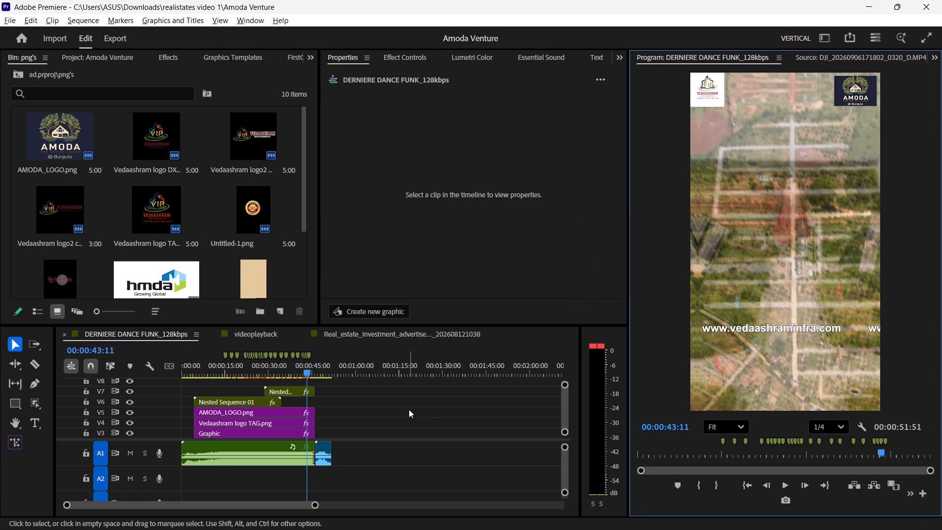
Step the playhead back three edit points in the DERNIERE DANCE FUNK_128kbps sequence to view the earlier frames.
{"action": "key", "text": "Up"}
{"action": "key", "text": "Up"}
{"action": "key", "text": "Up"}
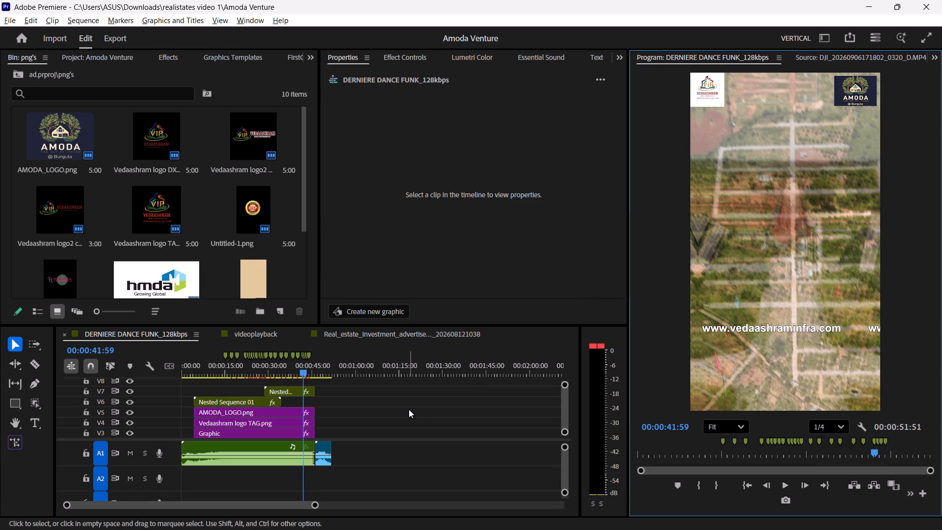
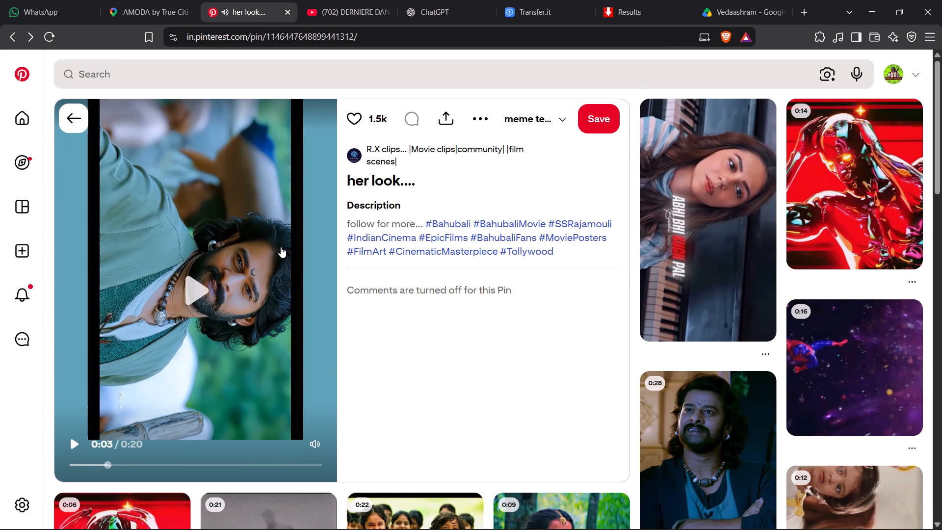
Open the related Saiyaara video pin and play it with sound.
{"action": "left_click", "coordinate": [720, 183]}
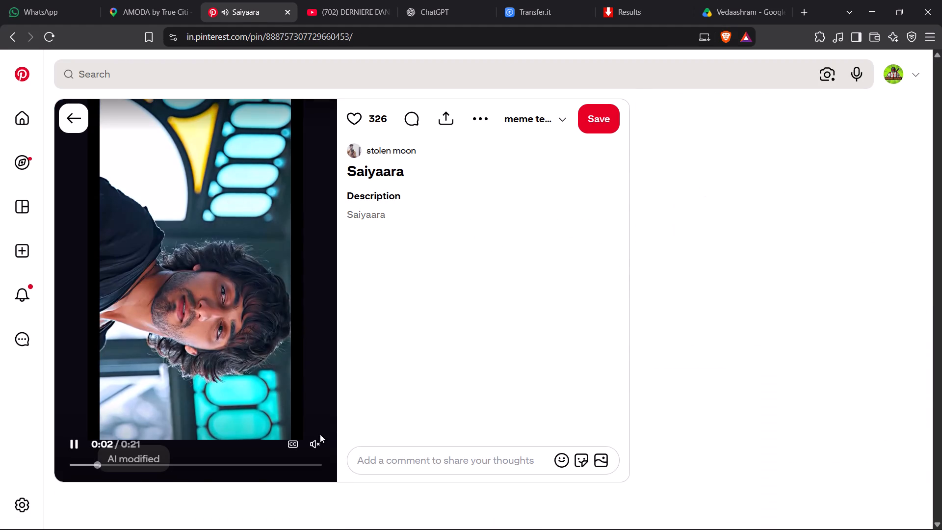
{"action": "left_click", "coordinate": [314, 443]}
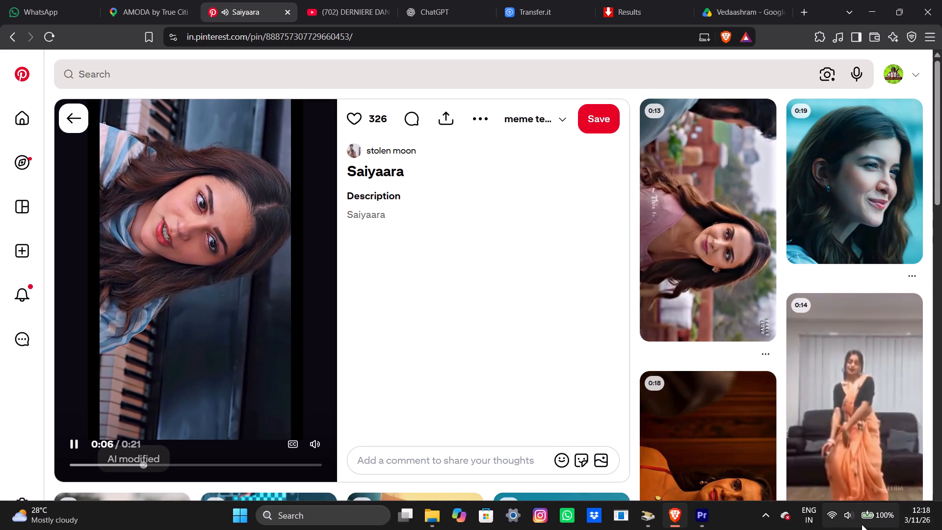
Set the system sound volume to about 39.
{"action": "left_click", "coordinate": [860, 524]}
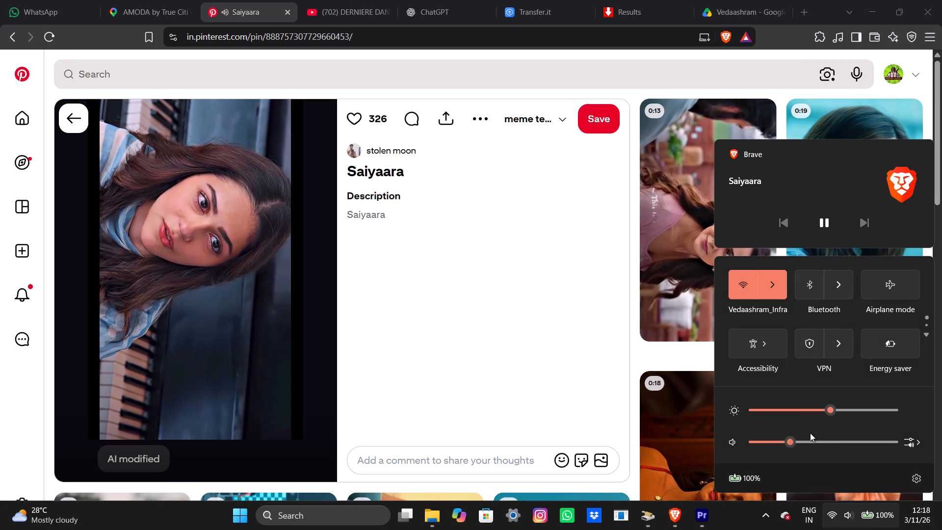
{"action": "left_click_drag", "start_coordinate": [811, 438], "coordinate": [837, 447]}
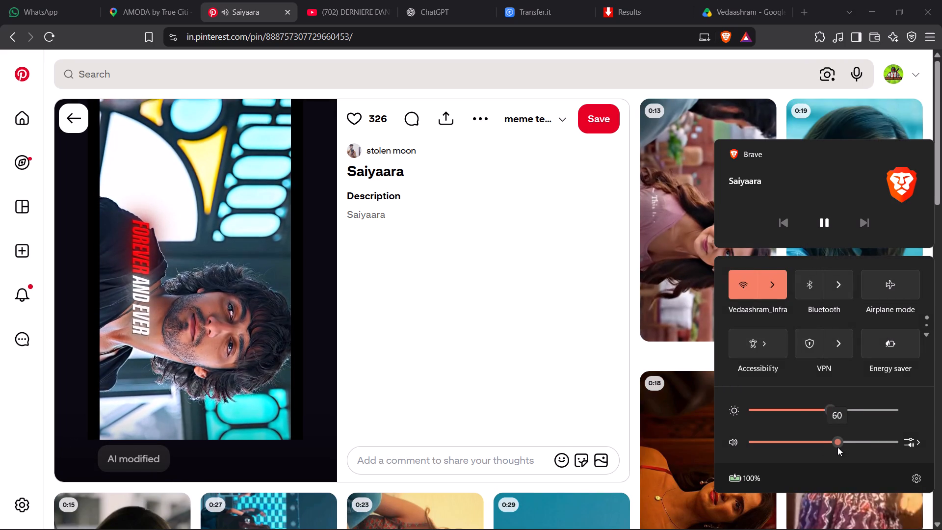
{"action": "left_click_drag", "start_coordinate": [837, 447], "coordinate": [837, 447]}
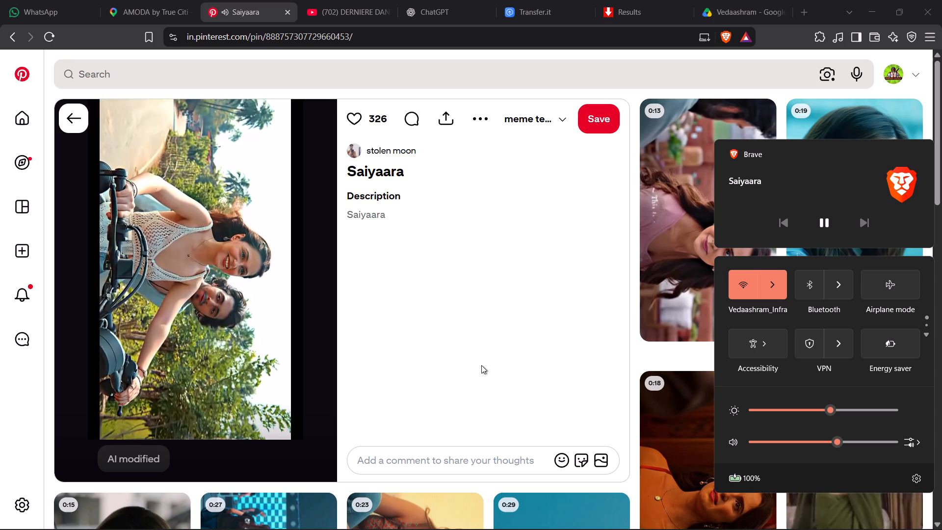
{"action": "left_click_drag", "start_coordinate": [828, 437], "coordinate": [807, 444]}
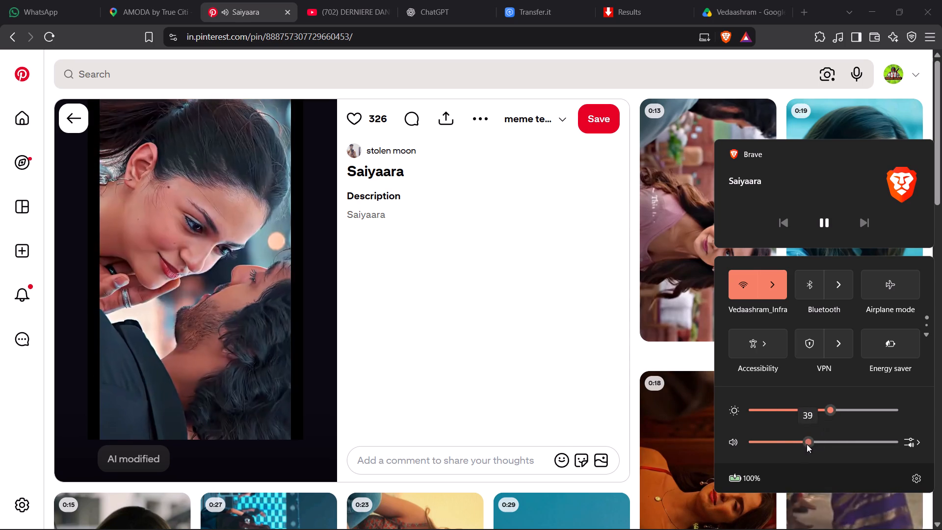
{"action": "left_click_drag", "start_coordinate": [807, 444], "coordinate": [805, 445]}
Replay the Saiyaara video from its start and review the clip.
{"action": "left_click_drag", "start_coordinate": [107, 466], "coordinate": [99, 466]}
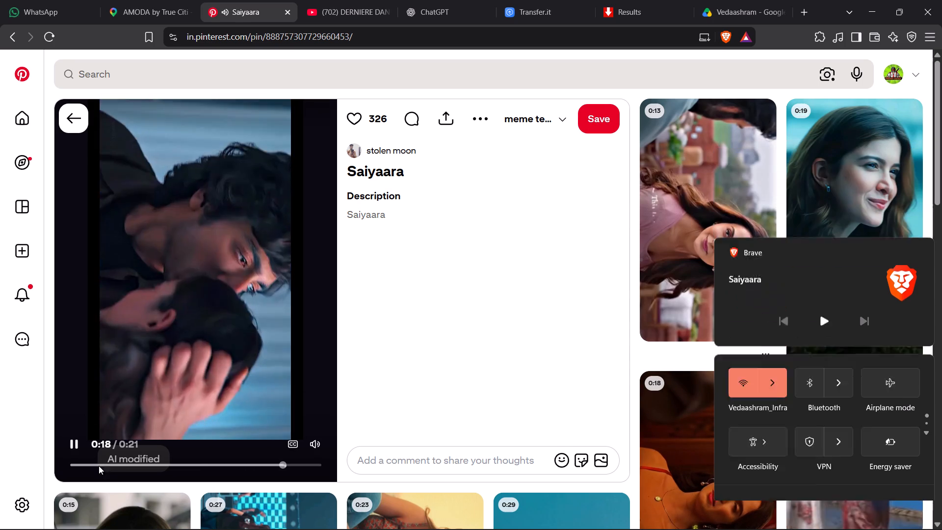
{"action": "left_click_drag", "start_coordinate": [99, 466], "coordinate": [28, 477]}
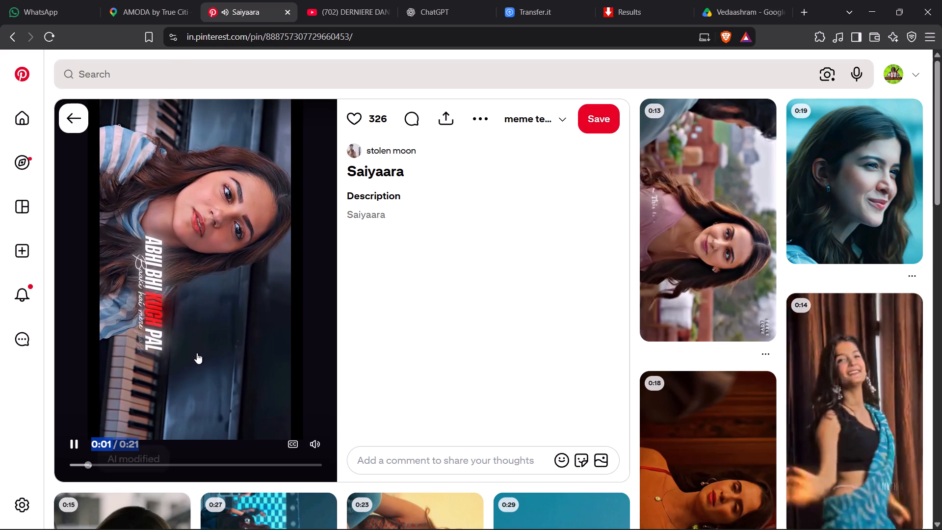
{"action": "left_click", "coordinate": [119, 440]}
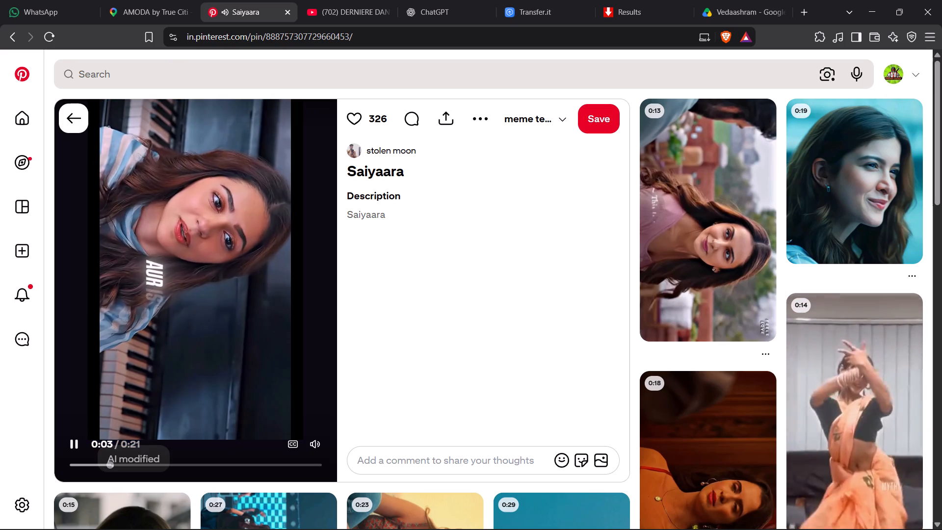
{"action": "left_click", "coordinate": [297, 448]}
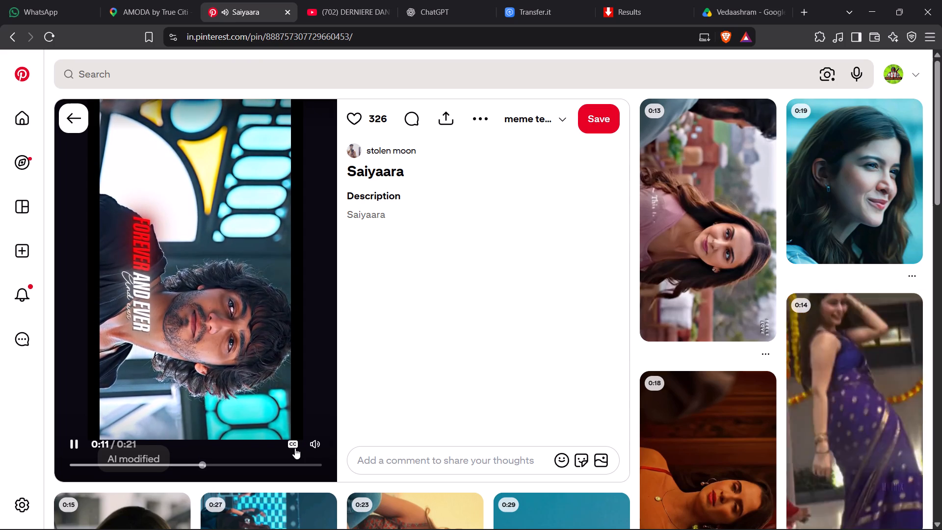
{"action": "left_click", "coordinate": [293, 448]}
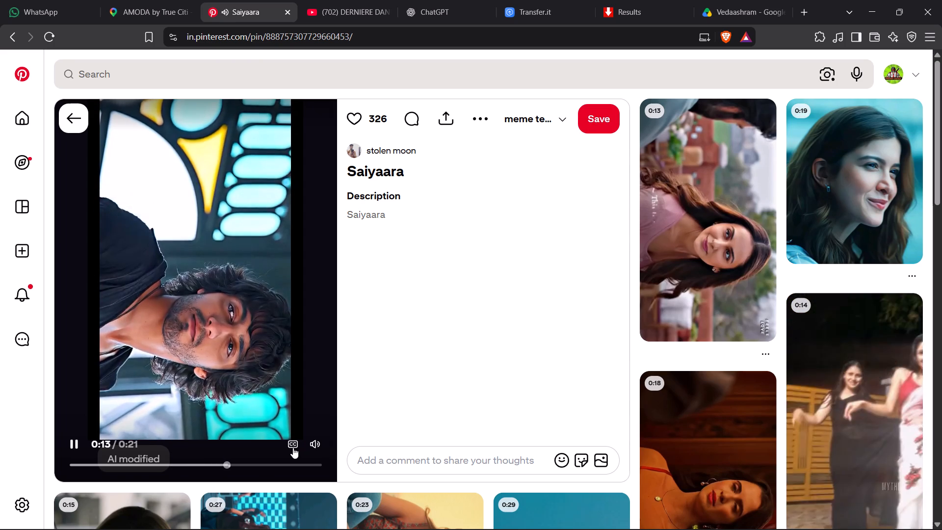
Return to the "her look...." pin and review its video with sound and the related pins.
{"action": "left_click", "coordinate": [73, 122]}
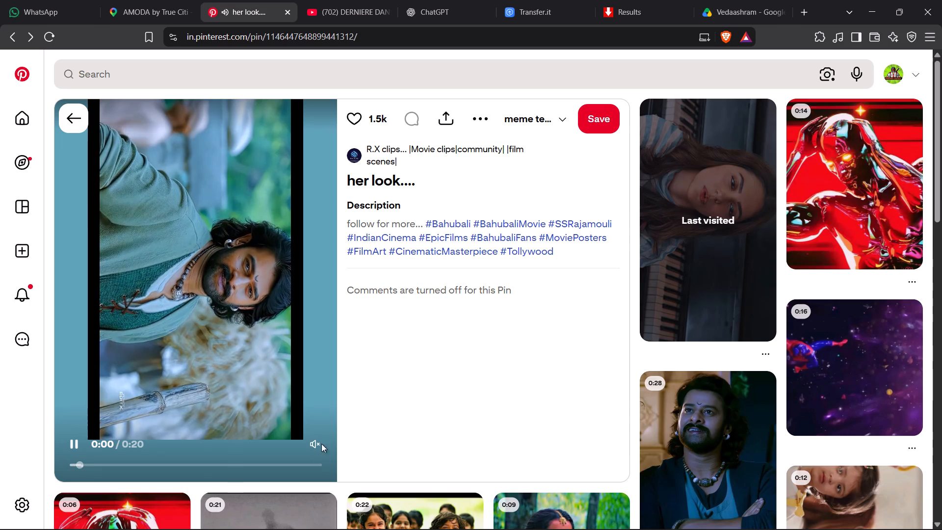
{"action": "left_click", "coordinate": [313, 445]}
{"action": "scroll", "coordinate": [597, 380], "scroll_direction": "down", "scroll_amount": 2}
{"action": "left_click", "coordinate": [670, 350]}
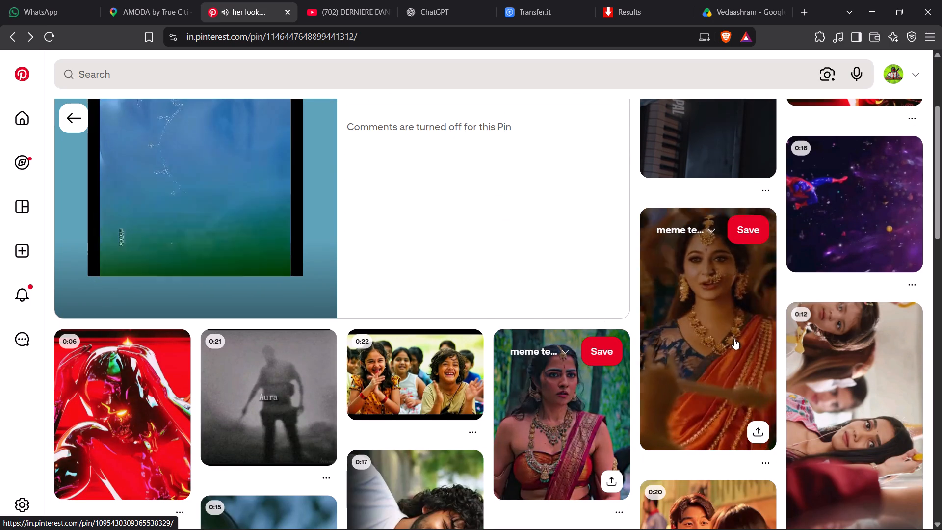
{"action": "scroll", "coordinate": [733, 339], "scroll_direction": "up", "scroll_amount": 1}
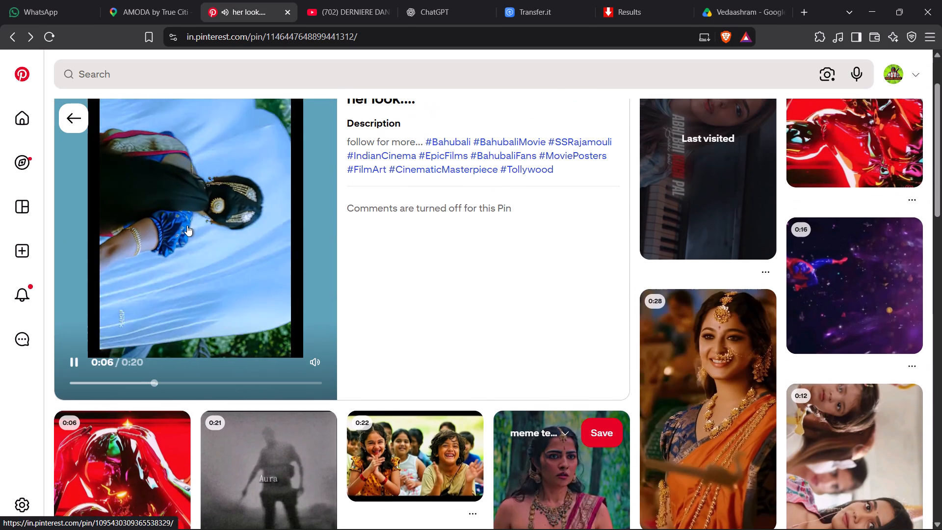
{"action": "left_click", "coordinate": [185, 225]}
Open the related 0:28 clip of the woman in an orange sari and review it.
{"action": "left_click", "coordinate": [675, 401]}
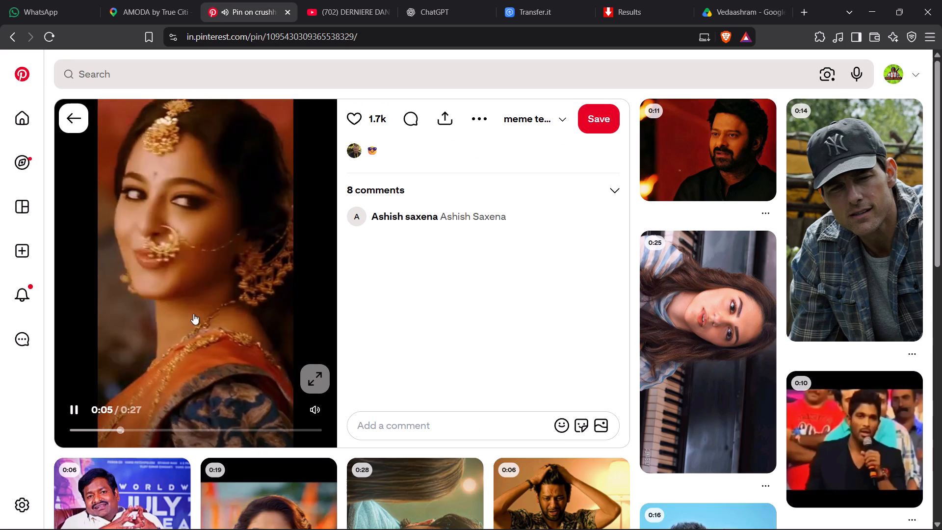
{"action": "left_click", "coordinate": [194, 307]}
{"action": "left_click", "coordinate": [154, 289]}
{"action": "left_click", "coordinate": [157, 288]}
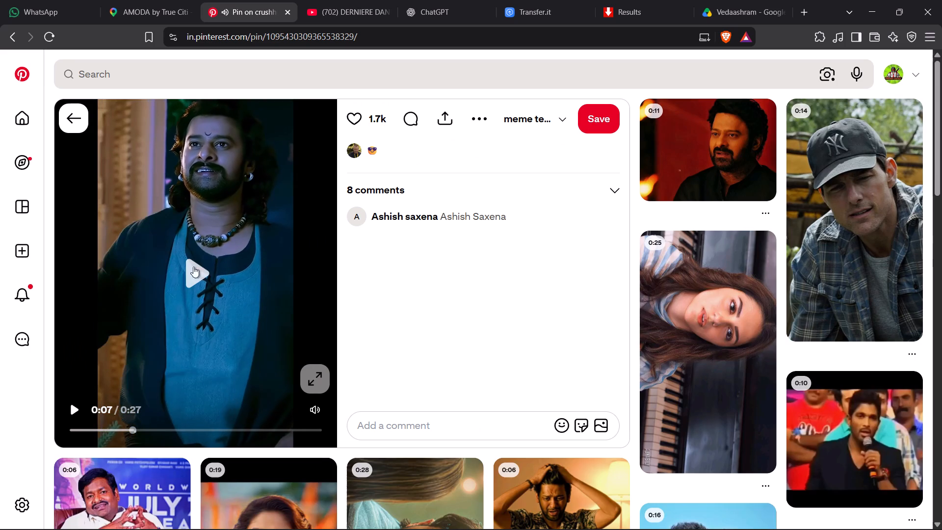
Open the "it was a war, prabhas" pin, replay it with sound, and save it to the meme templates board.
{"action": "left_click", "coordinate": [731, 153]}
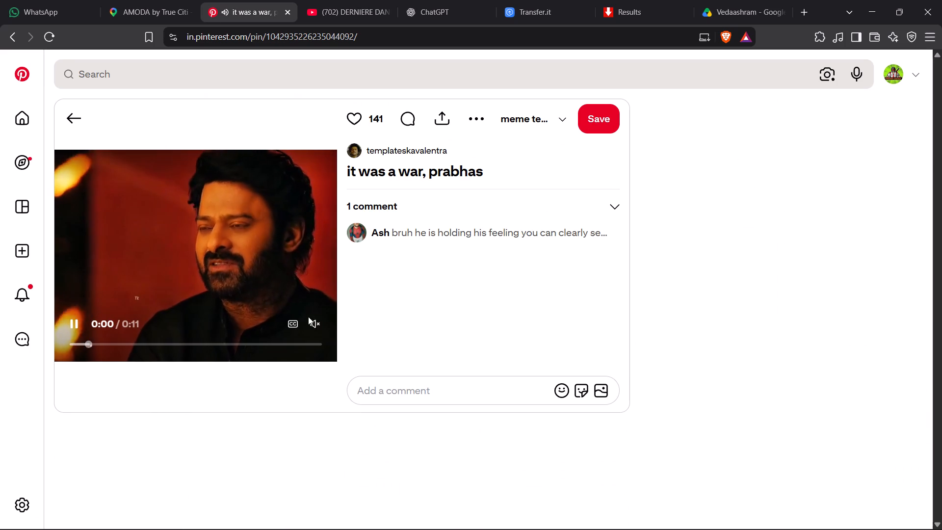
{"action": "left_click", "coordinate": [311, 320]}
{"action": "left_click_drag", "start_coordinate": [83, 343], "coordinate": [66, 344]}
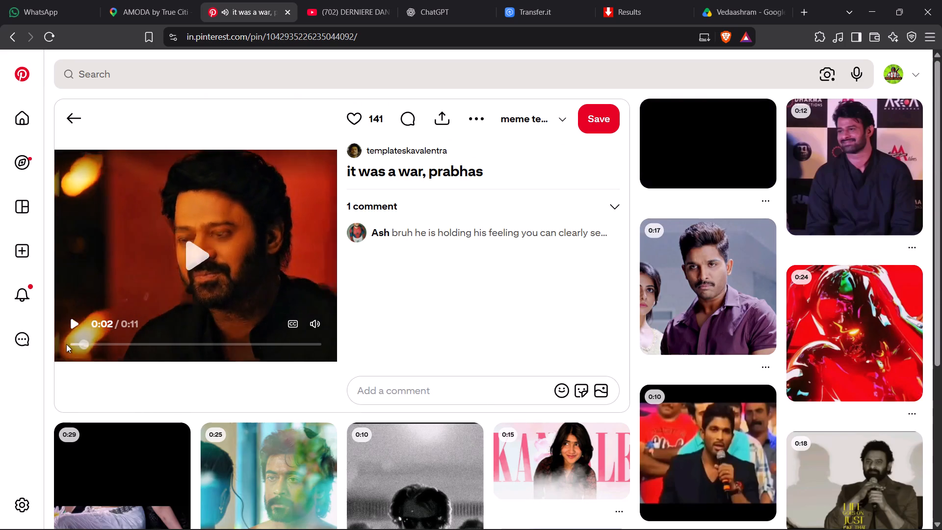
{"action": "left_click_drag", "start_coordinate": [66, 344], "coordinate": [20, 344]}
{"action": "left_click", "coordinate": [132, 264]}
{"action": "left_click", "coordinate": [132, 264]}
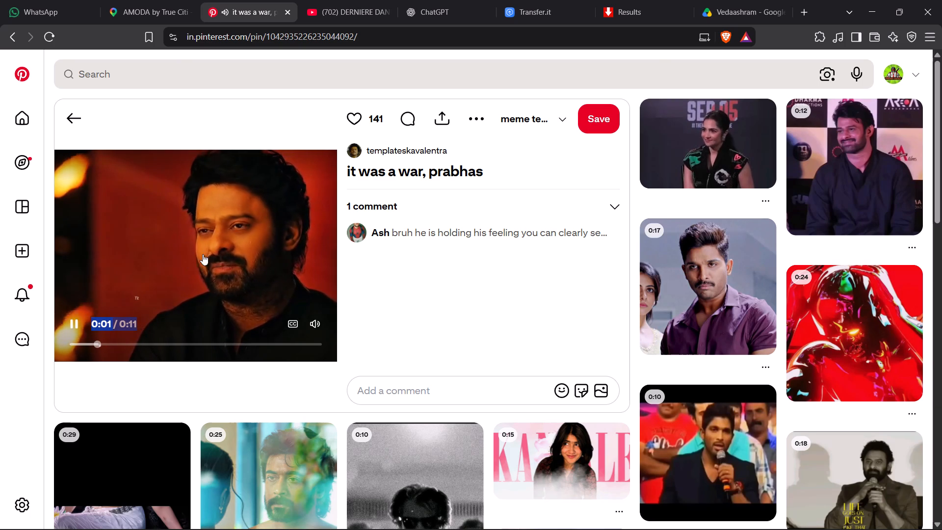
{"action": "left_click", "coordinate": [586, 123]}
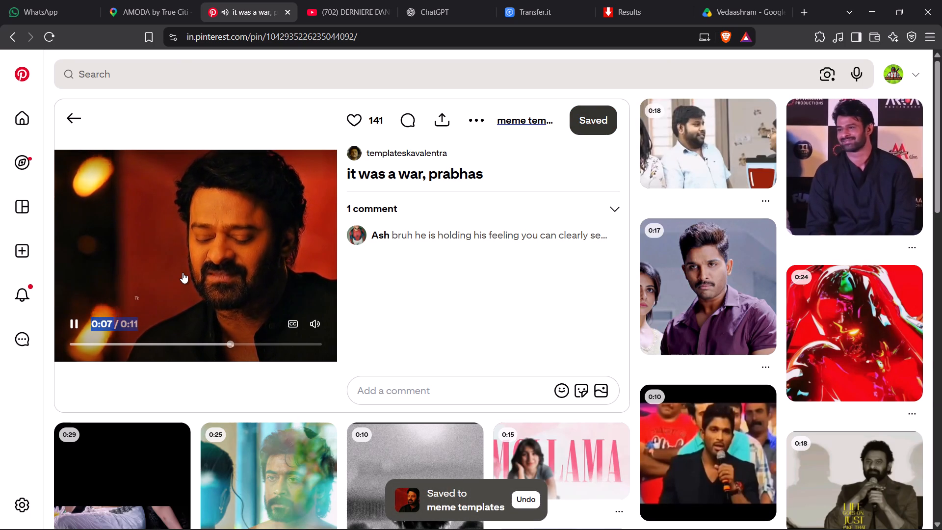
{"action": "left_click_drag", "start_coordinate": [157, 274], "coordinate": [166, 277]}
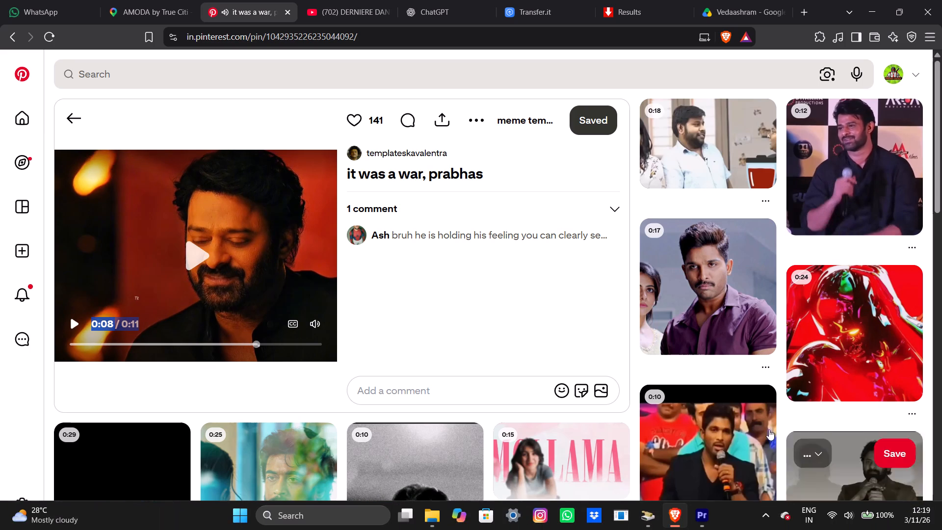
Open the 0:10 clip of the man speaking into a microphone, replay it with sound, and save it to the meme templates board.
{"action": "left_click", "coordinate": [712, 447]}
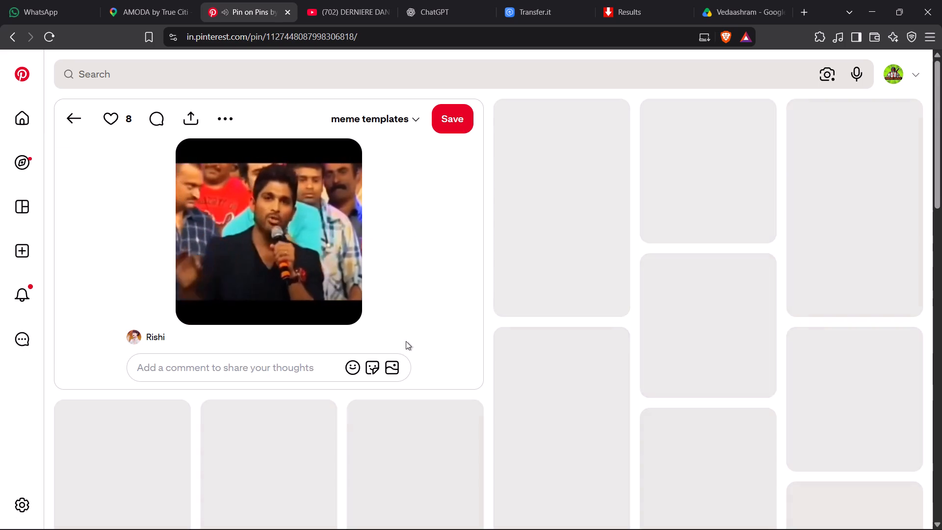
{"action": "left_click", "coordinate": [337, 287]}
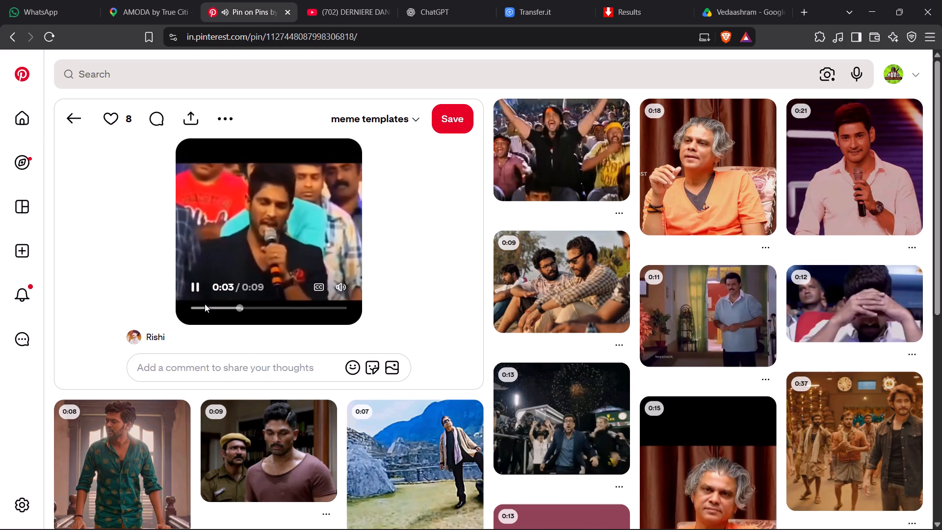
{"action": "left_click_drag", "start_coordinate": [198, 312], "coordinate": [179, 311]}
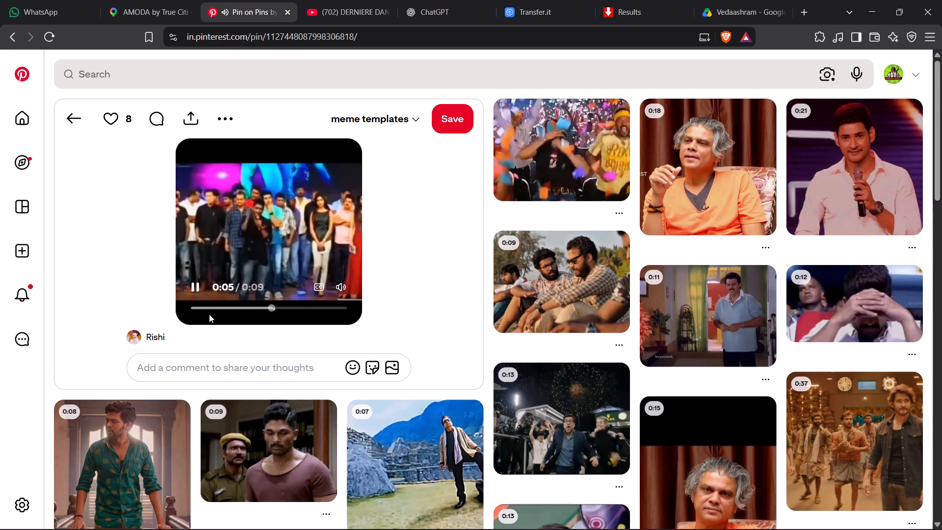
{"action": "left_click_drag", "start_coordinate": [205, 310], "coordinate": [147, 304]}
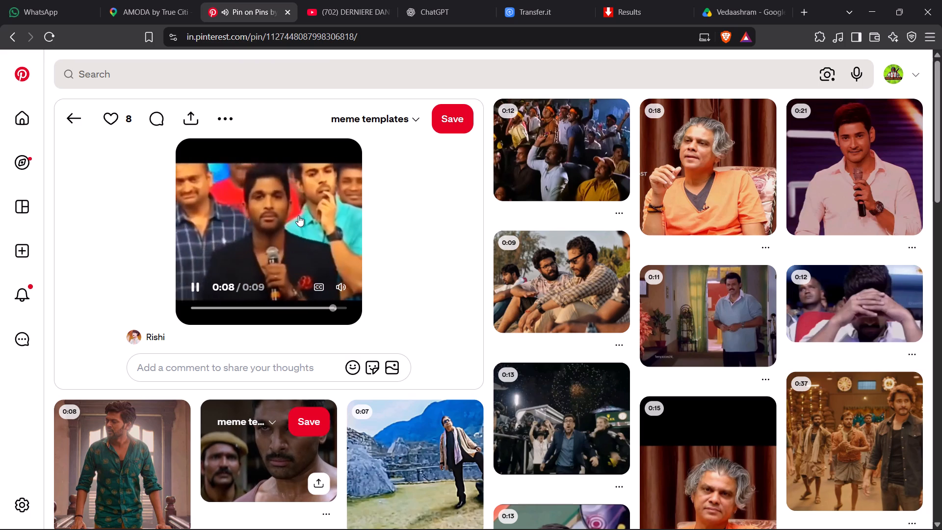
{"action": "left_click", "coordinate": [444, 121]}
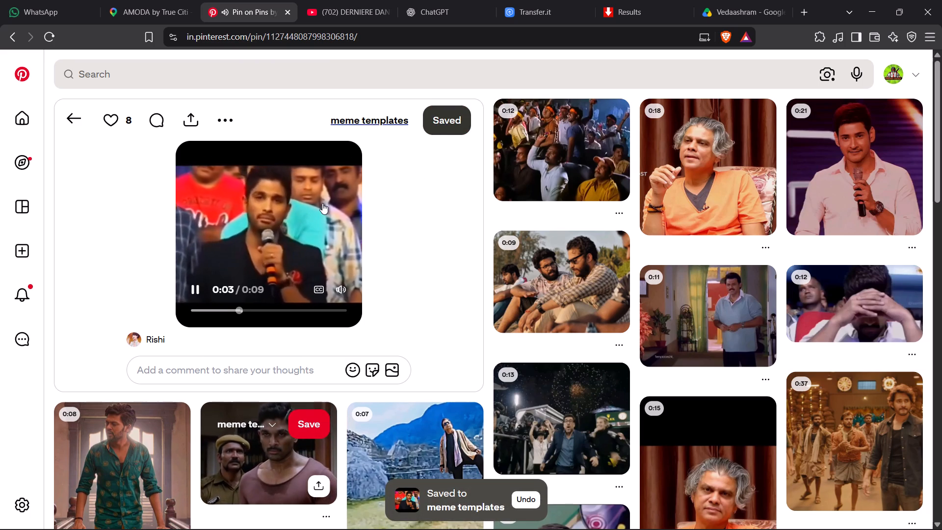
{"action": "left_click", "coordinate": [279, 221]}
Switch to Adobe Premiere and save the Amoda Venture project.
{"action": "left_click", "coordinate": [714, 519]}
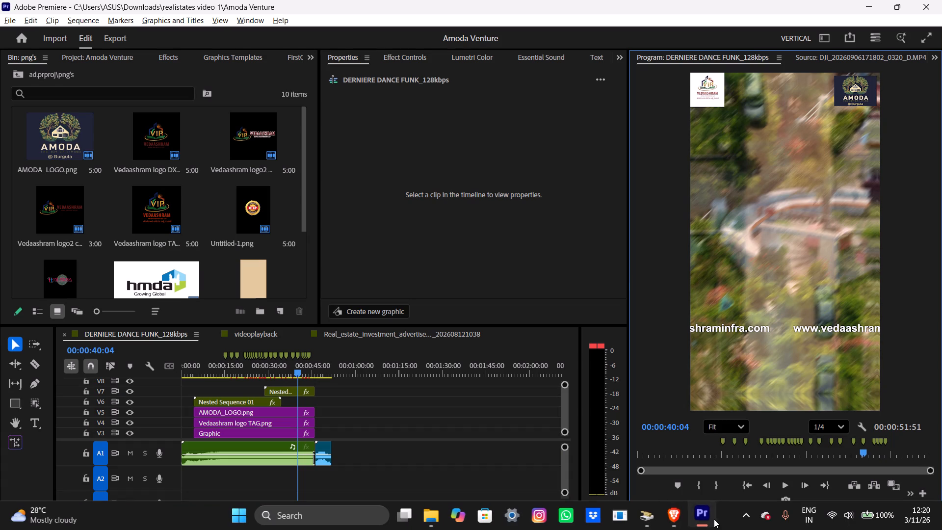
{"action": "left_click", "coordinate": [462, 456]}
{"action": "key", "text": "ctrl+s"}
{"action": "key", "text": "ctrl+s"}
{"action": "key", "text": "ctrl+s"}
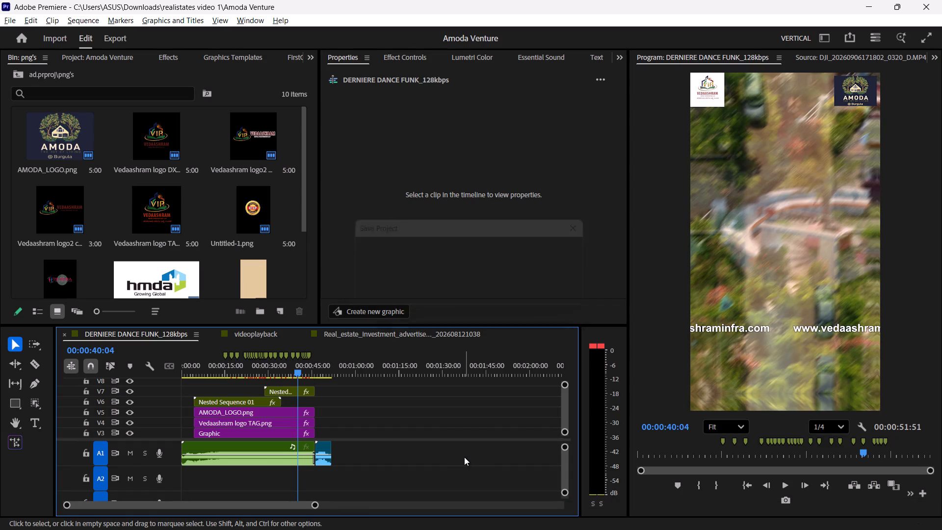
{"action": "key", "text": "ctrl+s"}
Open the export settings for the DERNIERE DANCE FUNK_128kbps sequence and select the whole file name for editing.
{"action": "key", "text": "ctrl+m"}
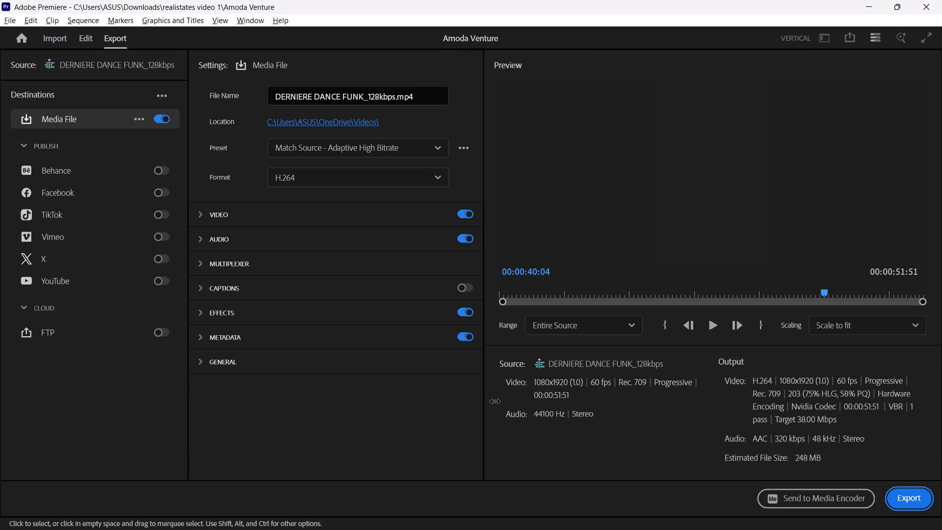
{"action": "left_click", "coordinate": [366, 99]}
{"action": "key", "text": "ctrl+a"}
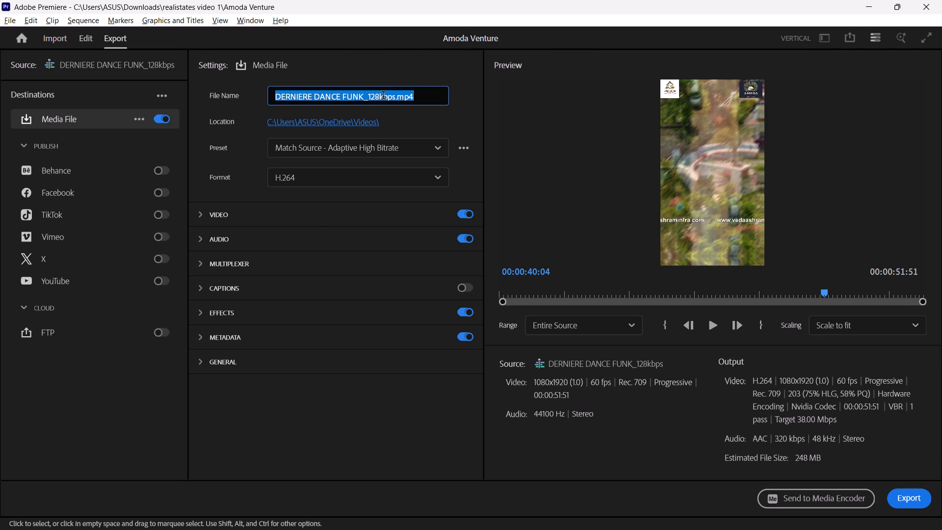
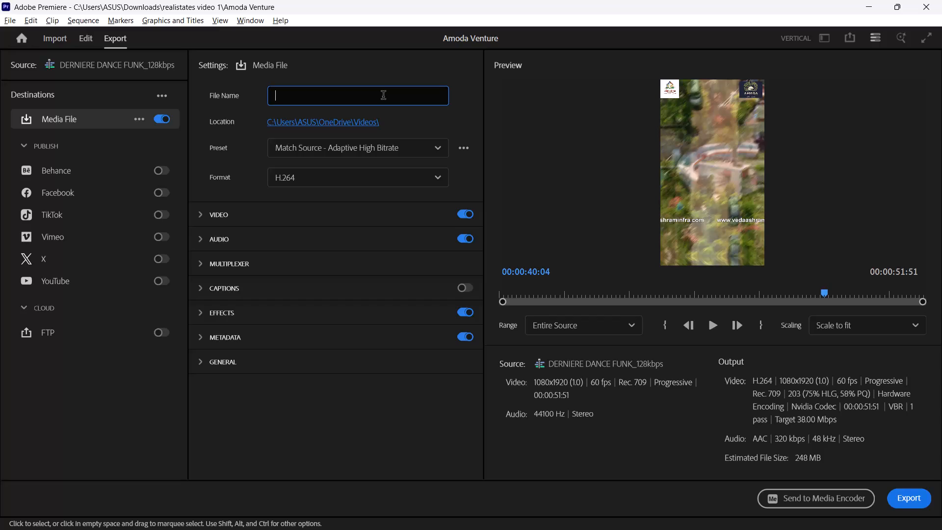
Name the export file Joker_Phonk.
{"action": "type", "text": "Jo"}
{"action": "type", "text": "ker"}
{"action": "key", "text": "shift+underscore"}
{"action": "type", "text": "Phon"}
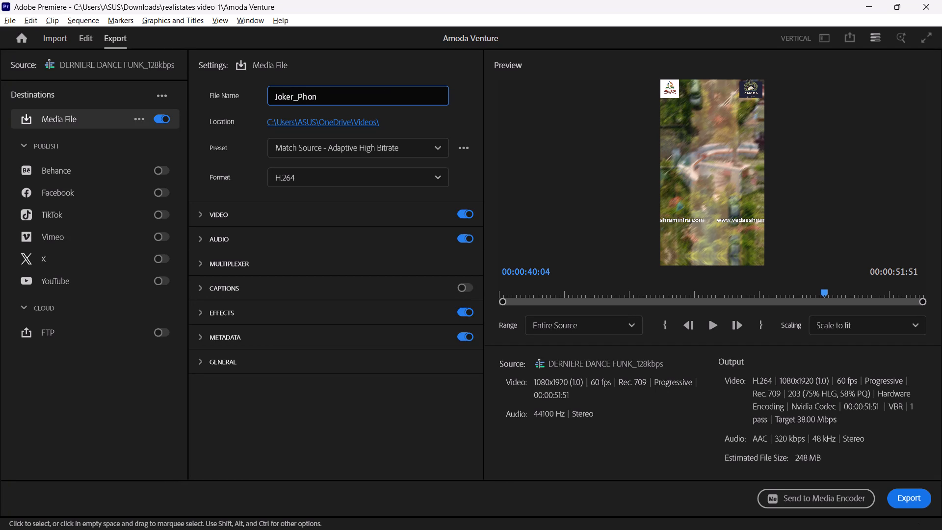
{"action": "key", "text": "k"}
{"action": "key", "text": "Return"}
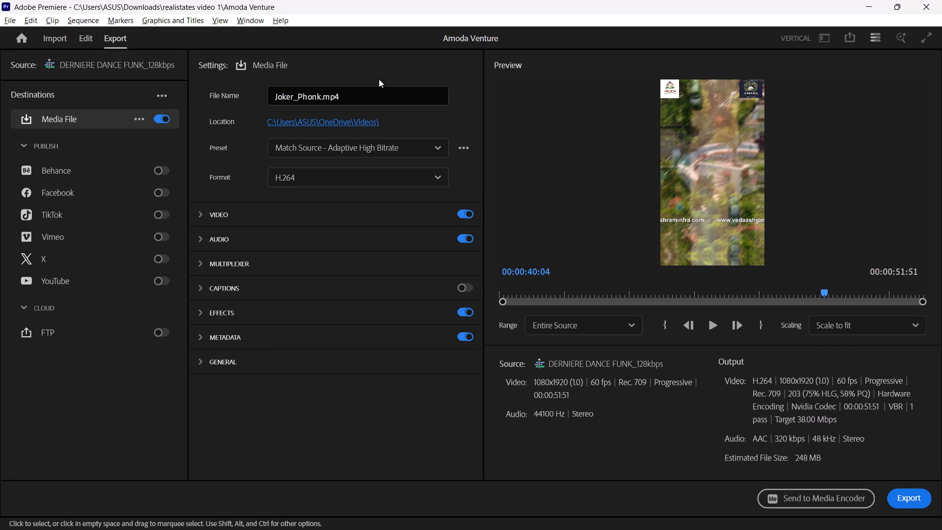
{"action": "left_click", "coordinate": [379, 79]}
{"action": "left_click", "coordinate": [327, 445]}
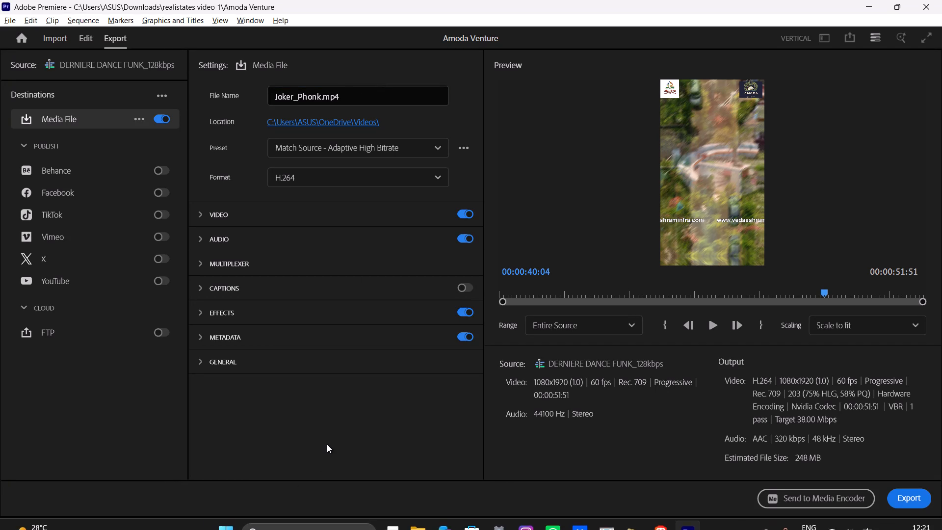
Scrub the export preview through the whole sequence to check the footage and logo shots, ending at 00:00:00:00.
{"action": "left_click_drag", "start_coordinate": [864, 293], "coordinate": [941, 285]}
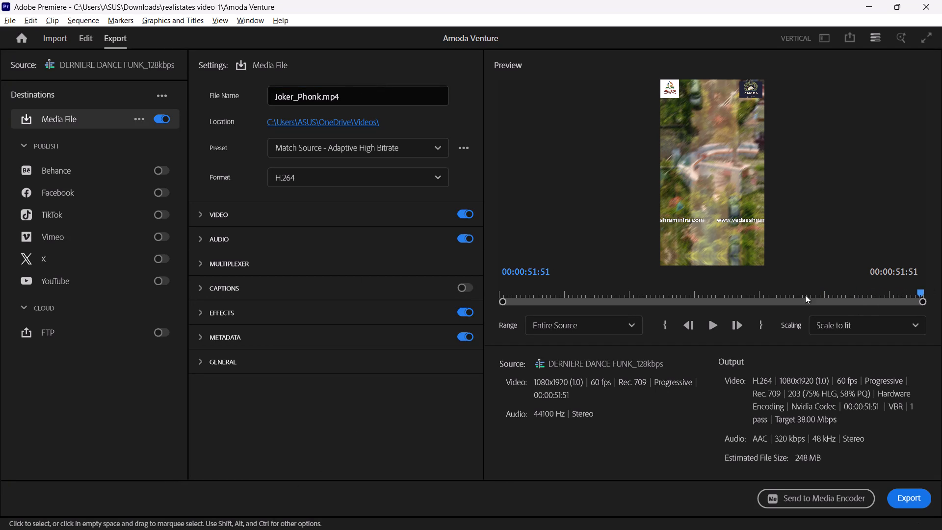
{"action": "left_click_drag", "start_coordinate": [525, 292], "coordinate": [527, 295]}
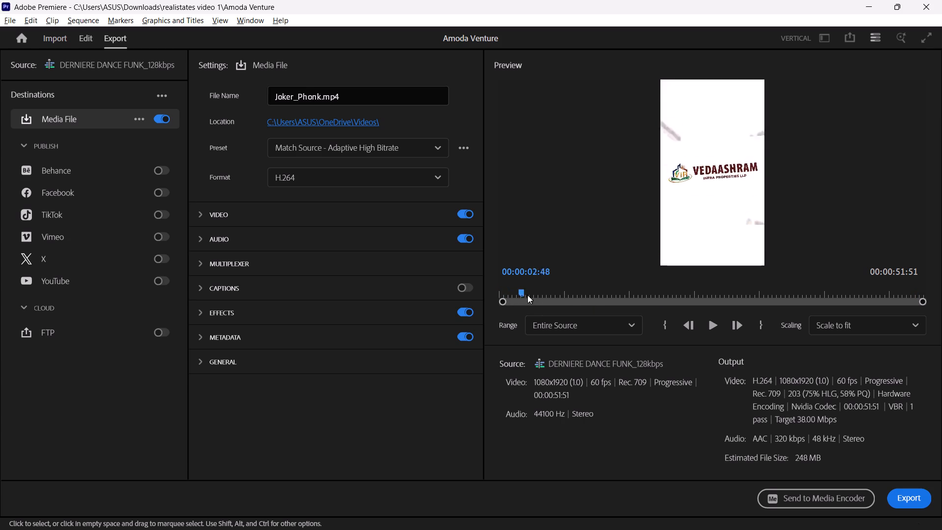
{"action": "left_click_drag", "start_coordinate": [527, 295], "coordinate": [922, 291]}
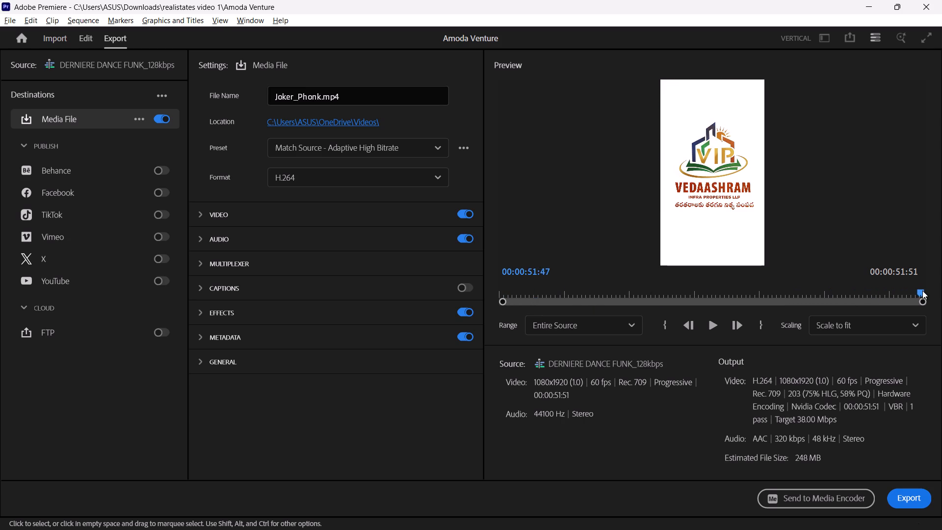
{"action": "left_click_drag", "start_coordinate": [922, 291], "coordinate": [897, 295]}
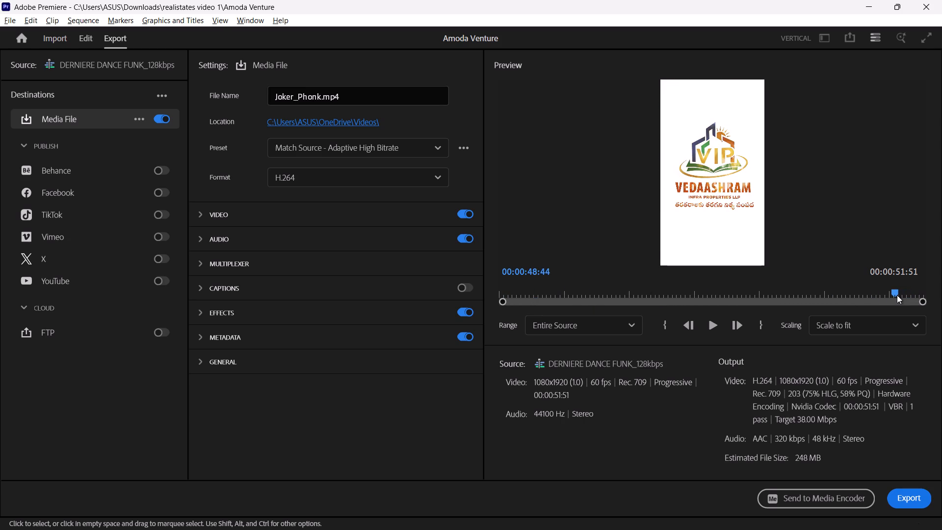
{"action": "left_click_drag", "start_coordinate": [897, 295], "coordinate": [887, 295]}
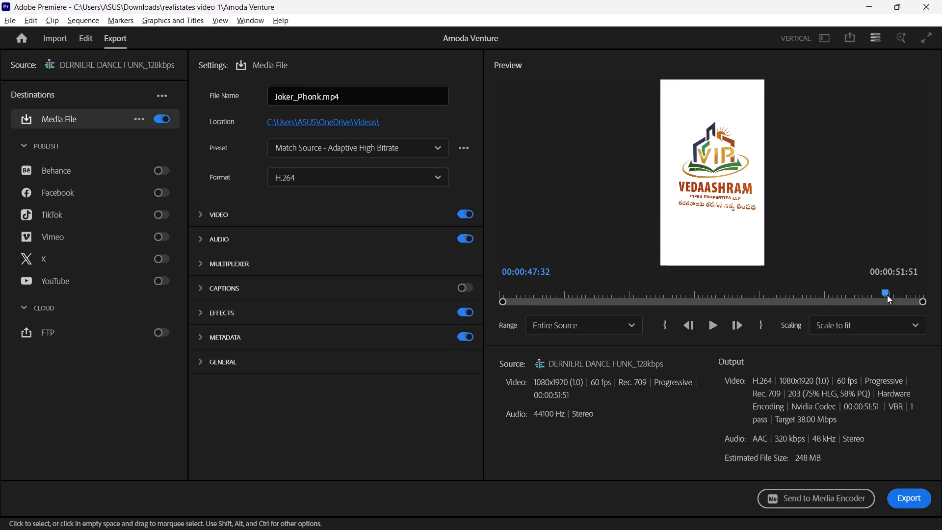
{"action": "left_click_drag", "start_coordinate": [887, 295], "coordinate": [821, 305]}
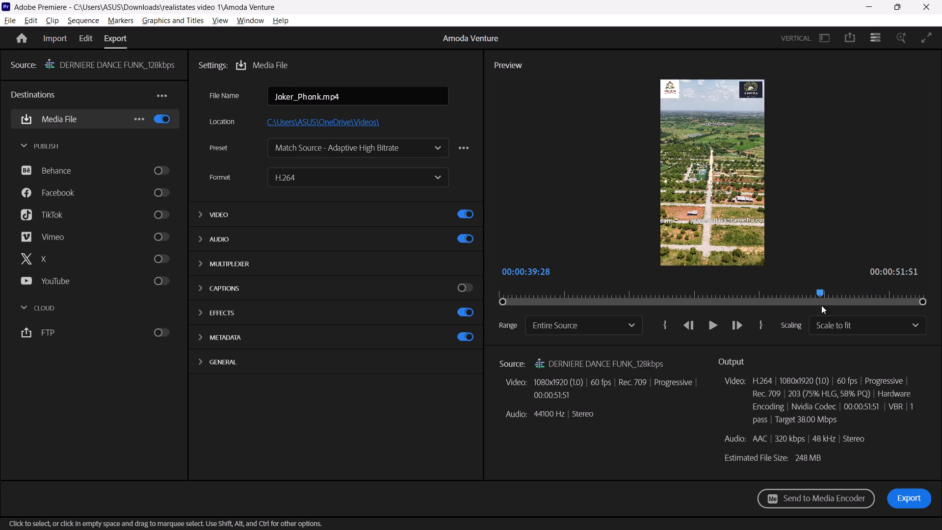
{"action": "left_click_drag", "start_coordinate": [821, 305], "coordinate": [452, 345]}
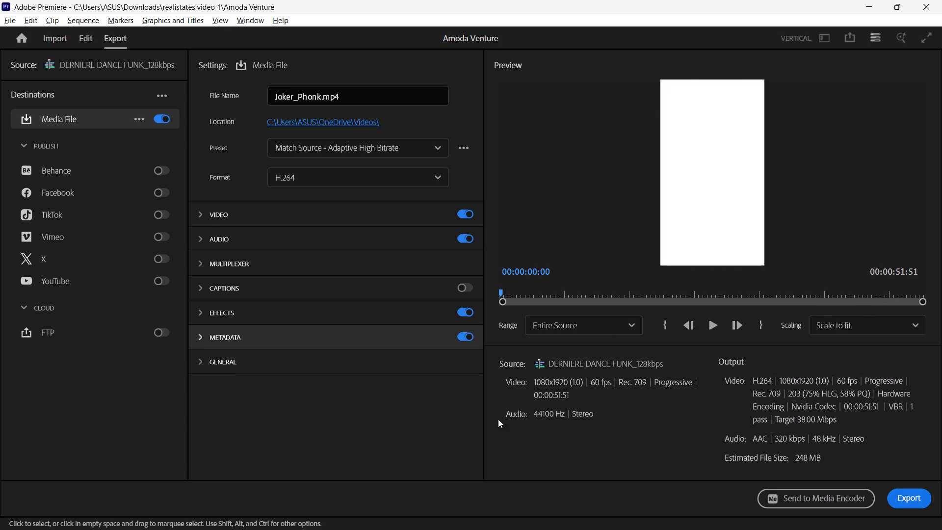
Send the Joker_Phonk.mp4 export to Adobe Media Encoder.
{"action": "left_click", "coordinate": [437, 446]}
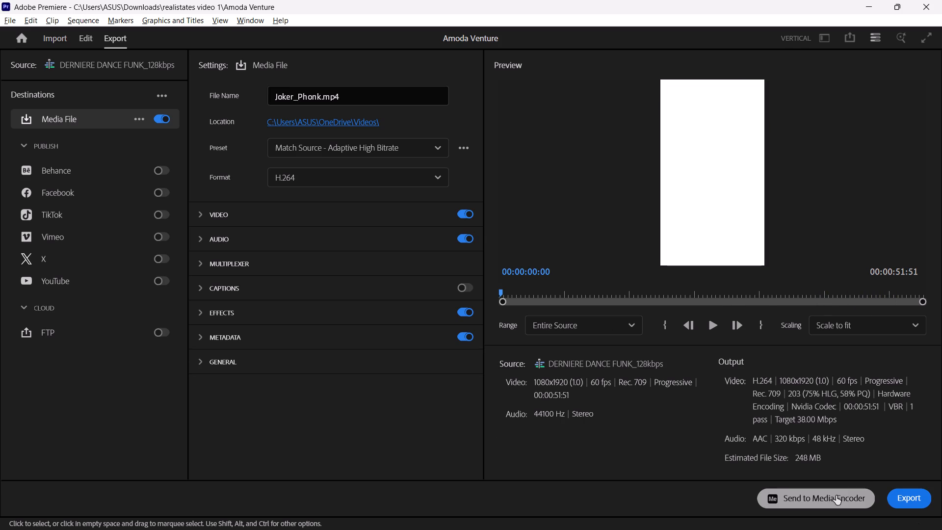
{"action": "left_click", "coordinate": [835, 496]}
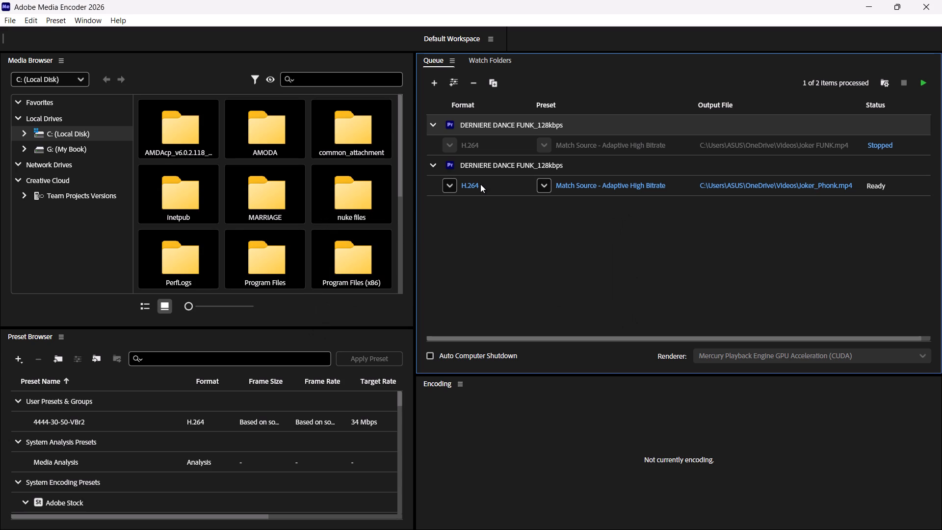
Remove the stopped Joker FUNK.mp4 export job from the render queue, keeping the Joker_Phonk.mp4 job.
{"action": "left_click", "coordinate": [509, 202]}
{"action": "left_click", "coordinate": [529, 130]}
{"action": "key", "text": "Delete"}
{"action": "left_click", "coordinate": [539, 340]}
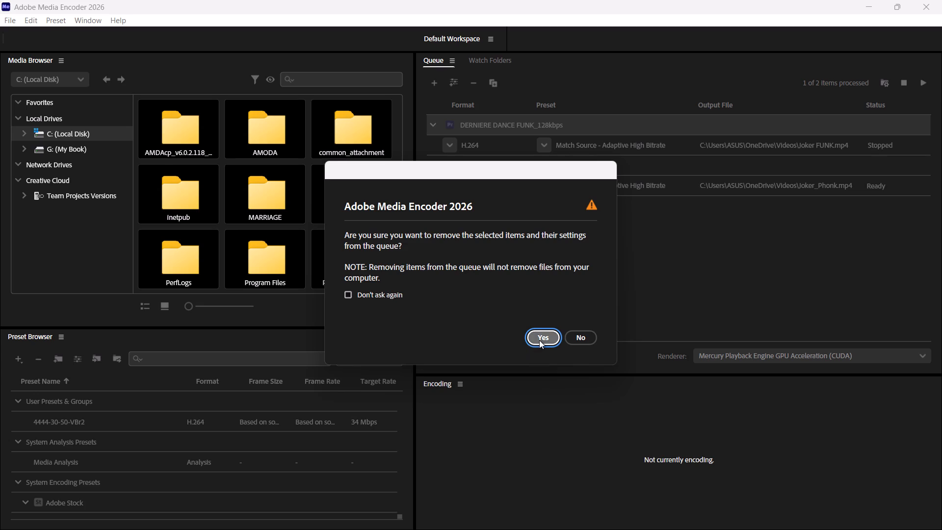
{"action": "left_click", "coordinate": [495, 280]}
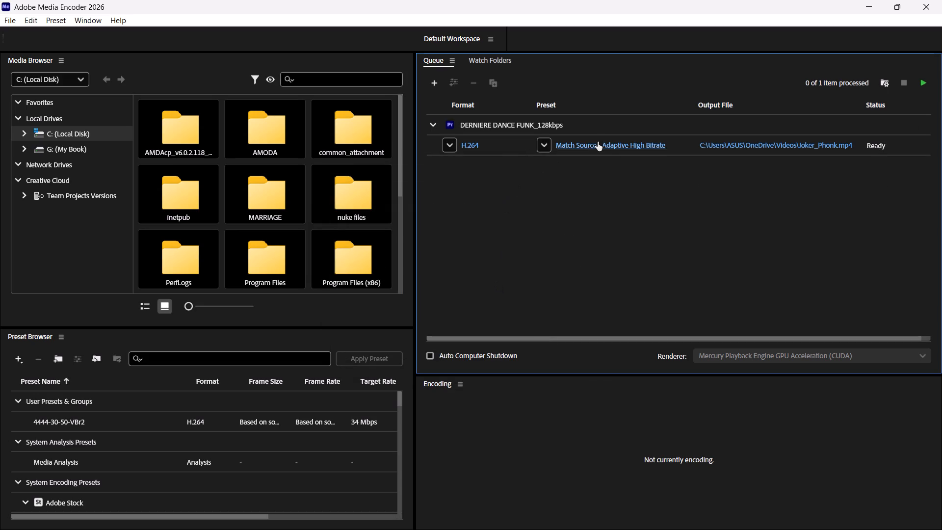
Open the export settings of the queued Joker_Phonk.mp4 job.
{"action": "left_click", "coordinate": [597, 142]}
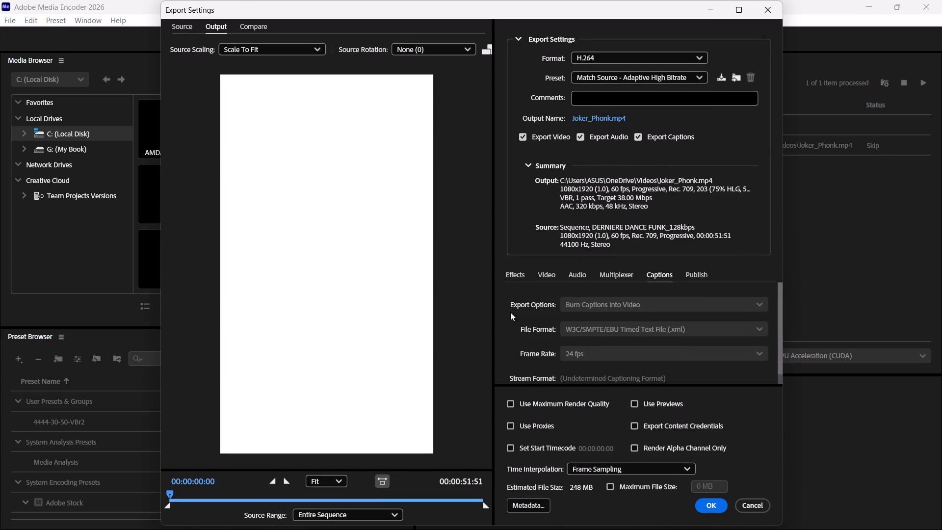
In the video bitrate settings of the Joker_Phonk.mp4 export, lower the target bitrate to about 15.19 Mbps.
{"action": "scroll", "coordinate": [547, 295], "scroll_direction": "down", "scroll_amount": 8}
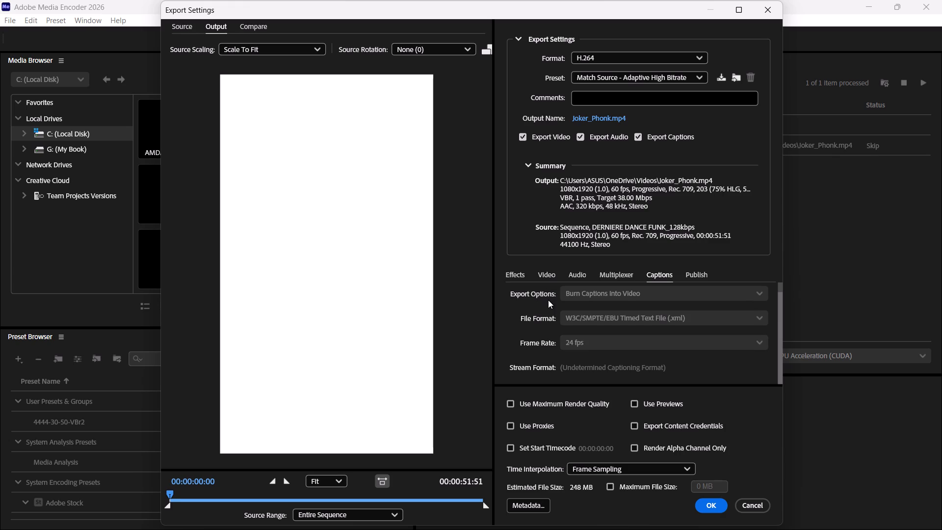
{"action": "scroll", "coordinate": [548, 300], "scroll_direction": "up", "scroll_amount": 1}
{"action": "left_click", "coordinate": [548, 265]}
{"action": "left_click", "coordinate": [544, 274]}
{"action": "scroll", "coordinate": [540, 302], "scroll_direction": "down", "scroll_amount": 5}
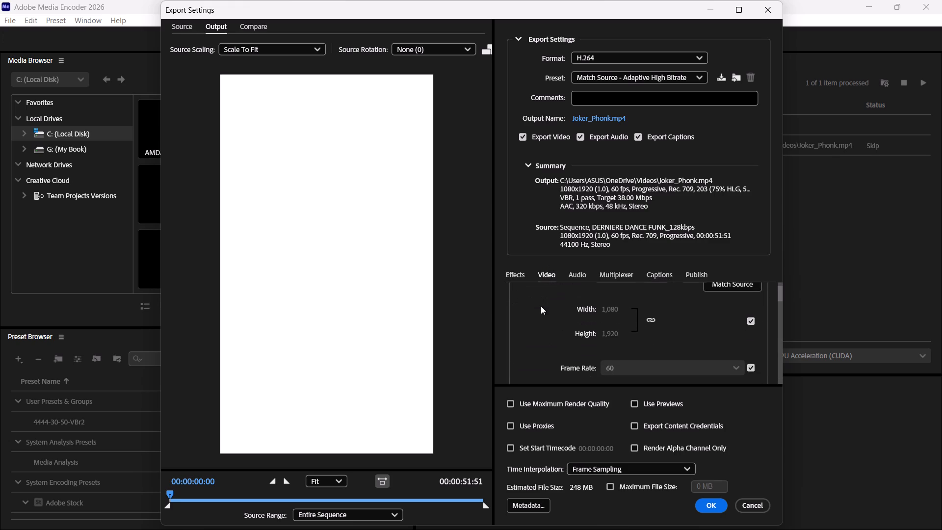
{"action": "scroll", "coordinate": [541, 306], "scroll_direction": "down", "scroll_amount": 2}
{"action": "scroll", "coordinate": [541, 306], "scroll_direction": "down", "scroll_amount": 20}
{"action": "scroll", "coordinate": [541, 306], "scroll_direction": "down", "scroll_amount": 8}
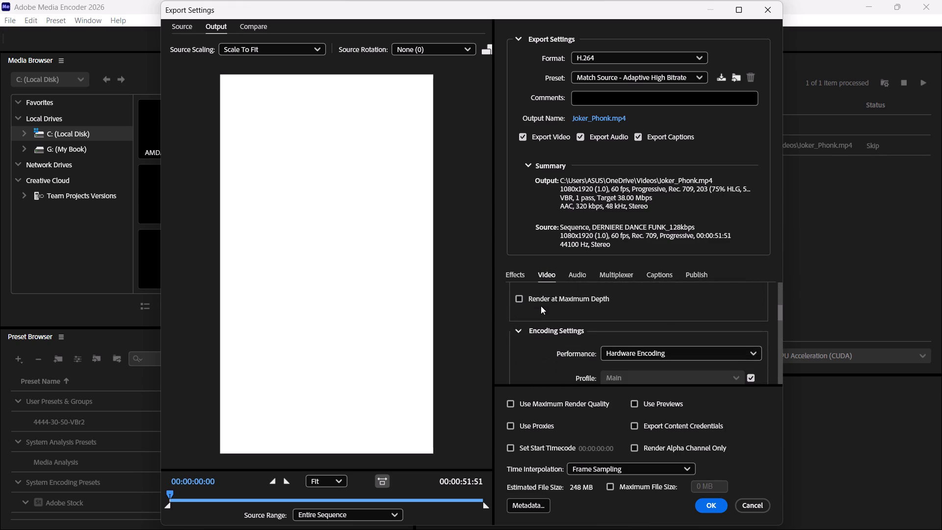
{"action": "scroll", "coordinate": [541, 306], "scroll_direction": "down", "scroll_amount": 20}
{"action": "scroll", "coordinate": [541, 306], "scroll_direction": "down", "scroll_amount": 8}
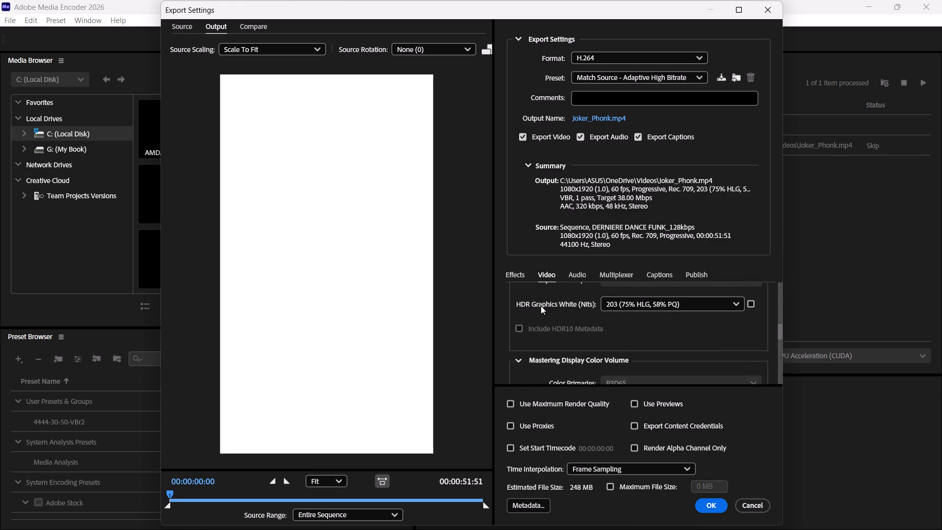
{"action": "scroll", "coordinate": [541, 306], "scroll_direction": "down", "scroll_amount": 16}
{"action": "scroll", "coordinate": [541, 306], "scroll_direction": "down", "scroll_amount": 17}
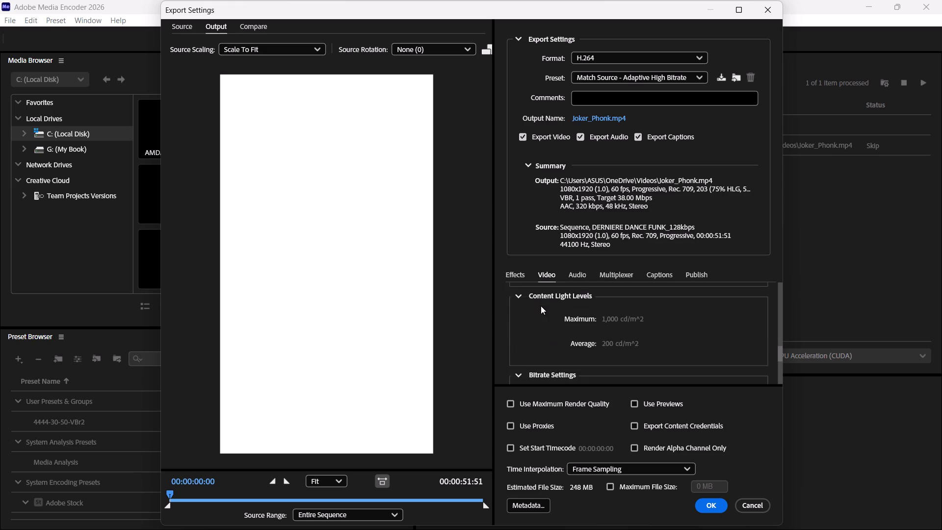
{"action": "scroll", "coordinate": [541, 306], "scroll_direction": "down", "scroll_amount": 20}
{"action": "scroll", "coordinate": [541, 306], "scroll_direction": "down", "scroll_amount": 5}
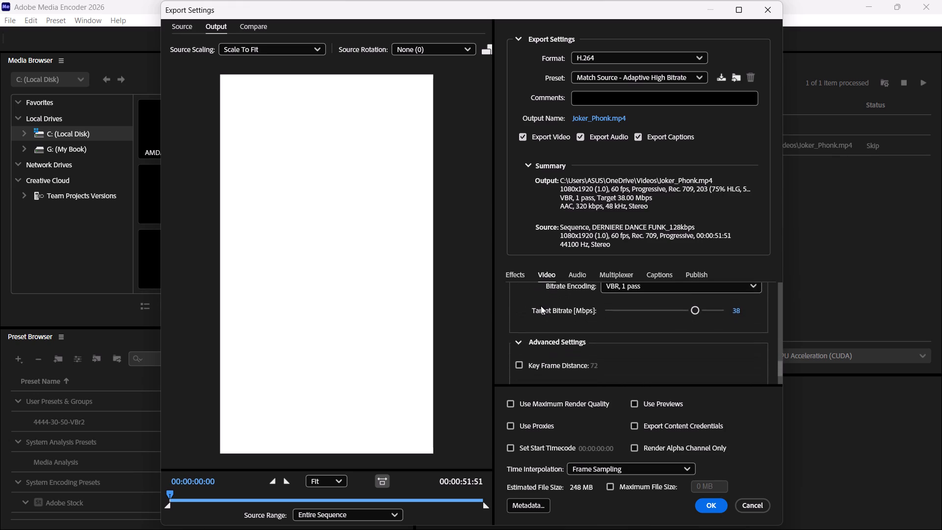
{"action": "scroll", "coordinate": [541, 306], "scroll_direction": "down", "scroll_amount": 2}
{"action": "scroll", "coordinate": [541, 306], "scroll_direction": "up", "scroll_amount": 8}
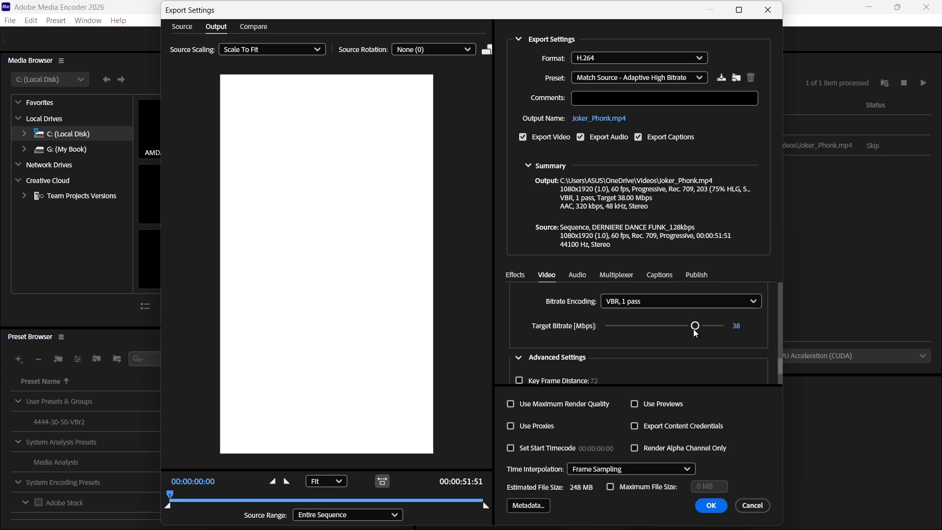
{"action": "left_click_drag", "start_coordinate": [693, 329], "coordinate": [666, 330]}
{"action": "left_click_drag", "start_coordinate": [668, 330], "coordinate": [662, 331]}
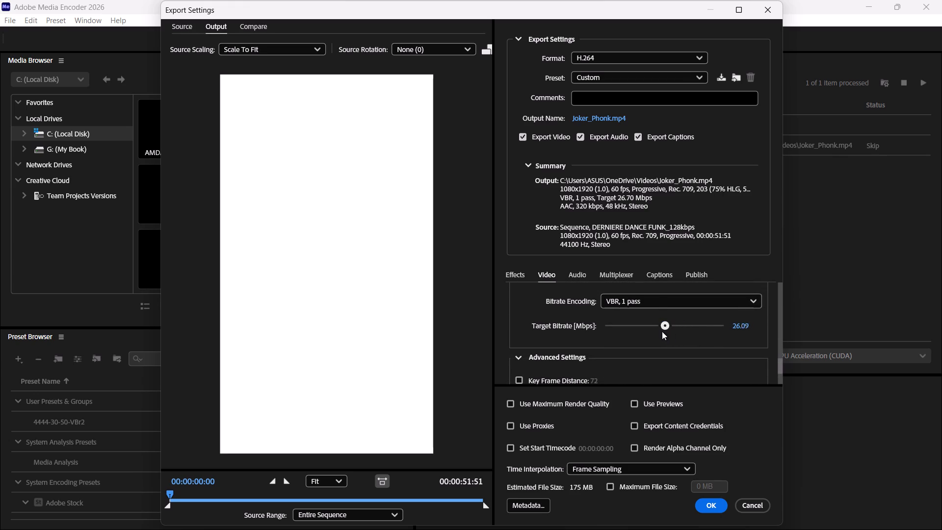
{"action": "left_click_drag", "start_coordinate": [662, 331], "coordinate": [656, 332]}
{"action": "left_click_drag", "start_coordinate": [655, 331], "coordinate": [645, 331]}
{"action": "left_click_drag", "start_coordinate": [656, 328], "coordinate": [649, 329]}
{"action": "left_click", "coordinate": [643, 324]}
{"action": "left_click", "coordinate": [578, 344]}
Look over the bitrate, advanced and VR video settings of the export.
{"action": "scroll", "coordinate": [540, 350], "scroll_direction": "down", "scroll_amount": 9}
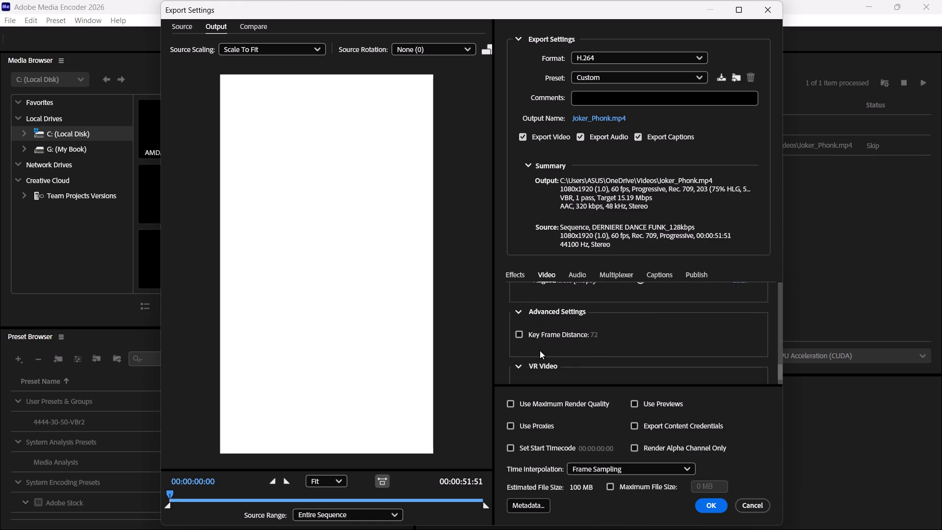
{"action": "scroll", "coordinate": [540, 350], "scroll_direction": "up", "scroll_amount": 4}
{"action": "scroll", "coordinate": [532, 371], "scroll_direction": "down", "scroll_amount": 6}
{"action": "scroll", "coordinate": [528, 378], "scroll_direction": "up", "scroll_amount": 6}
{"action": "scroll", "coordinate": [526, 369], "scroll_direction": "down", "scroll_amount": 3}
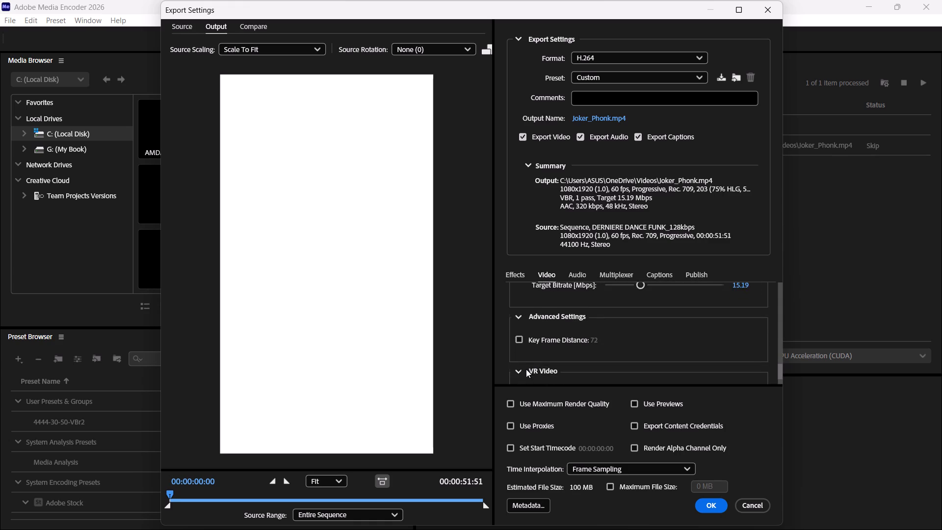
{"action": "scroll", "coordinate": [525, 369], "scroll_direction": "down", "scroll_amount": 12}
{"action": "scroll", "coordinate": [523, 371], "scroll_direction": "up", "scroll_amount": 20}
{"action": "scroll", "coordinate": [523, 371], "scroll_direction": "up", "scroll_amount": 1}
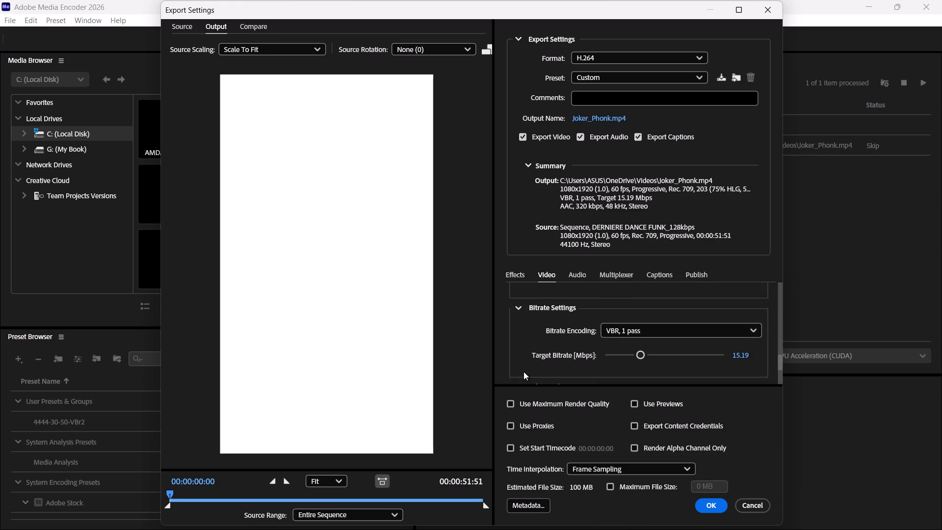
{"action": "scroll", "coordinate": [523, 371], "scroll_direction": "up", "scroll_amount": 6}
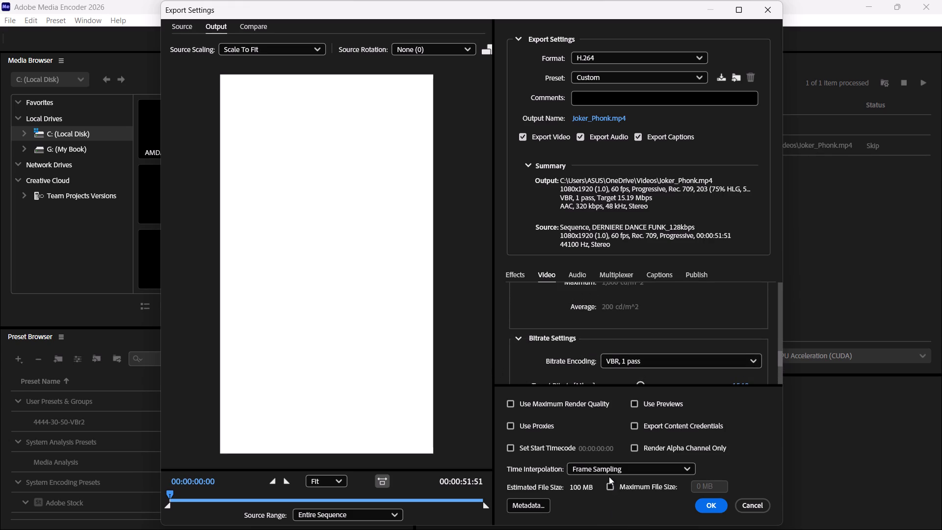
Set the export's time interpolation to Optical Flow and enable Use Maximum Render Quality.
{"action": "left_click", "coordinate": [609, 477]}
{"action": "left_click", "coordinate": [602, 472]}
{"action": "left_click", "coordinate": [600, 519]}
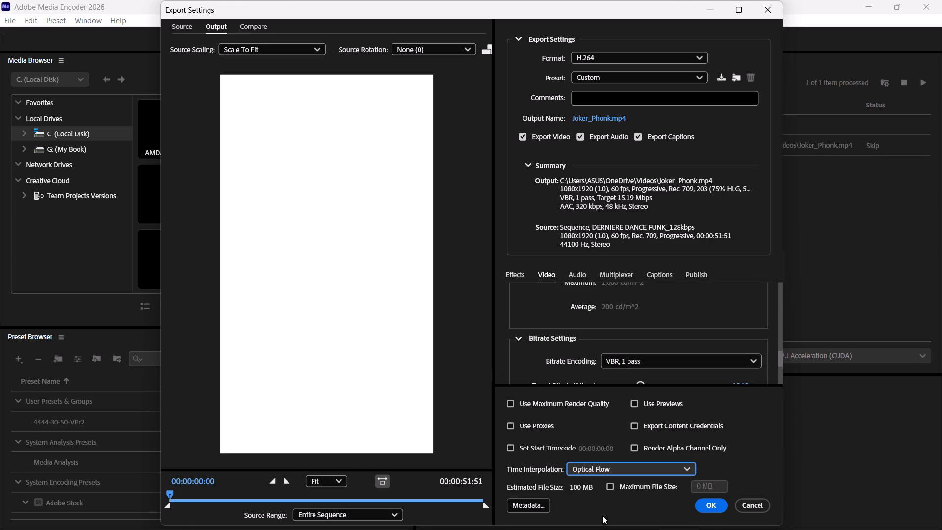
{"action": "left_click", "coordinate": [602, 515]}
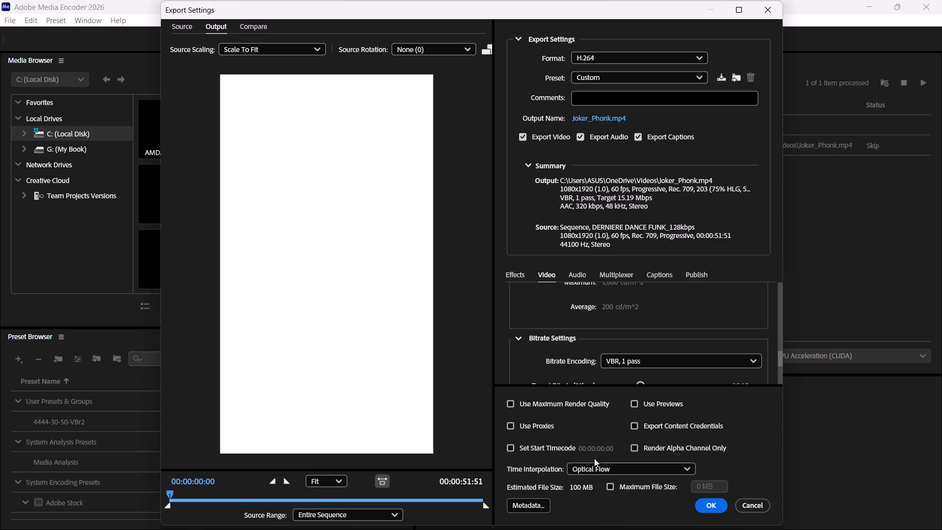
{"action": "left_click", "coordinate": [526, 406]}
{"action": "left_click", "coordinate": [672, 512]}
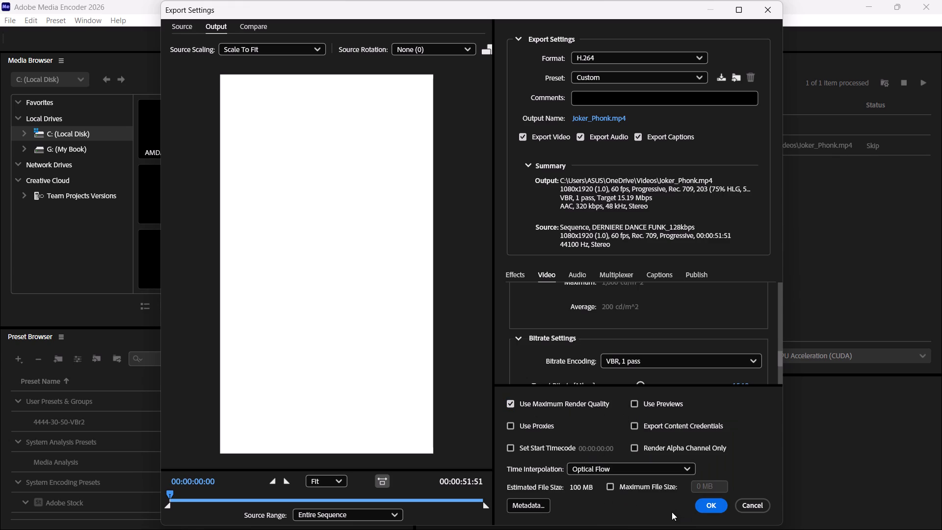
{"action": "left_click", "coordinate": [672, 512]}
Review the export's video settings, from the VR Video section back to Basic Video Settings.
{"action": "left_click_drag", "start_coordinate": [781, 357], "coordinate": [785, 371]}
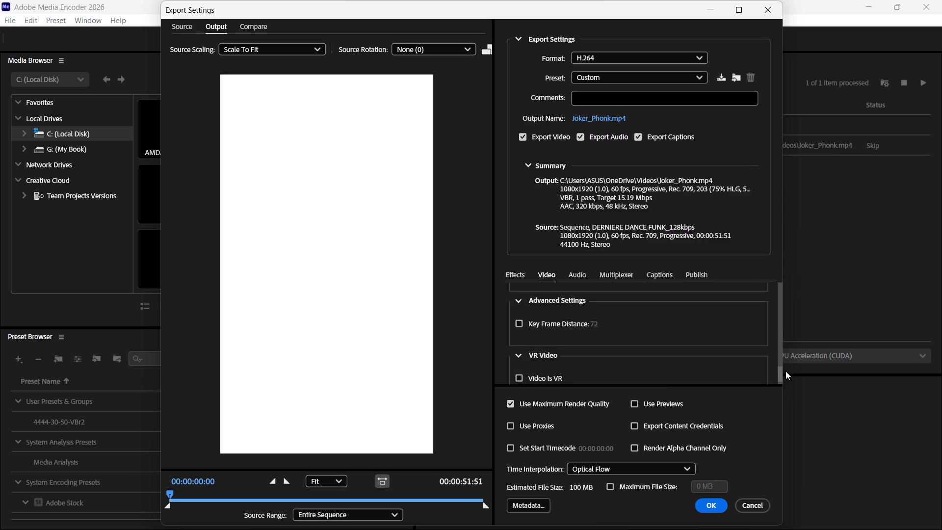
{"action": "left_click_drag", "start_coordinate": [785, 371], "coordinate": [794, 290]}
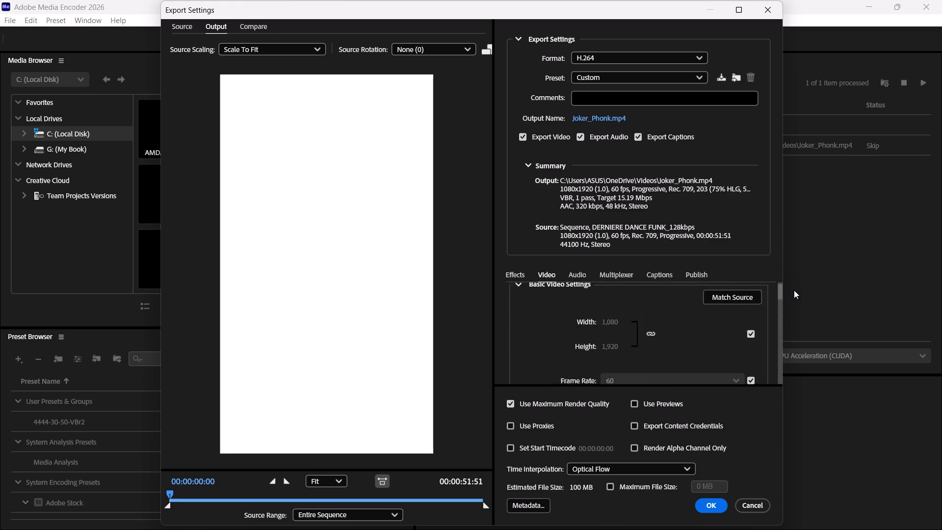
{"action": "left_click_drag", "start_coordinate": [794, 290], "coordinate": [820, 278]}
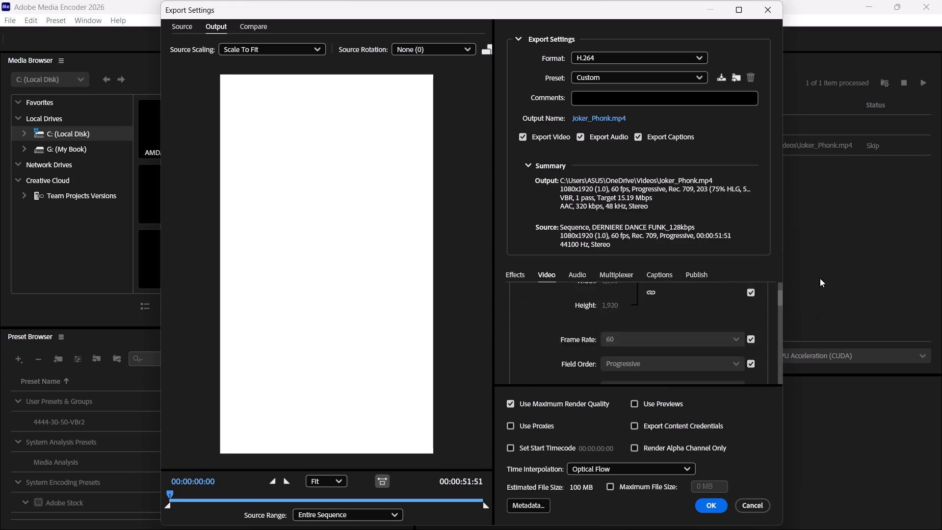
{"action": "left_click_drag", "start_coordinate": [820, 278], "coordinate": [832, 239]}
{"action": "left_click", "coordinate": [649, 298]}
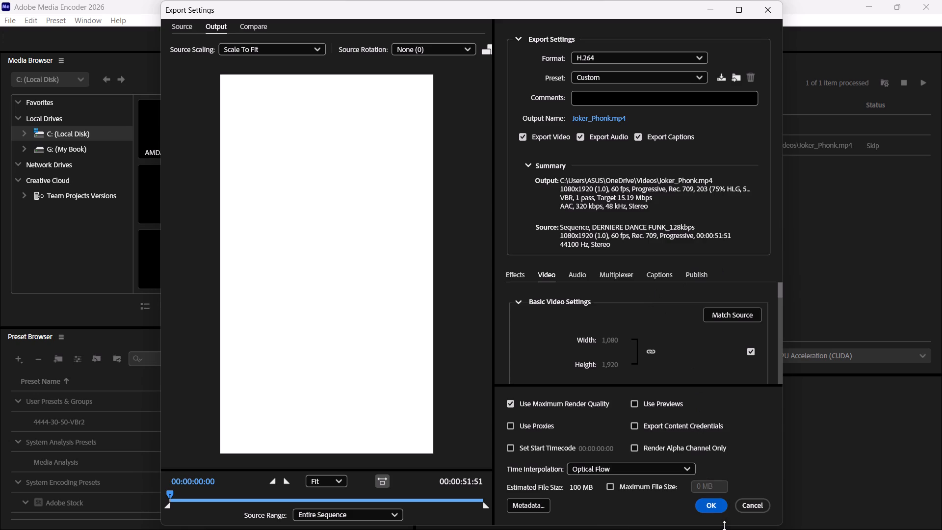
Apply the edited export settings to the queued Joker_Phonk.mp4 output.
{"action": "left_click", "coordinate": [711, 501]}
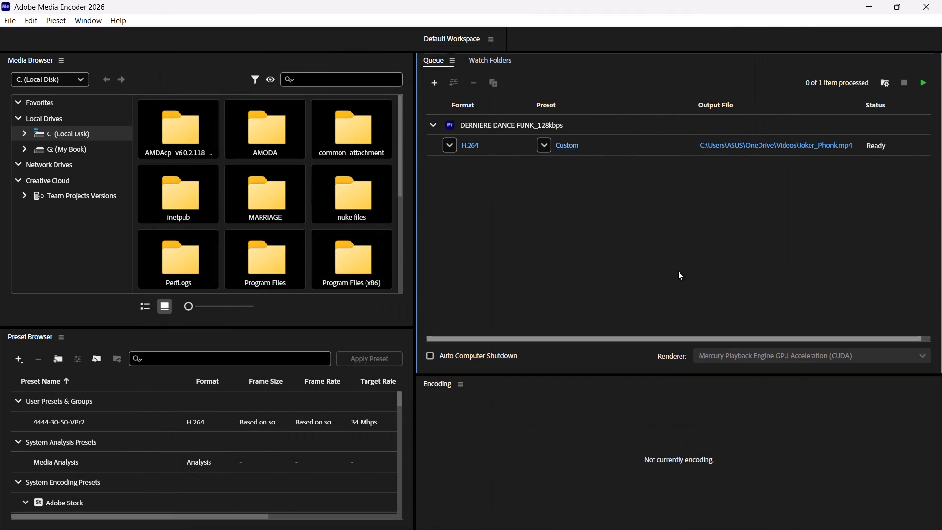
{"action": "left_click", "coordinate": [678, 271]}
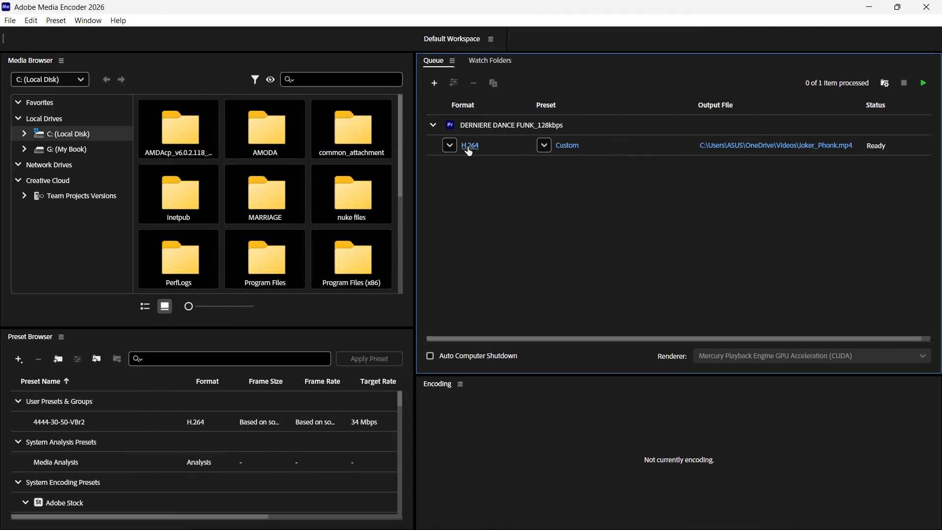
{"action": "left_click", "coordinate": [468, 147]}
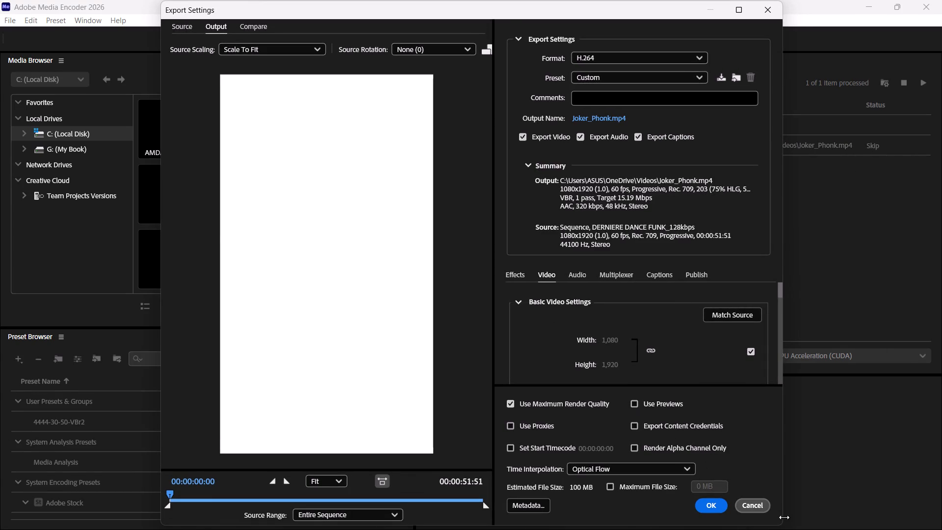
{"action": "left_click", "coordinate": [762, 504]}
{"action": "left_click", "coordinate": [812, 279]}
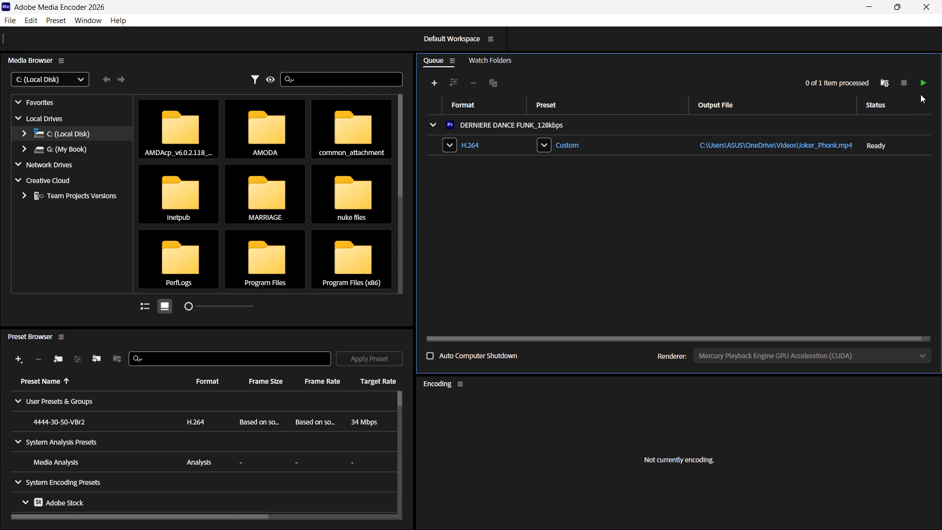
Start encoding the queue with the Joker_Phonk.mp4 export.
{"action": "left_click", "coordinate": [922, 86]}
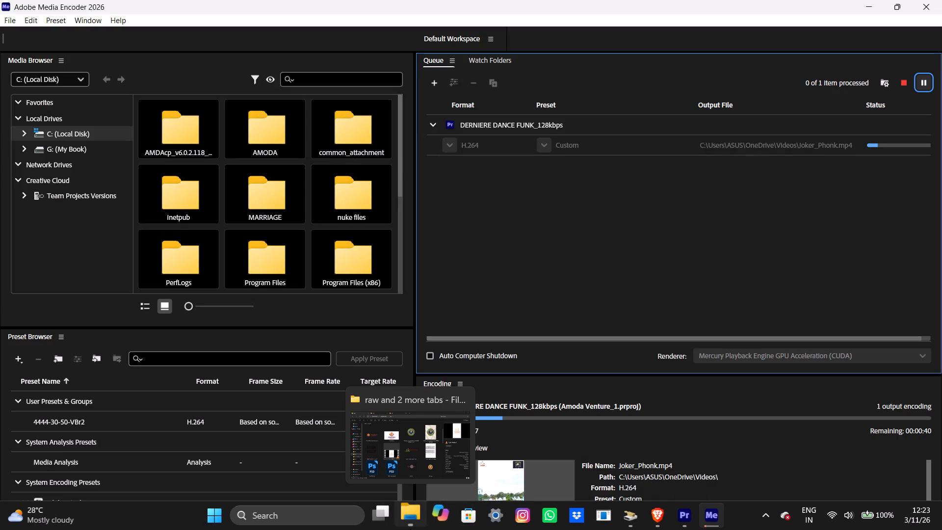
Switch to File Explorer and open the Videos folder in a new tab.
{"action": "left_click", "coordinate": [414, 471]}
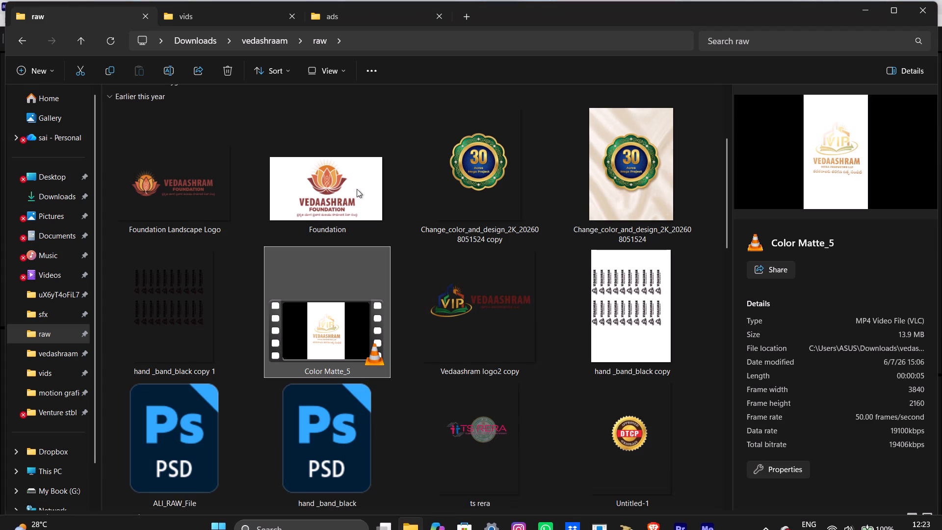
{"action": "left_click", "coordinate": [467, 15]}
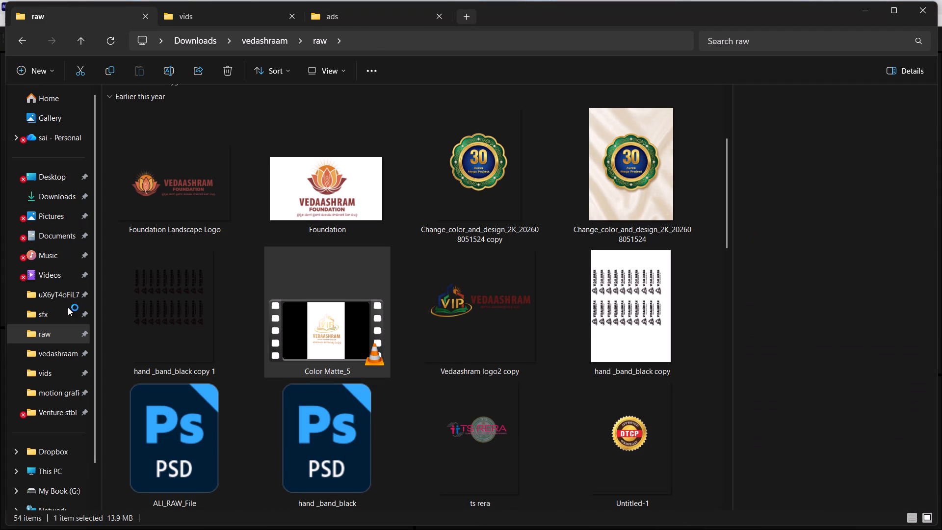
{"action": "left_click", "coordinate": [61, 279]}
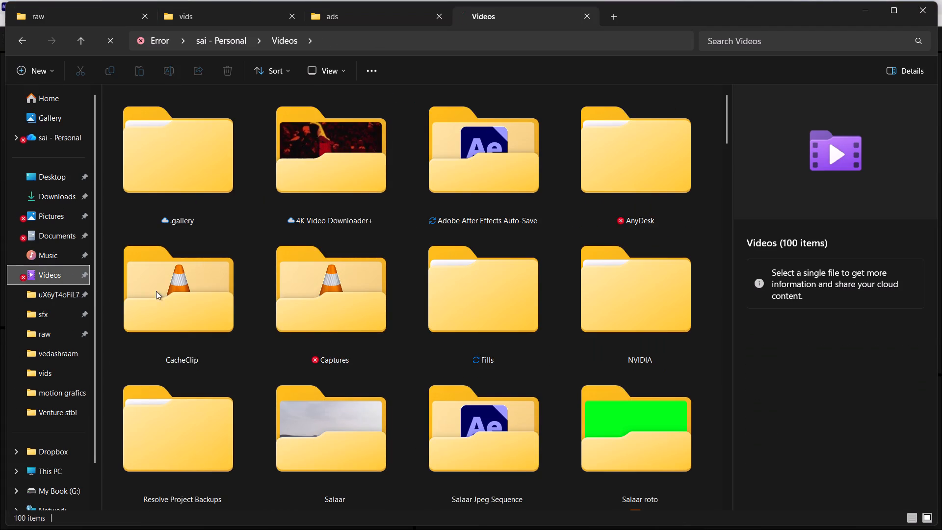
Look through the Videos folder for the Joker_Phonk output files.
{"action": "scroll", "coordinate": [378, 262], "scroll_direction": "down", "scroll_amount": 4}
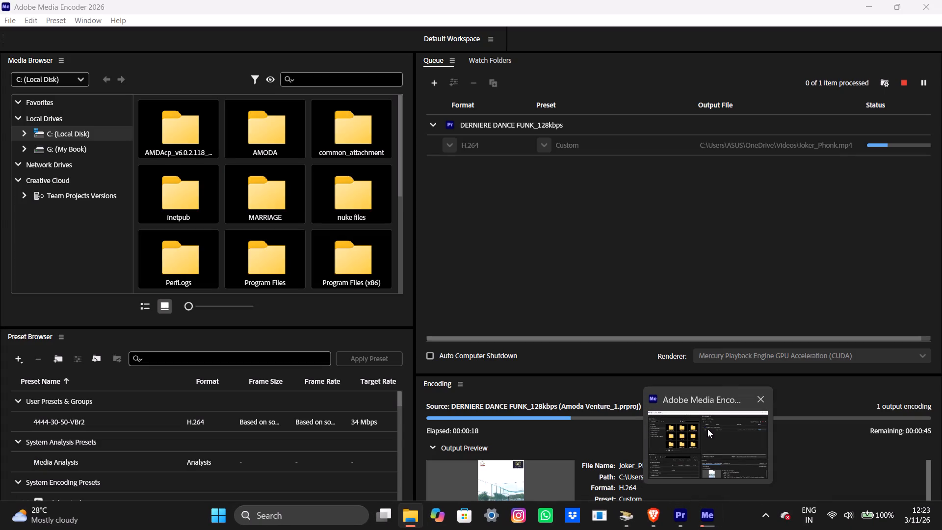
{"action": "scroll", "coordinate": [416, 332], "scroll_direction": "down", "scroll_amount": 2}
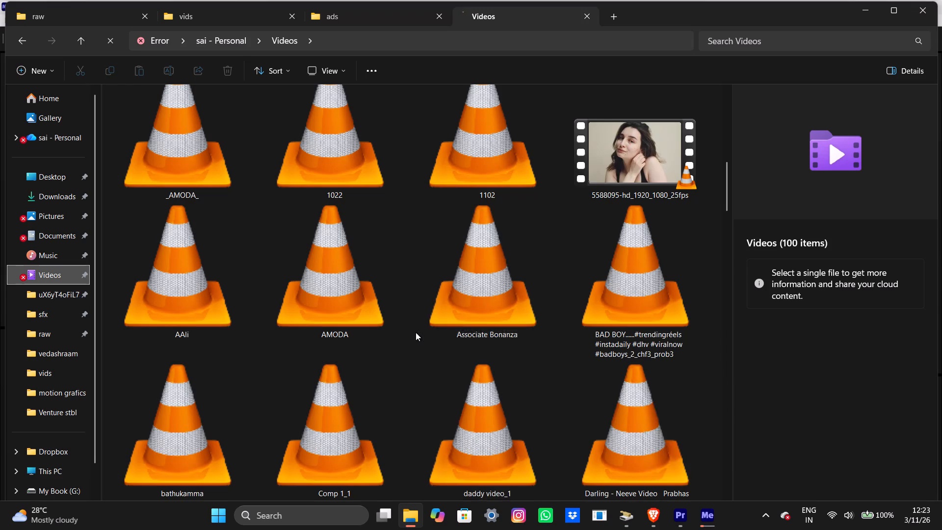
{"action": "scroll", "coordinate": [416, 332], "scroll_direction": "down", "scroll_amount": 19}
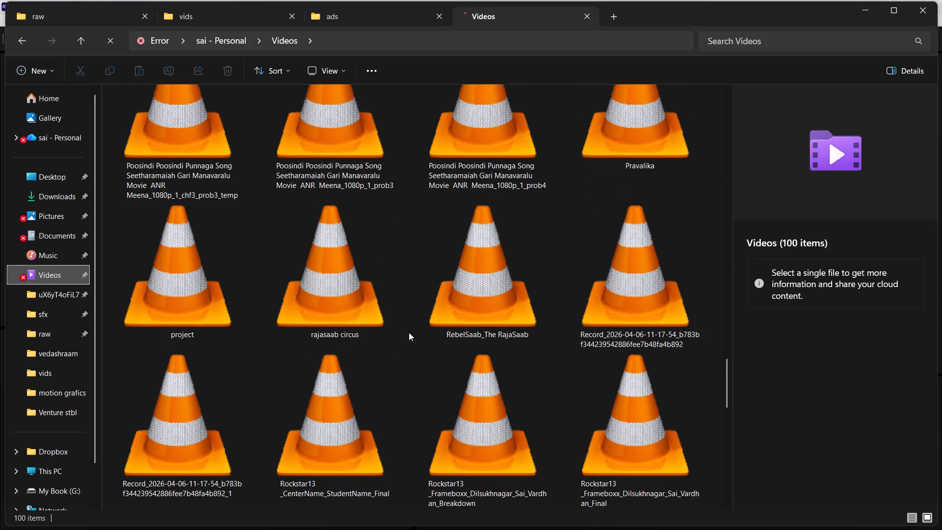
{"action": "scroll", "coordinate": [409, 332], "scroll_direction": "down", "scroll_amount": 12}
{"action": "scroll", "coordinate": [409, 332], "scroll_direction": "up", "scroll_amount": 5}
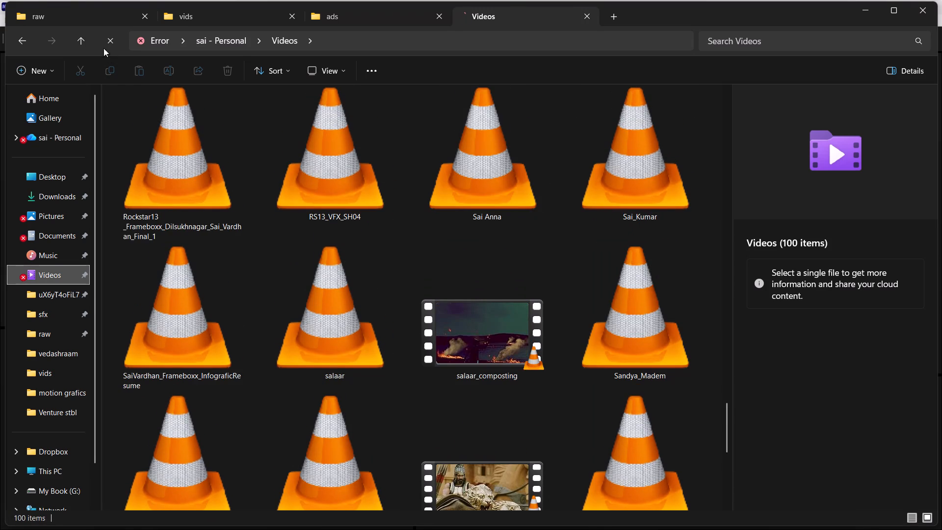
{"action": "scroll", "coordinate": [403, 181], "scroll_direction": "up", "scroll_amount": 6}
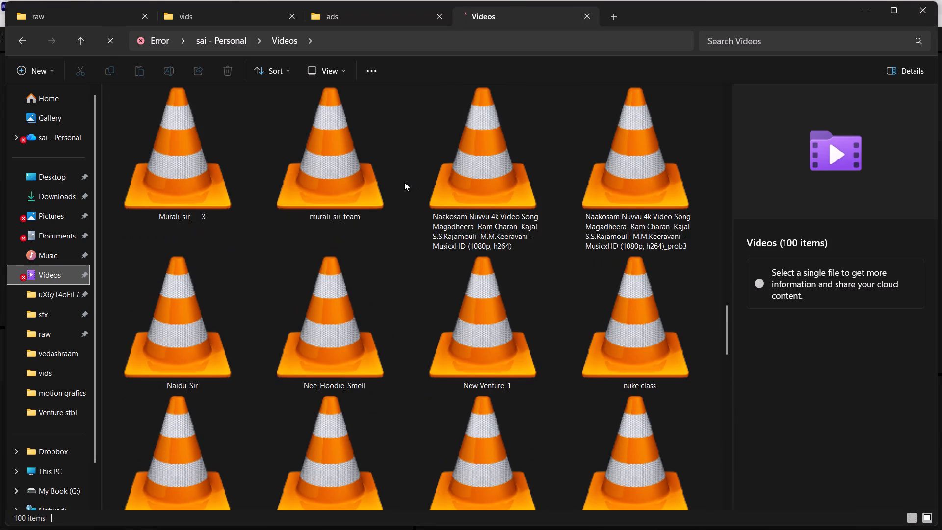
{"action": "scroll", "coordinate": [404, 182], "scroll_direction": "up", "scroll_amount": 6}
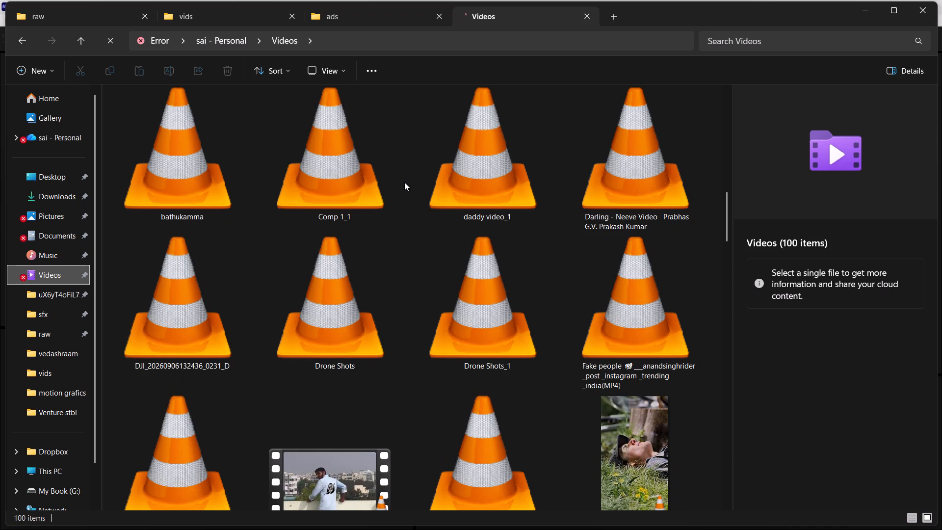
{"action": "scroll", "coordinate": [404, 182], "scroll_direction": "down", "scroll_amount": 3}
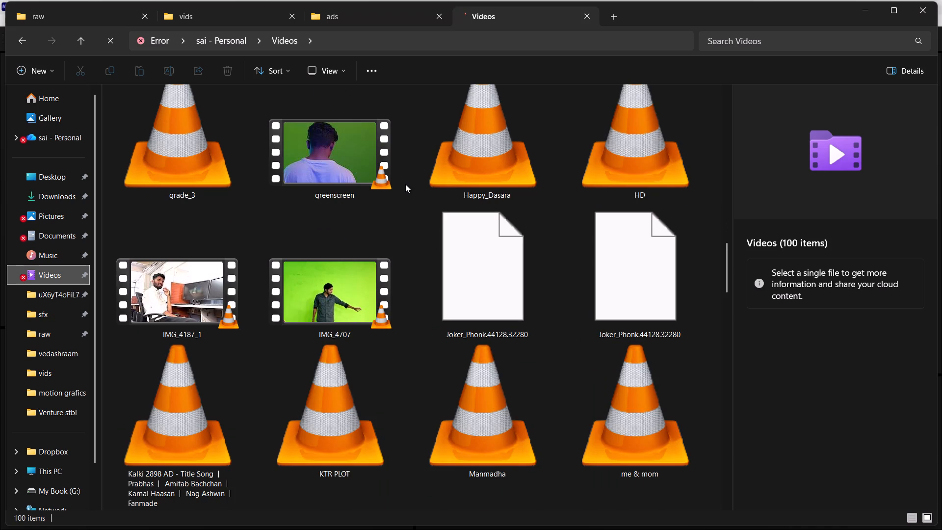
{"action": "scroll", "coordinate": [405, 184], "scroll_direction": "down", "scroll_amount": 1}
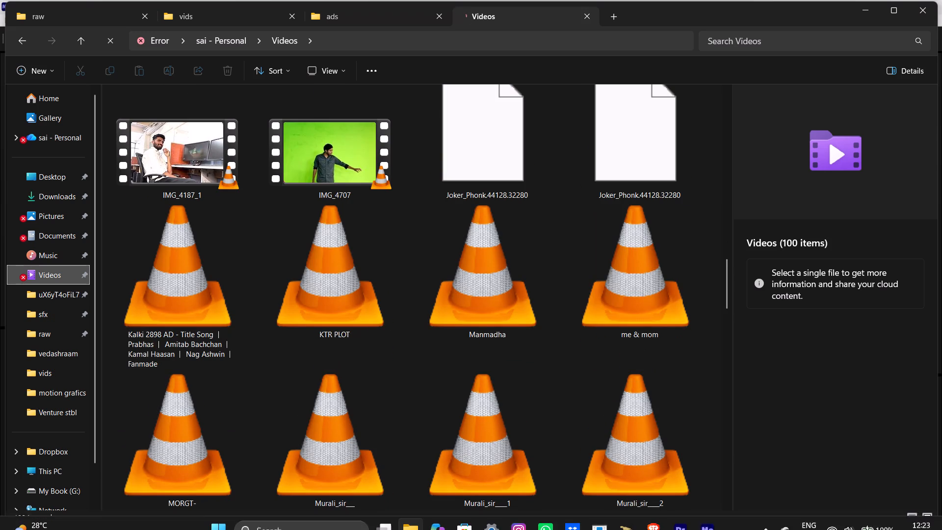
Switch back to Adobe Media Encoder and check the encoding progress of Joker_Phonk.mp4.
{"action": "left_click", "coordinate": [707, 526]}
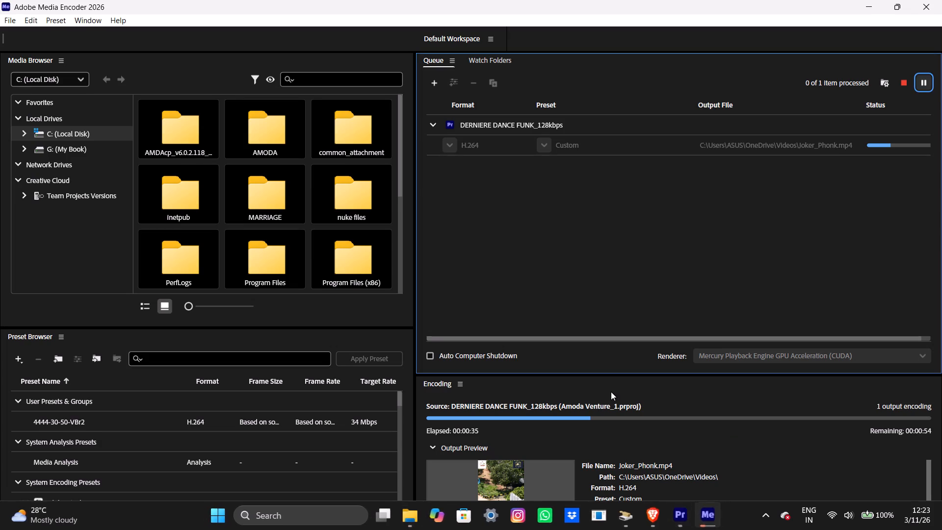
{"action": "left_click", "coordinate": [611, 392]}
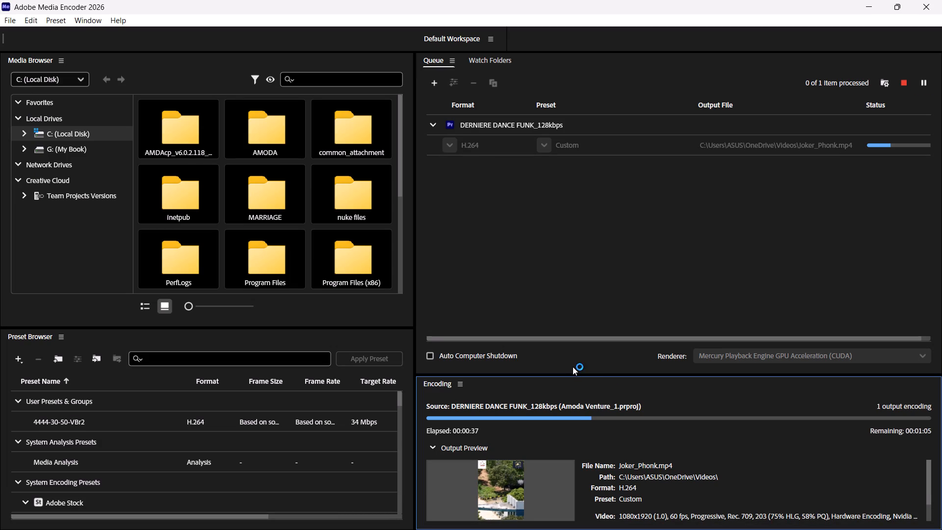
{"action": "left_click", "coordinate": [573, 367]}
{"action": "double_click", "coordinate": [607, 397]}
{"action": "double_click", "coordinate": [606, 397]}
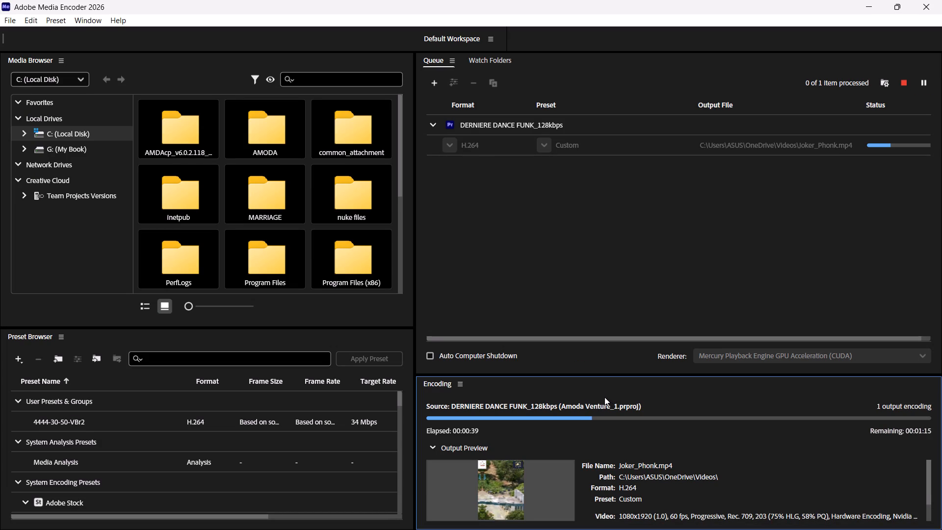
{"action": "left_click", "coordinate": [514, 399]}
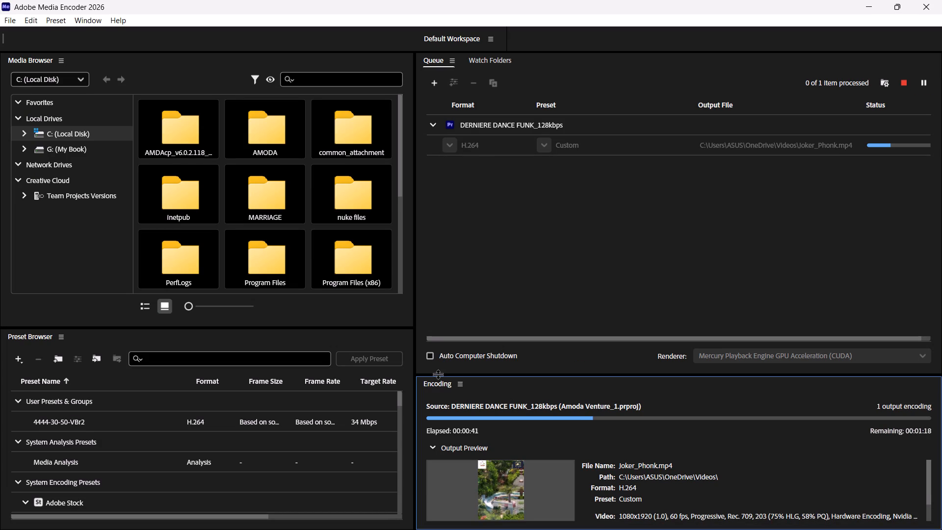
{"action": "left_click", "coordinate": [447, 383]}
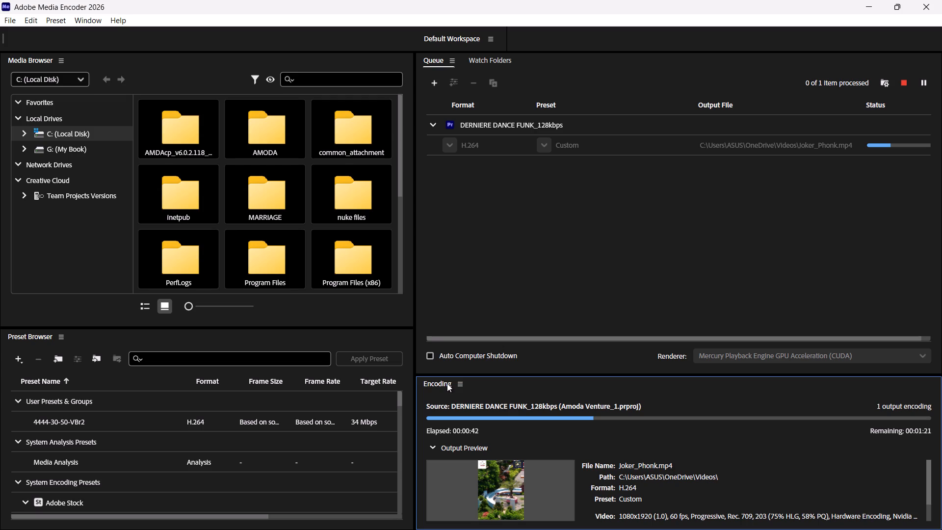
{"action": "left_click", "coordinate": [511, 408]}
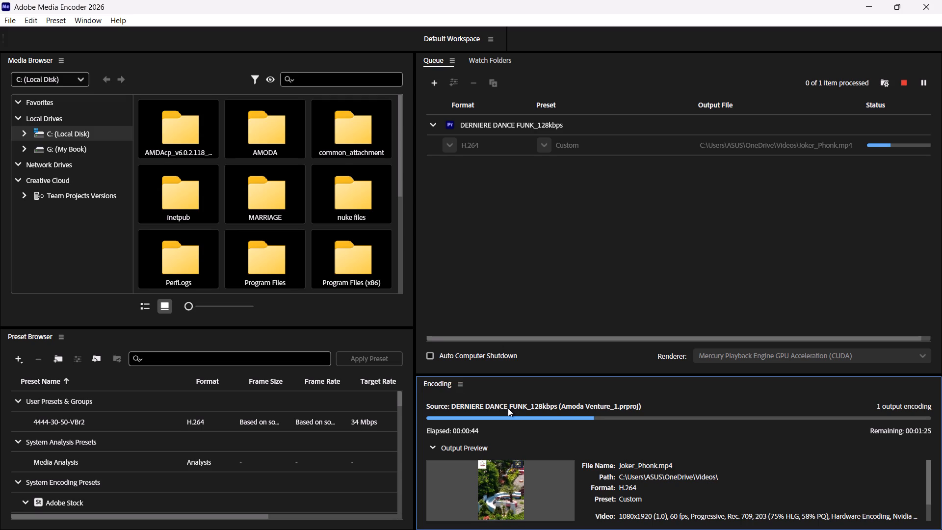
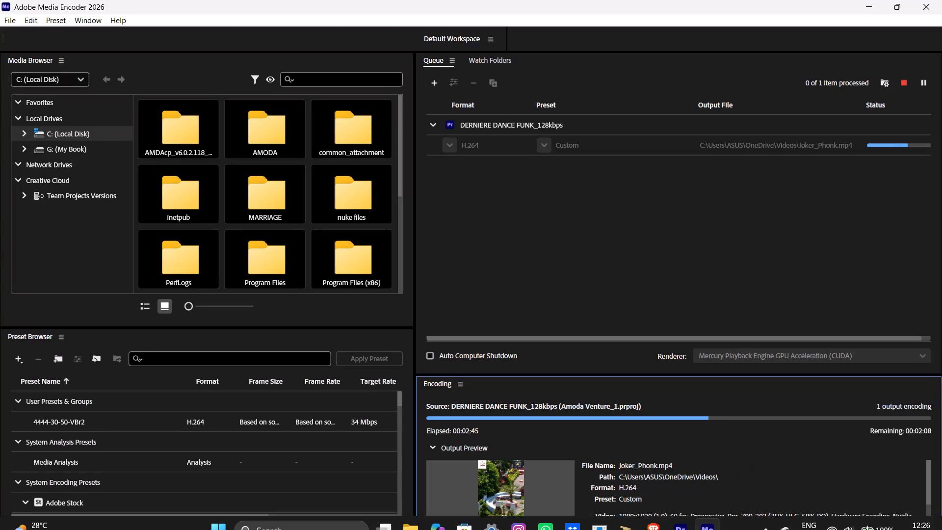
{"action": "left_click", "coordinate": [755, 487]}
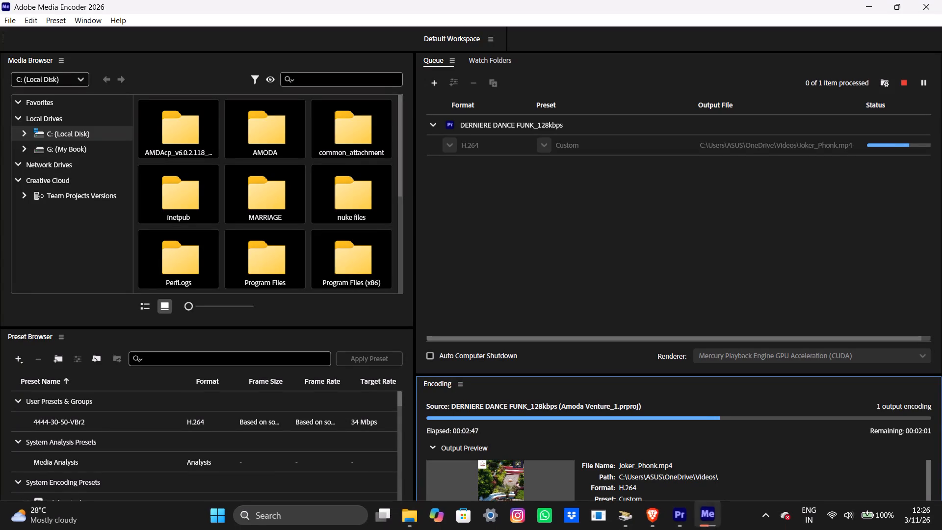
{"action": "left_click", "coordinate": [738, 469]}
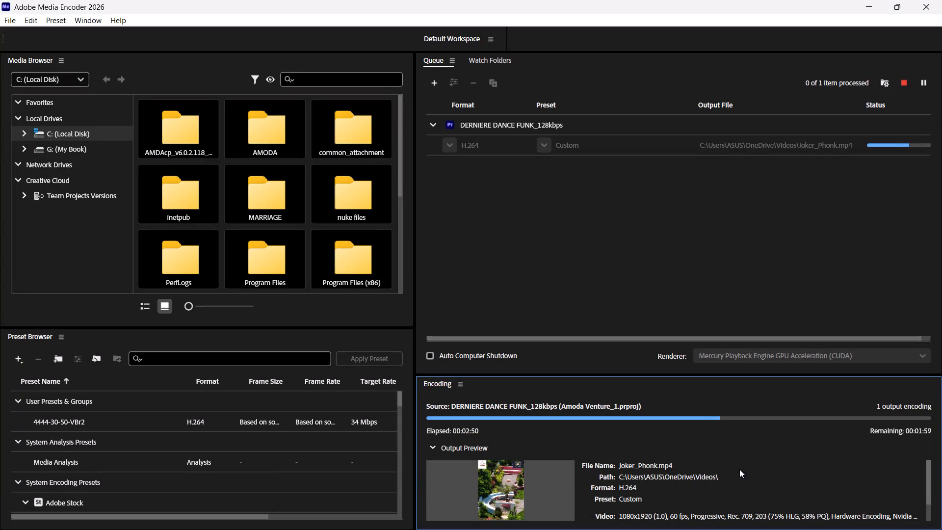
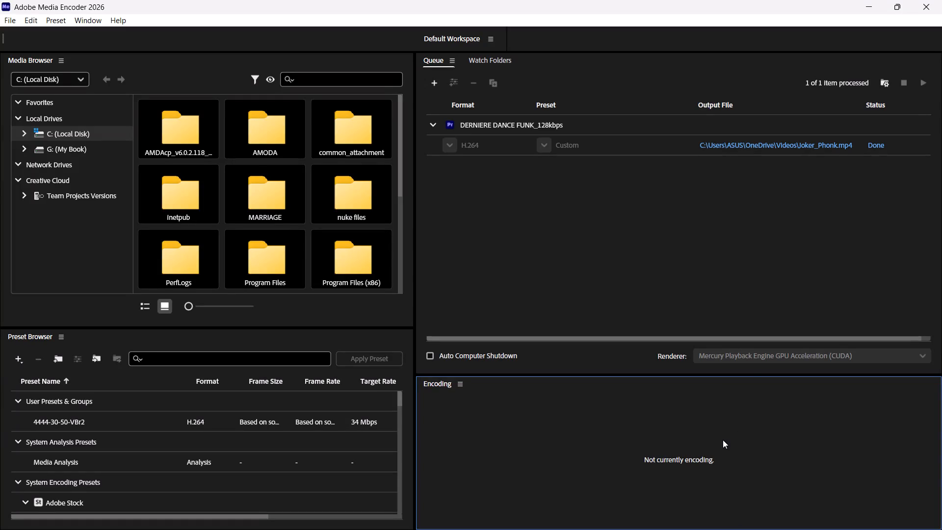
Minimize Adobe Media Encoder, switch to File Explorer and refresh the Videos folder.
{"action": "left_click", "coordinate": [766, 276]}
{"action": "left_click", "coordinate": [873, 18]}
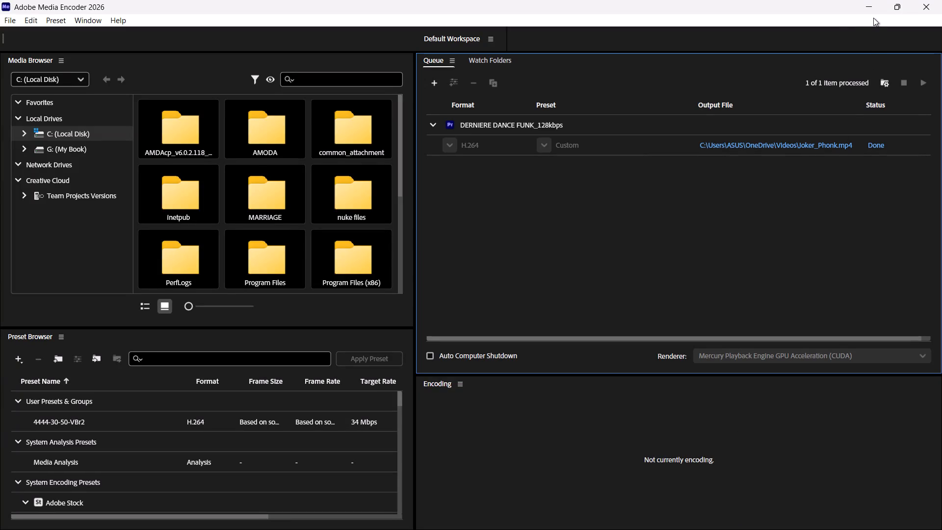
{"action": "left_click", "coordinate": [875, 6]}
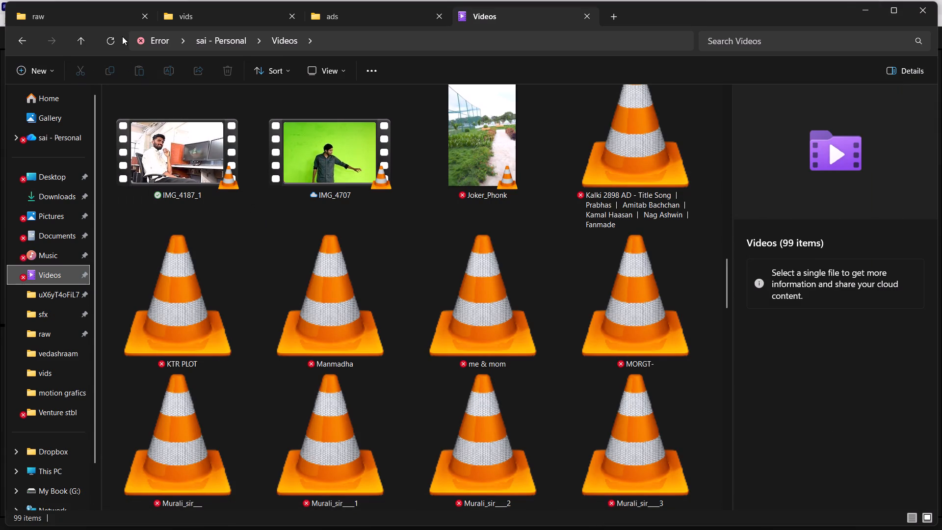
{"action": "left_click", "coordinate": [111, 40]}
Find the exported Joker_Phonk video in the Videos folder and play it in VLC media player.
{"action": "scroll", "coordinate": [459, 291], "scroll_direction": "down", "scroll_amount": 10}
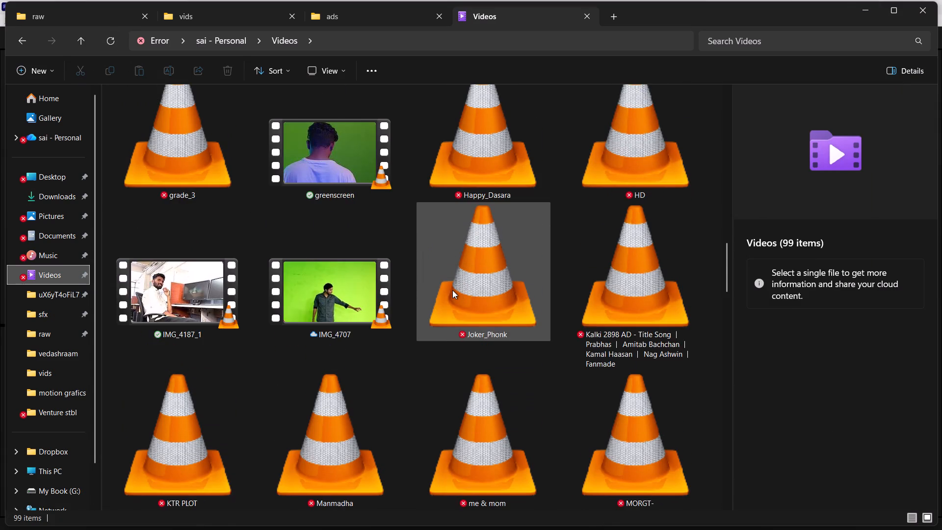
{"action": "scroll", "coordinate": [452, 290], "scroll_direction": "down", "scroll_amount": 9}
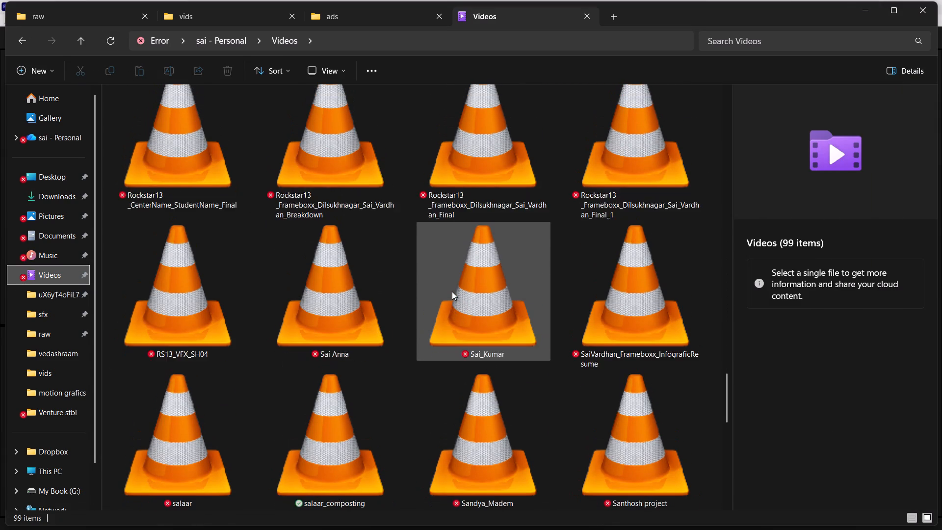
{"action": "scroll", "coordinate": [452, 291], "scroll_direction": "down", "scroll_amount": 2}
{"action": "scroll", "coordinate": [439, 301], "scroll_direction": "up", "scroll_amount": 4}
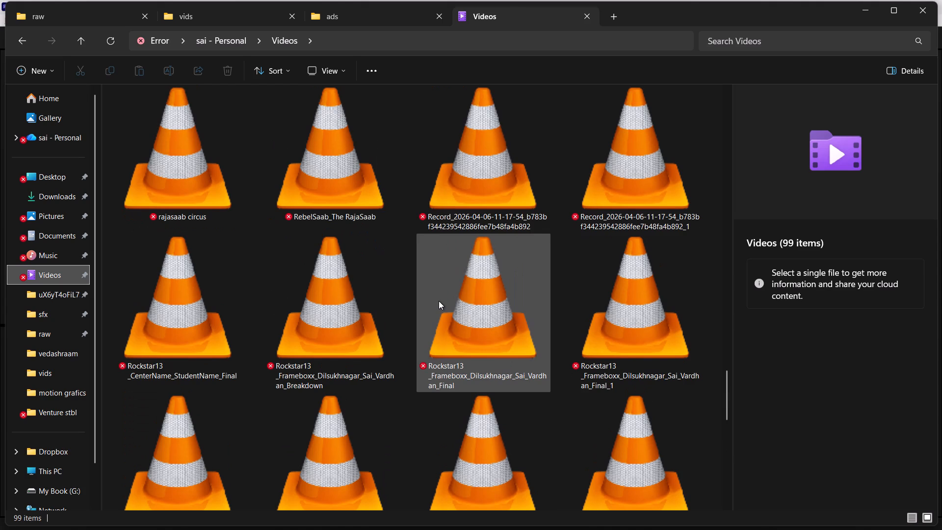
{"action": "scroll", "coordinate": [439, 301], "scroll_direction": "up", "scroll_amount": 5}
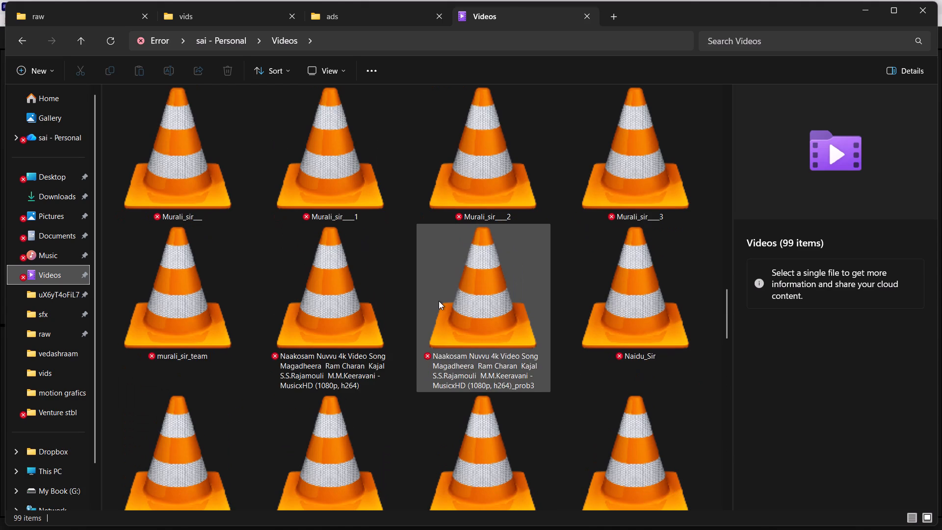
{"action": "scroll", "coordinate": [439, 301], "scroll_direction": "up", "scroll_amount": 8}
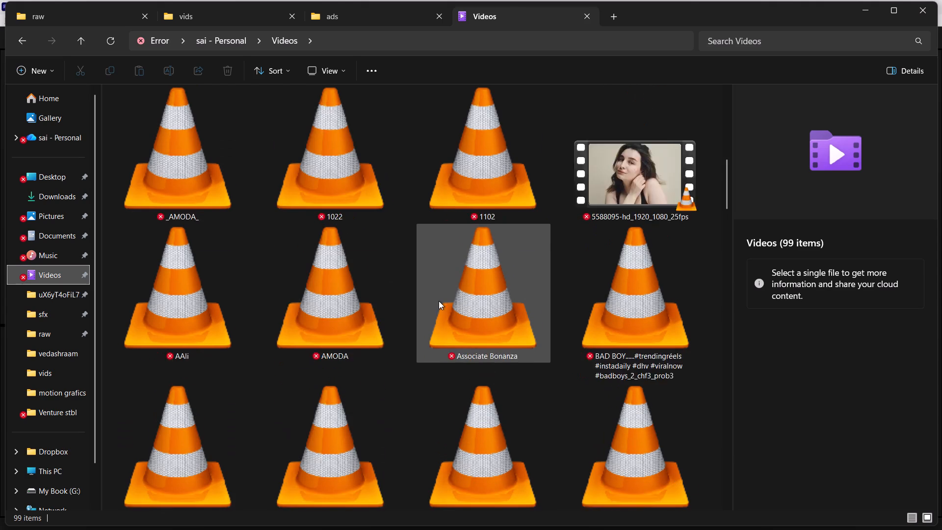
{"action": "scroll", "coordinate": [439, 301], "scroll_direction": "up", "scroll_amount": 1}
{"action": "scroll", "coordinate": [439, 301], "scroll_direction": "down", "scroll_amount": 5}
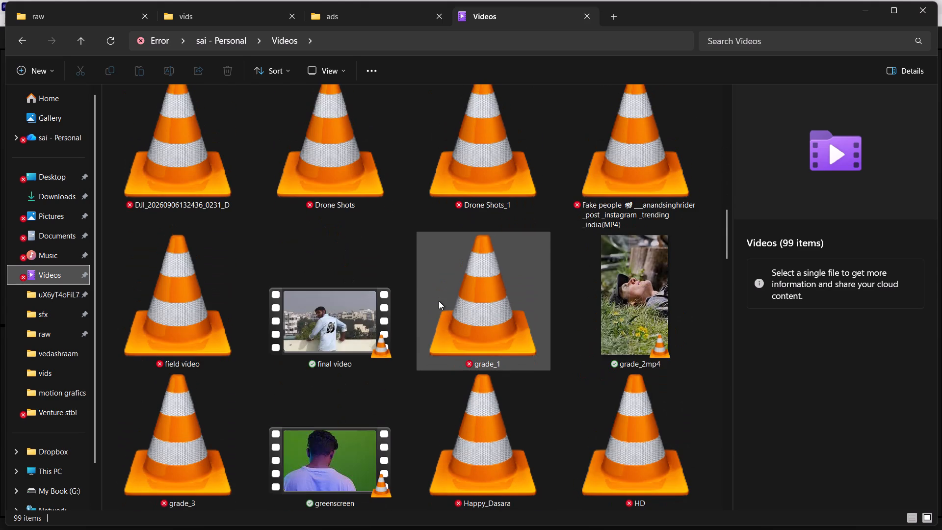
{"action": "scroll", "coordinate": [439, 301], "scroll_direction": "down", "scroll_amount": 2}
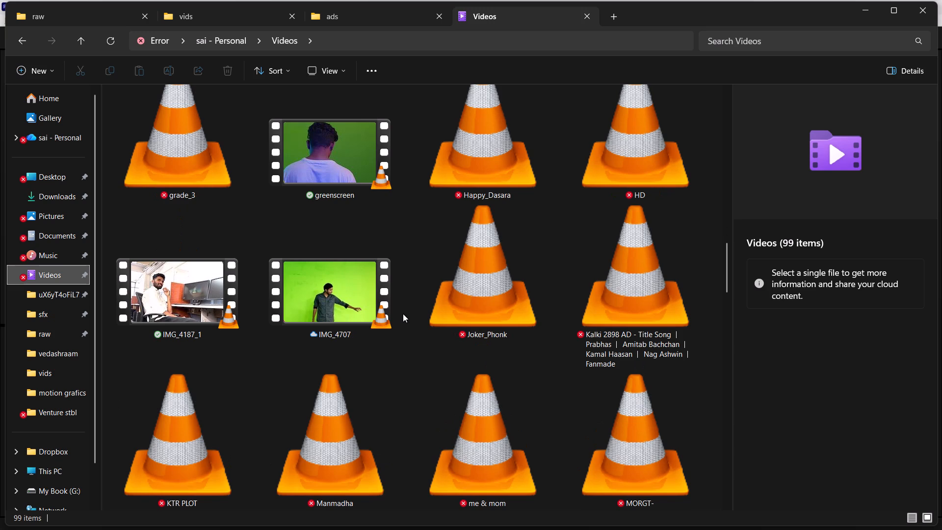
{"action": "double_click", "coordinate": [450, 303]}
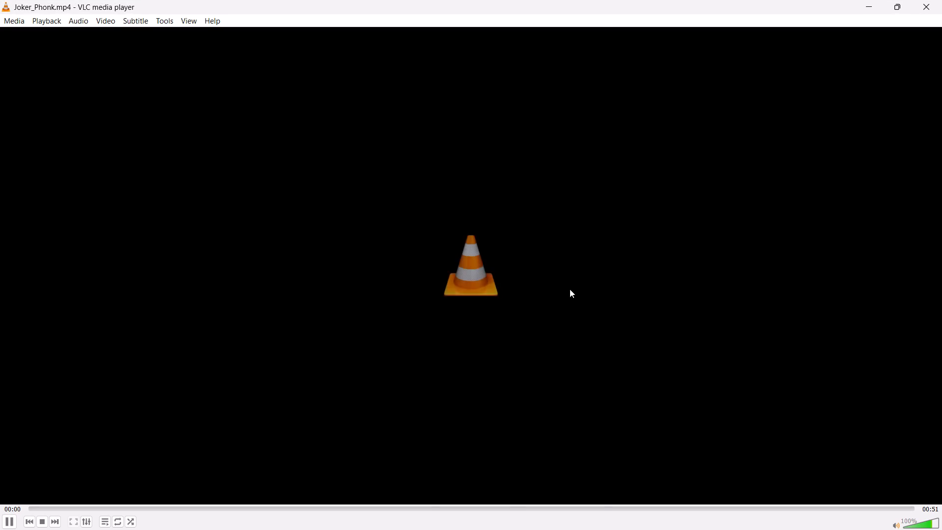
Watch the start of the exported Joker_Phonk ad and adjust the playback volume to 65%.
{"action": "scroll", "coordinate": [552, 293], "scroll_direction": "up", "scroll_amount": 2}
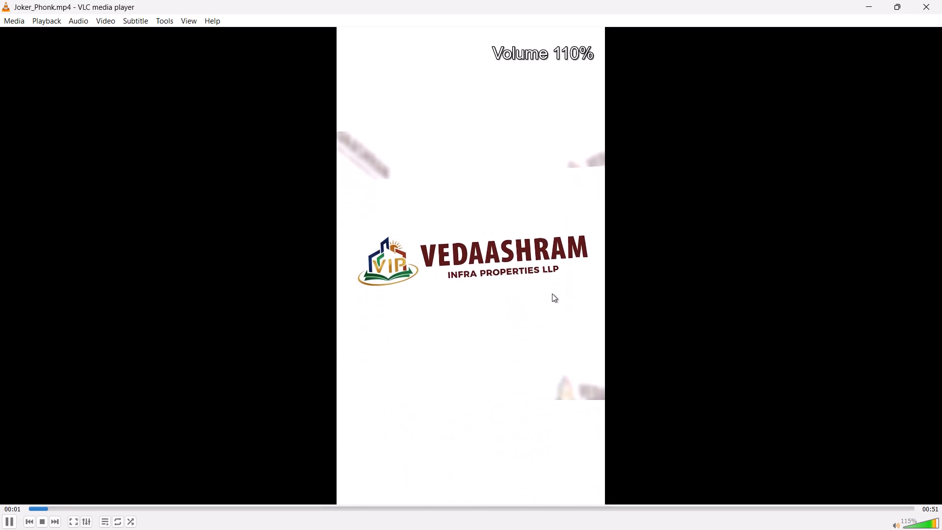
{"action": "scroll", "coordinate": [552, 293], "scroll_direction": "up", "scroll_amount": 1}
{"action": "scroll", "coordinate": [552, 293], "scroll_direction": "down", "scroll_amount": 4}
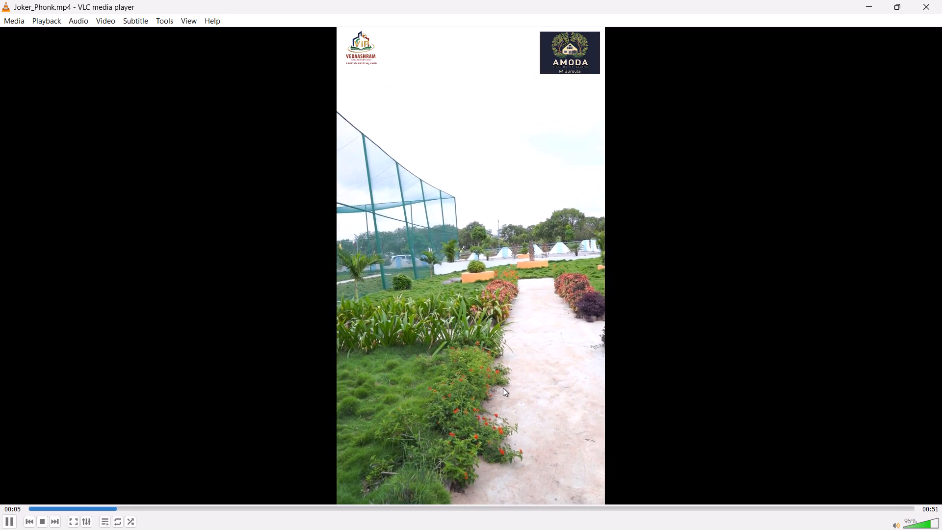
{"action": "scroll", "coordinate": [503, 388], "scroll_direction": "down", "scroll_amount": 1}
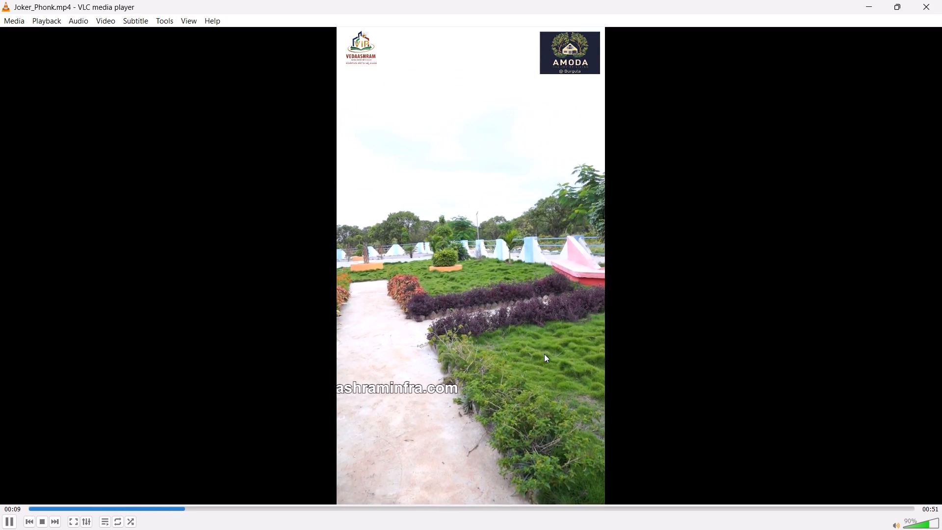
{"action": "scroll", "coordinate": [545, 350], "scroll_direction": "down", "scroll_amount": 3}
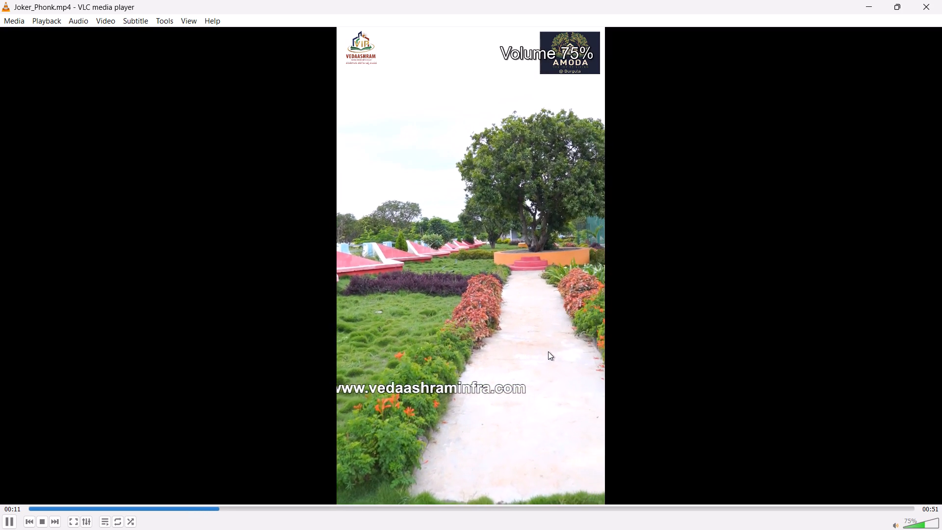
{"action": "scroll", "coordinate": [537, 365], "scroll_direction": "down", "scroll_amount": 1}
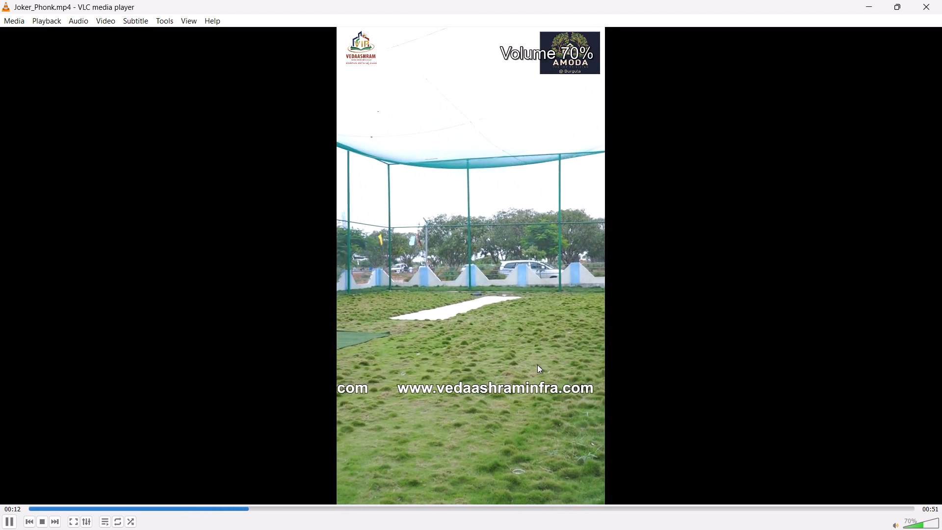
{"action": "scroll", "coordinate": [537, 365], "scroll_direction": "down", "scroll_amount": 1}
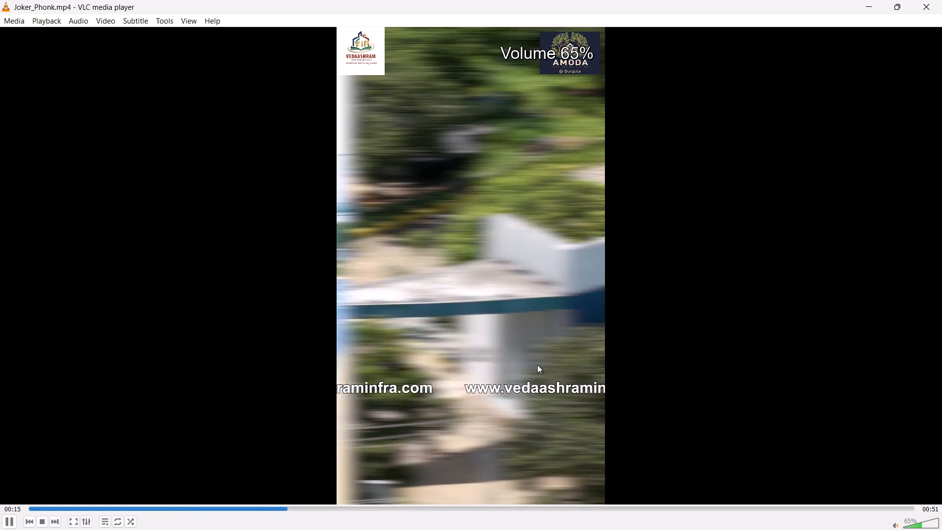
Watch the rest of the exported Joker_Phonk video through to its closing logo, keeping the volume at 65%, and close the player.
{"action": "scroll", "coordinate": [537, 365], "scroll_direction": "up", "scroll_amount": 1}
{"action": "scroll", "coordinate": [537, 365], "scroll_direction": "down", "scroll_amount": 1}
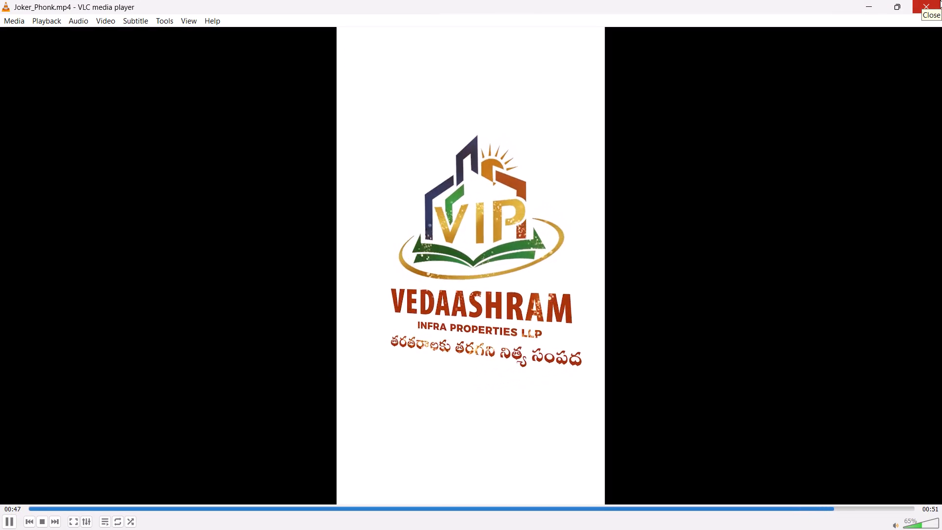
{"action": "left_click", "coordinate": [940, 0]}
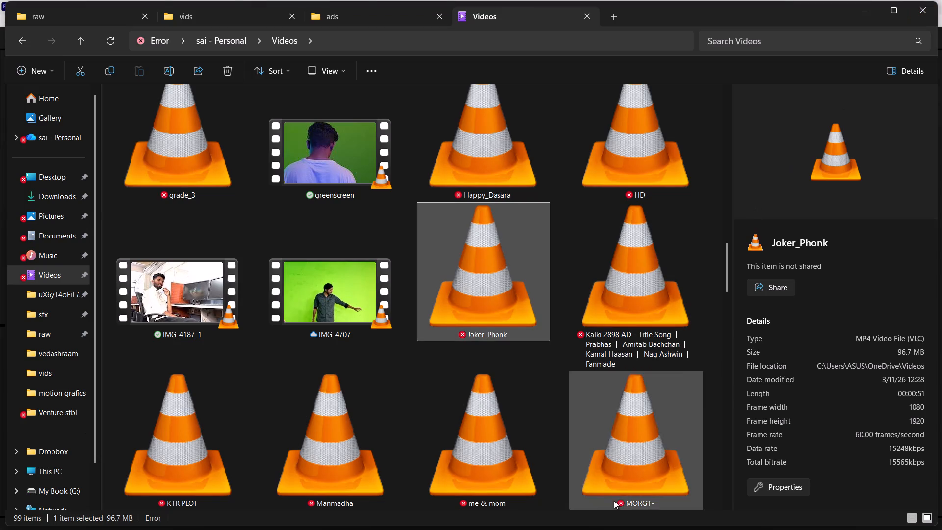
Switch from File Explorer to the Brave browser window.
{"action": "left_click", "coordinate": [657, 523]}
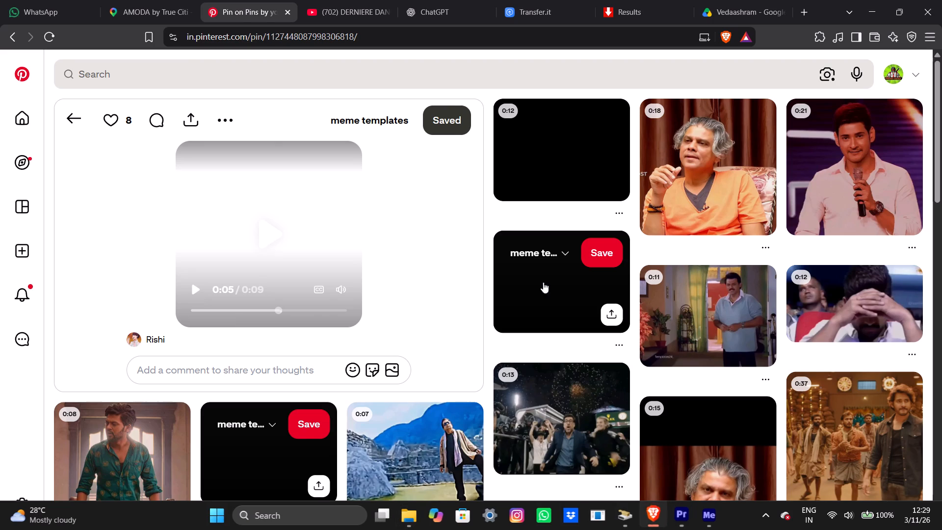